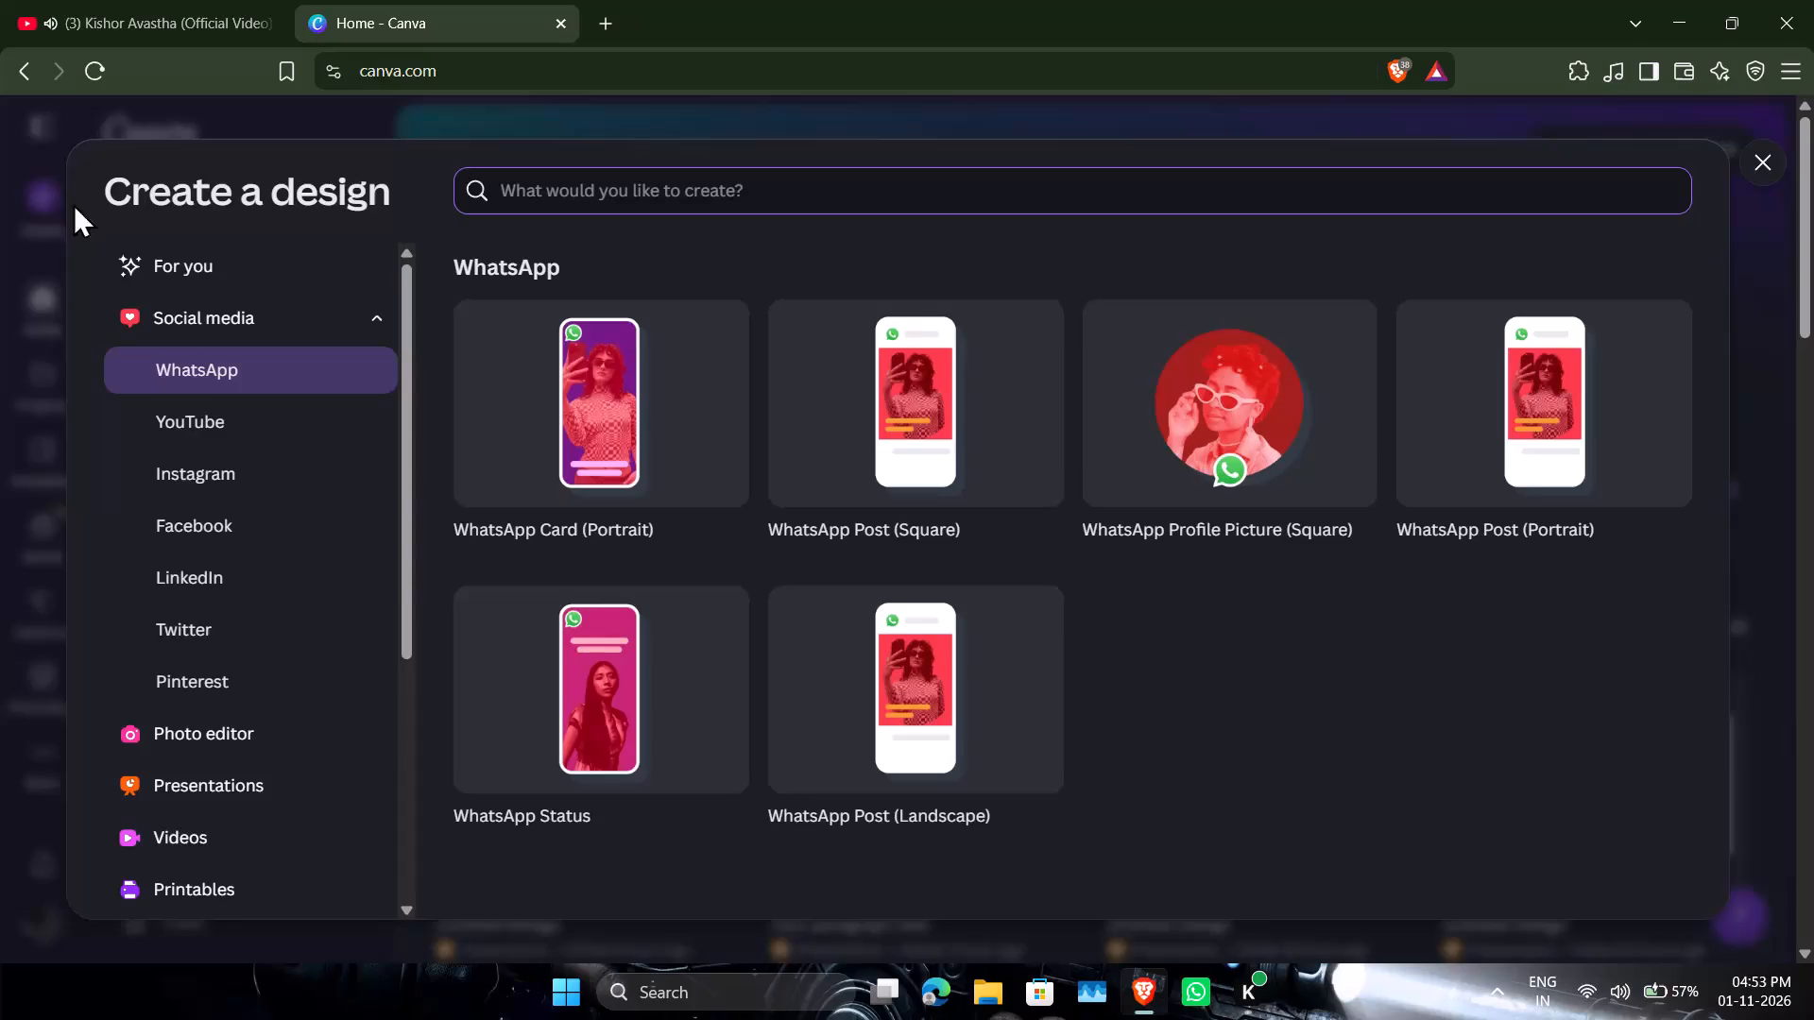
Create a blank Presentation (16:9) design and open its elements library.
scroll(232, 567, "down", 2)
scroll(239, 535, "up", 2)
left_click(217, 807)
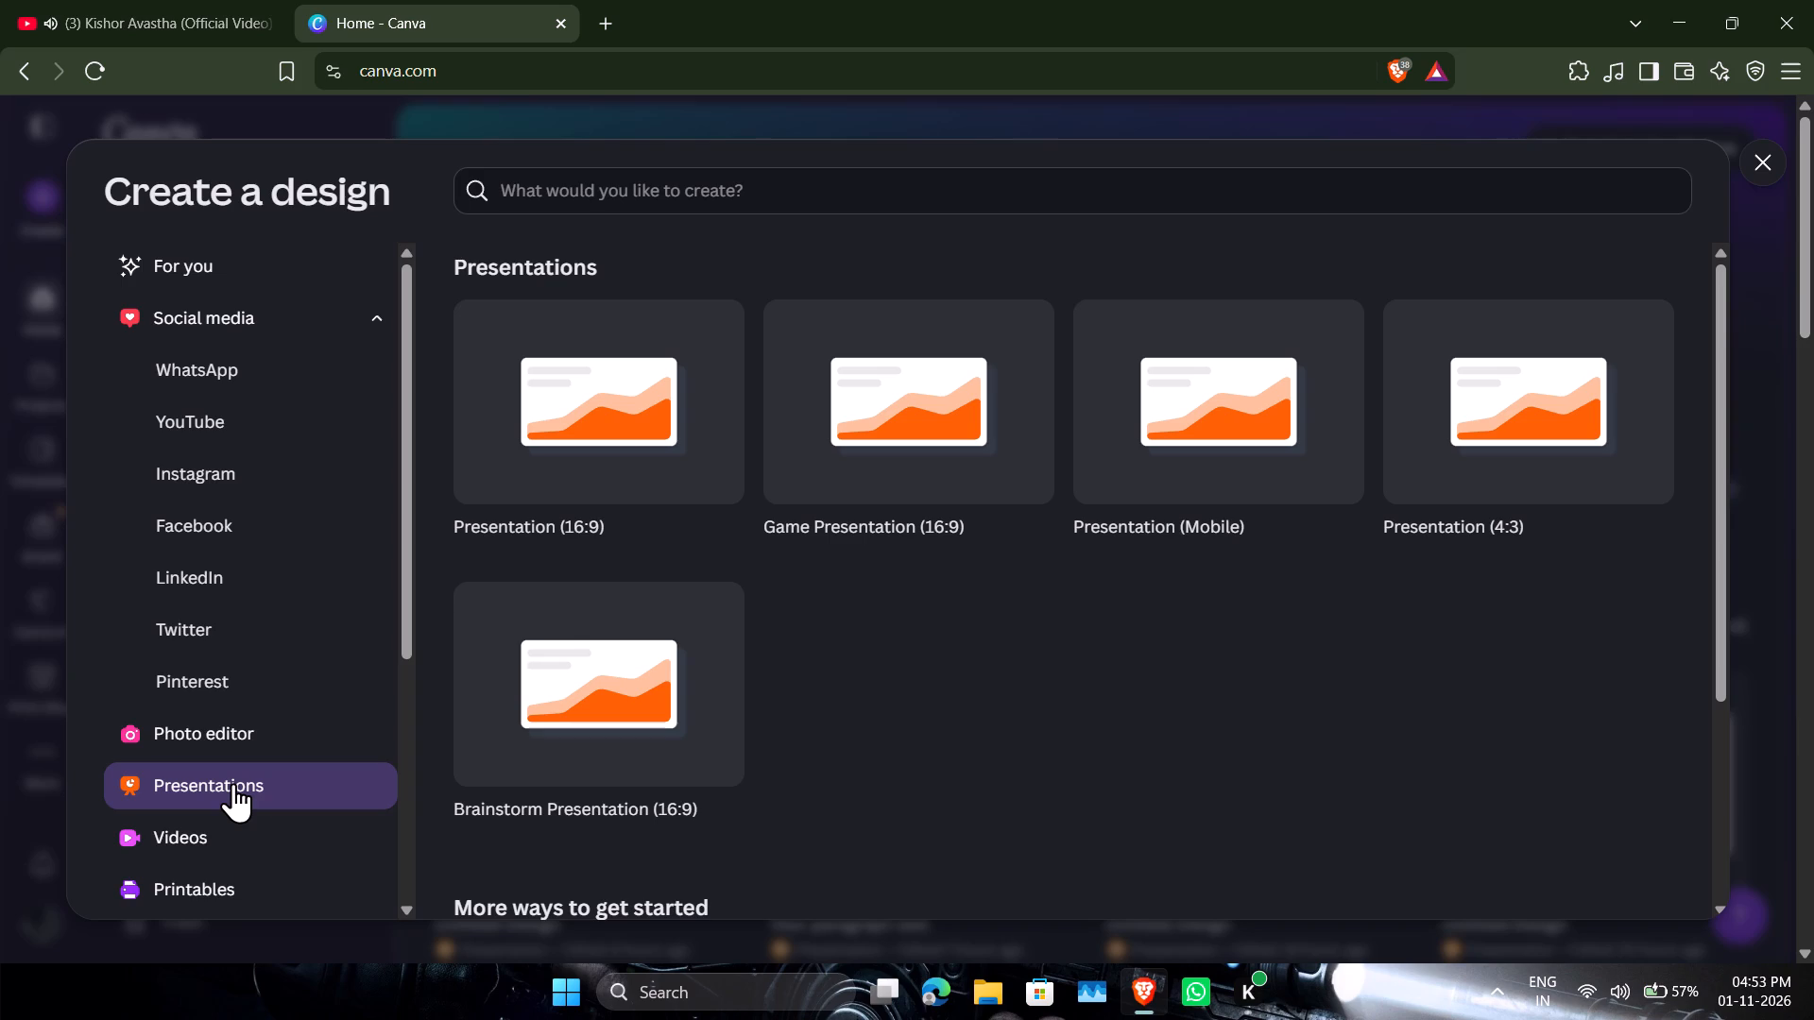
left_click(680, 412)
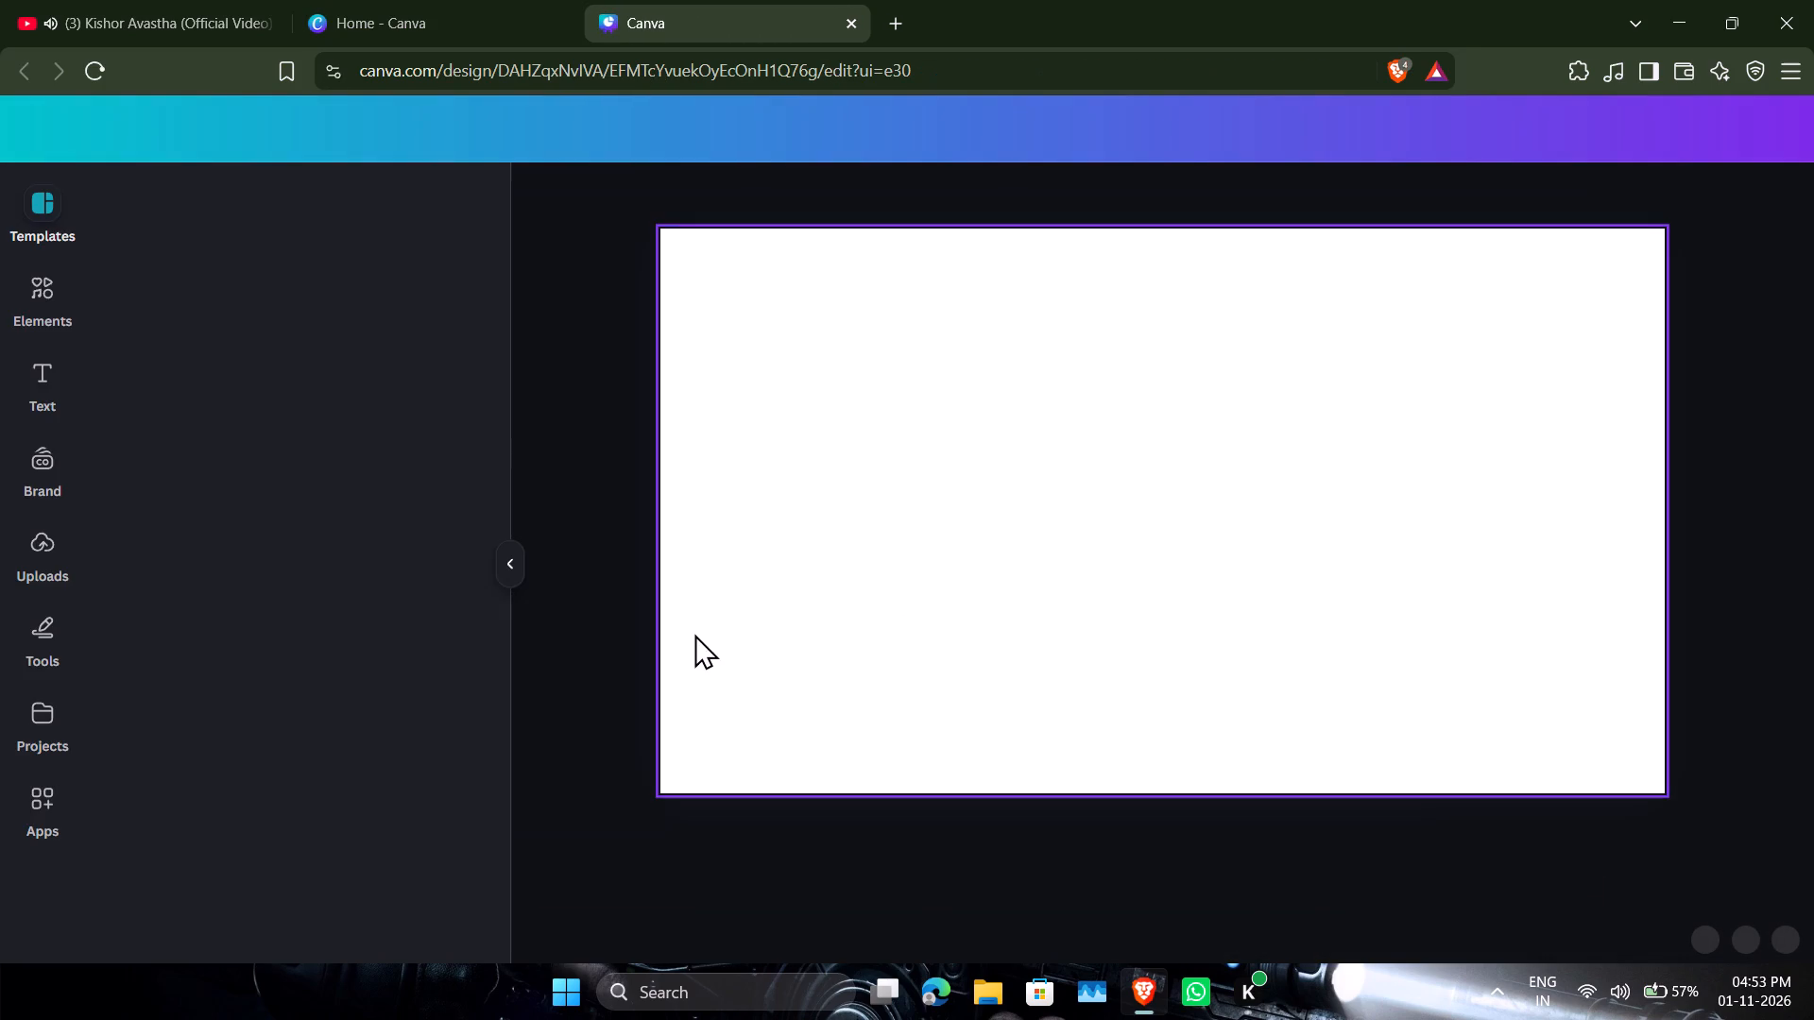
left_click(16, 289)
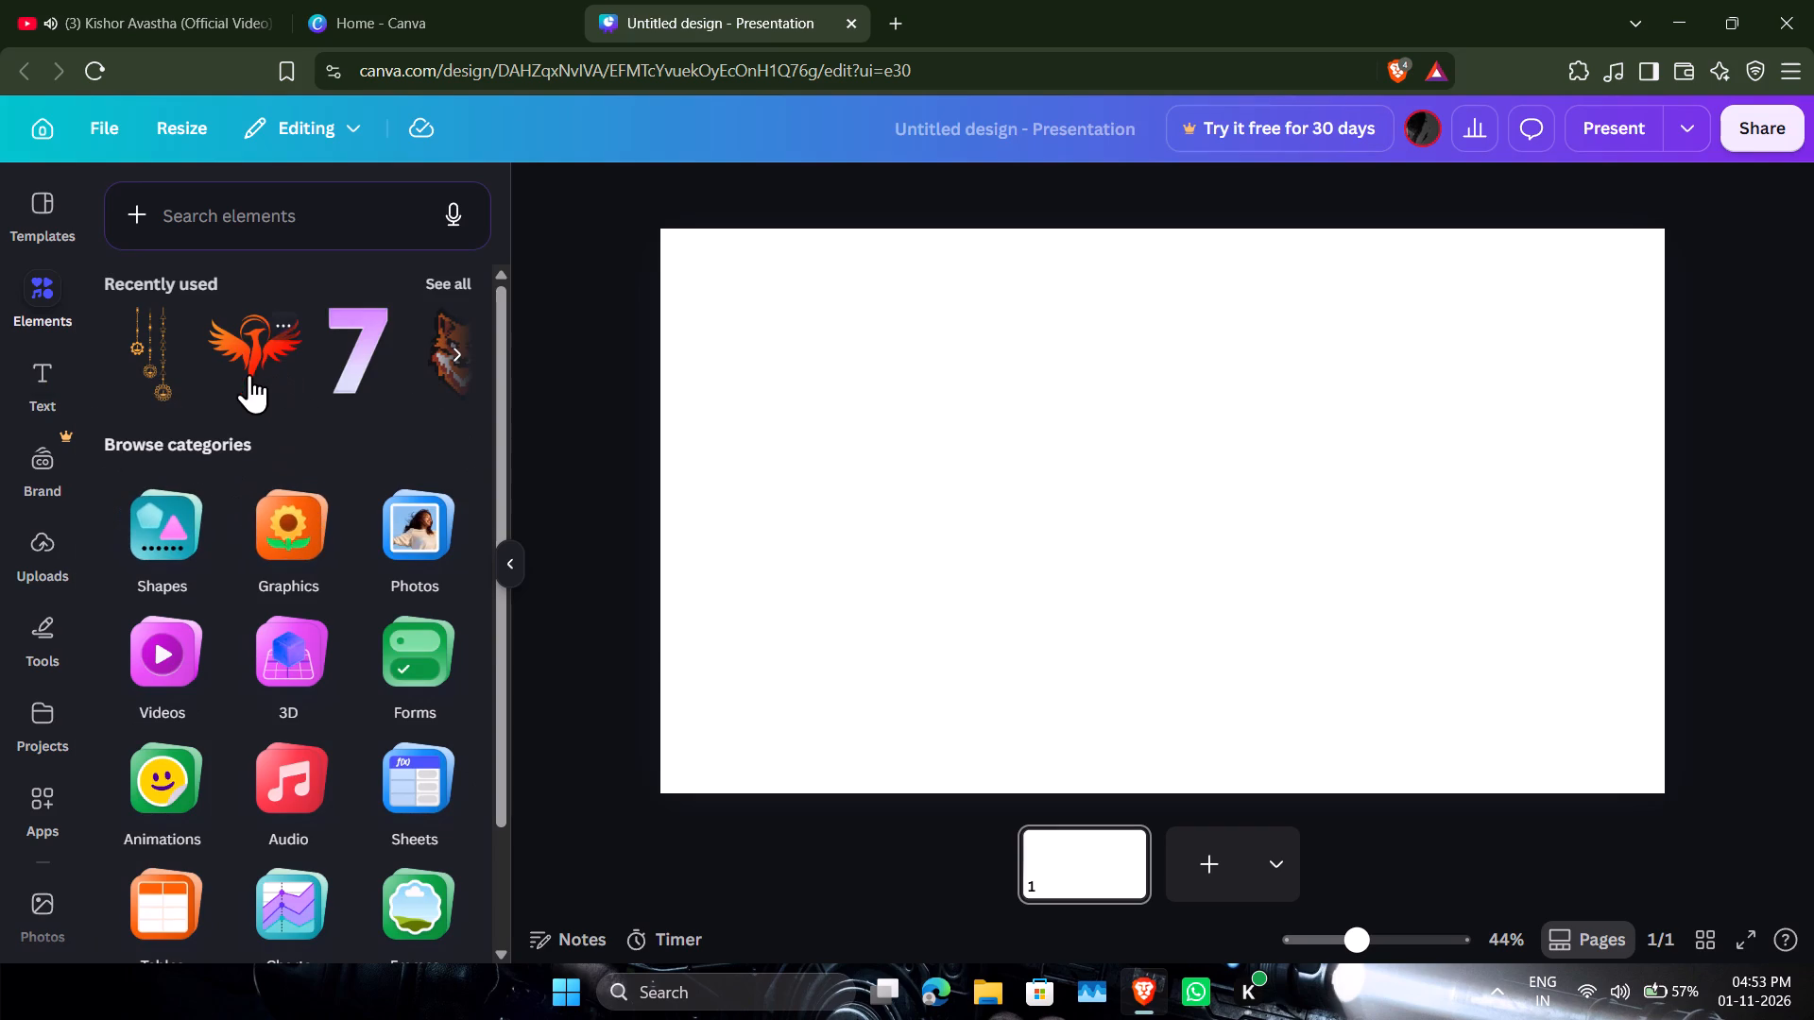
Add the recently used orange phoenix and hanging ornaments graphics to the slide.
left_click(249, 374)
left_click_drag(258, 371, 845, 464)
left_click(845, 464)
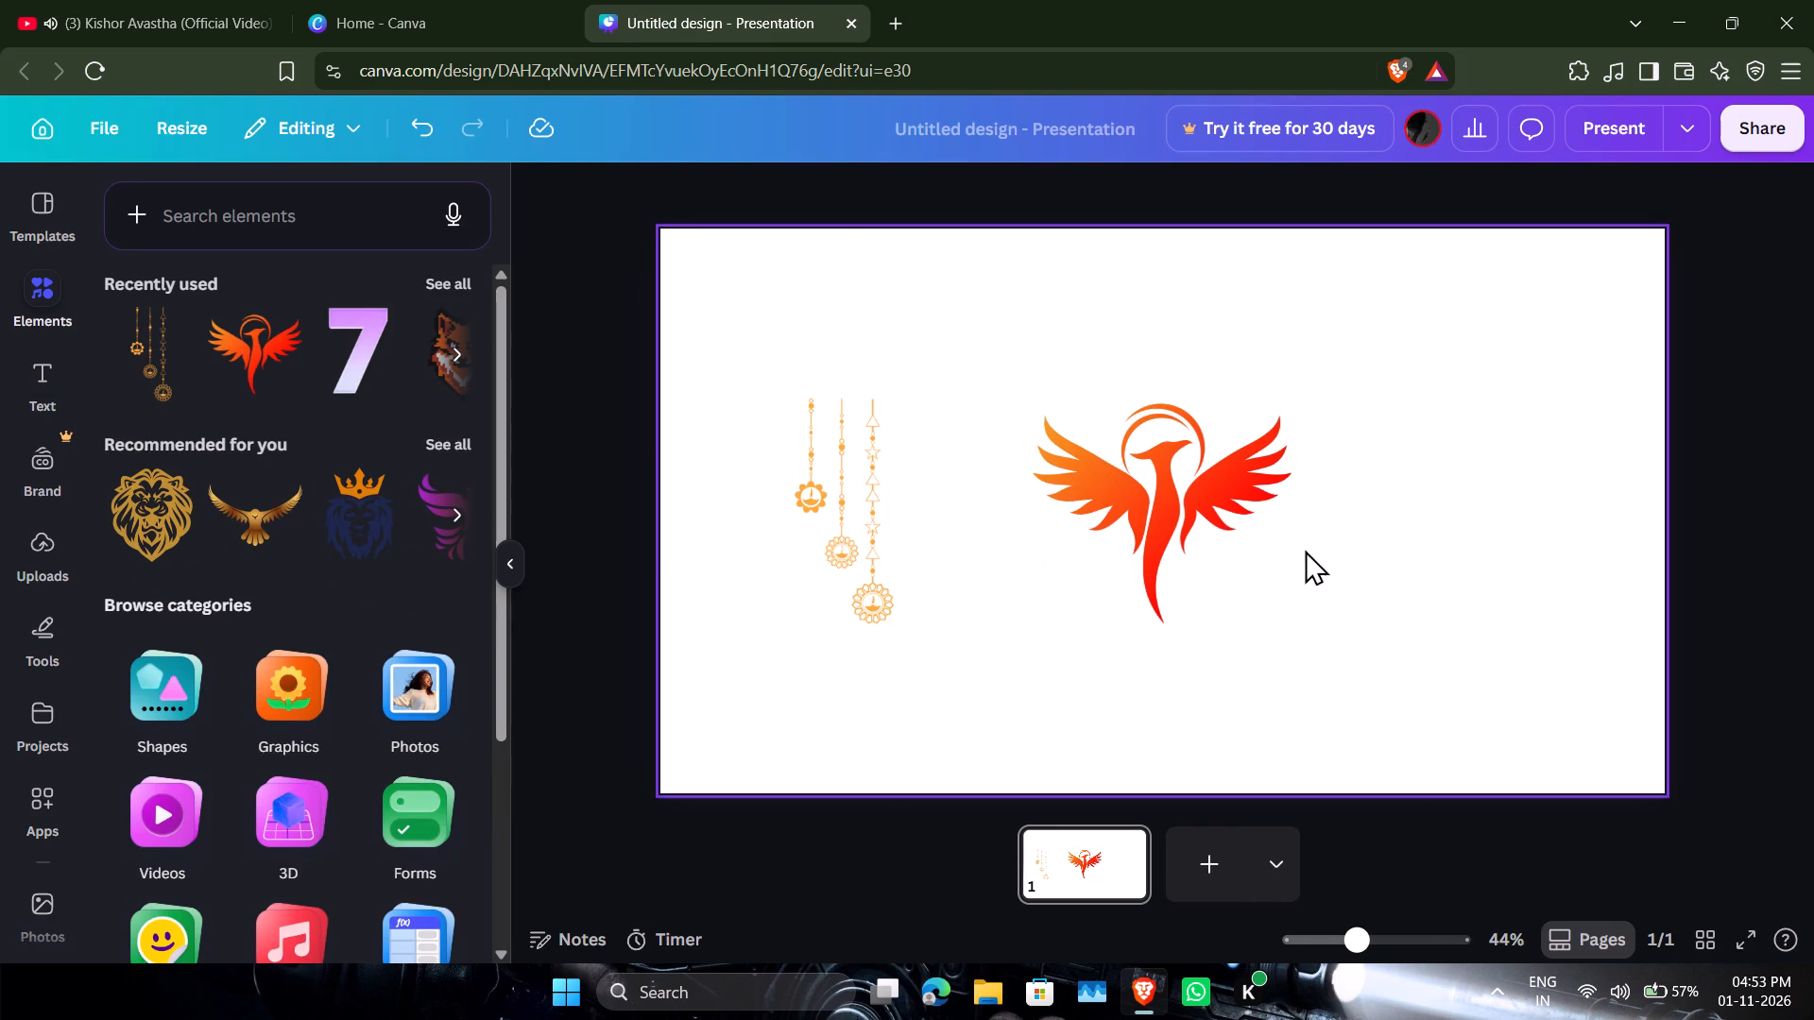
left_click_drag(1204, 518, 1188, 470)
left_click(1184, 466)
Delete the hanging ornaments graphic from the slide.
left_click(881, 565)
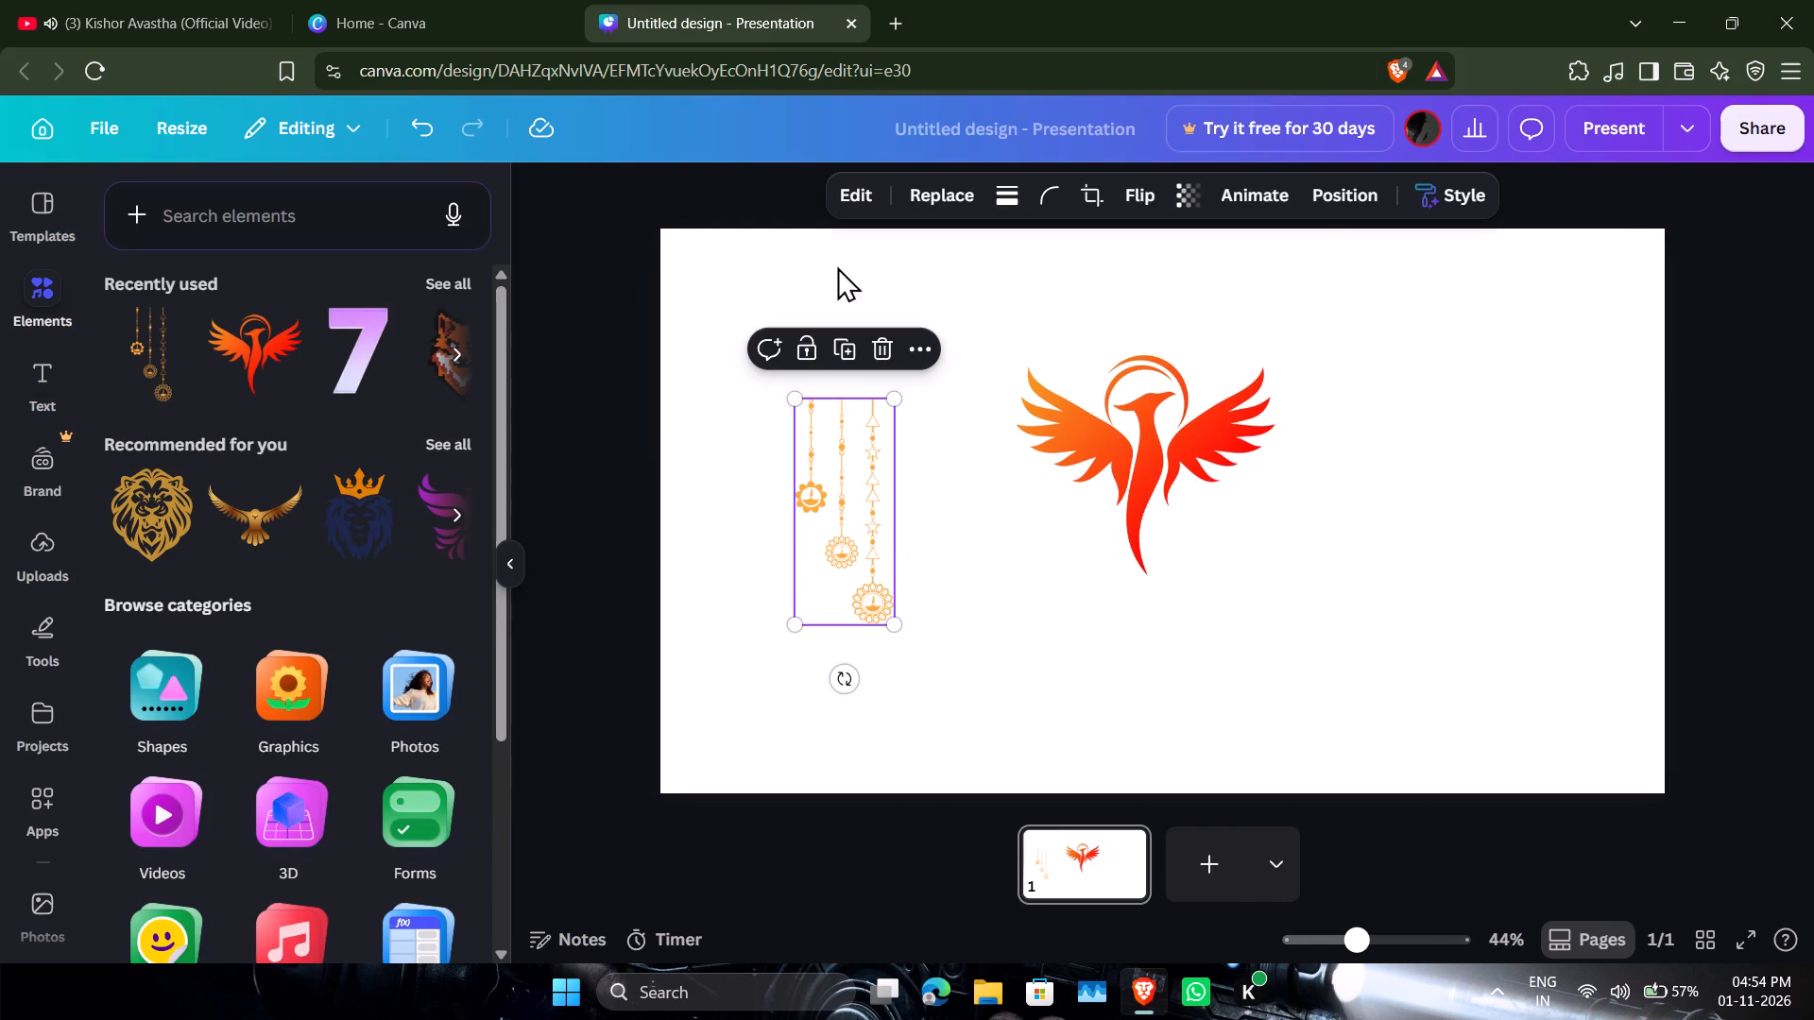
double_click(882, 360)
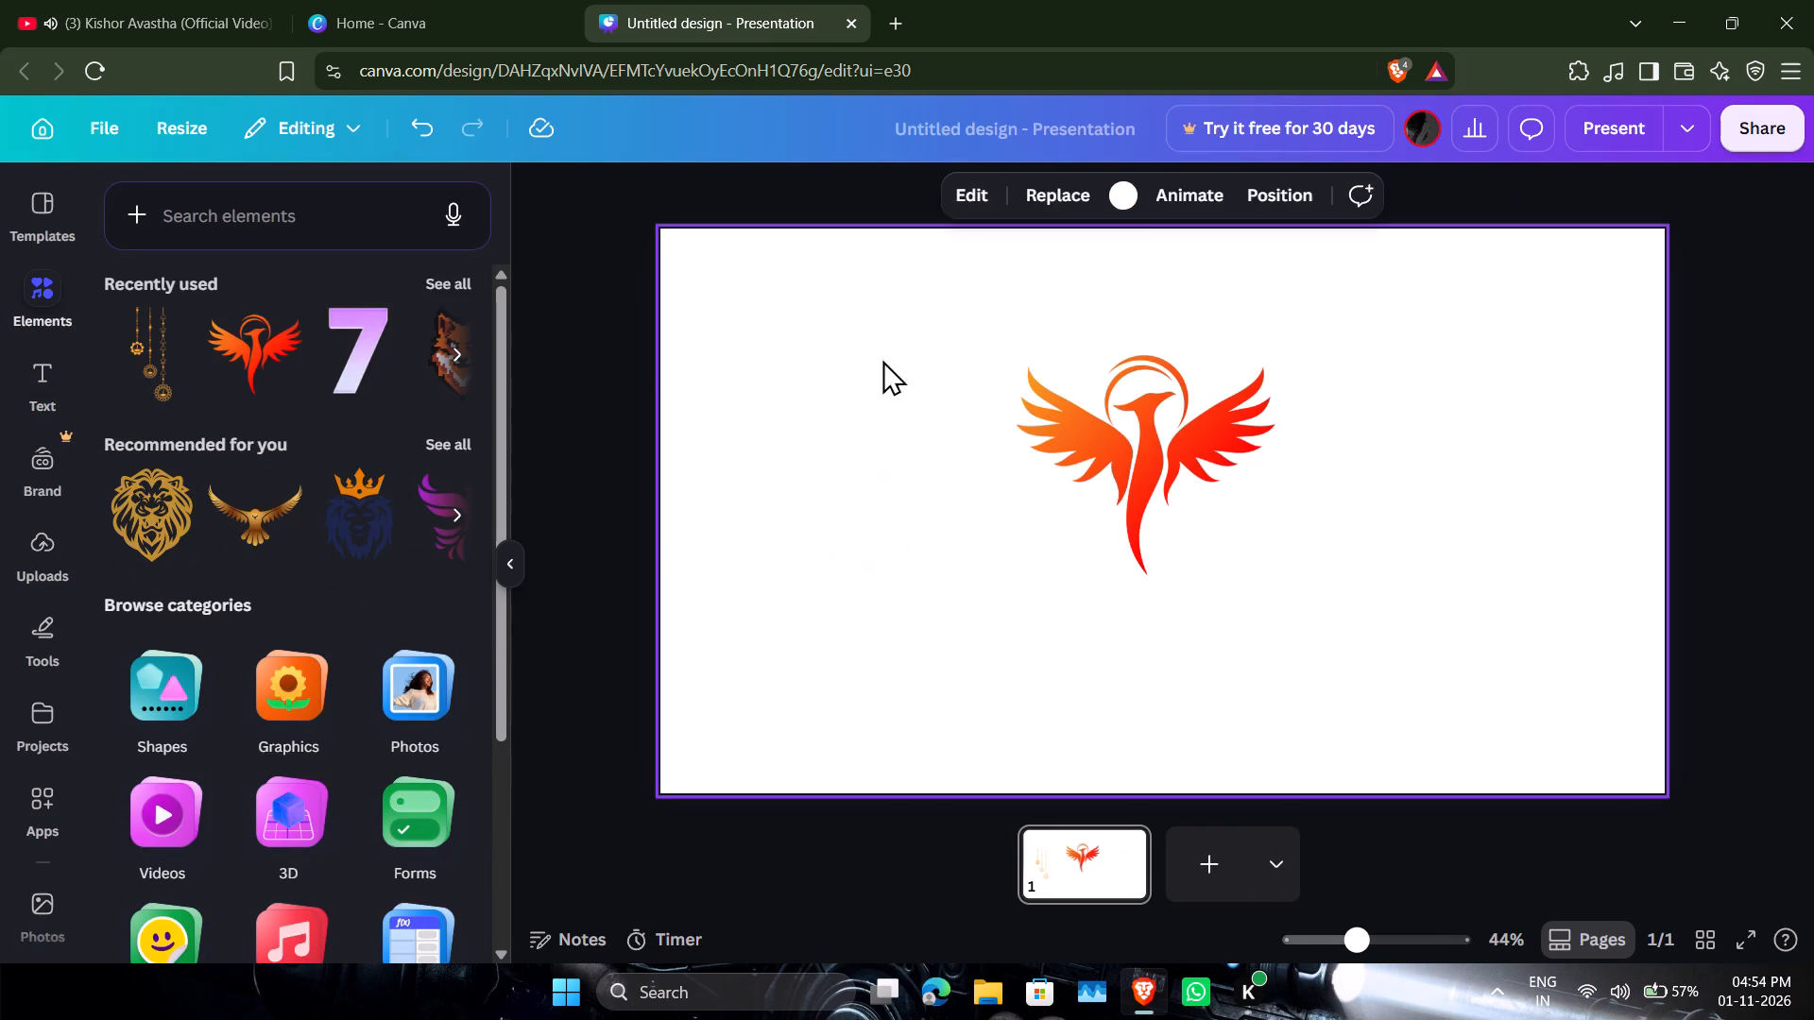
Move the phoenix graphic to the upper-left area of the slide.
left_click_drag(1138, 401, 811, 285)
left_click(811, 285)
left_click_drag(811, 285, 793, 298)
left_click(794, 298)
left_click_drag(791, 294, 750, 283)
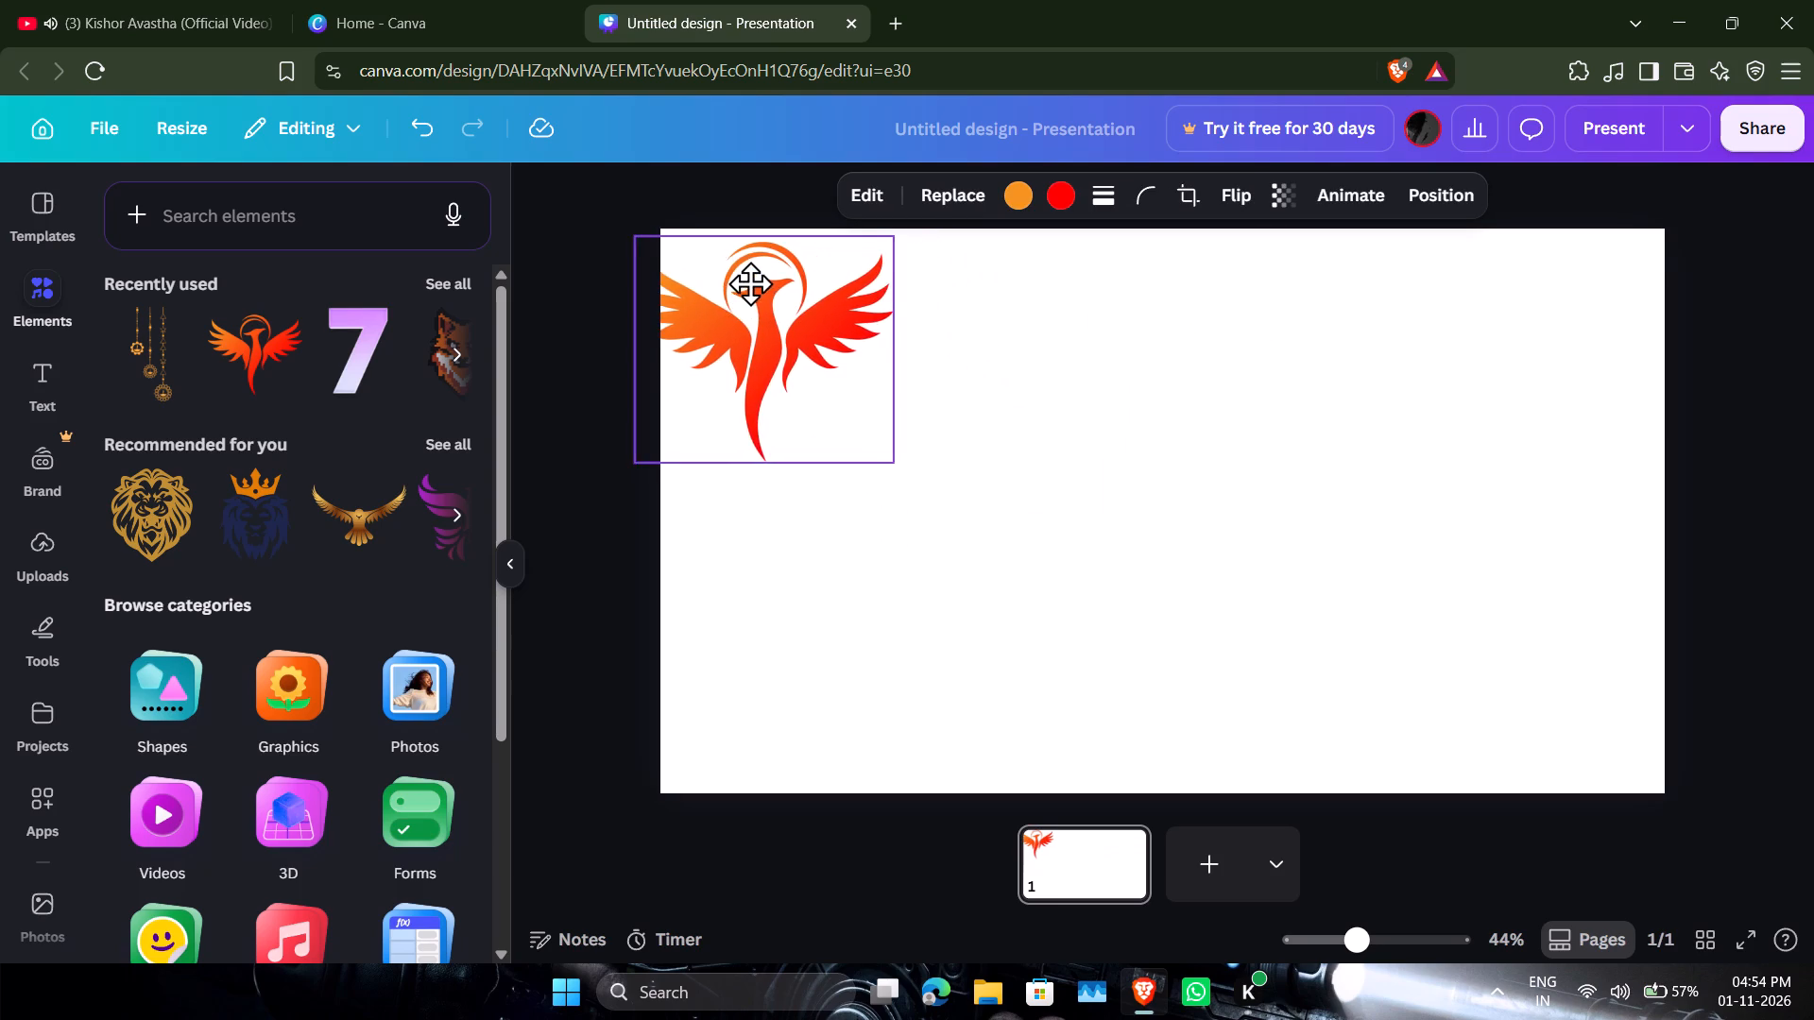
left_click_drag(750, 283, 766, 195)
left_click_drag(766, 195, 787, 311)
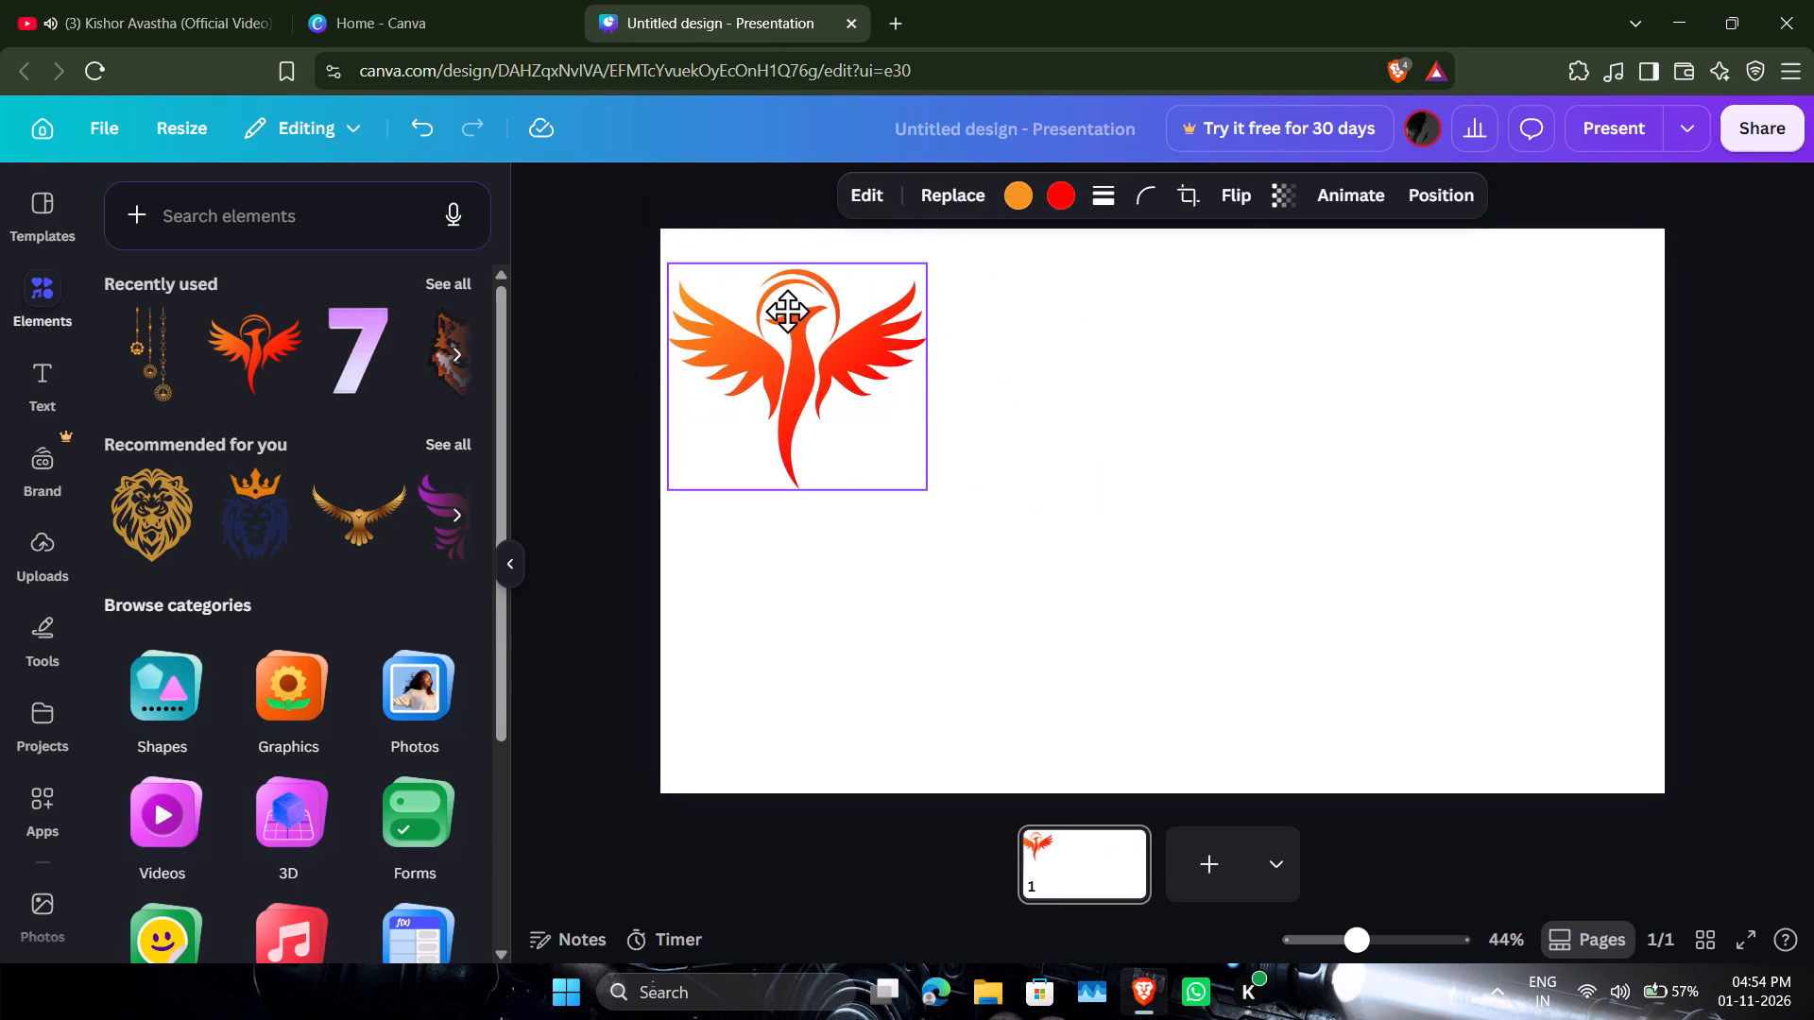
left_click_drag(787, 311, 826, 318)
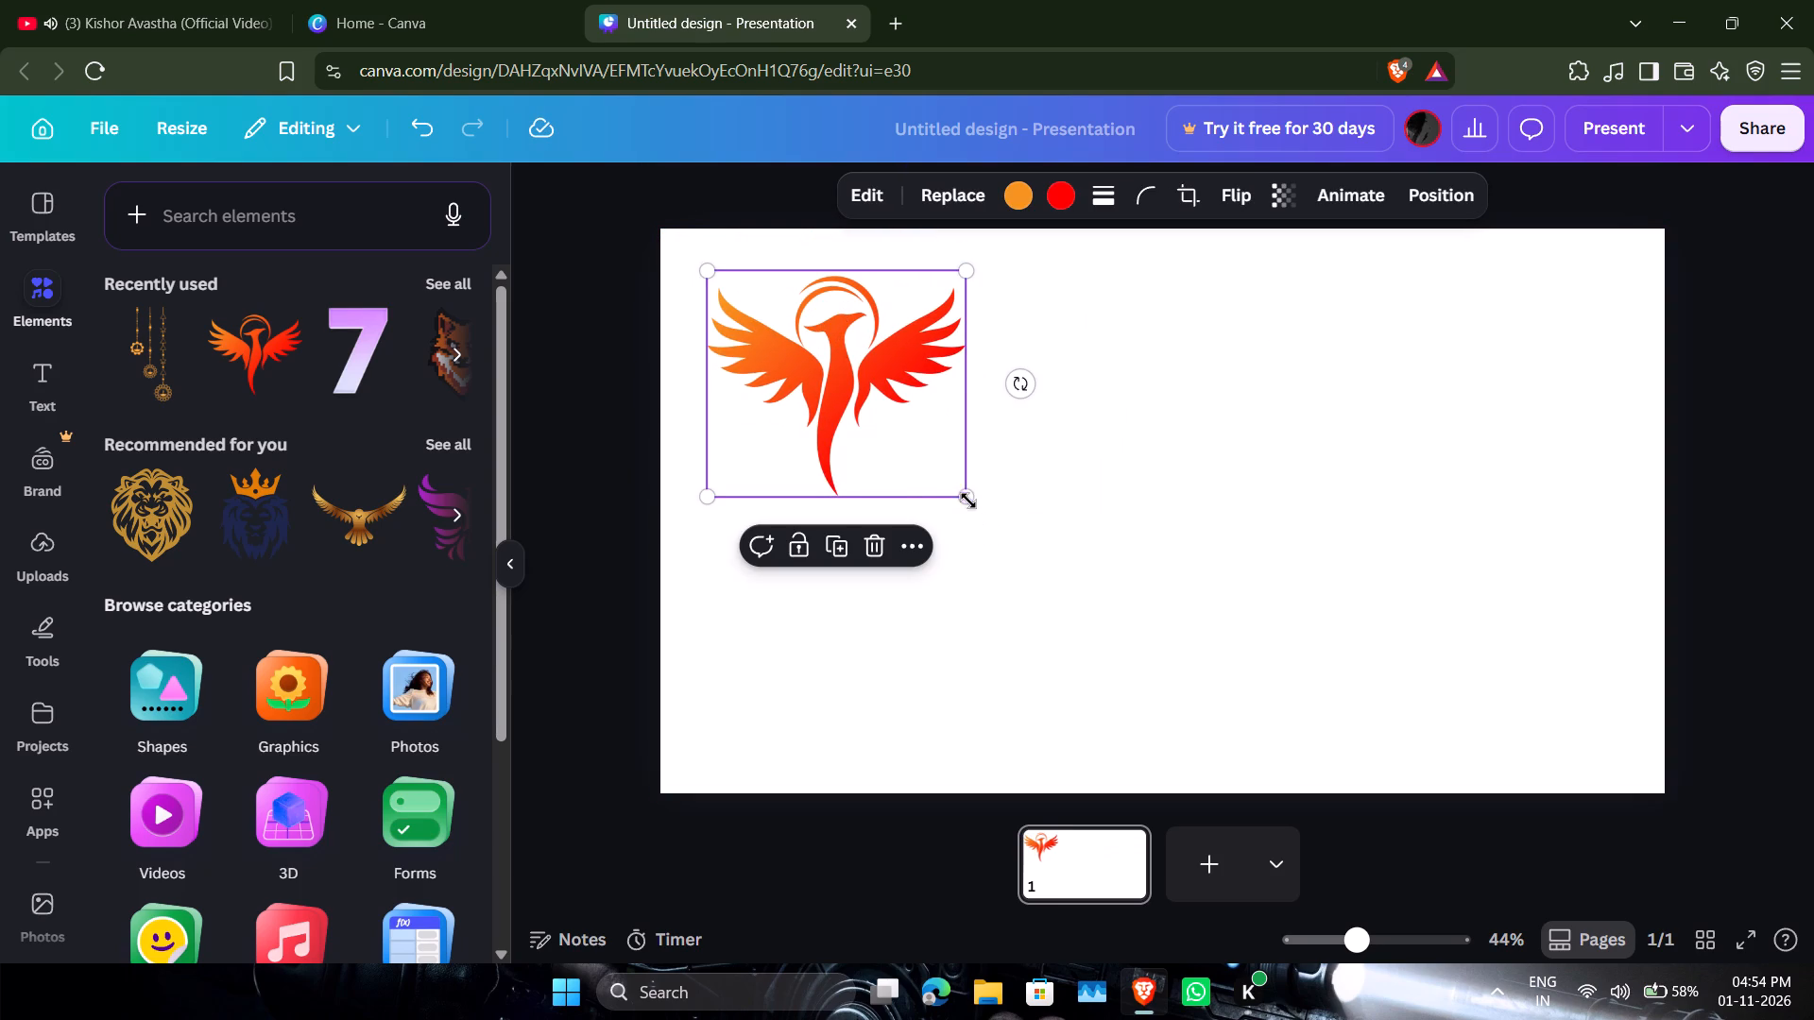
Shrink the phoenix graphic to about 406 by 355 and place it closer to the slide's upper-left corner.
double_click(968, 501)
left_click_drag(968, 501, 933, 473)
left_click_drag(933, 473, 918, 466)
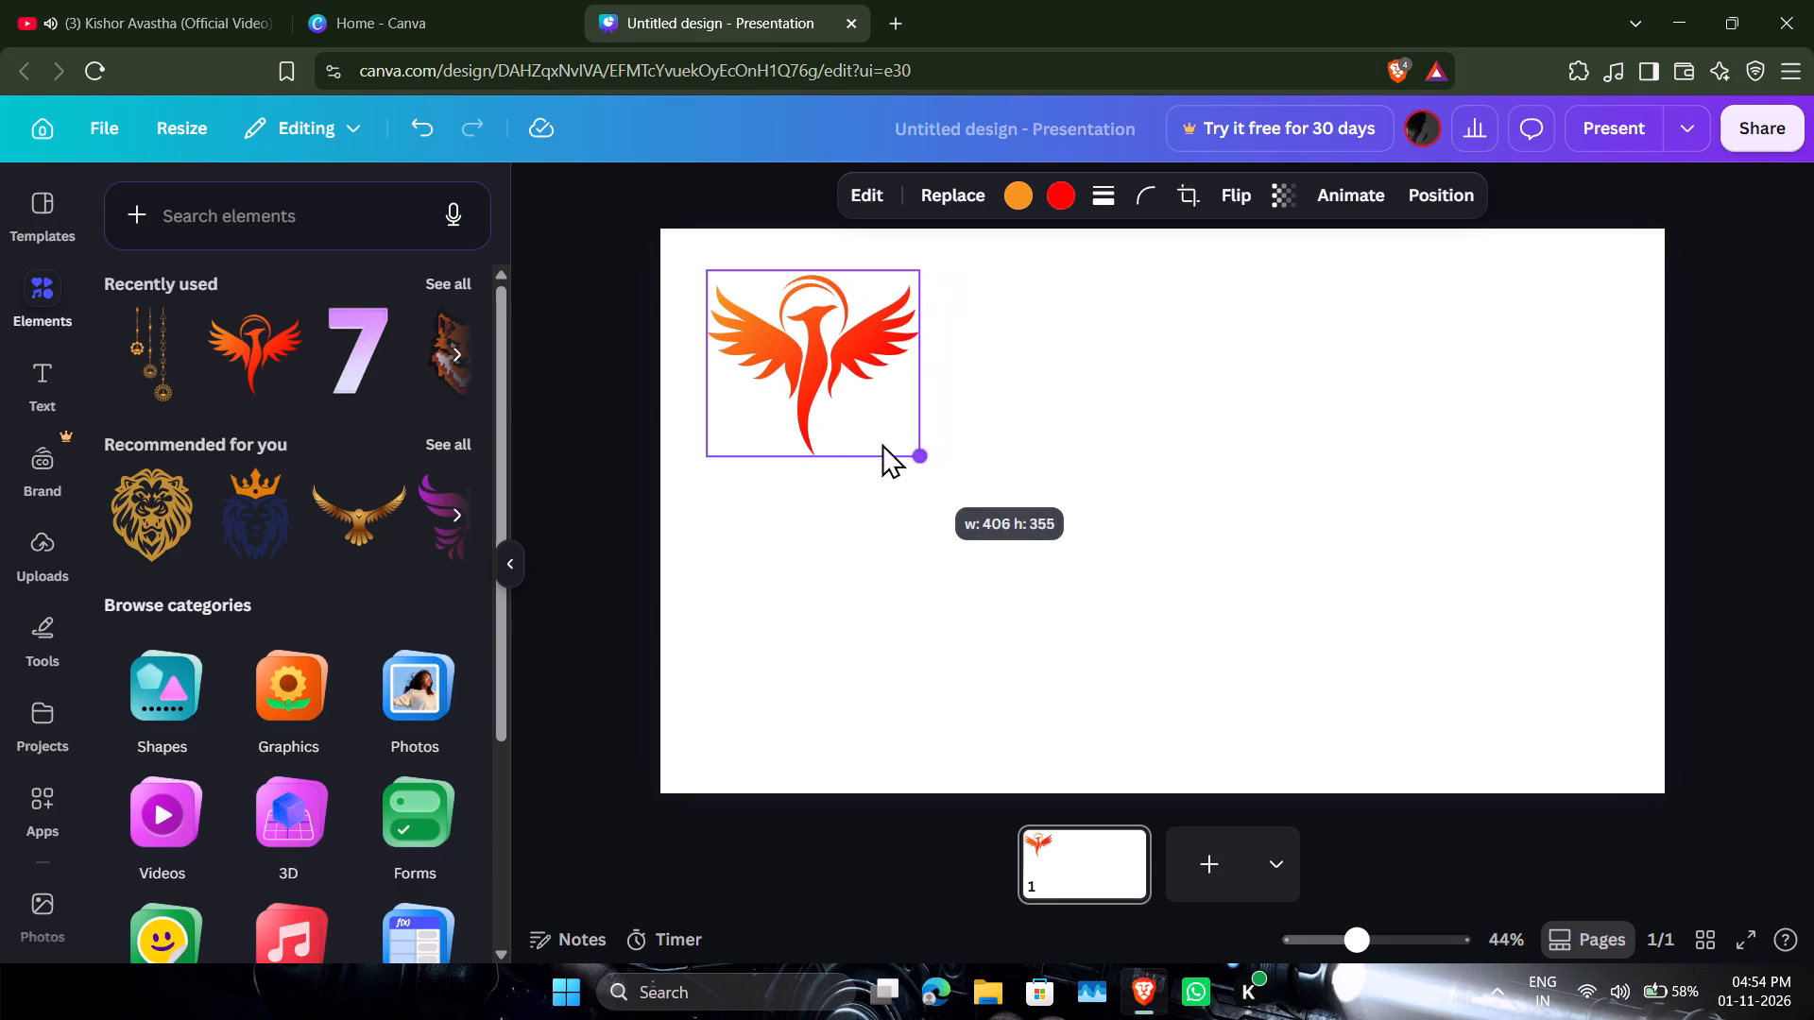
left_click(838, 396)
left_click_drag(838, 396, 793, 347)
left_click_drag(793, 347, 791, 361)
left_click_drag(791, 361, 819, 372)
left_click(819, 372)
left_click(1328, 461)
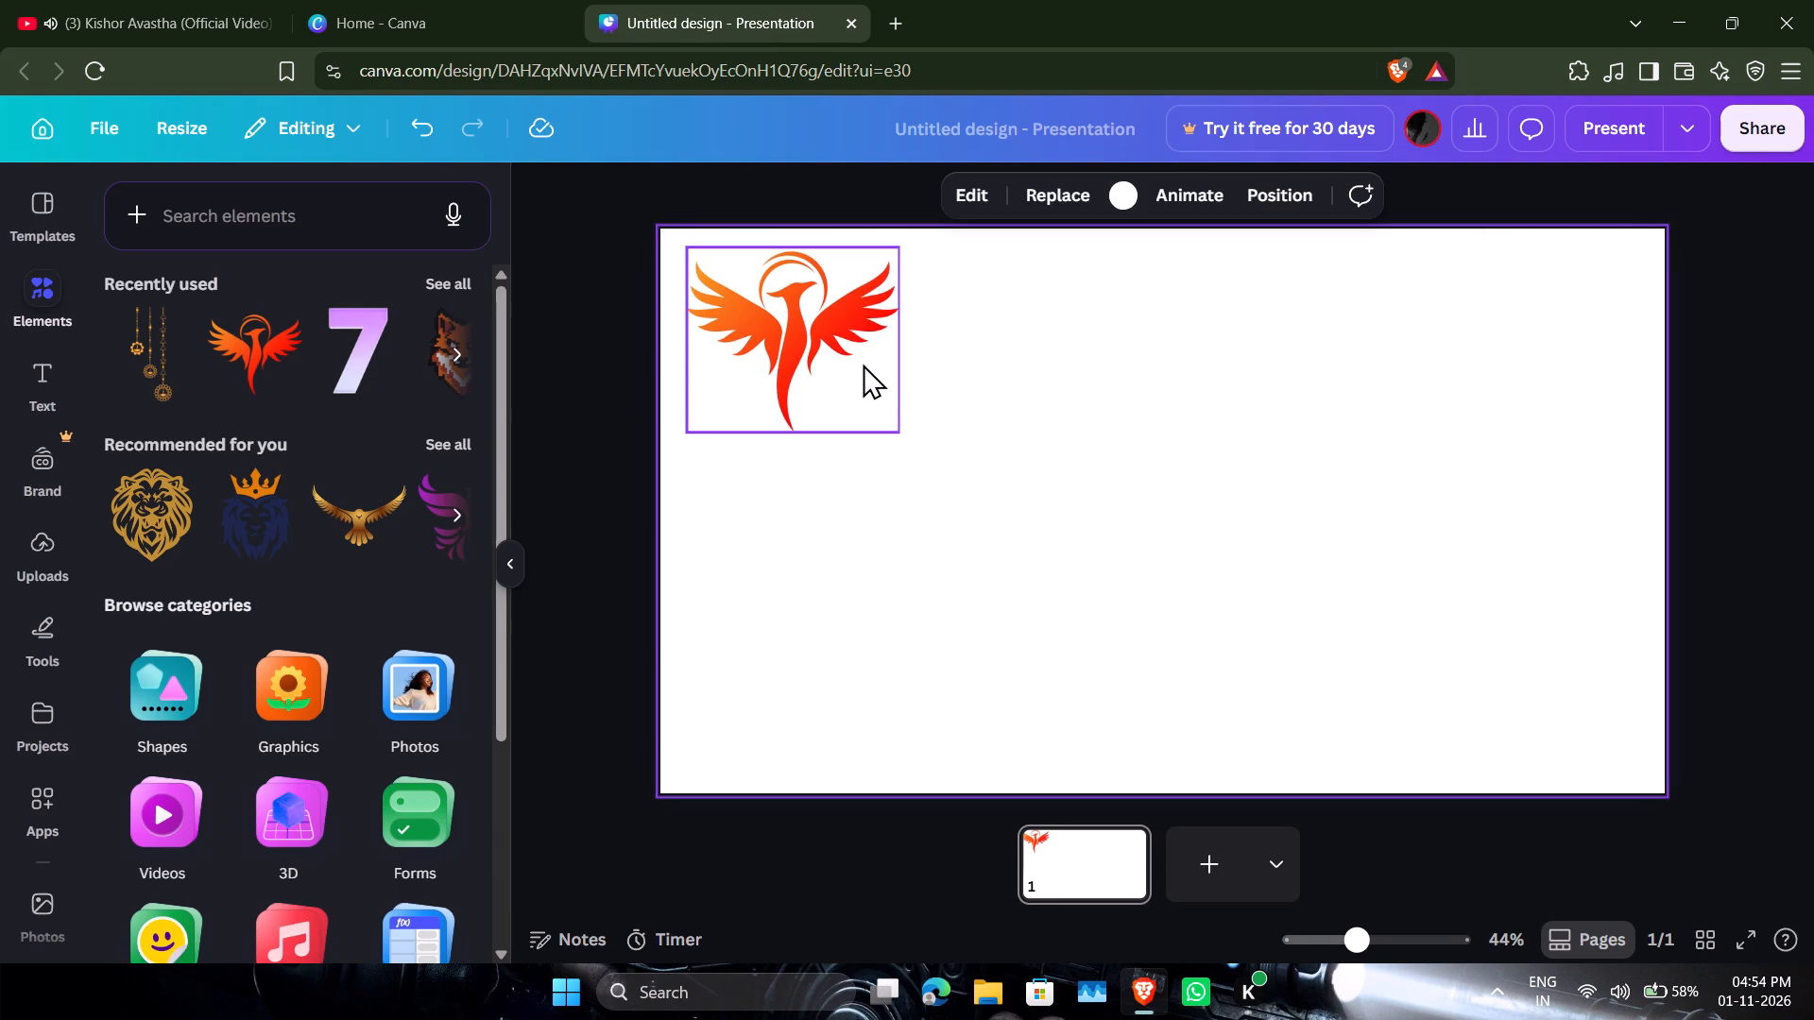
Show the full collection of recently used elements.
left_click(442, 283)
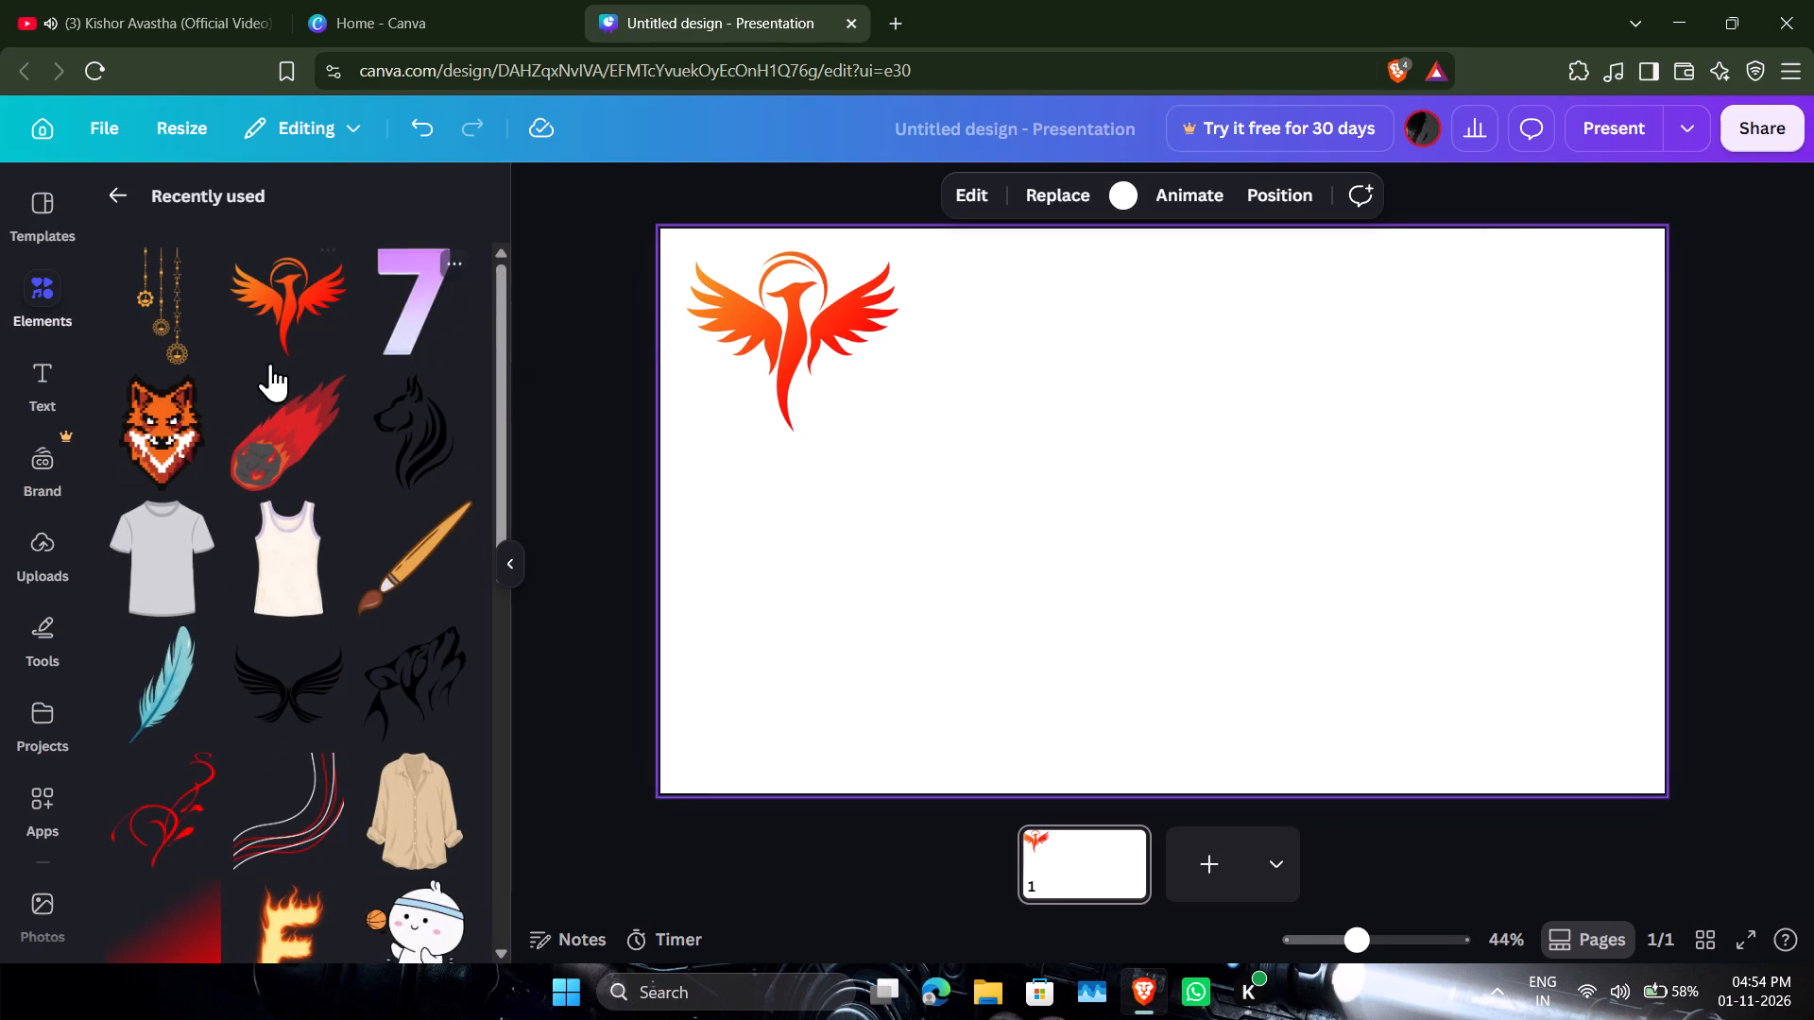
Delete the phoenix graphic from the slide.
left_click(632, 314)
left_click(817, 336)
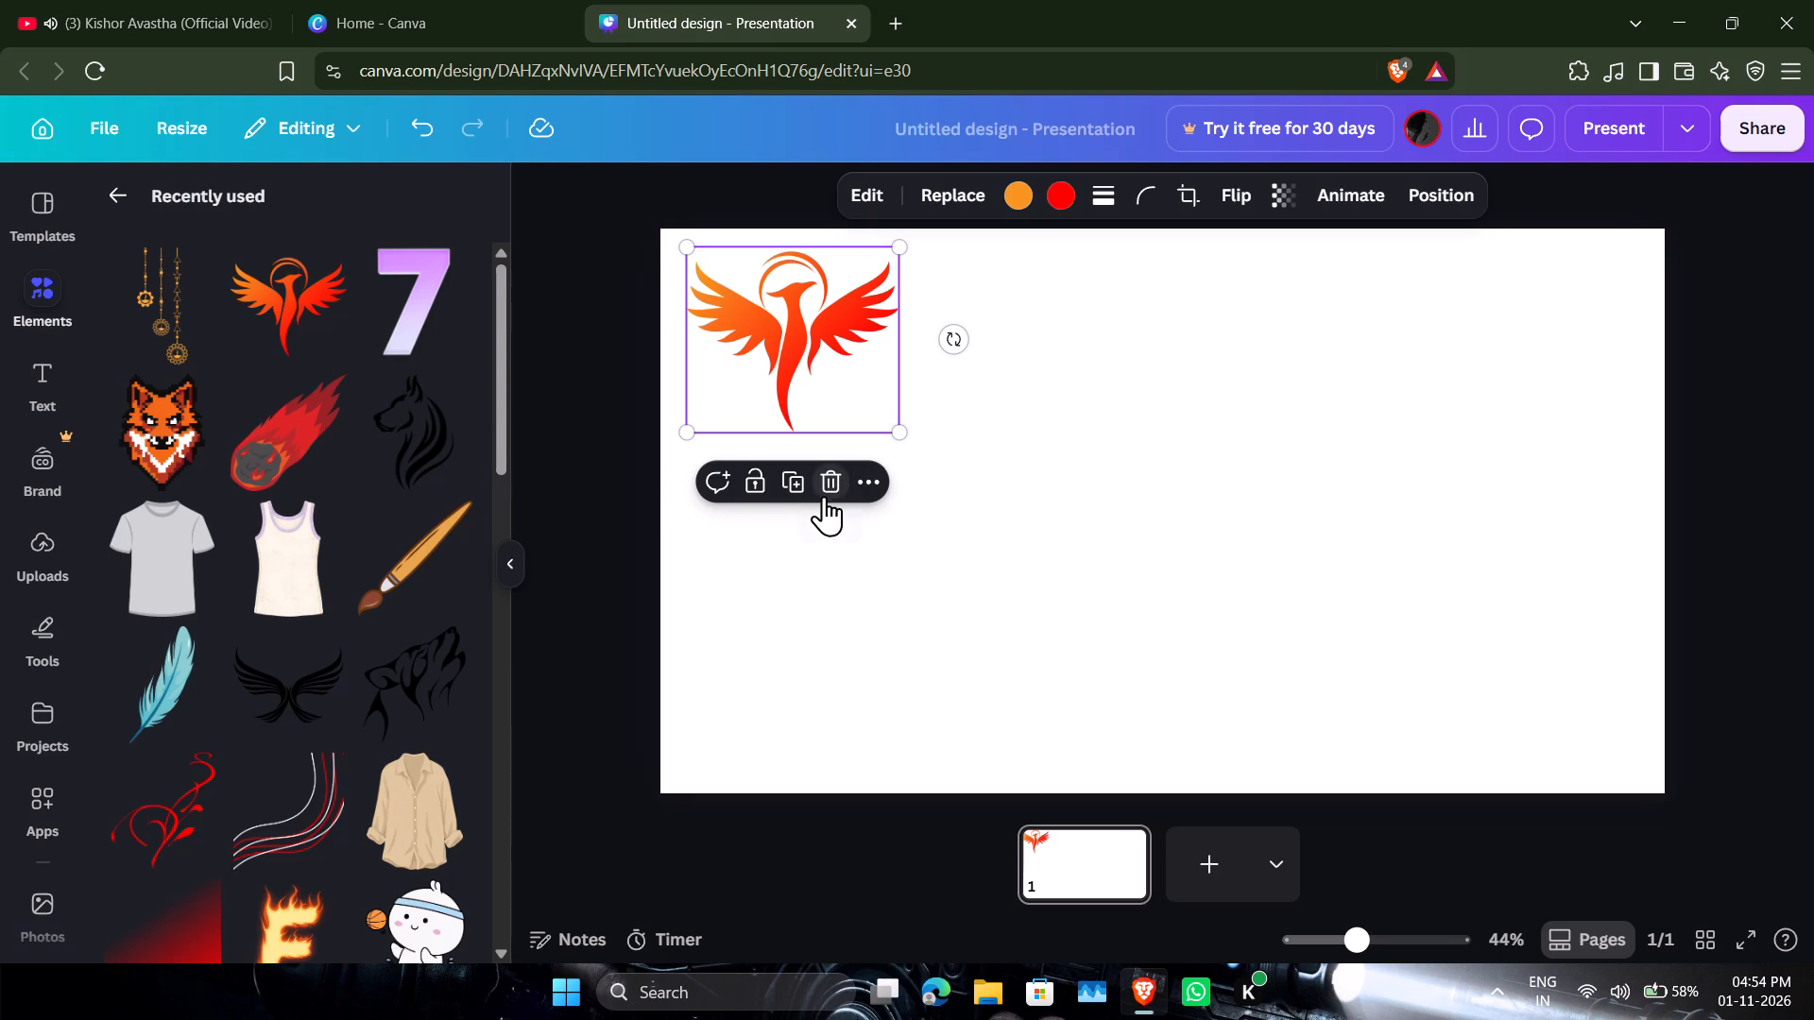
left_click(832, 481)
Add the pixel-art fox head graphic and position it in the slide's upper-left corner.
left_click_drag(164, 442, 756, 459)
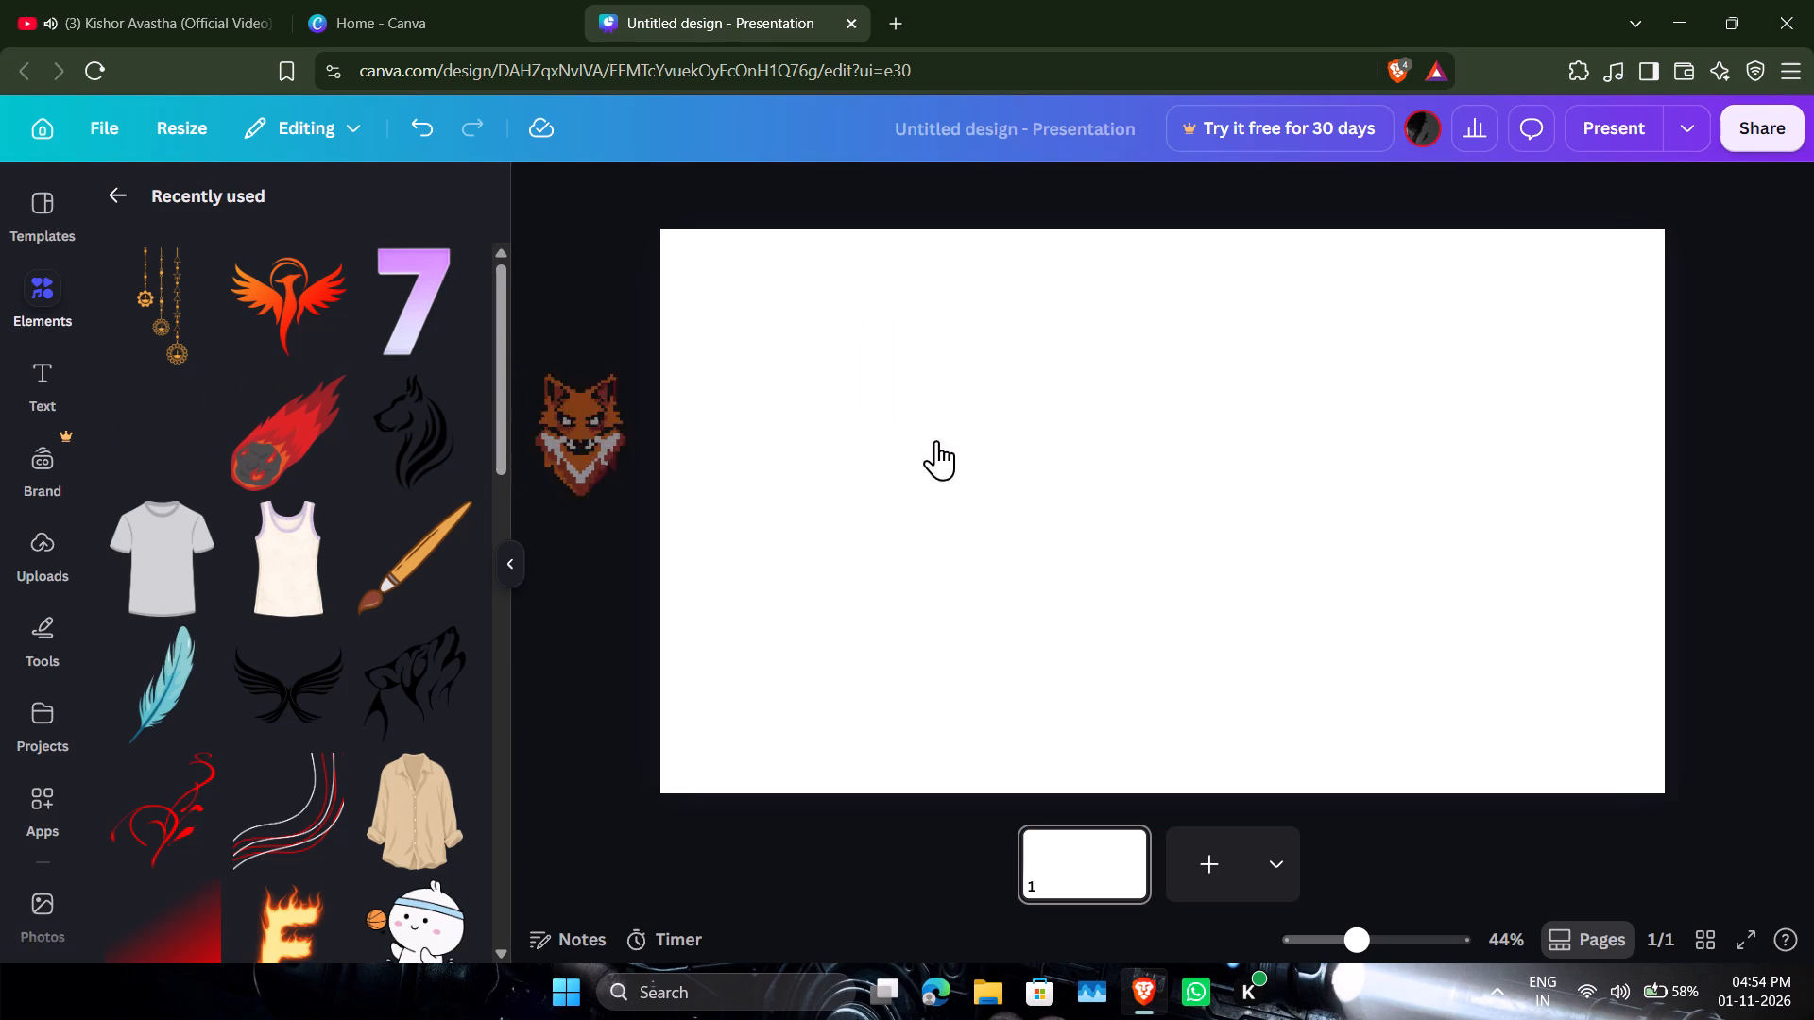
left_click(944, 437)
left_click(965, 431)
left_click_drag(760, 488, 783, 398)
left_click_drag(792, 382, 797, 367)
left_click_drag(797, 365, 776, 320)
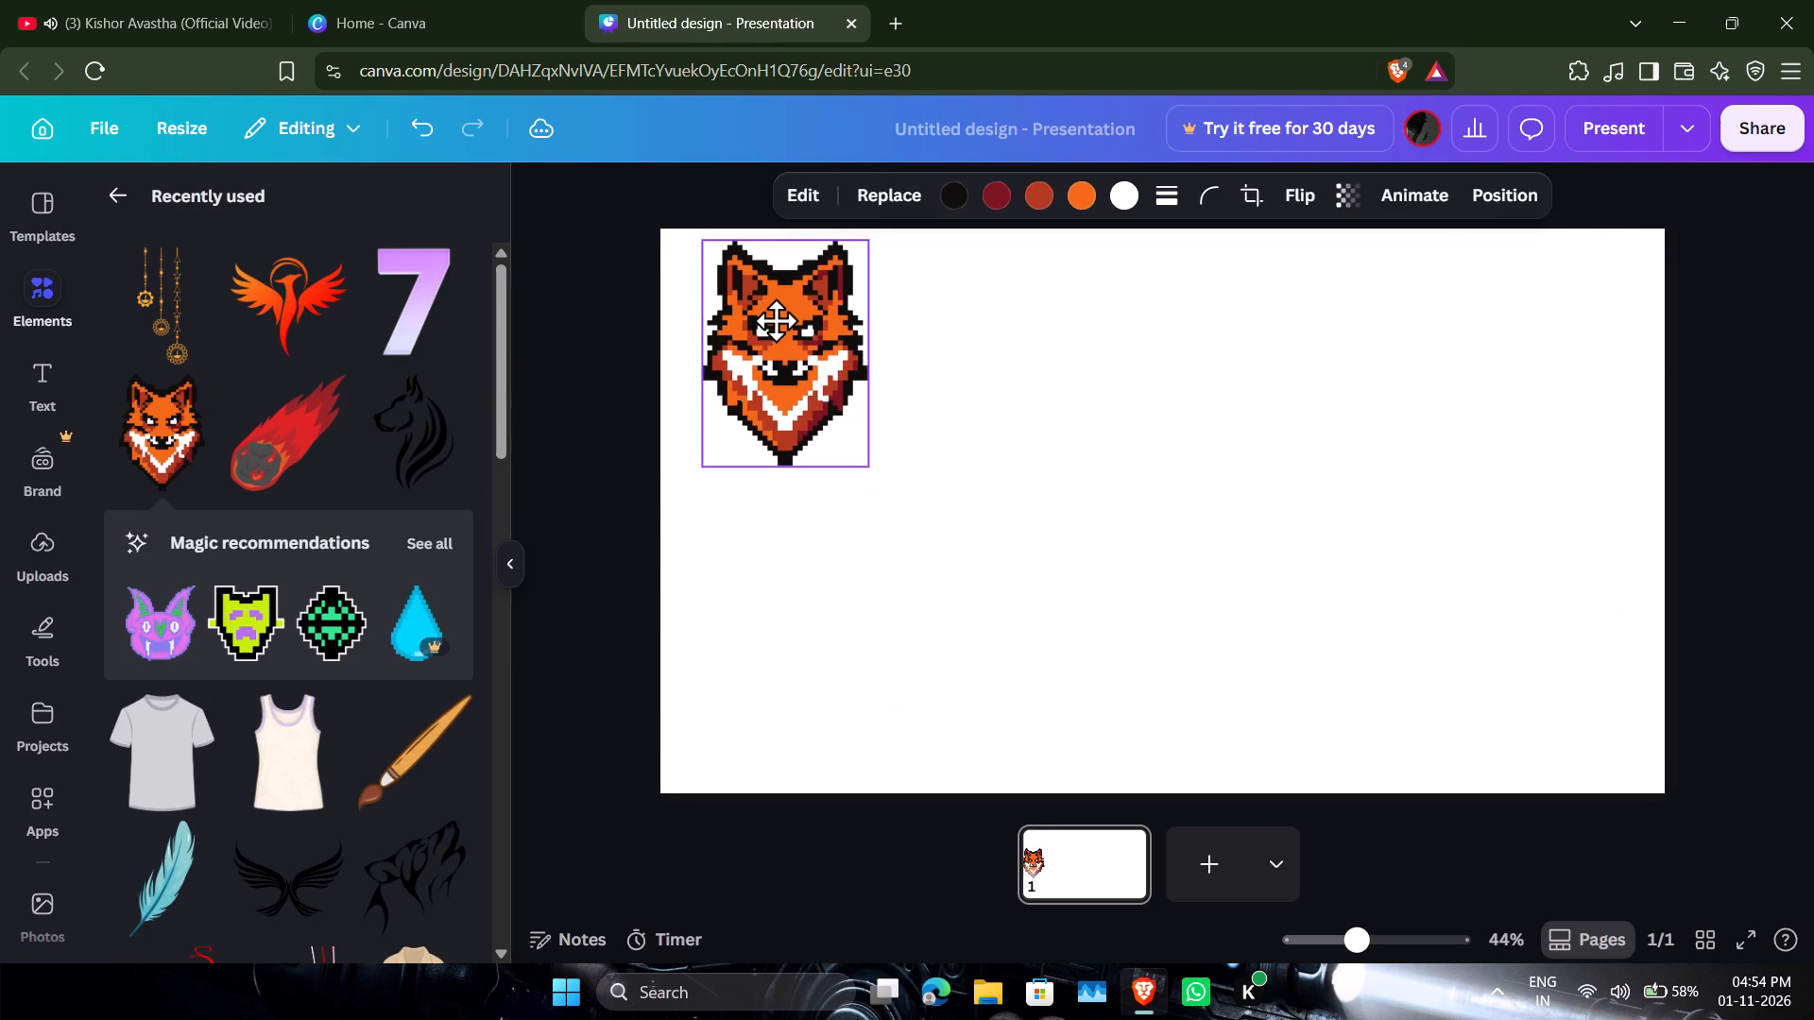
left_click_drag(776, 320, 779, 329)
Shrink the fox head graphic to a small logo size, keeping it near the slide's upper-left corner.
left_click_drag(876, 476, 823, 368)
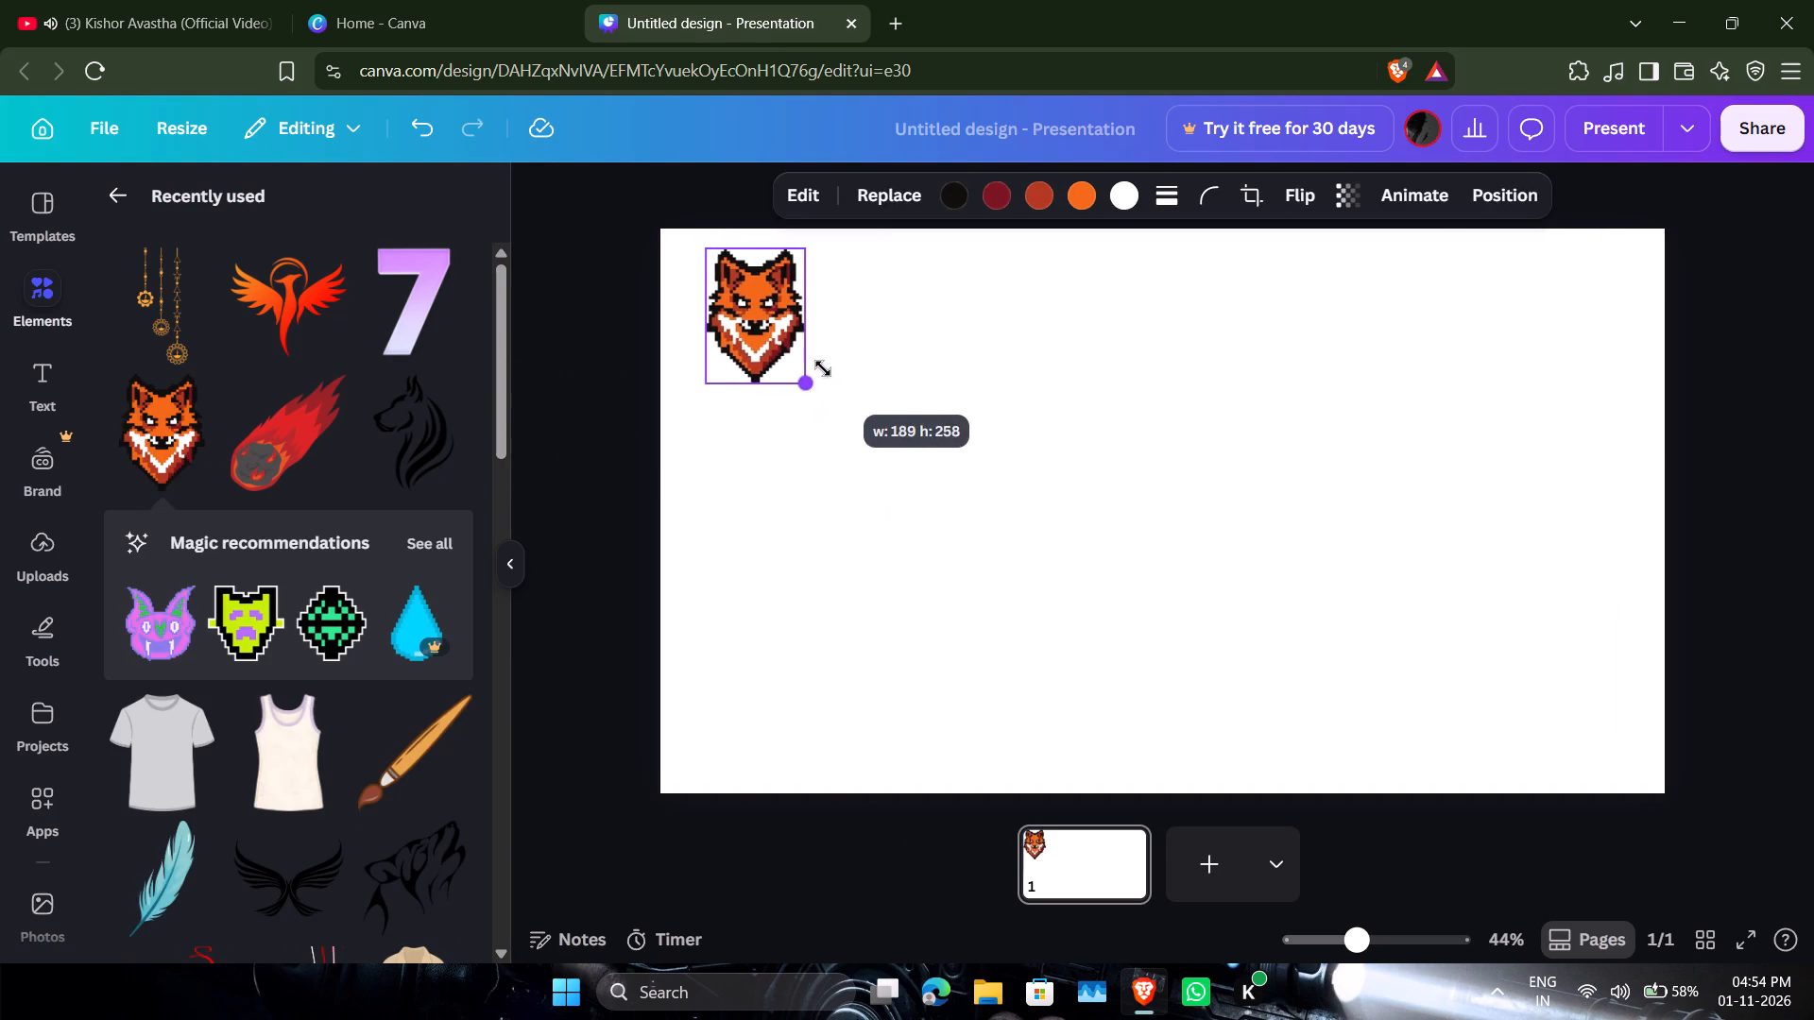
left_click_drag(823, 368, 815, 363)
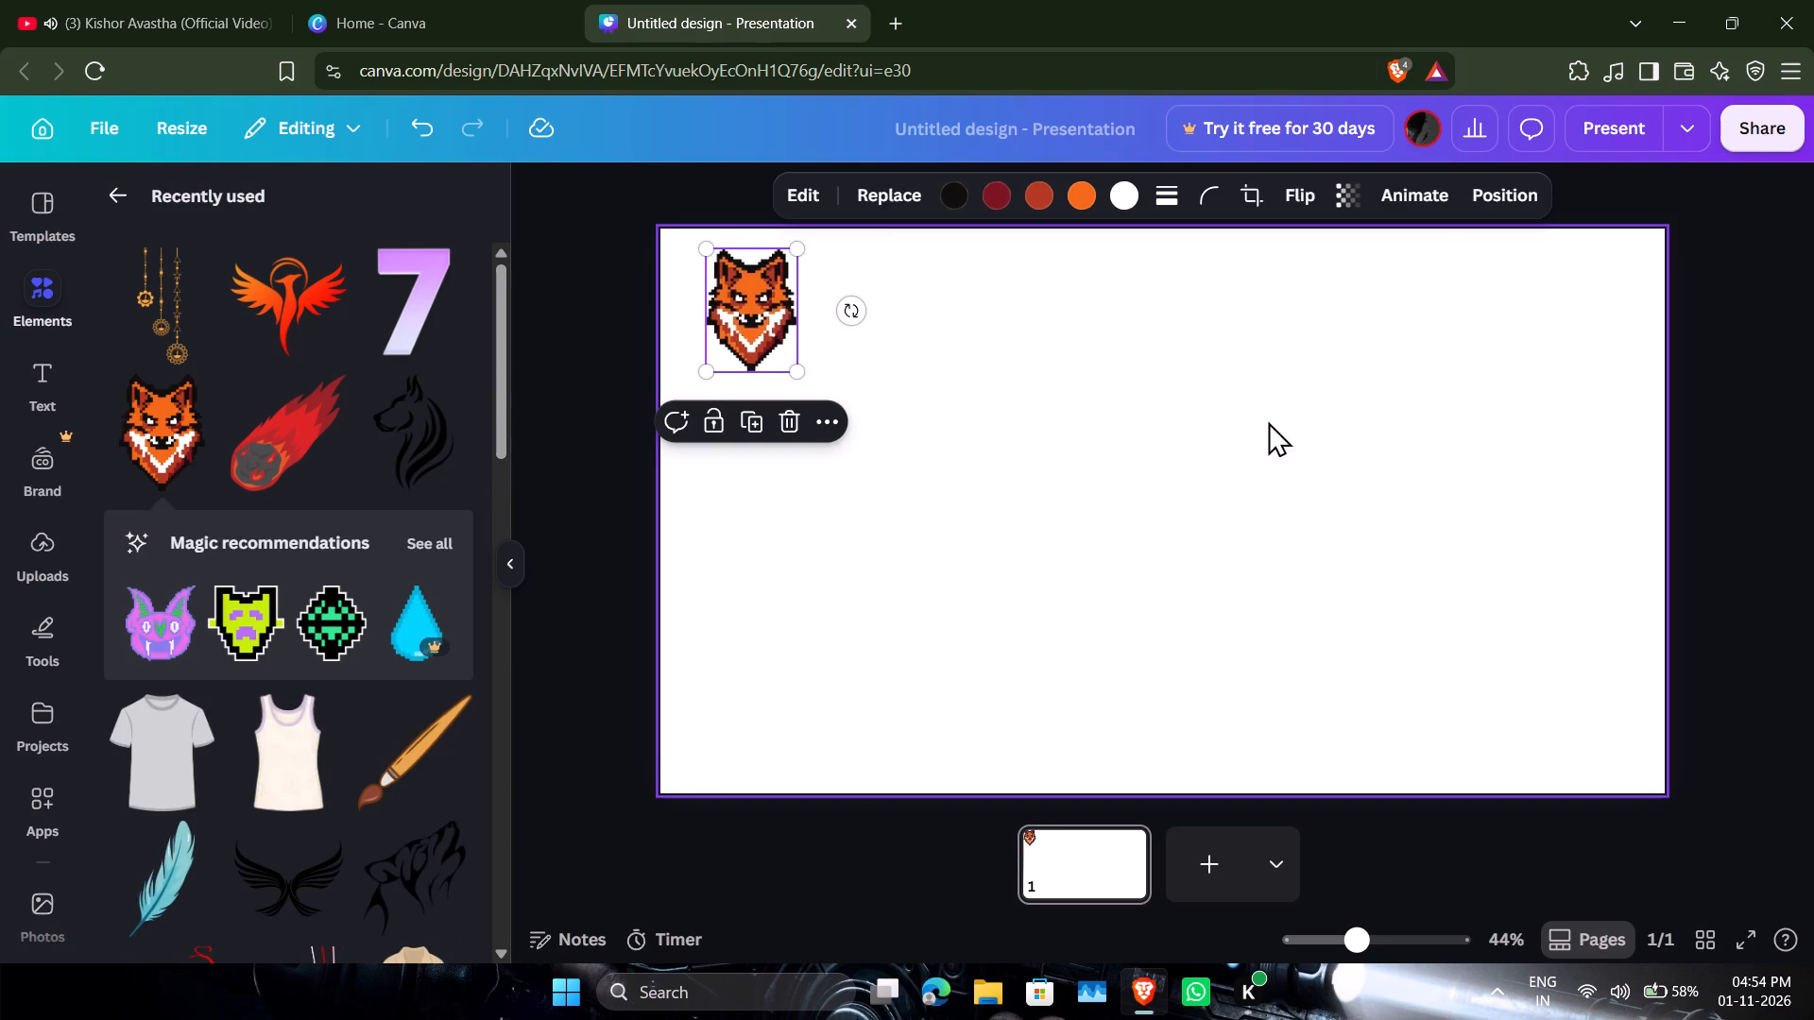
left_click(1274, 420)
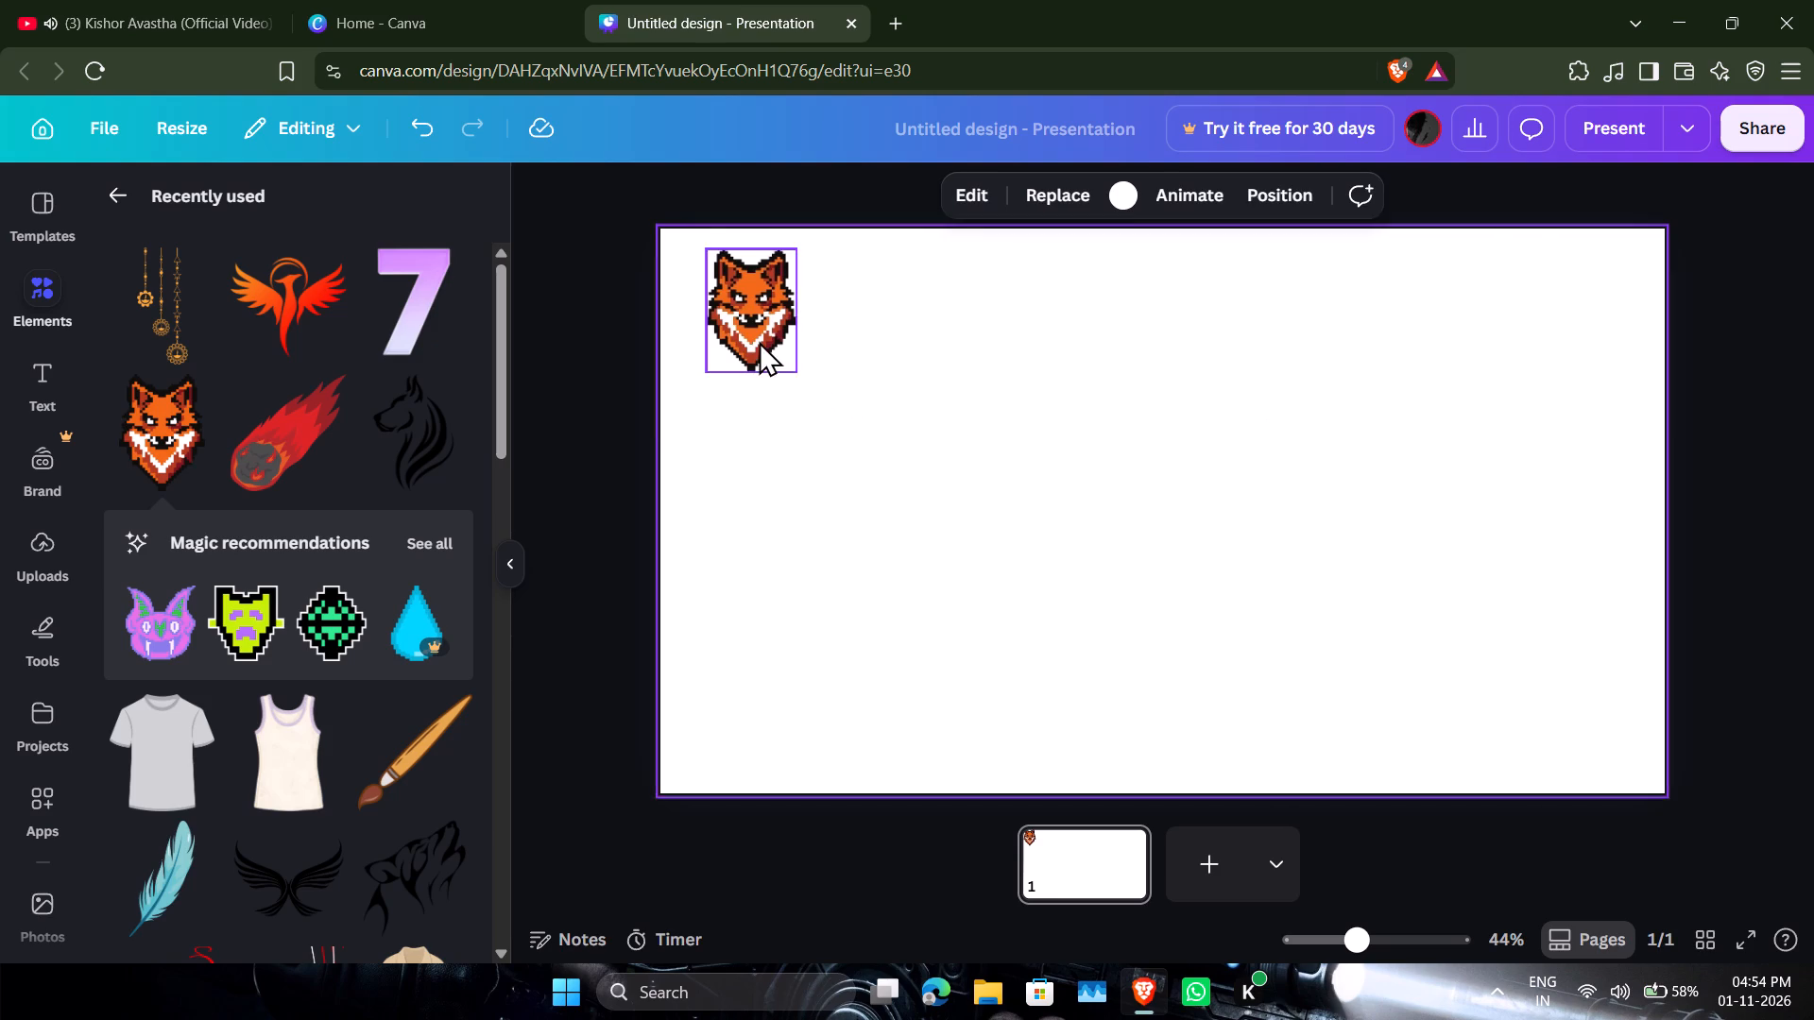
left_click(759, 341)
left_click_drag(796, 375, 753, 324)
double_click(753, 324)
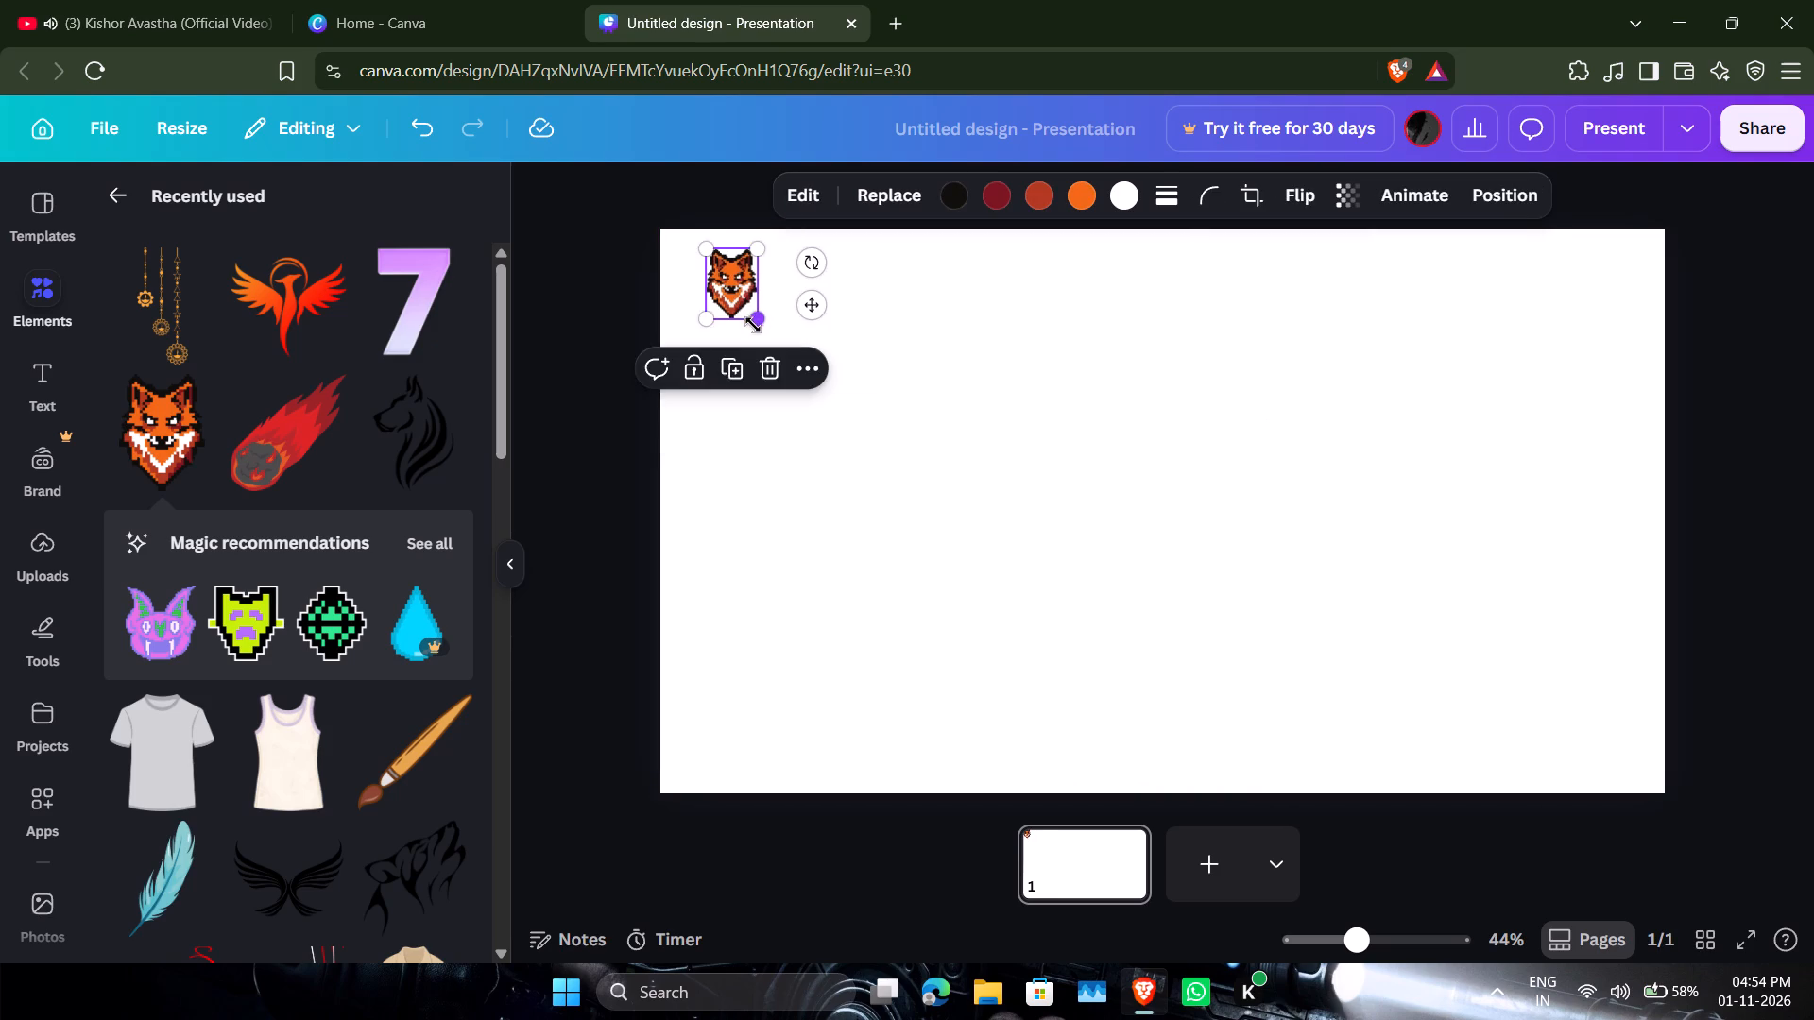
left_click(917, 338)
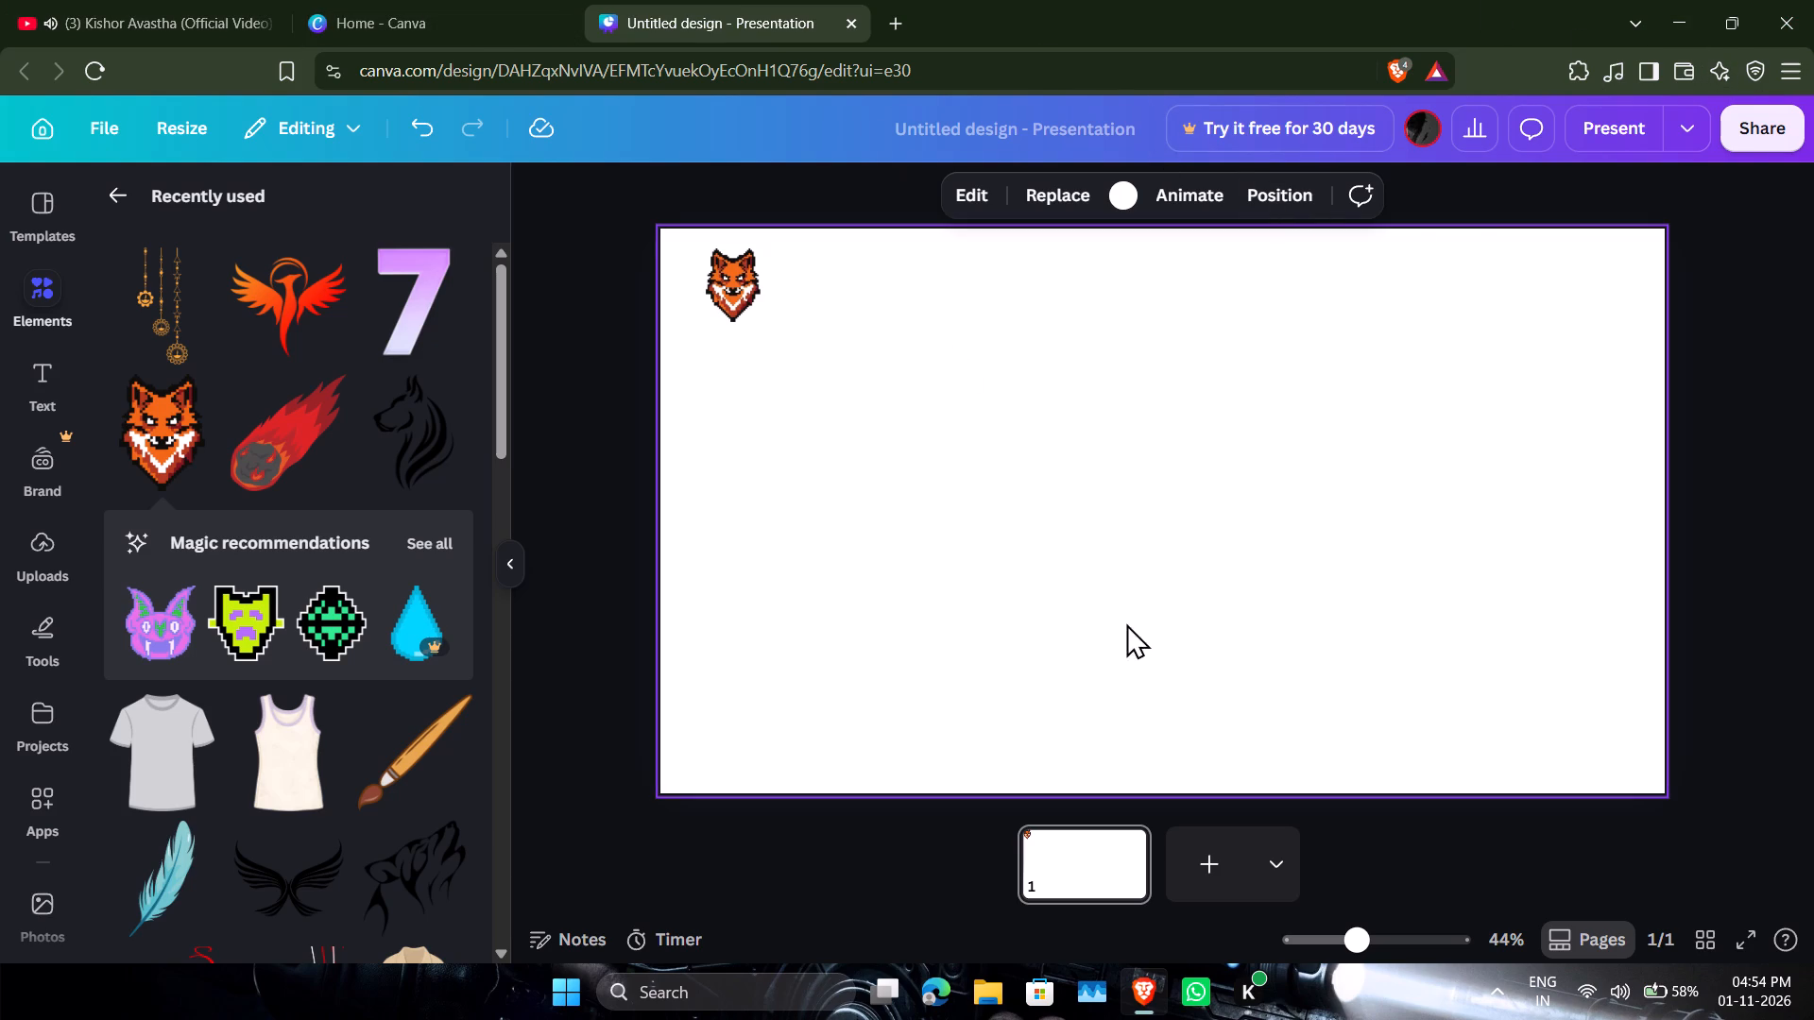
Add a plain text box to the slide.
left_click(61, 378)
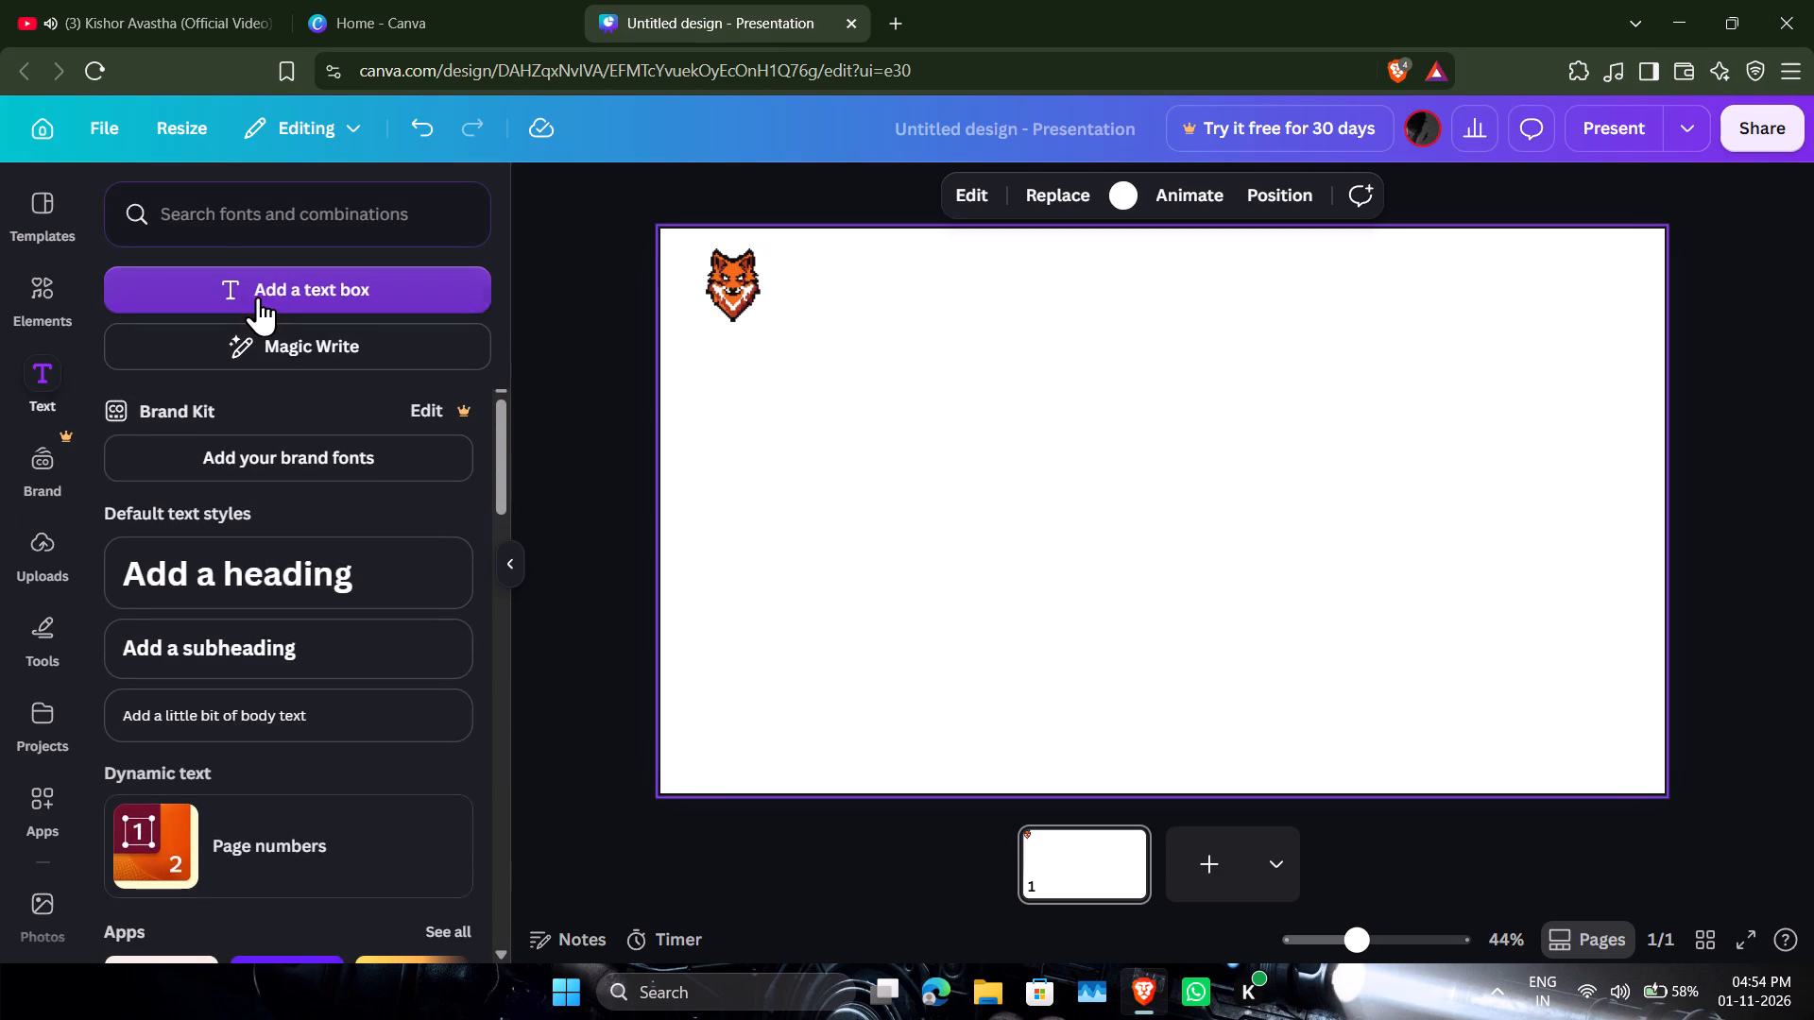
double_click(267, 265)
left_click(268, 293)
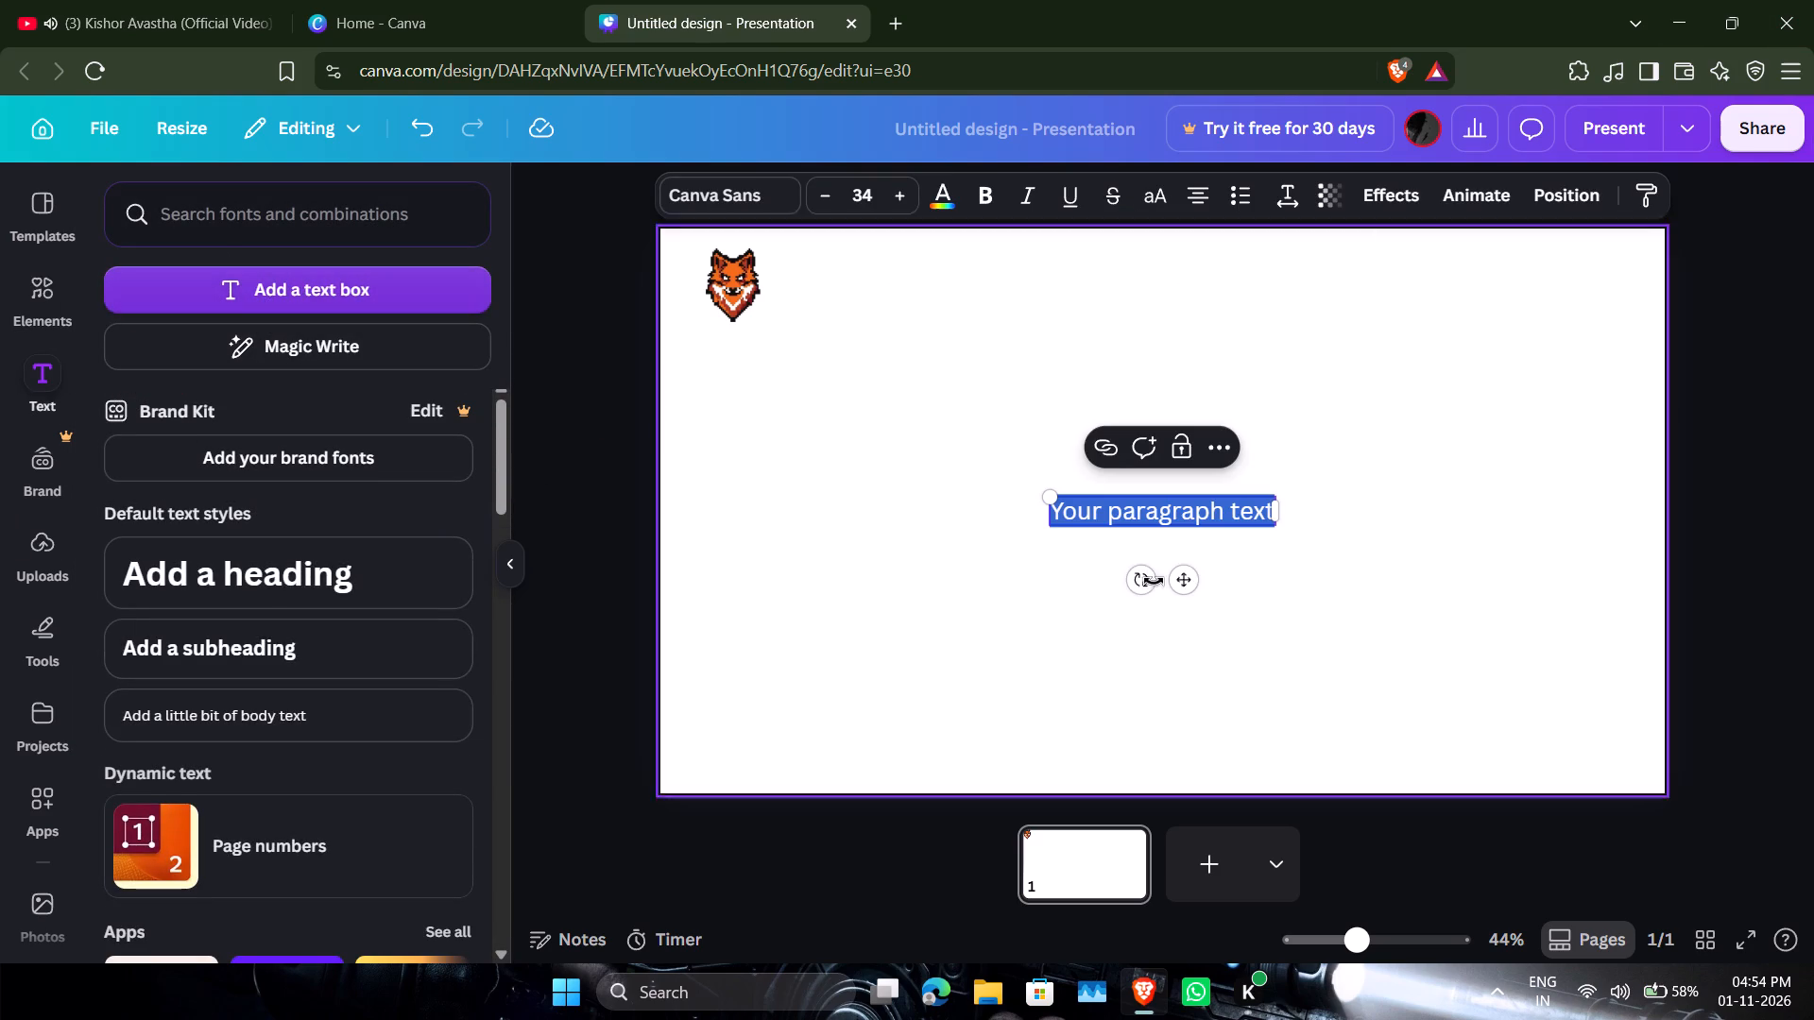
Replace the text box's placeholder text with "presented by".
left_click(1176, 518)
left_click(1202, 507)
left_click_drag(1215, 511, 1251, 507)
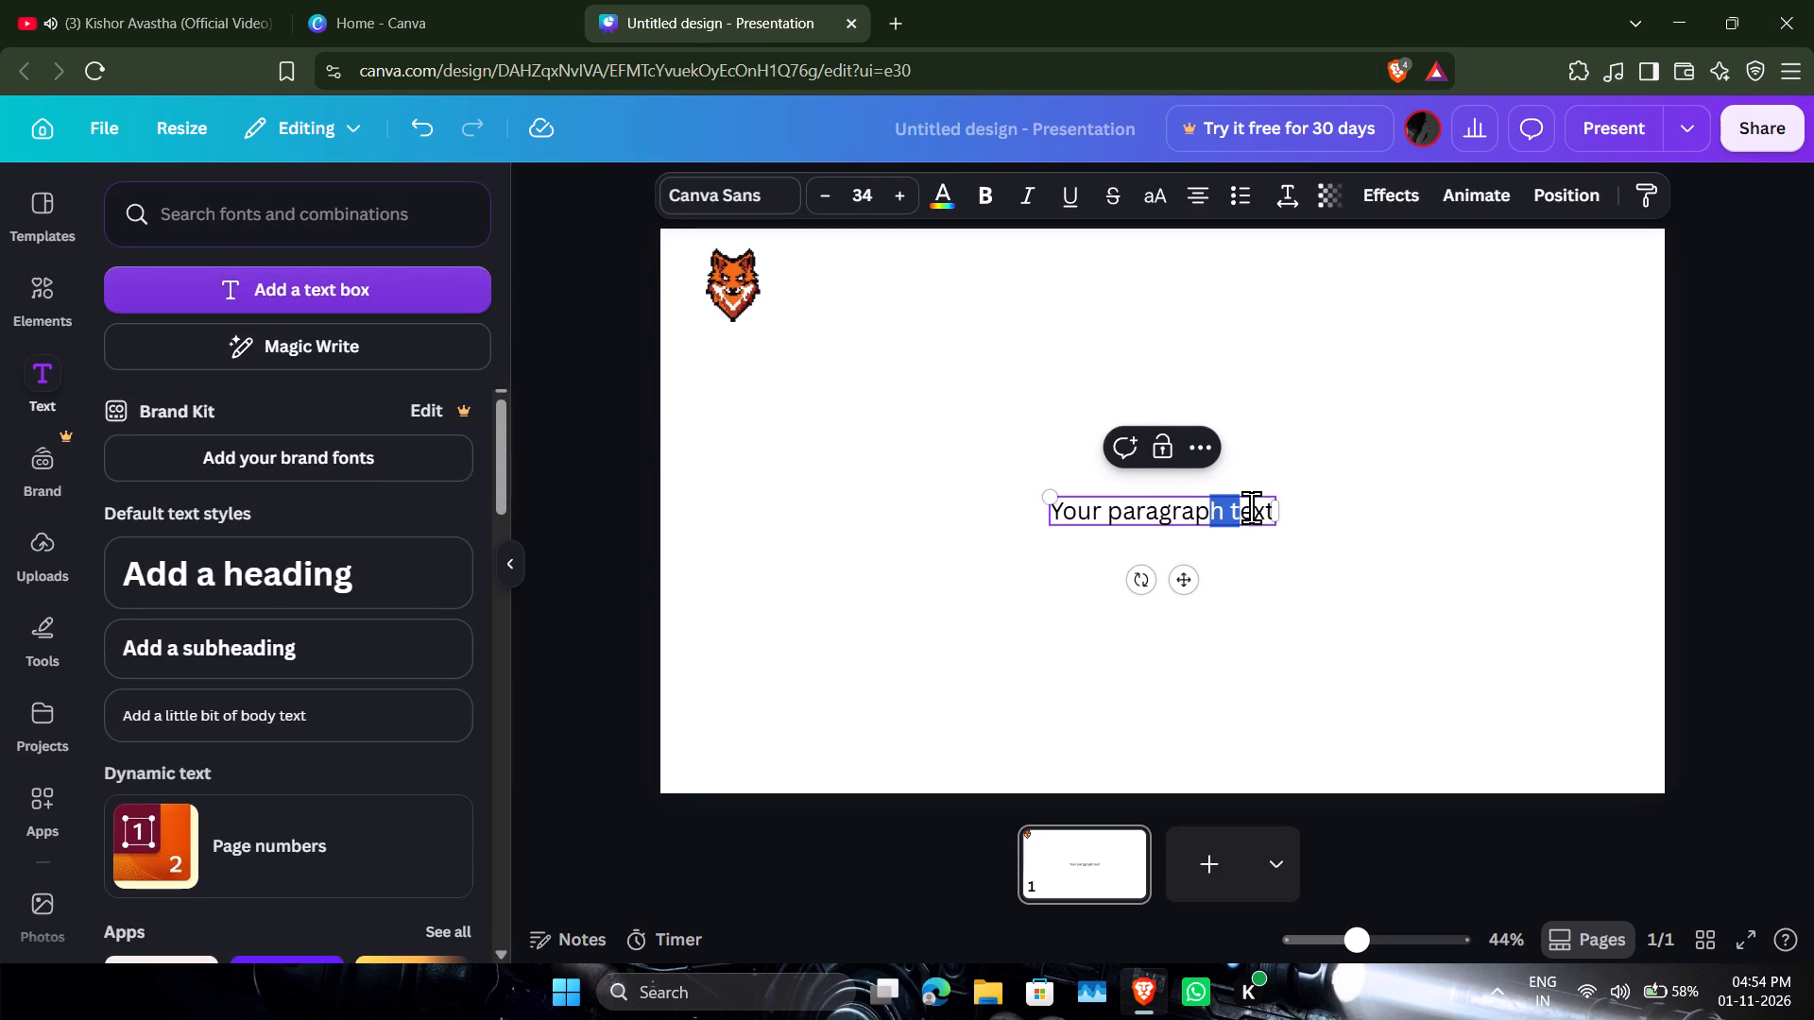
left_click_drag(1251, 507, 1273, 507)
left_click(1273, 507)
left_click(1273, 507)
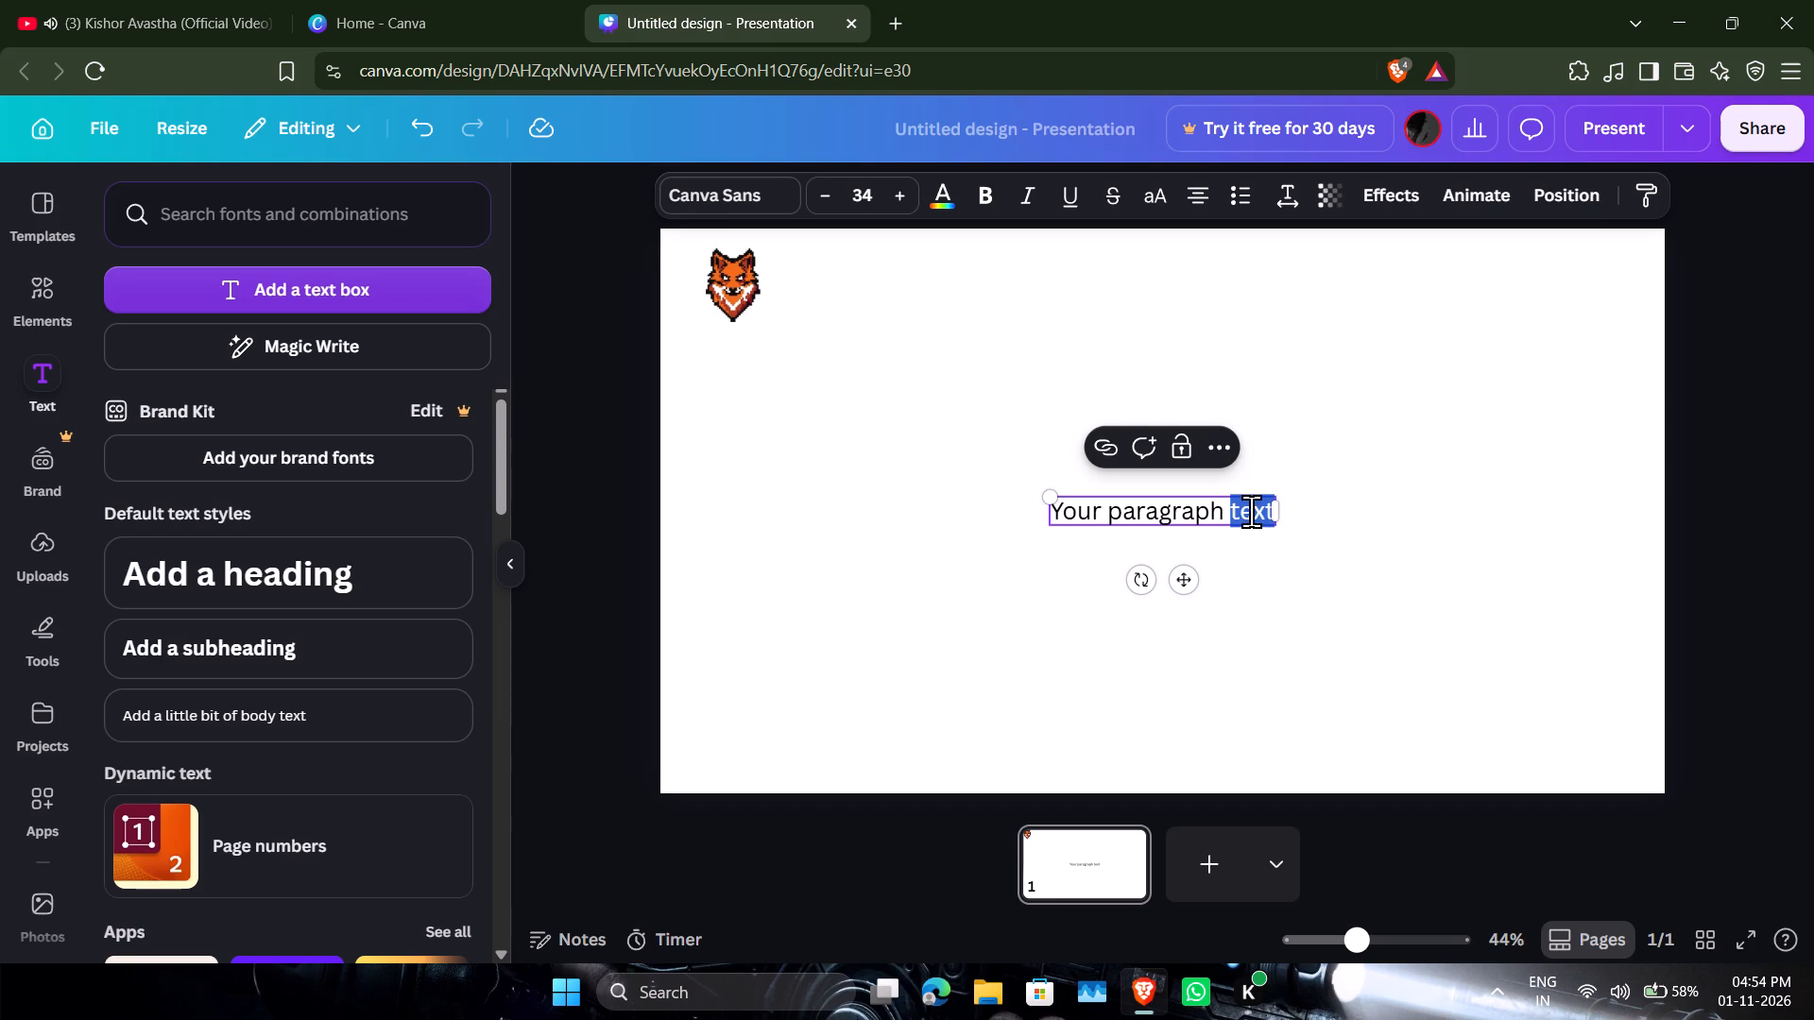
key("BackSpace")
key("BackSpace")
key("BackSpace")
key("BackSpace")
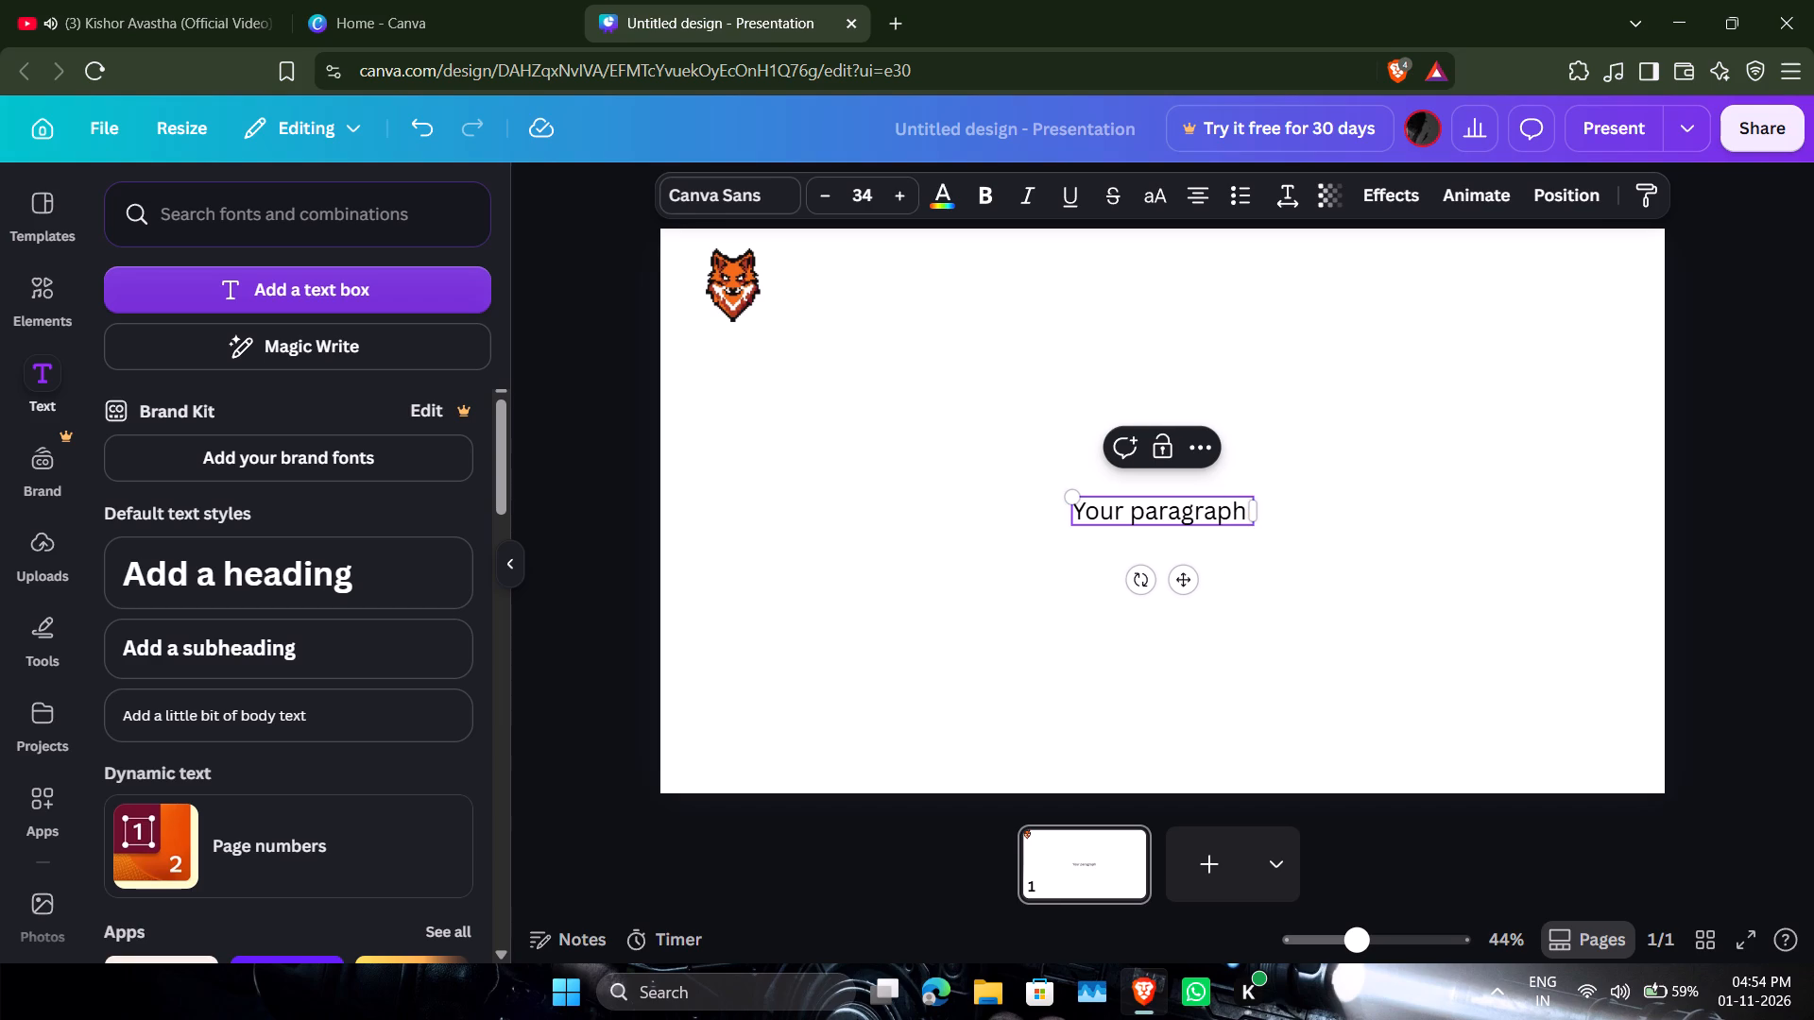
key("BackSpace")
key("BackSpace")
key("BackSpace")
key("BackSpace")
key("BackSpace")
key("BackSpace")
key("BackSpace")
key("BackSpace")
key("BackSpace")
key("BackSpace")
key("BackSpace")
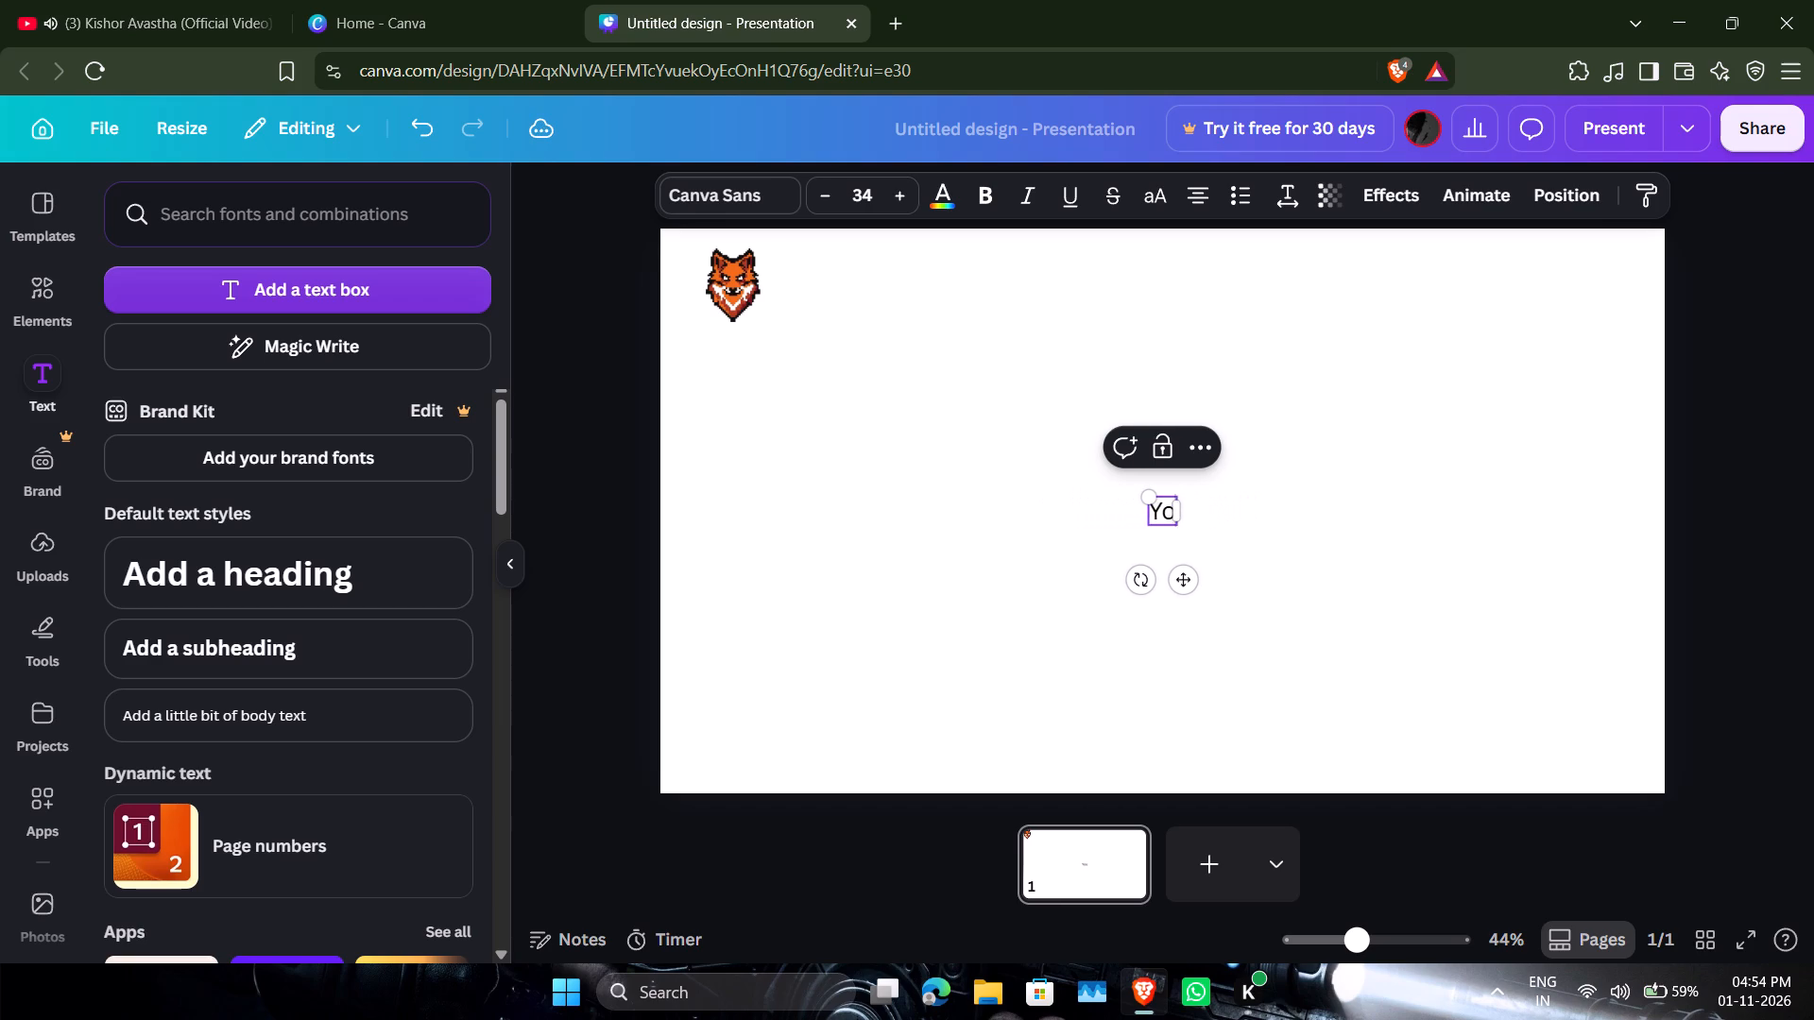
key("BackSpace")
key("BackSpace")
key("BackSpace")
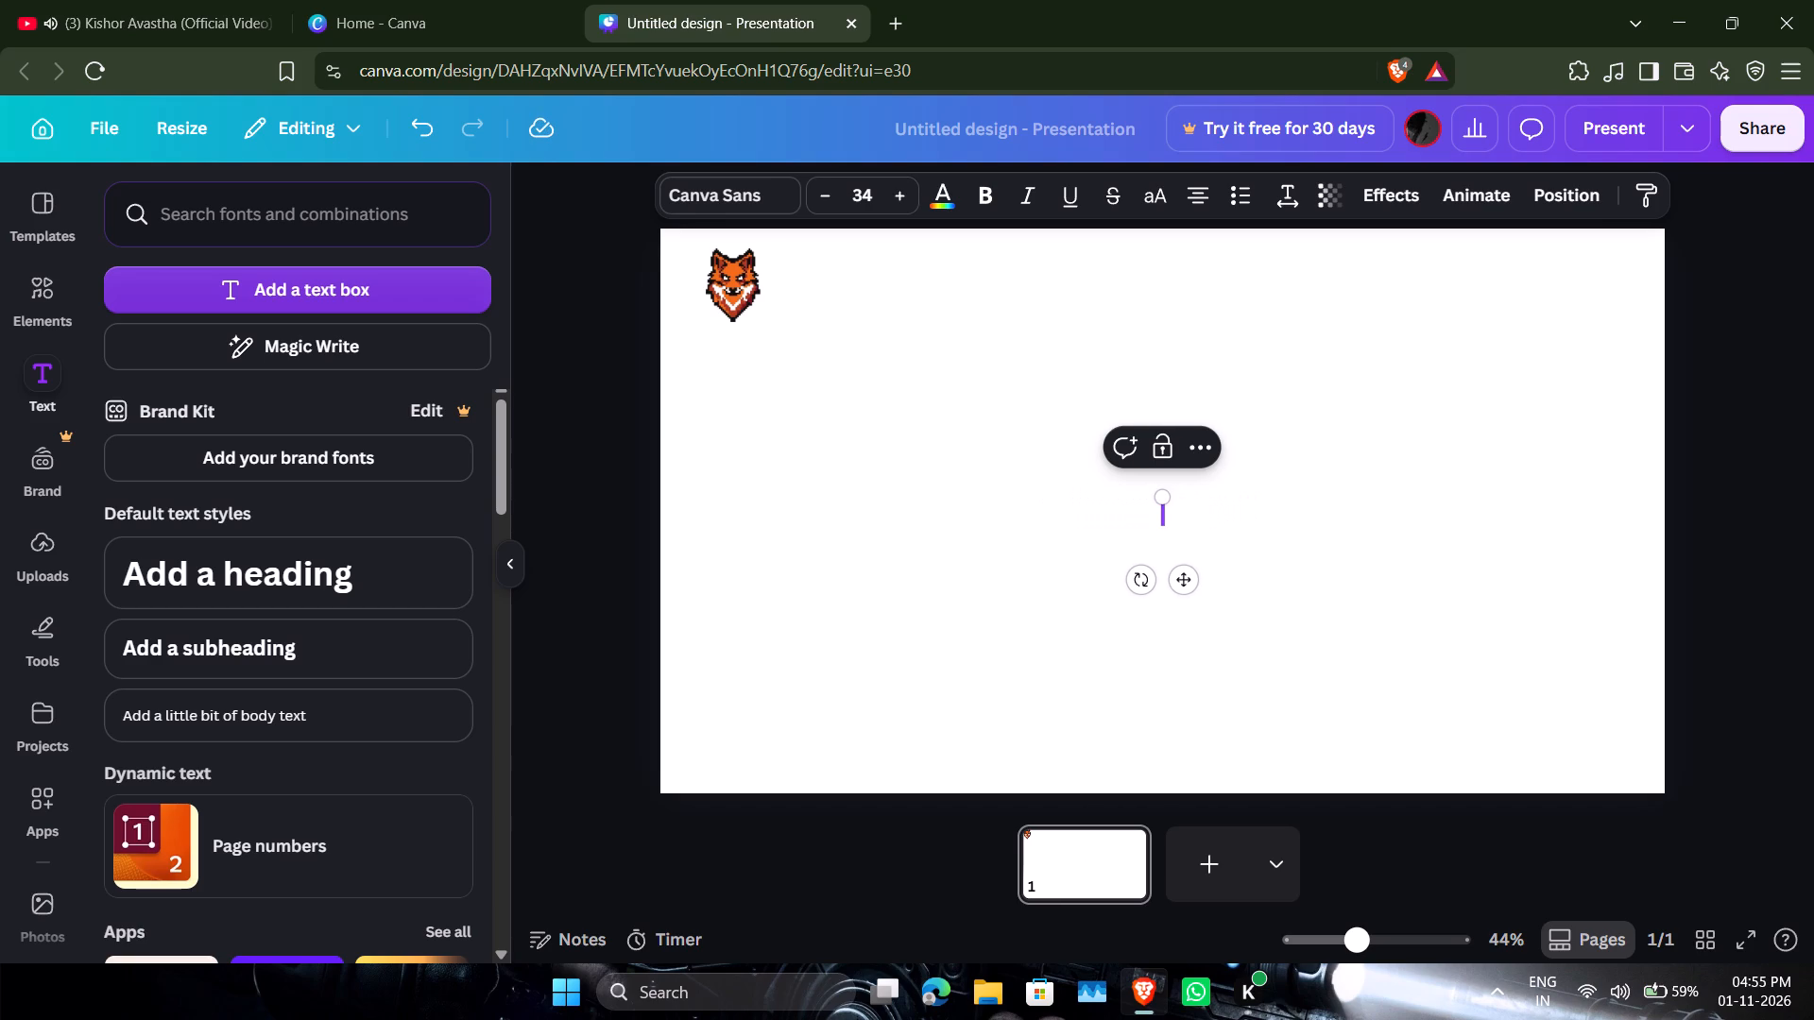
type("presen")
type("te")
type("d by")
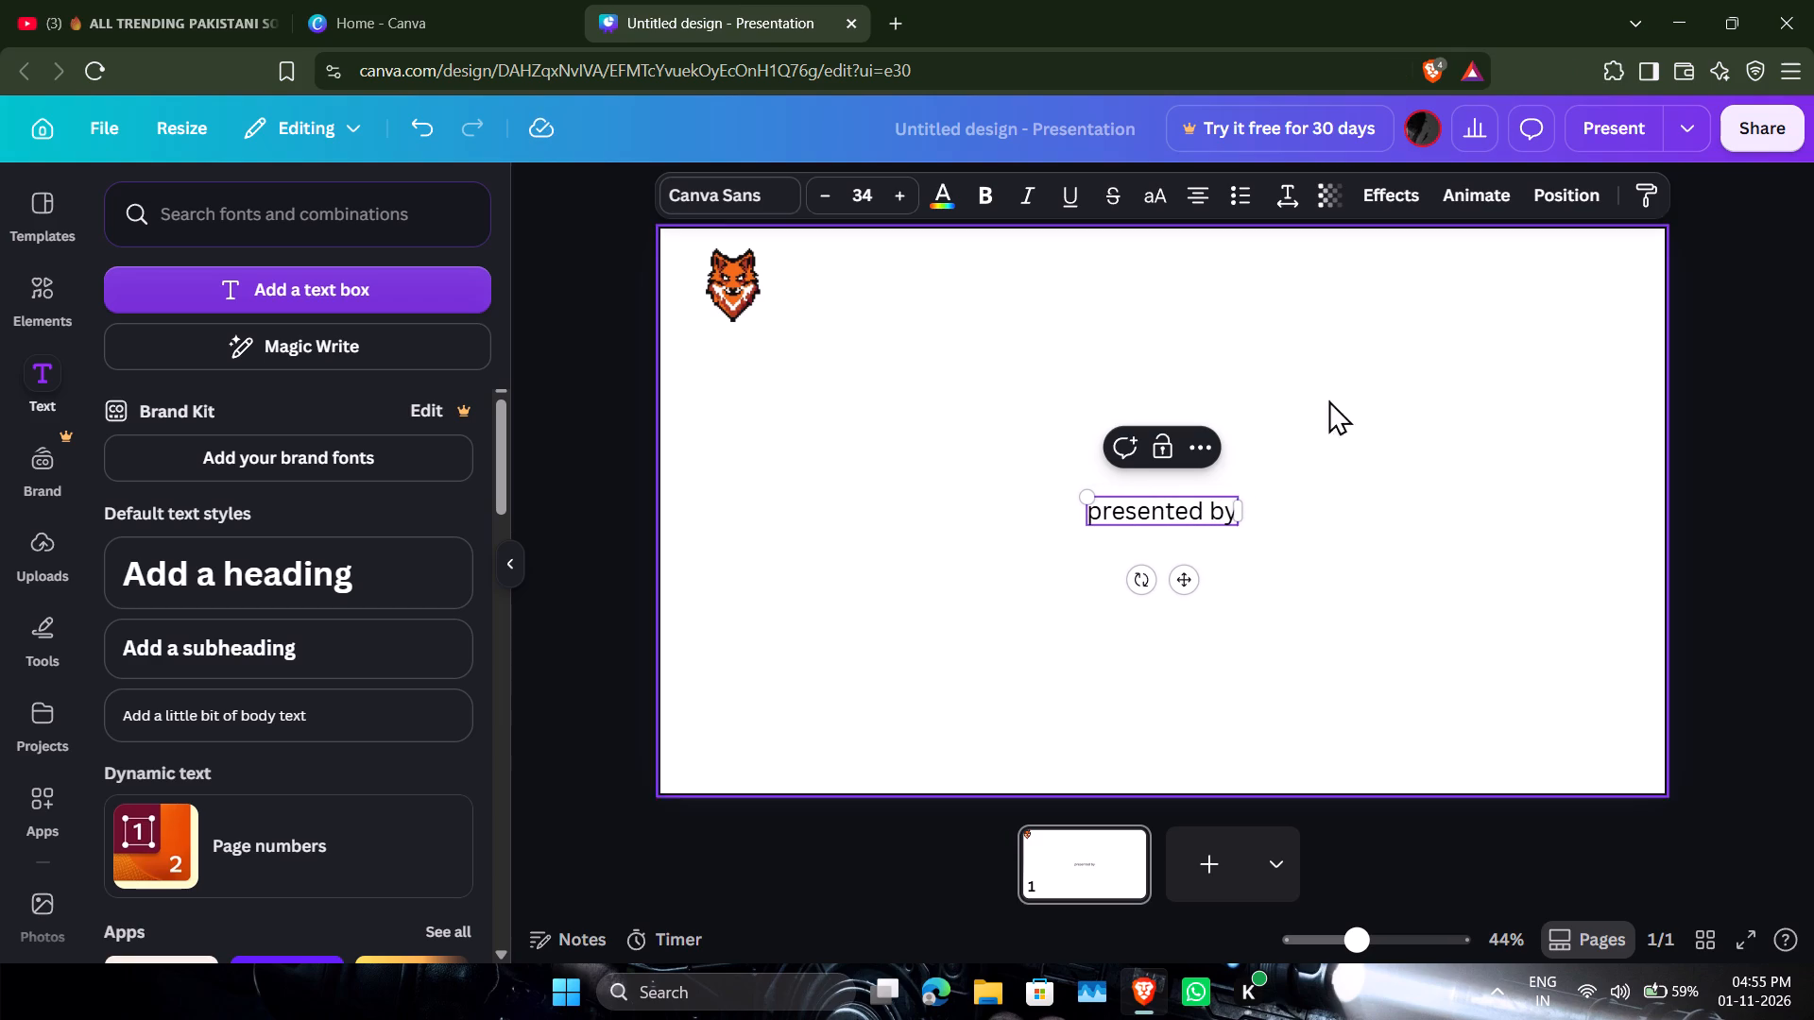
Move the "presented by" text to the top of the slide, just right of the fox logo.
left_click_drag(1177, 581, 863, 315)
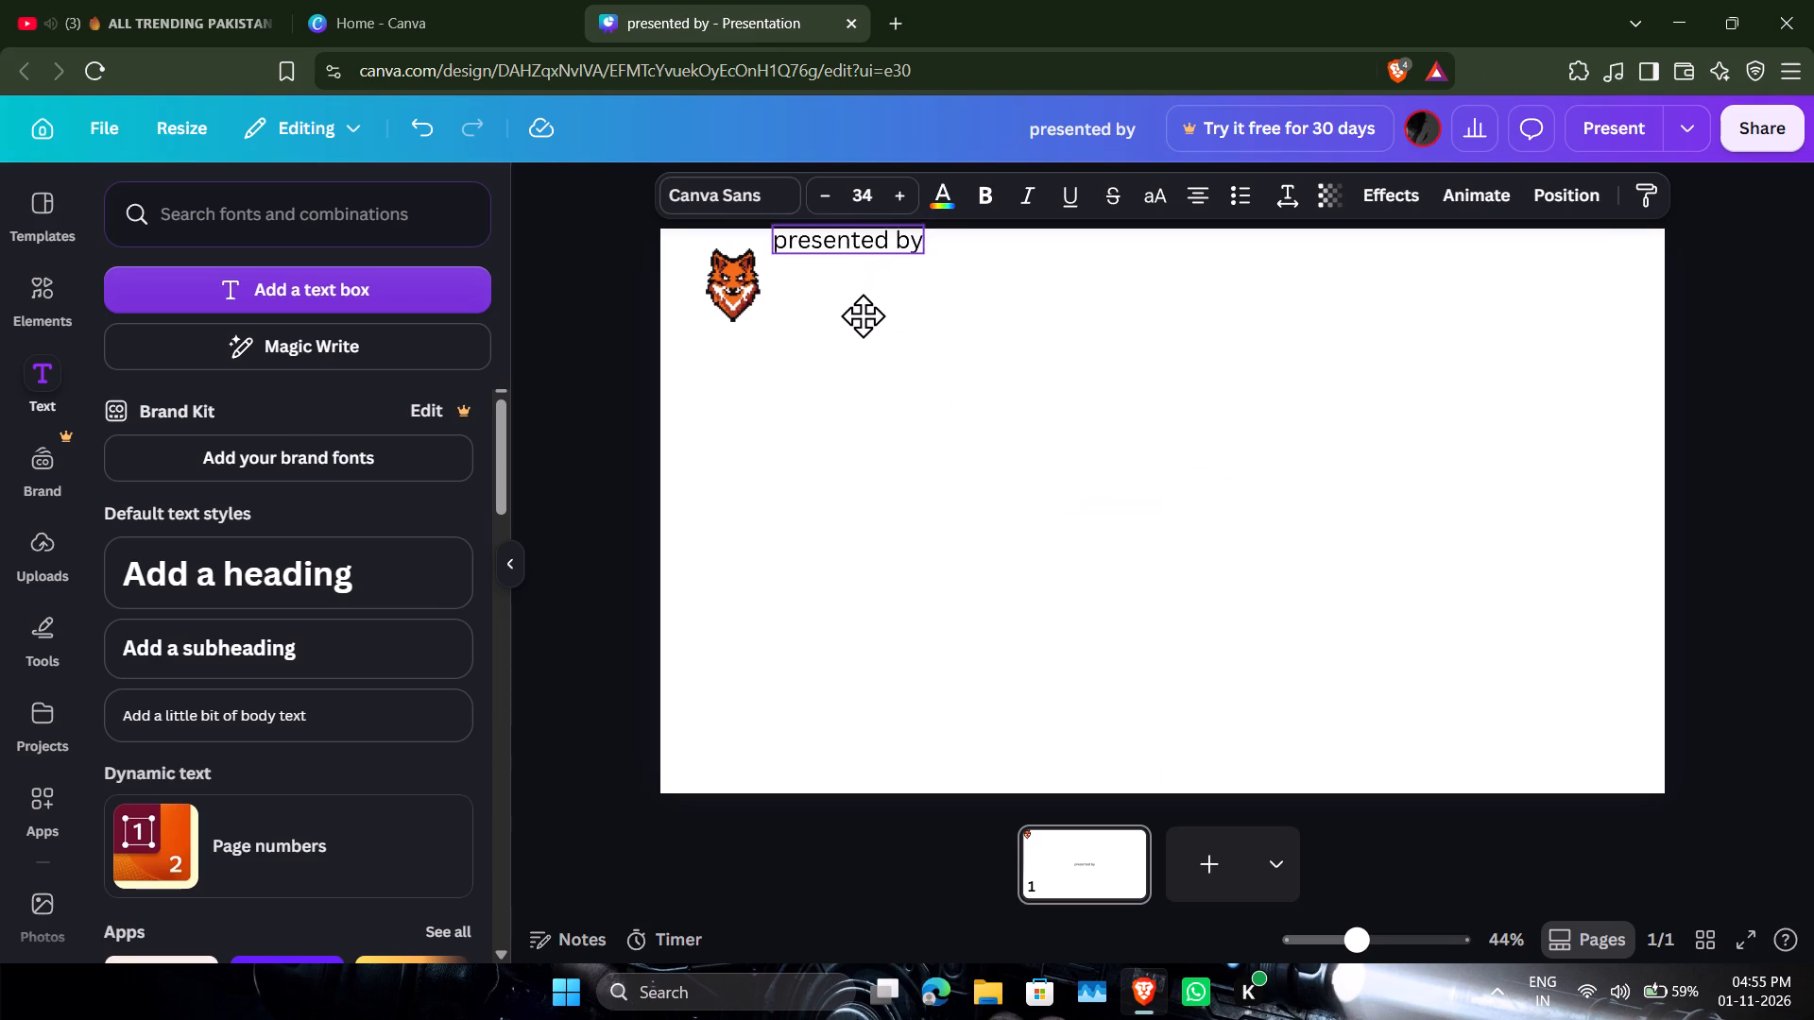
left_click_drag(863, 315, 865, 331)
left_click(868, 436)
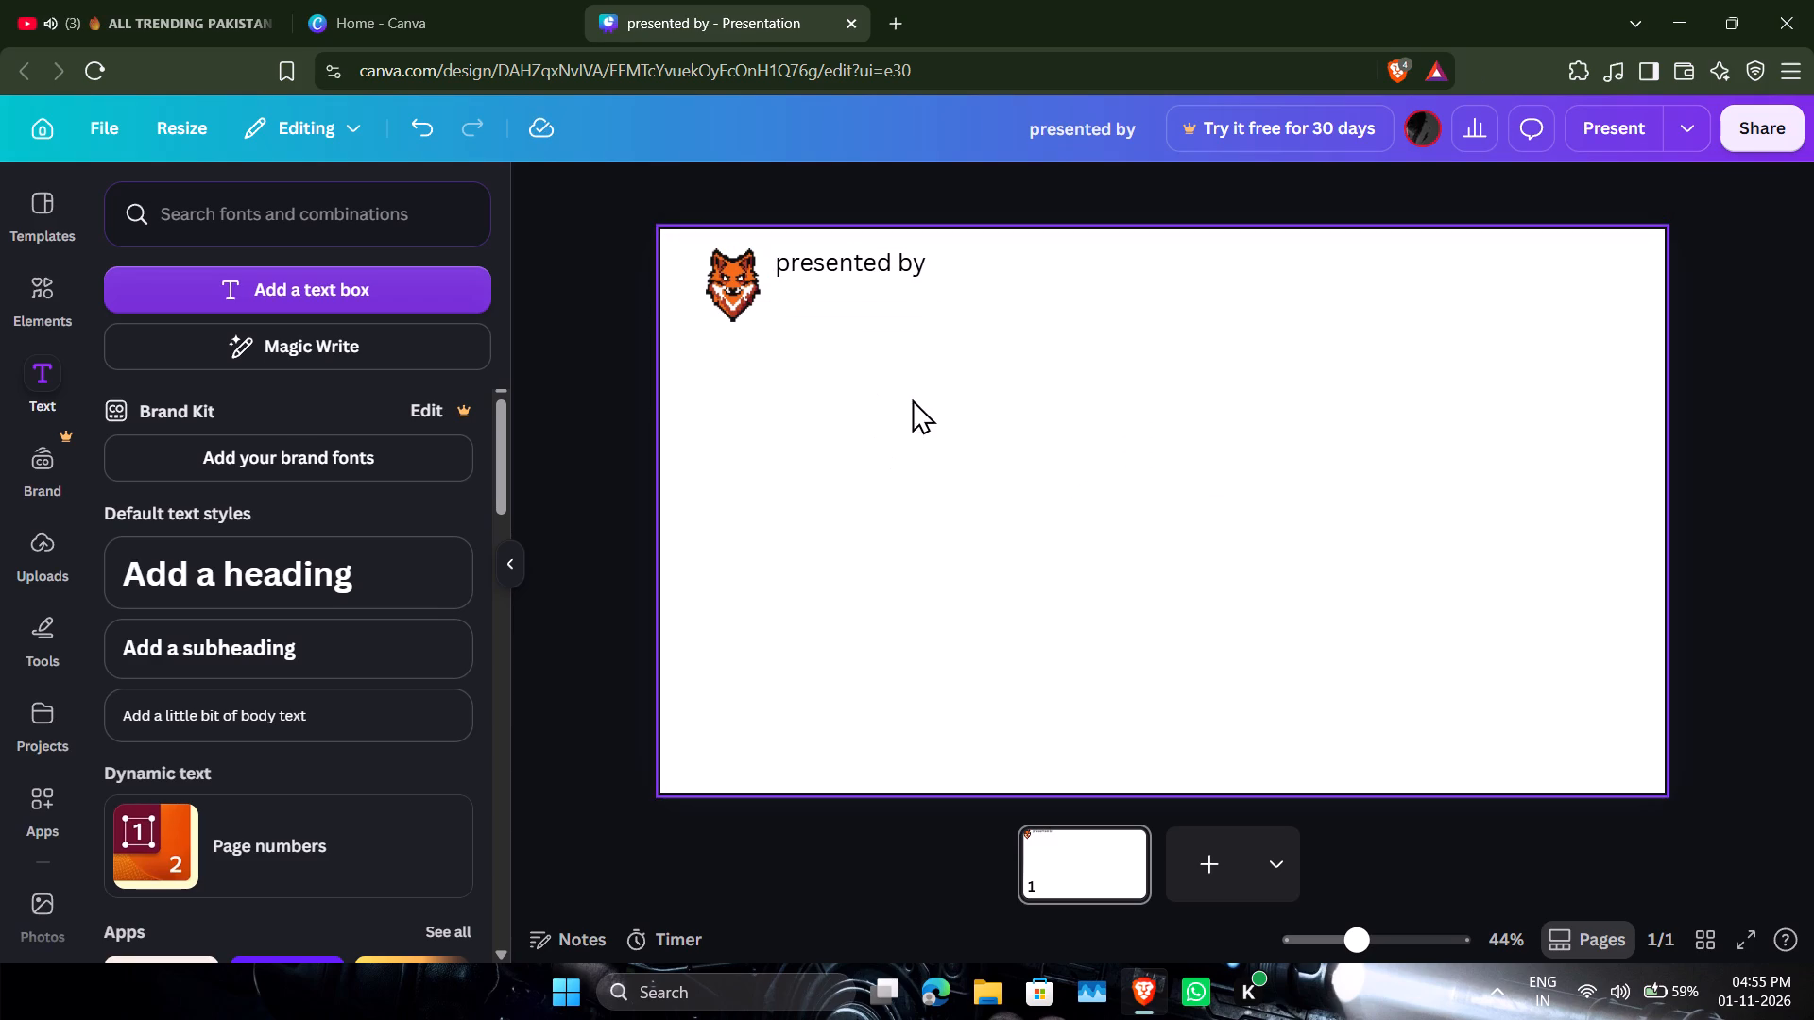
Move the fox logo closer to the slide's upper-left corner.
left_click_drag(749, 290, 732, 291)
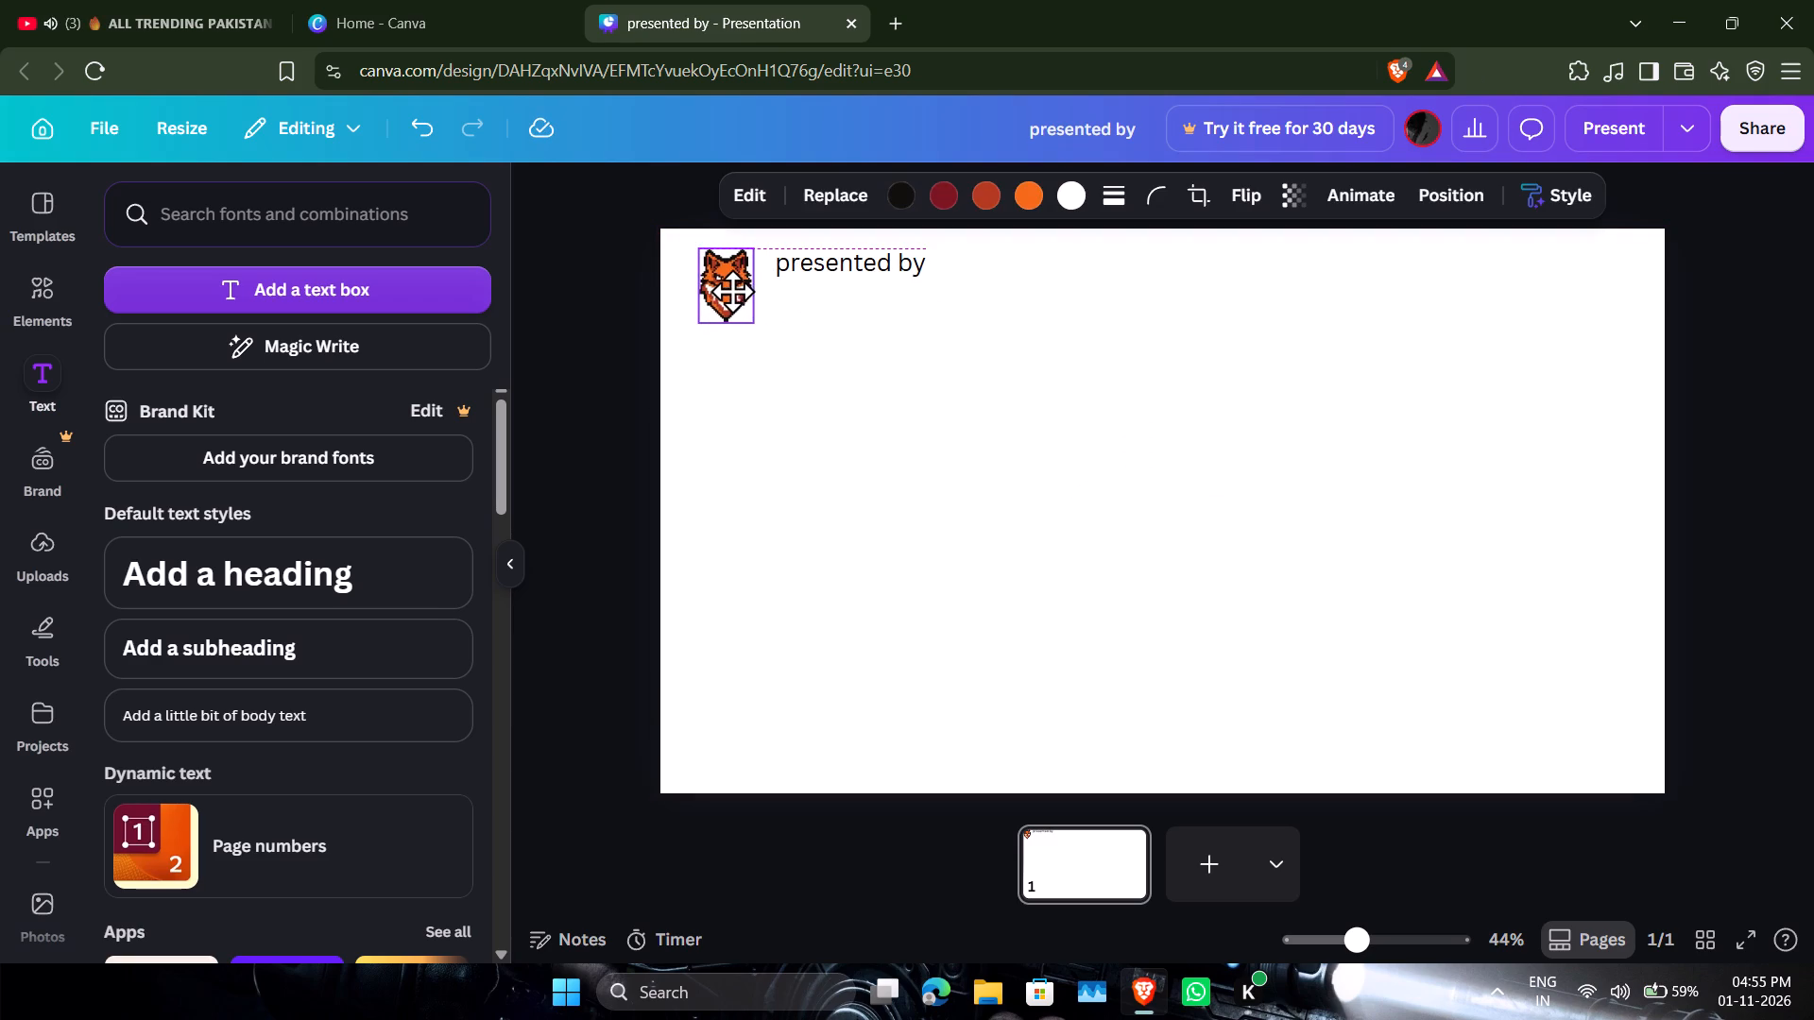
left_click_drag(732, 291, 713, 281)
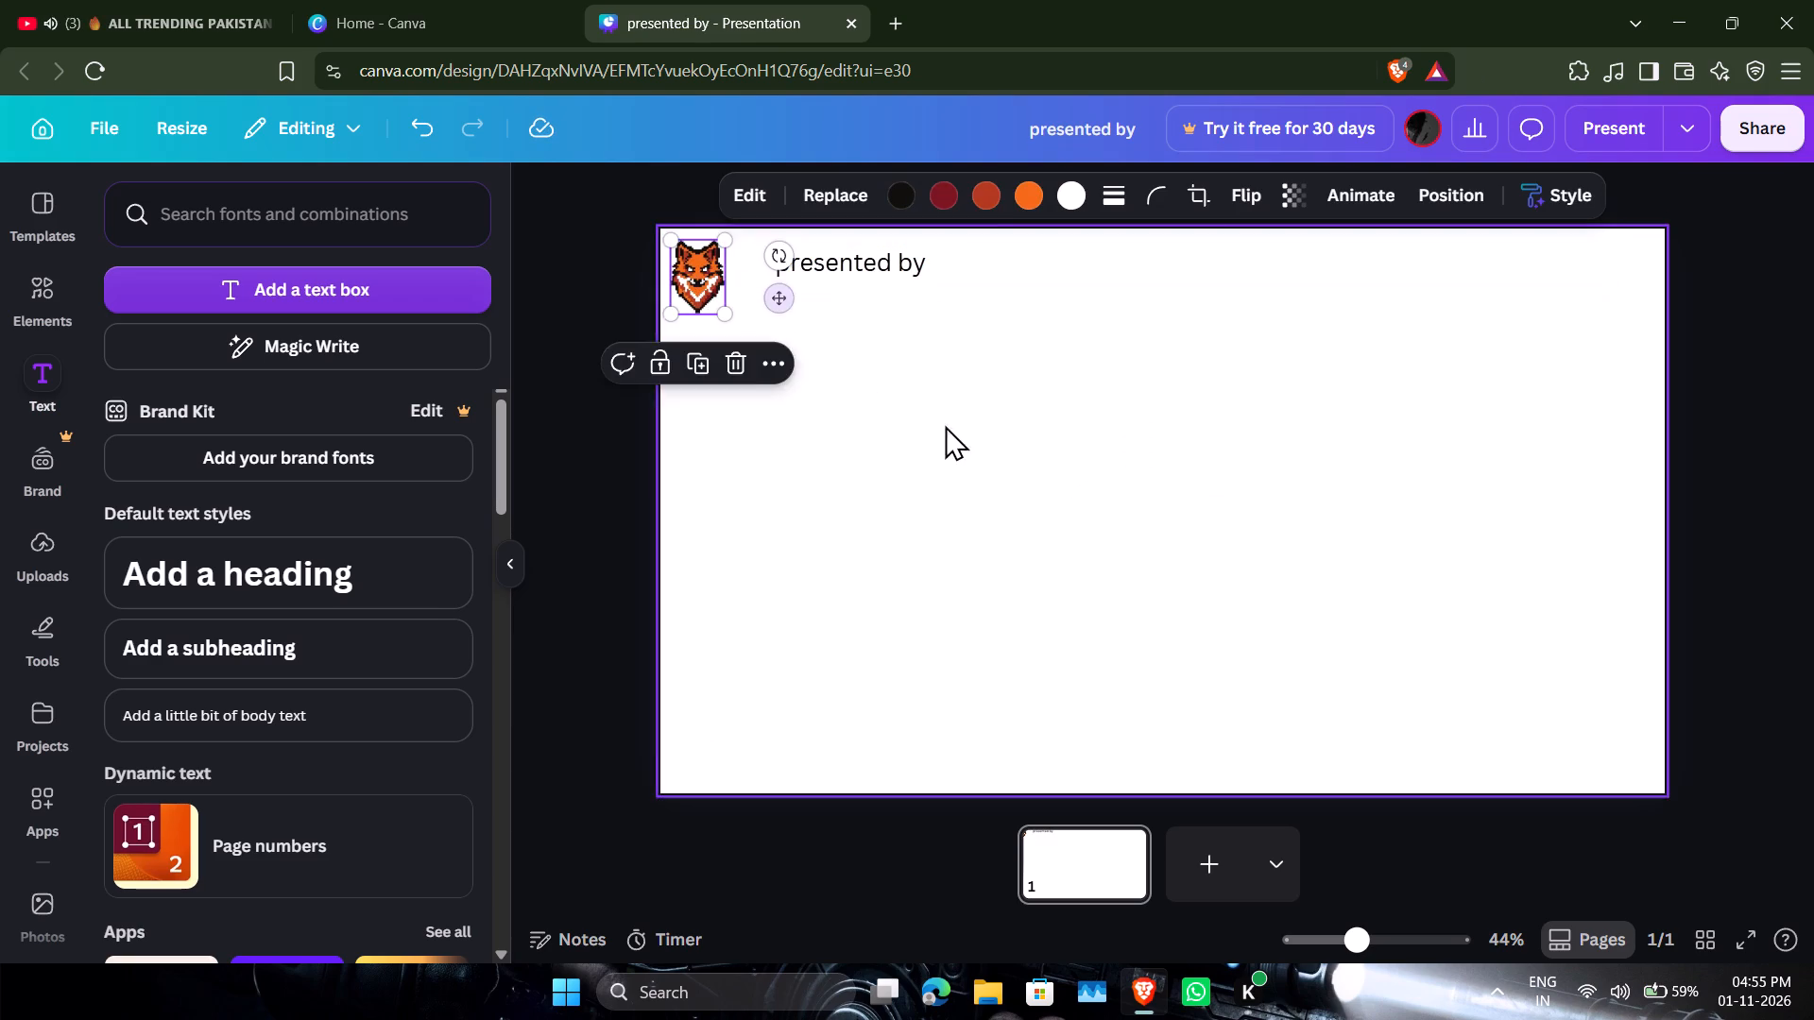
left_click(958, 429)
Move the "presented by" text leftward so it sits close beside the fox logo.
left_click(873, 265)
left_click_drag(871, 253, 854, 258)
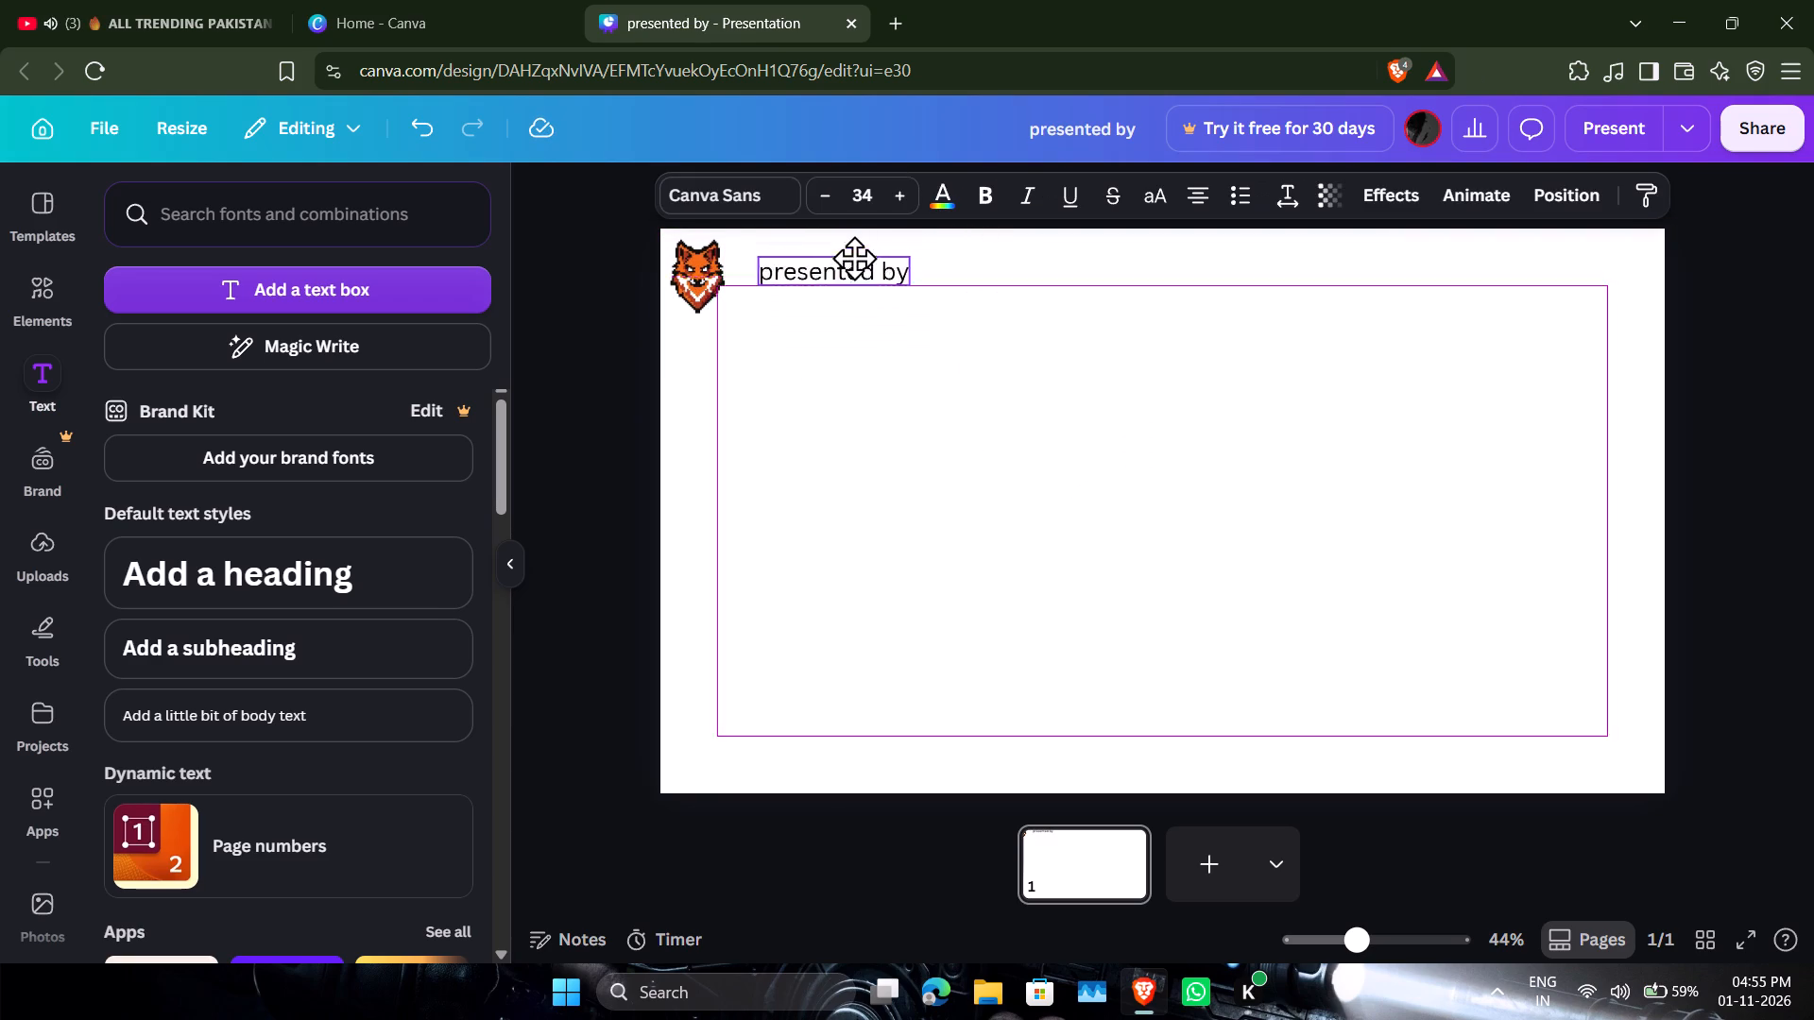
left_click_drag(854, 258, 839, 250)
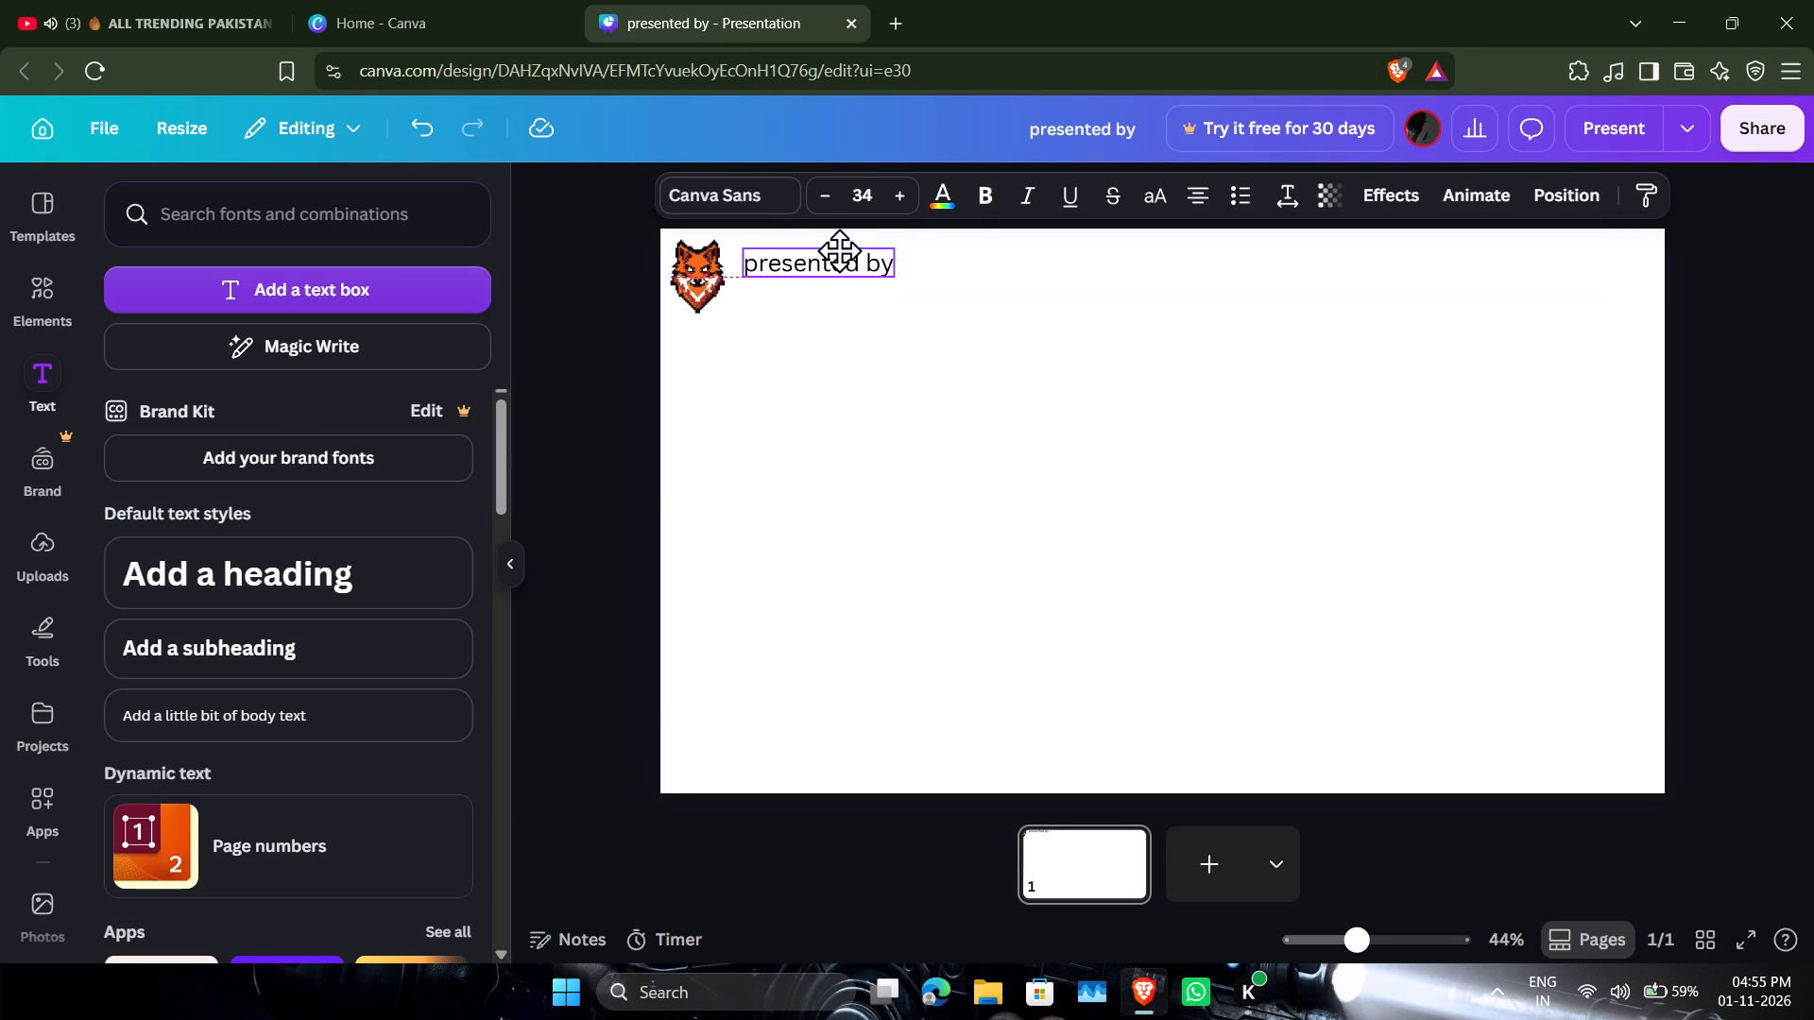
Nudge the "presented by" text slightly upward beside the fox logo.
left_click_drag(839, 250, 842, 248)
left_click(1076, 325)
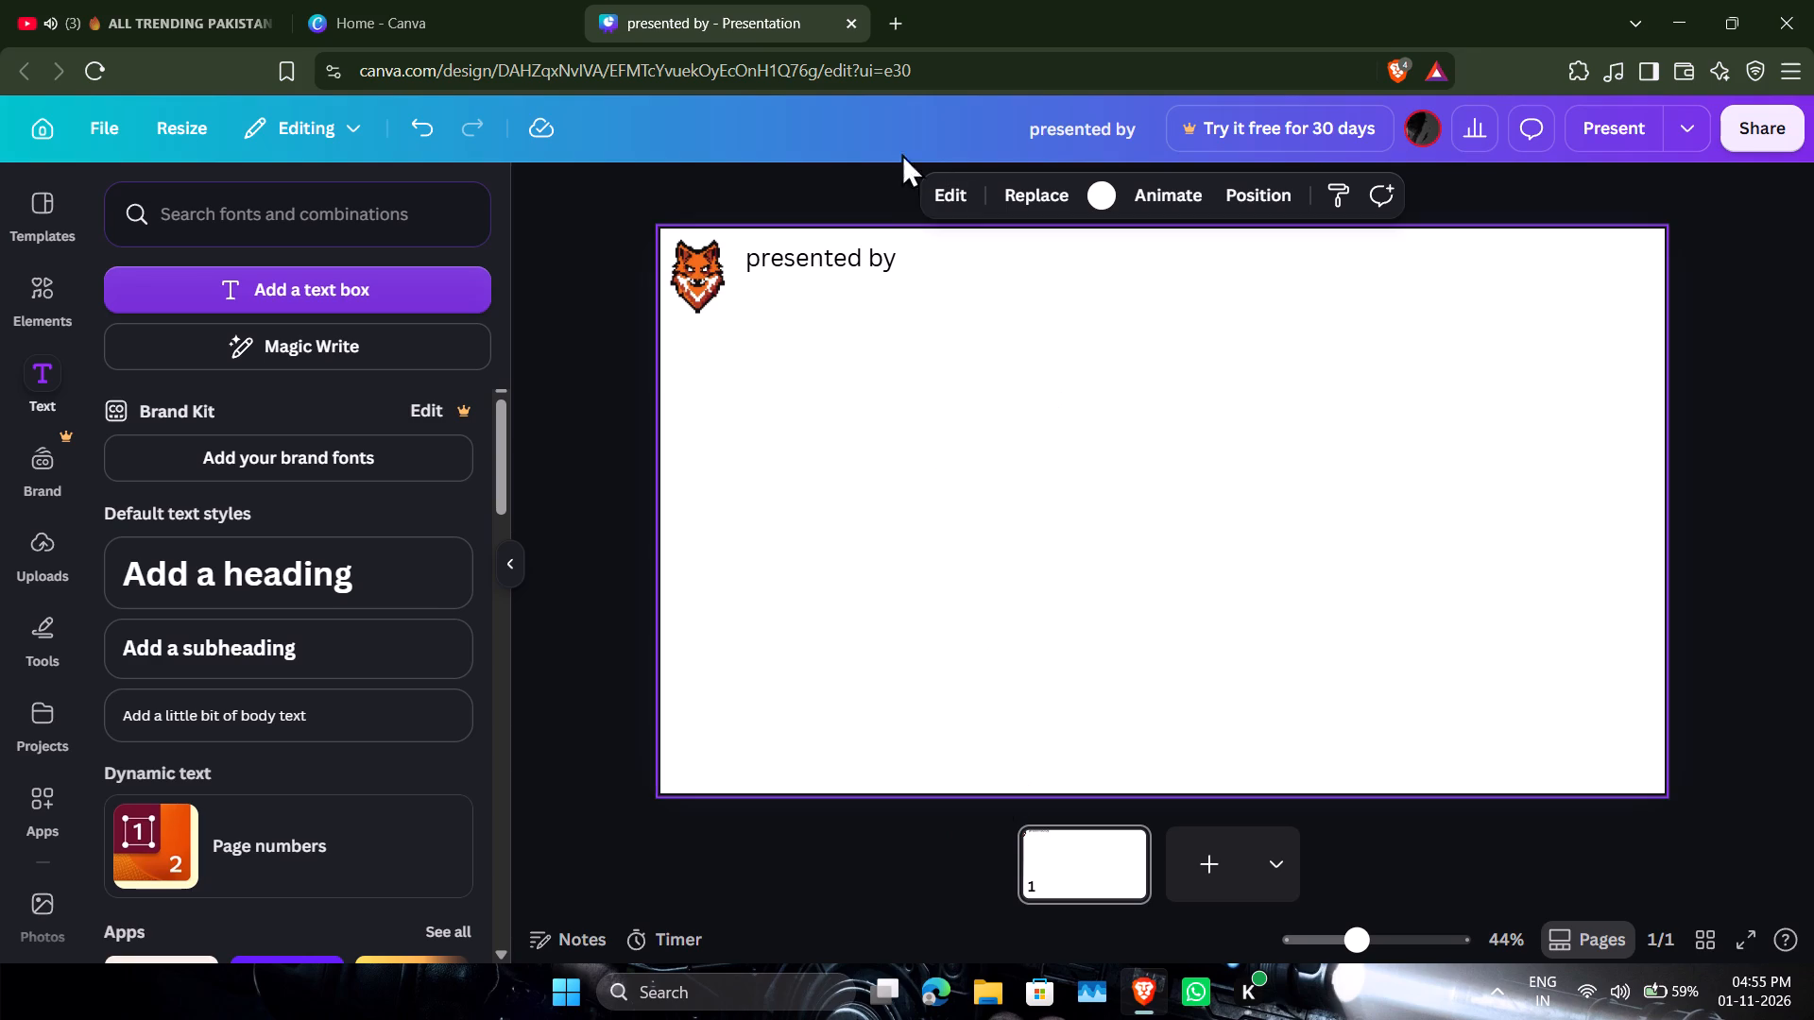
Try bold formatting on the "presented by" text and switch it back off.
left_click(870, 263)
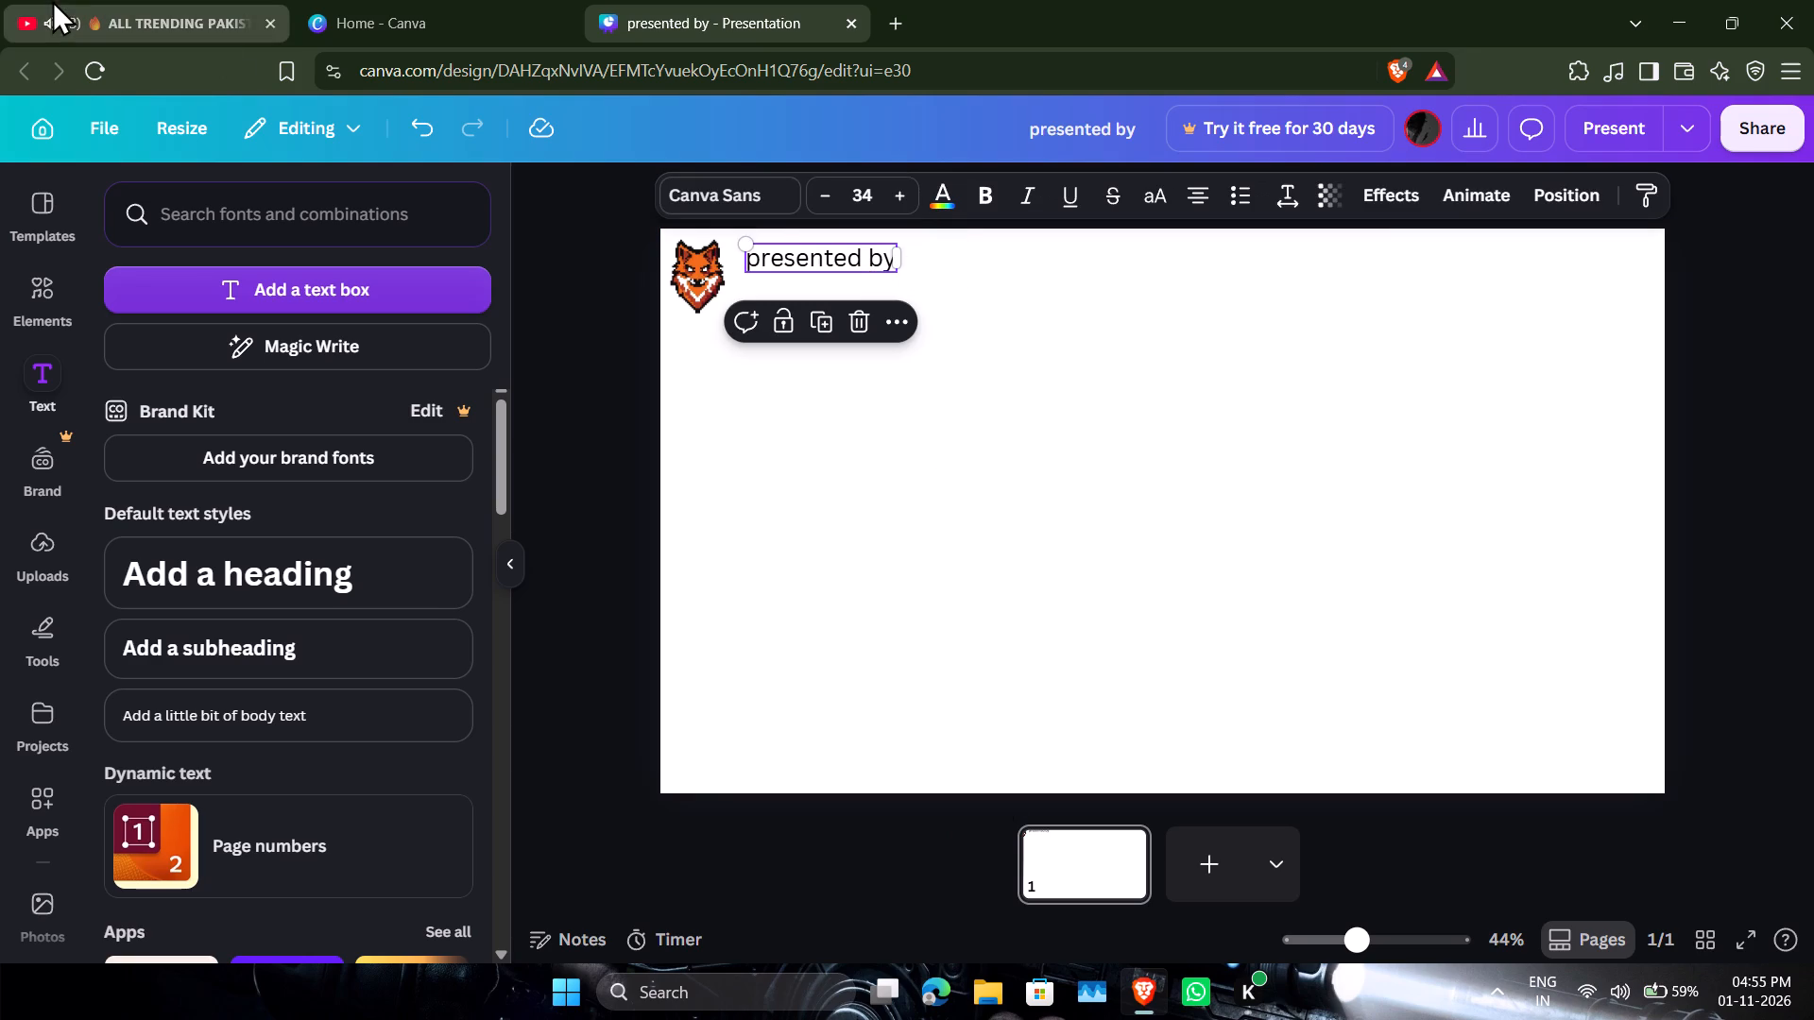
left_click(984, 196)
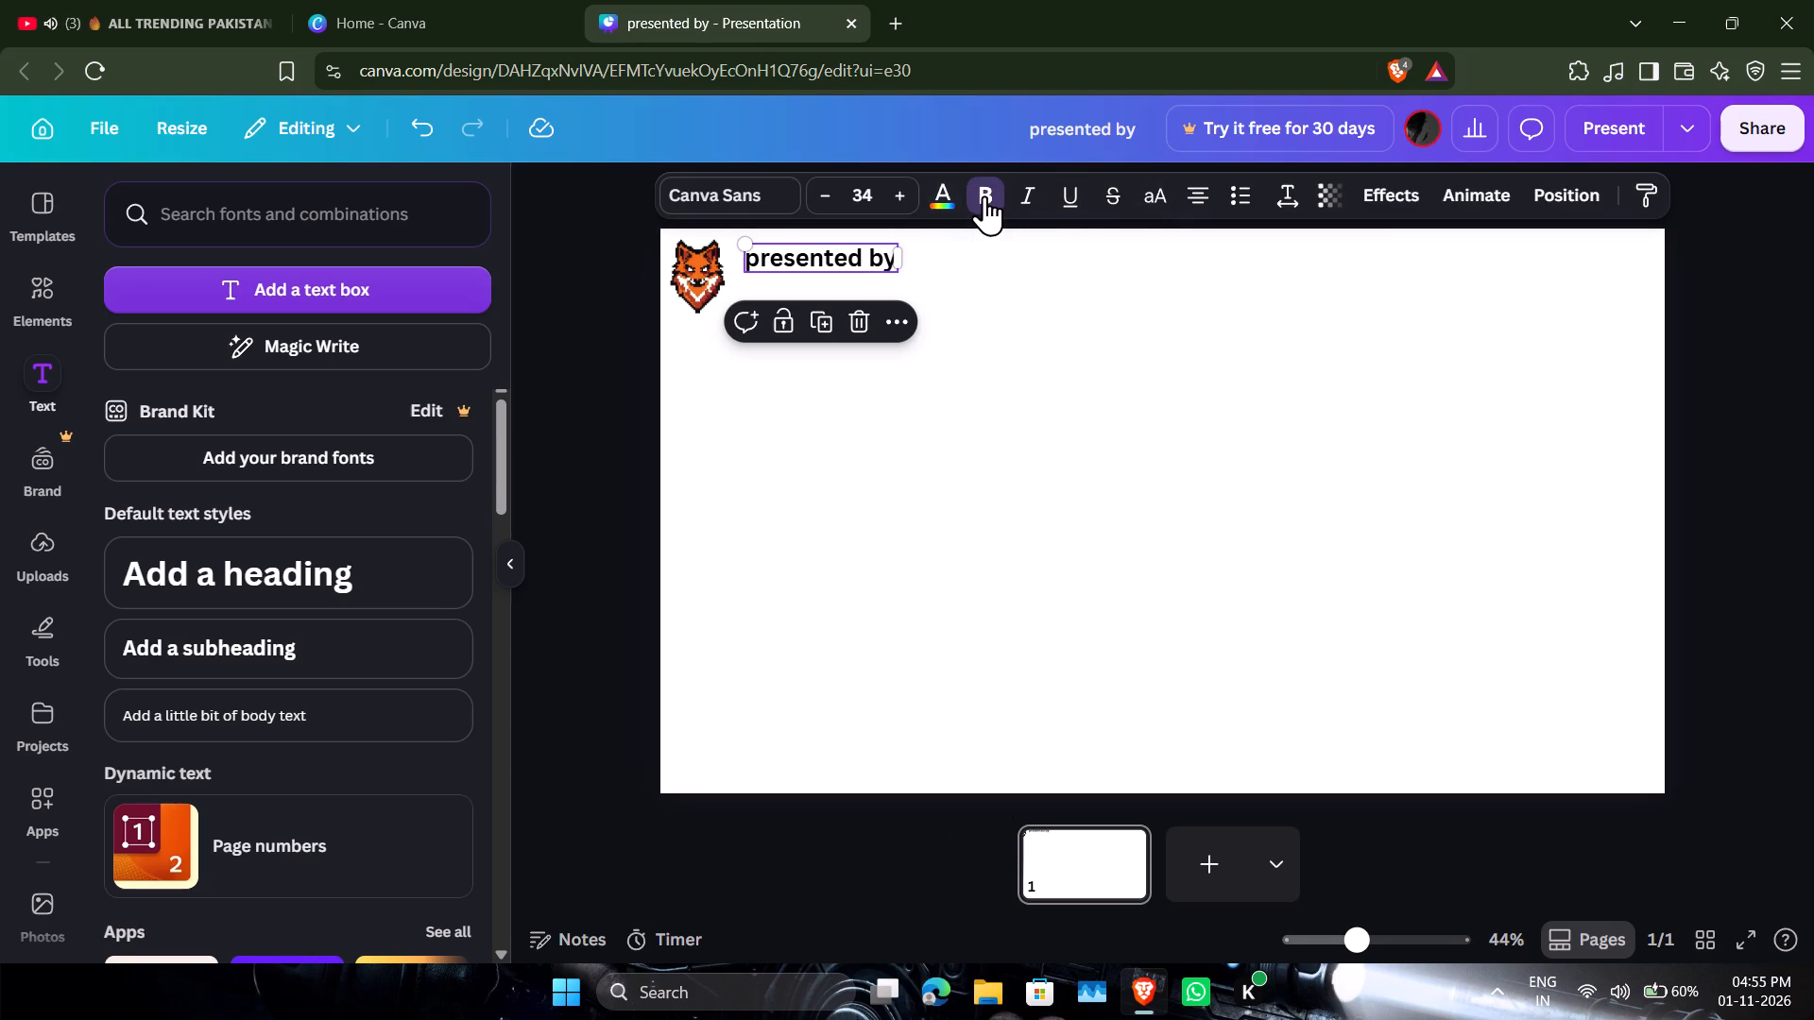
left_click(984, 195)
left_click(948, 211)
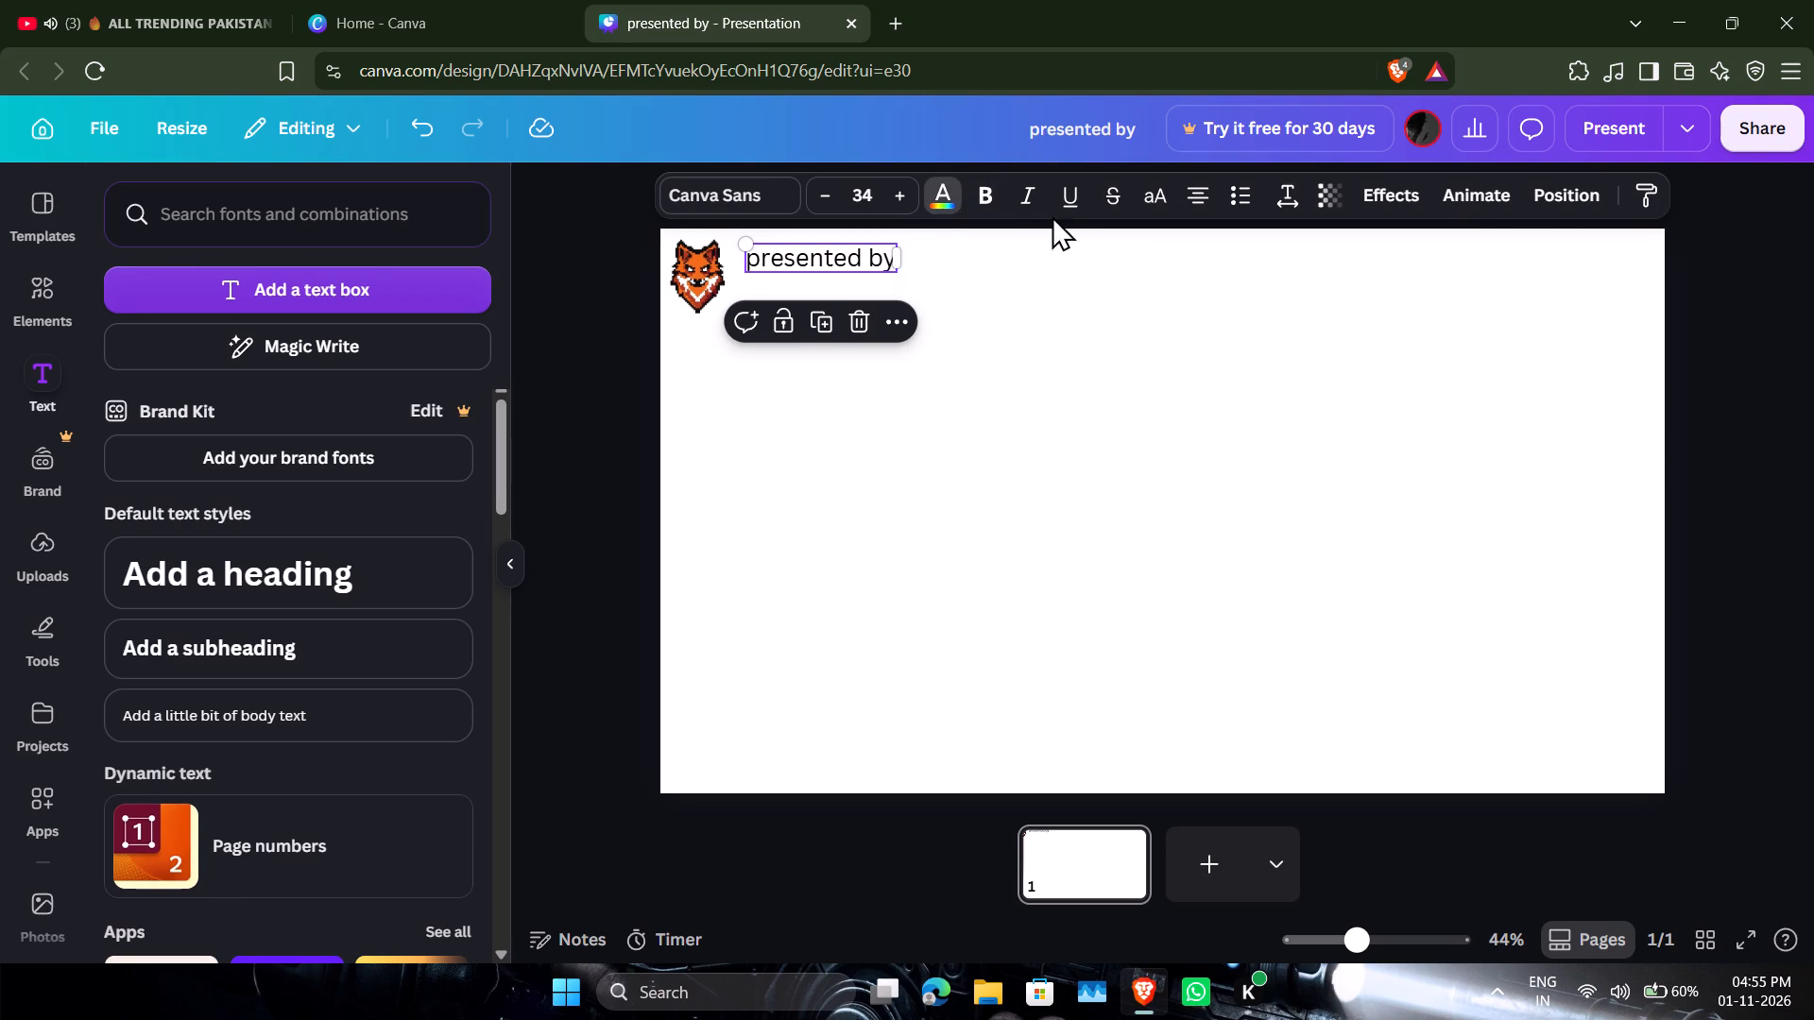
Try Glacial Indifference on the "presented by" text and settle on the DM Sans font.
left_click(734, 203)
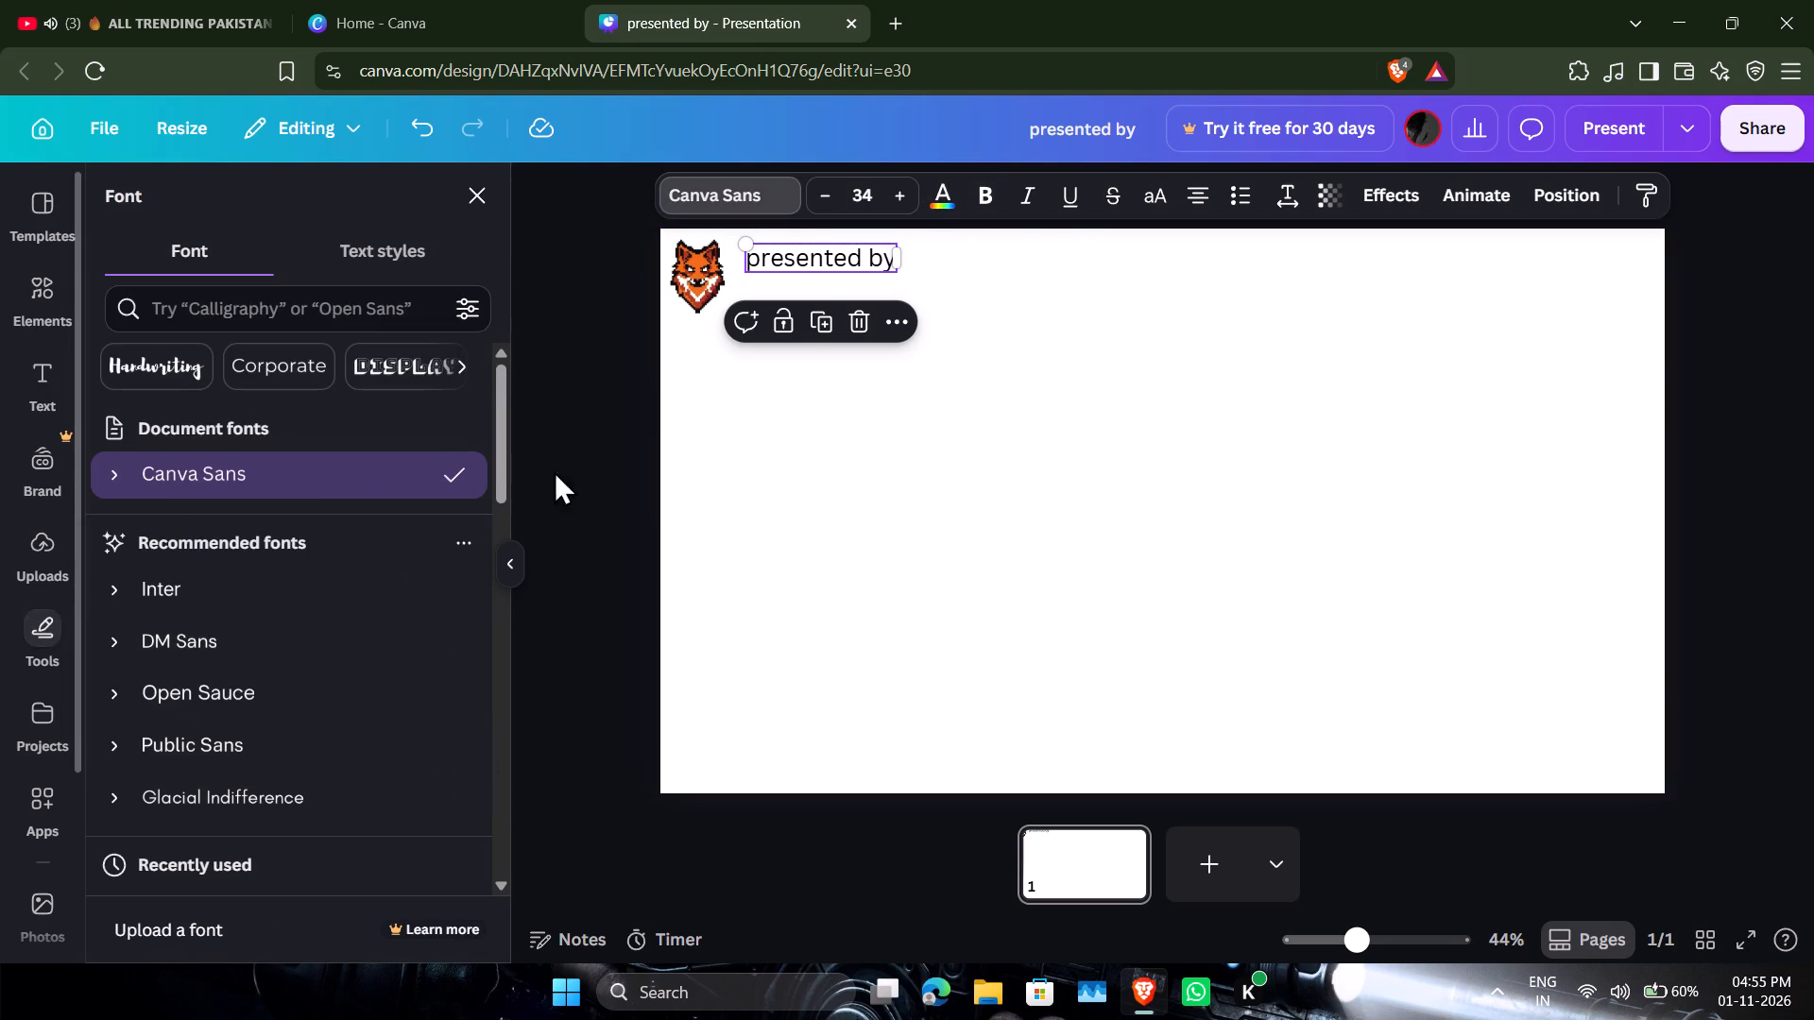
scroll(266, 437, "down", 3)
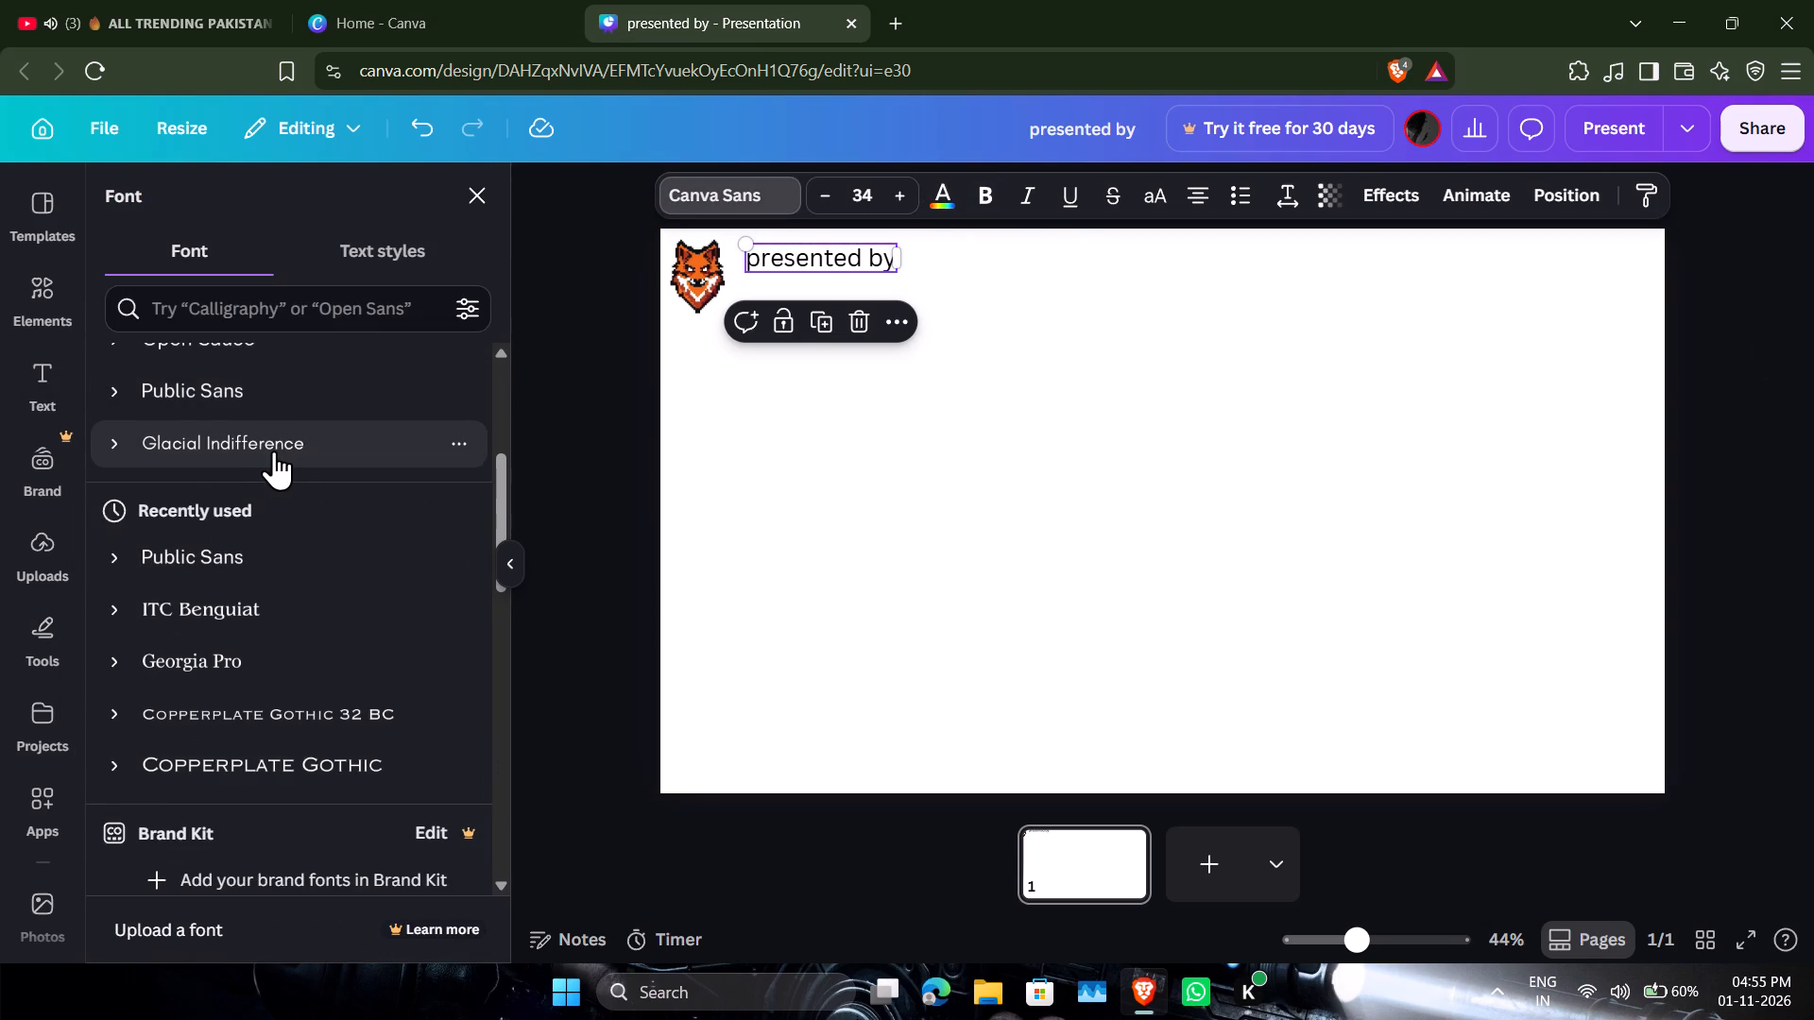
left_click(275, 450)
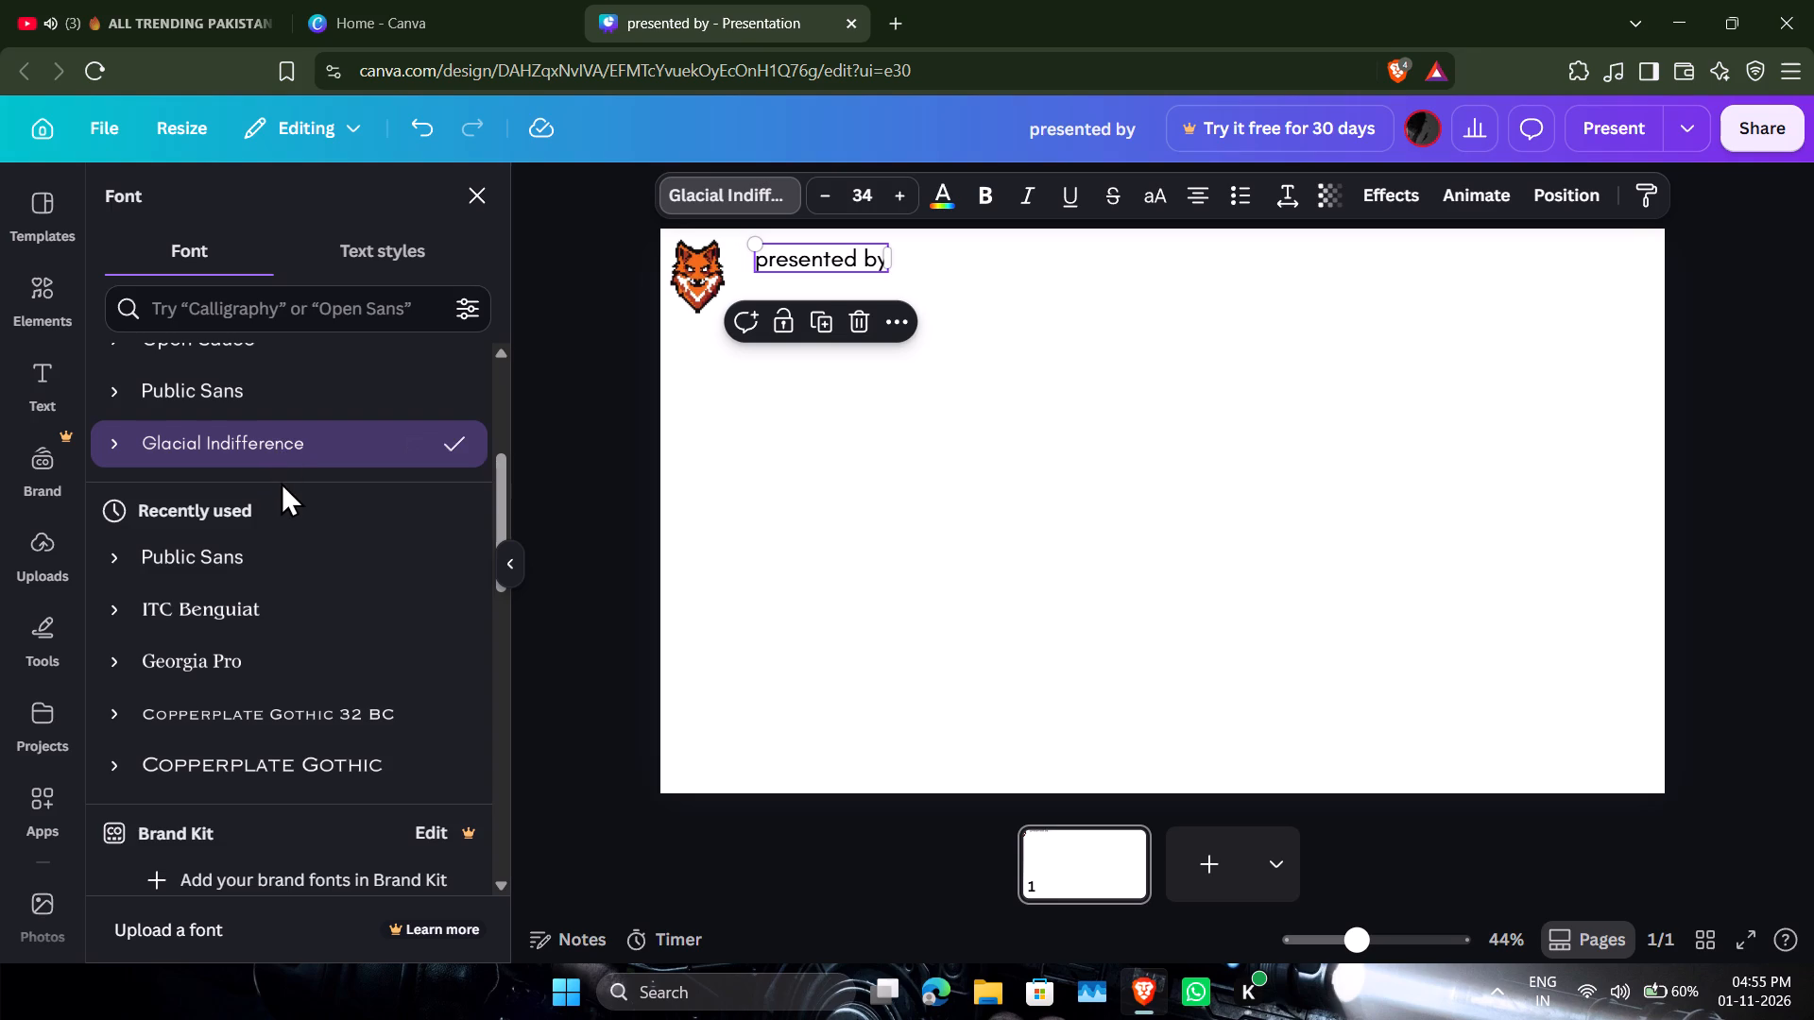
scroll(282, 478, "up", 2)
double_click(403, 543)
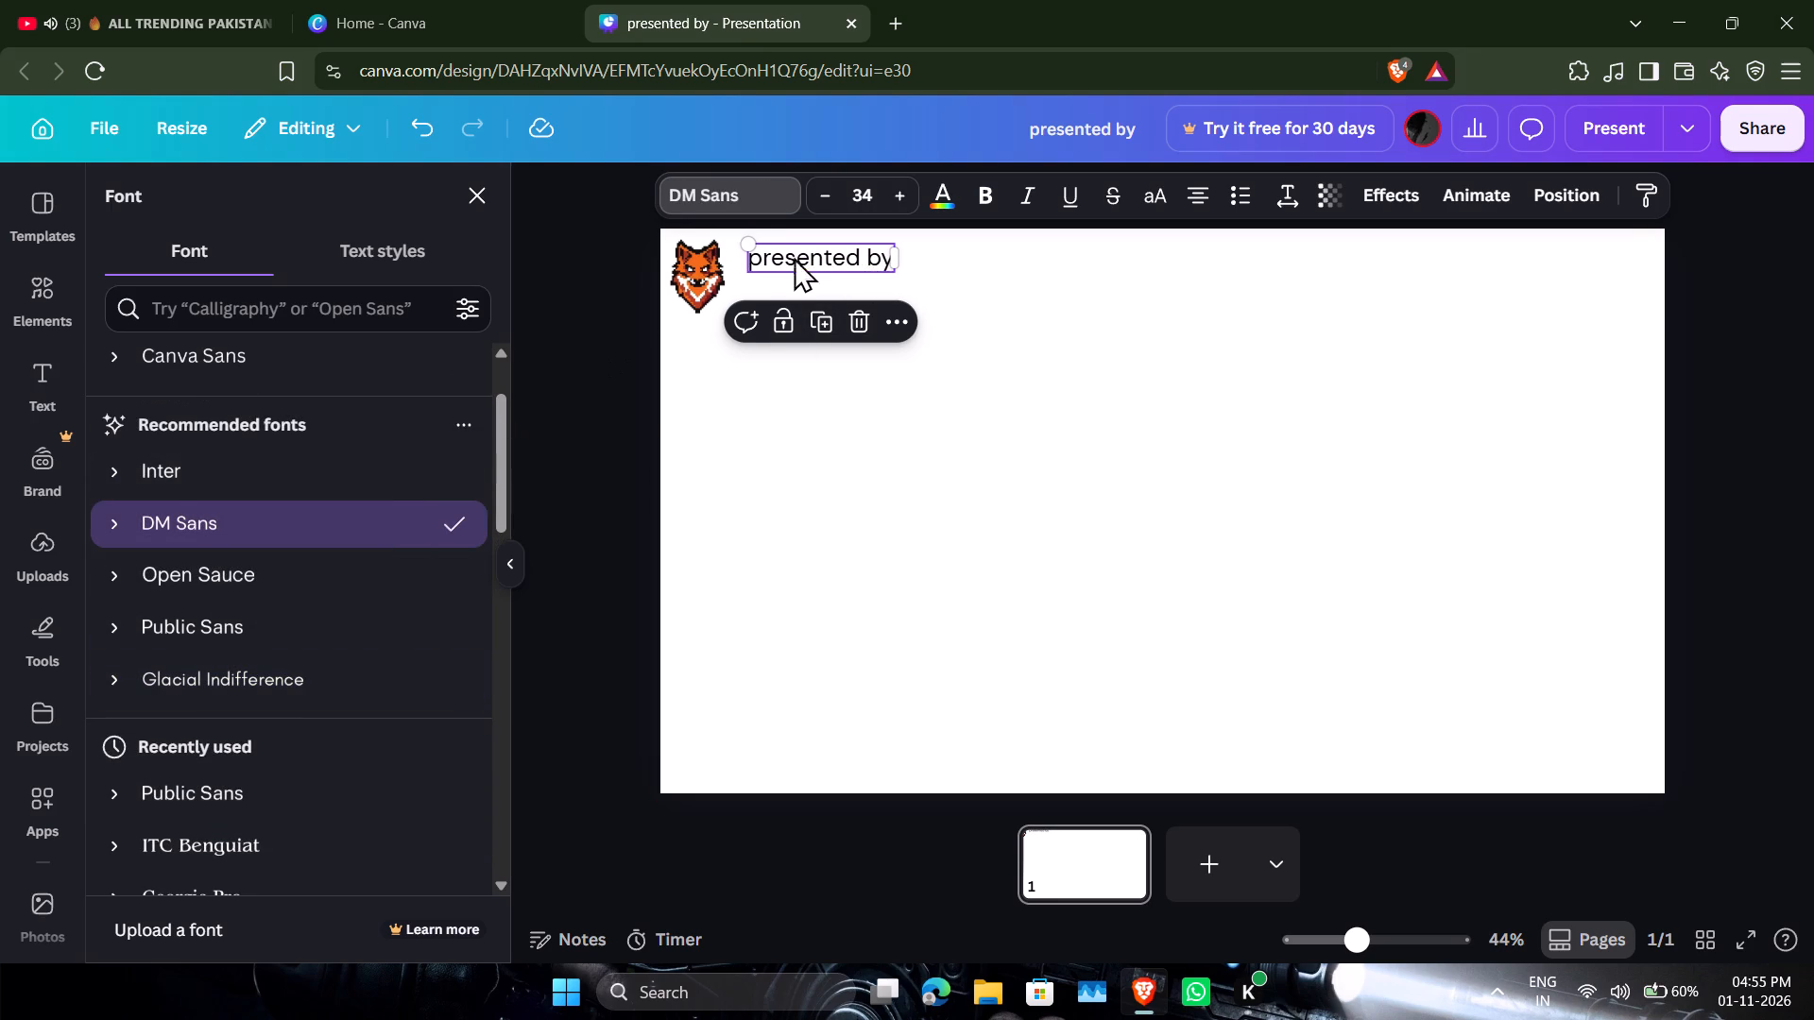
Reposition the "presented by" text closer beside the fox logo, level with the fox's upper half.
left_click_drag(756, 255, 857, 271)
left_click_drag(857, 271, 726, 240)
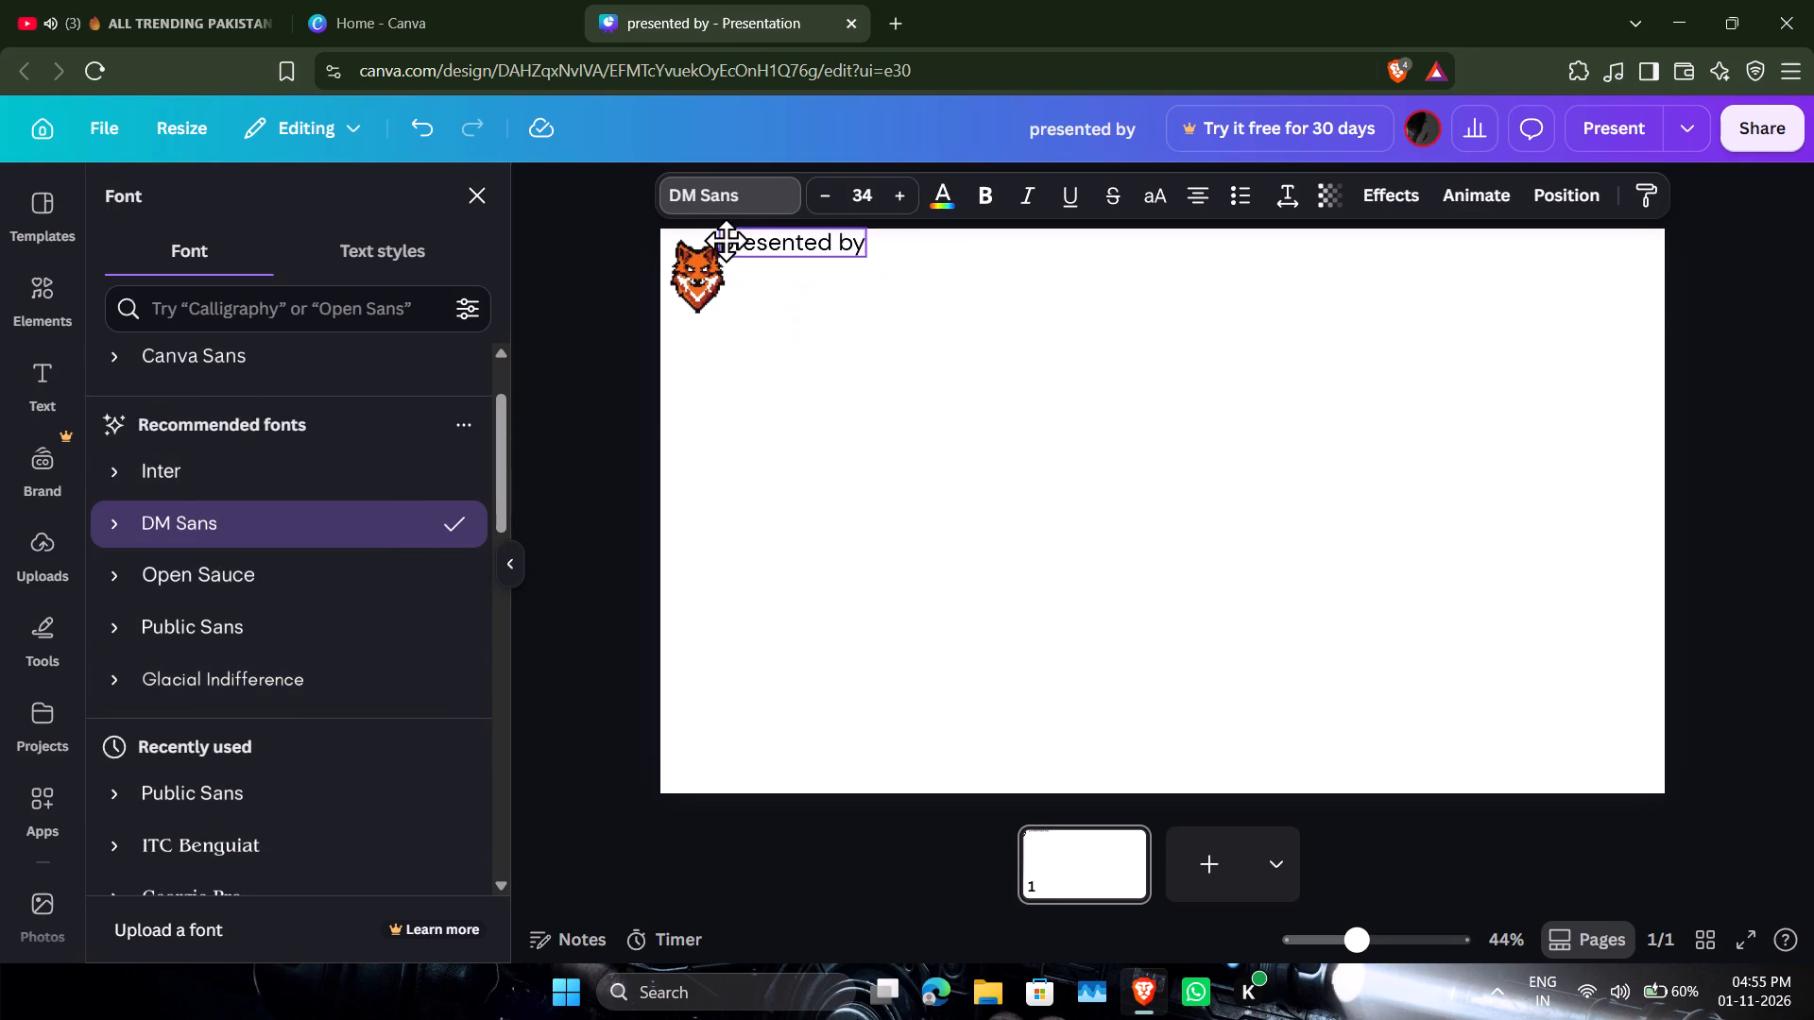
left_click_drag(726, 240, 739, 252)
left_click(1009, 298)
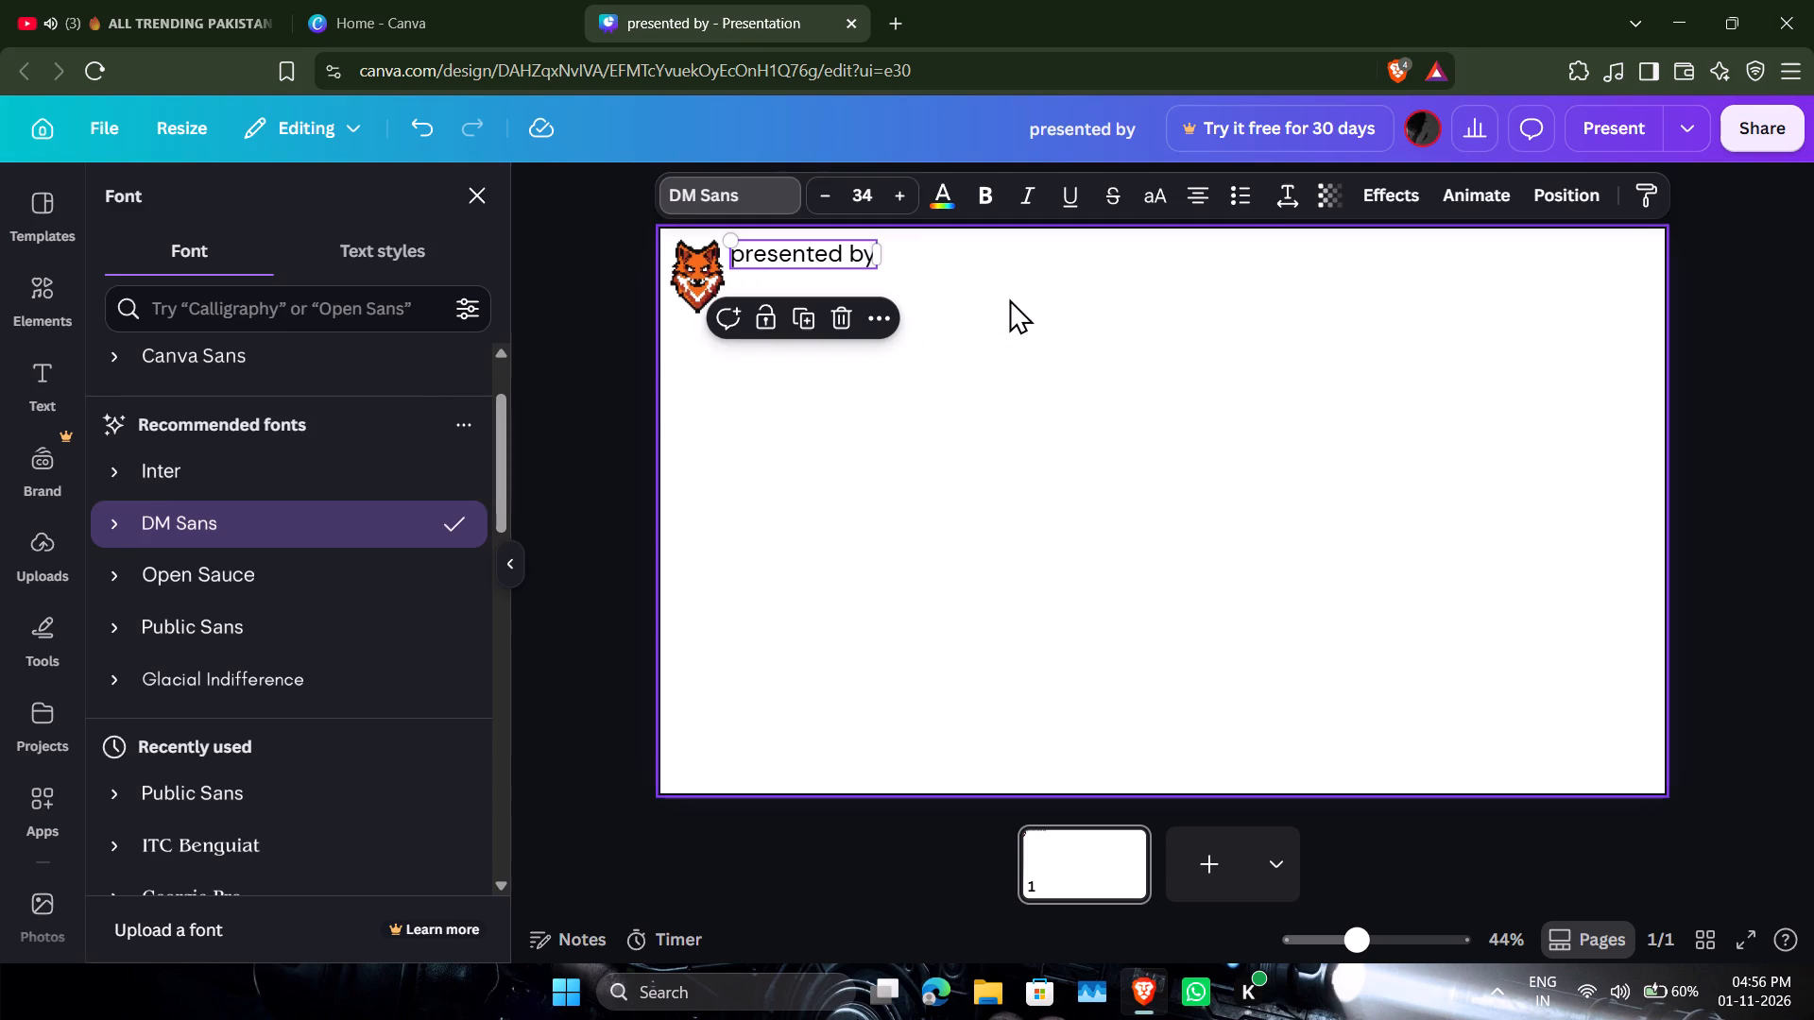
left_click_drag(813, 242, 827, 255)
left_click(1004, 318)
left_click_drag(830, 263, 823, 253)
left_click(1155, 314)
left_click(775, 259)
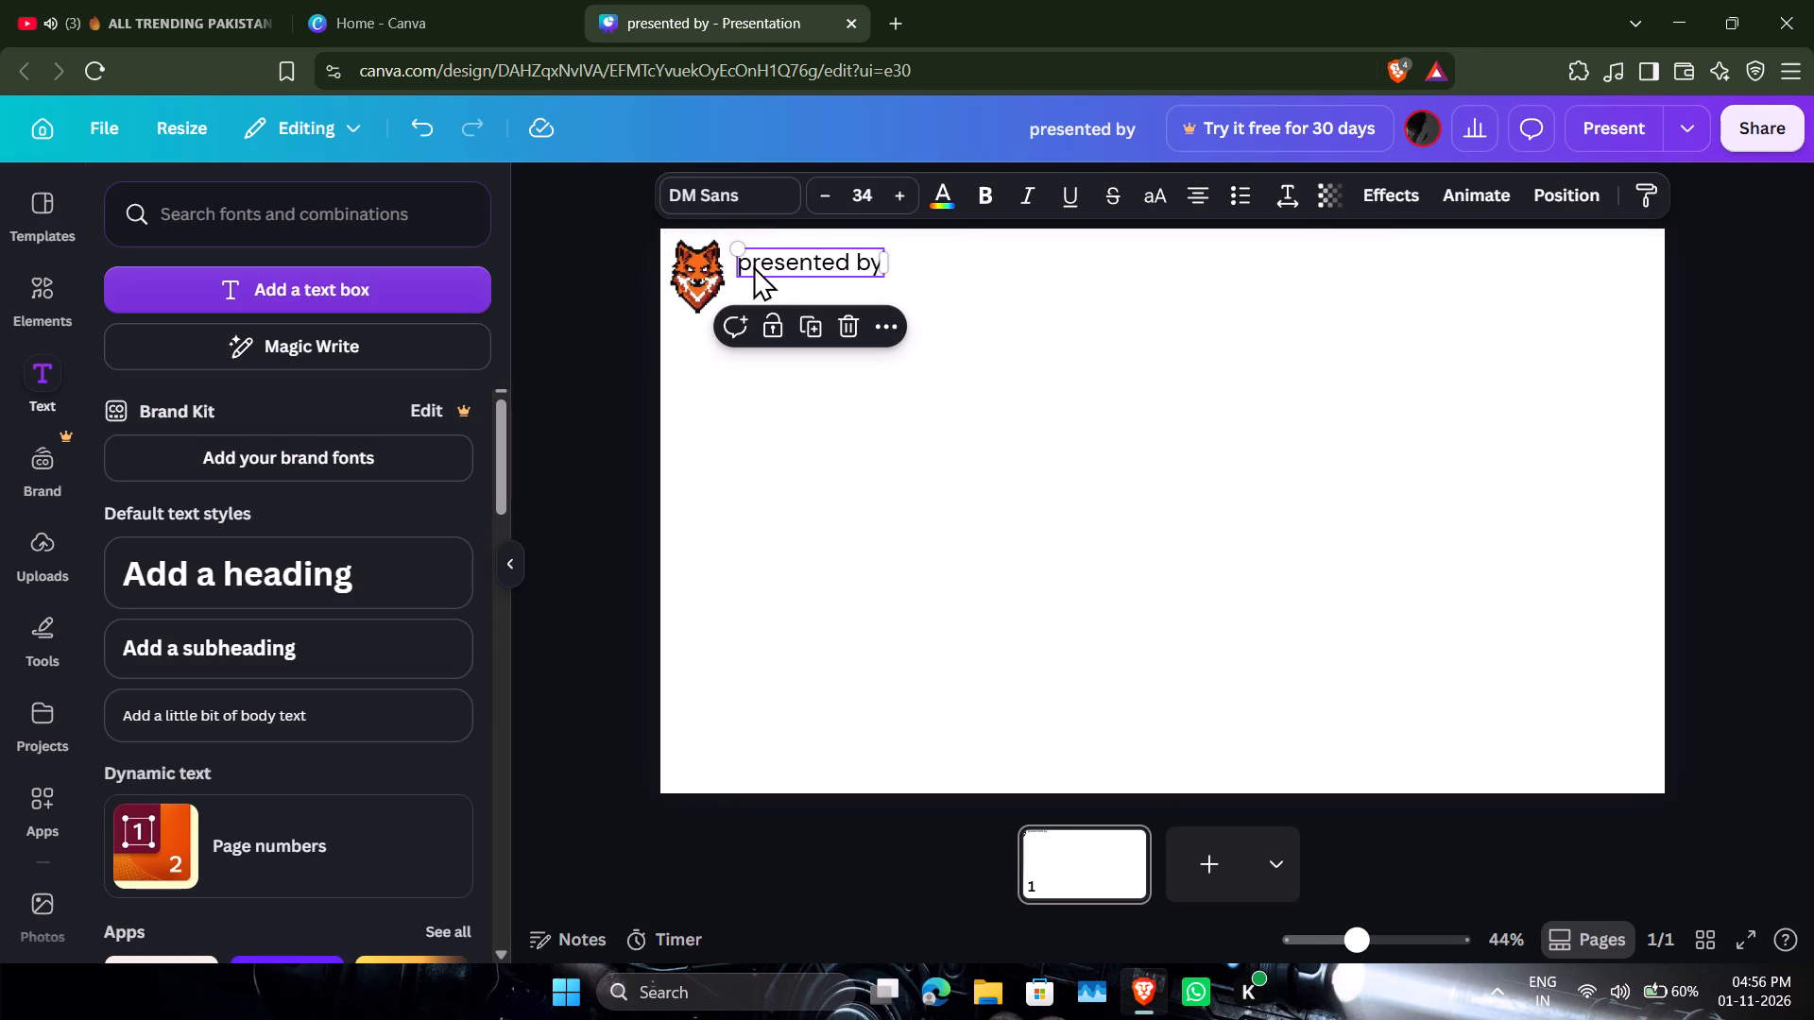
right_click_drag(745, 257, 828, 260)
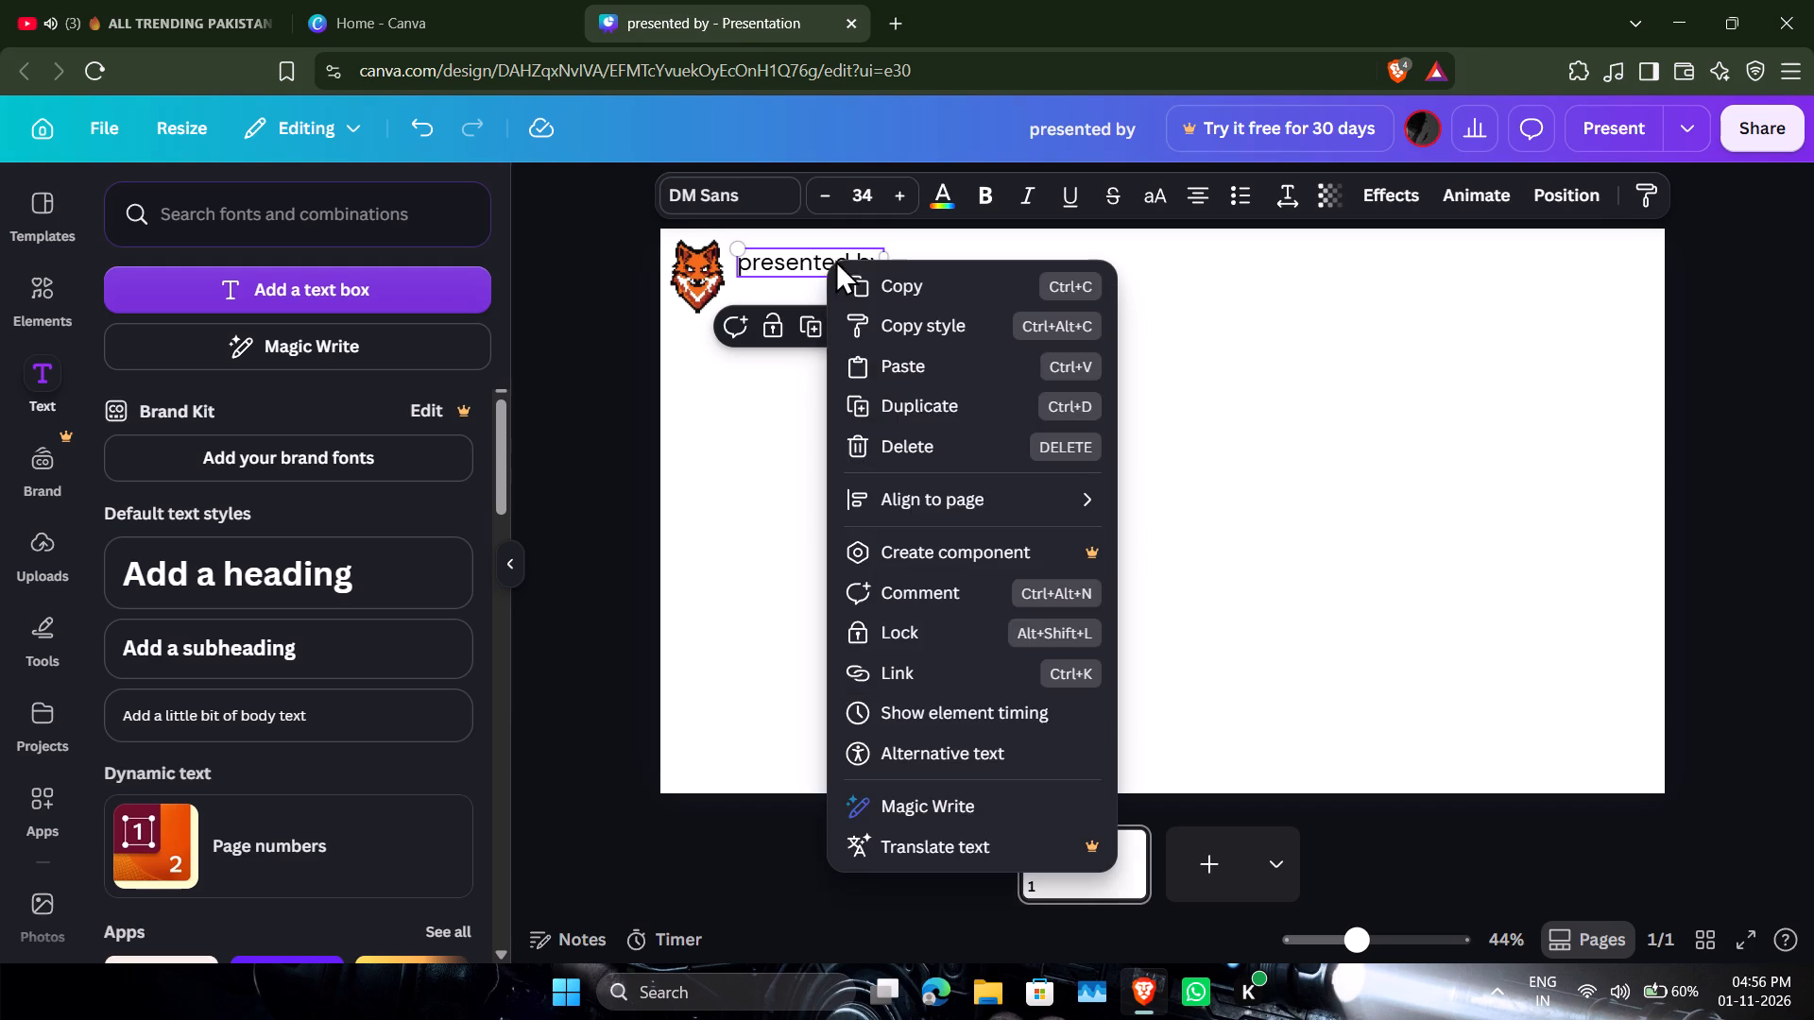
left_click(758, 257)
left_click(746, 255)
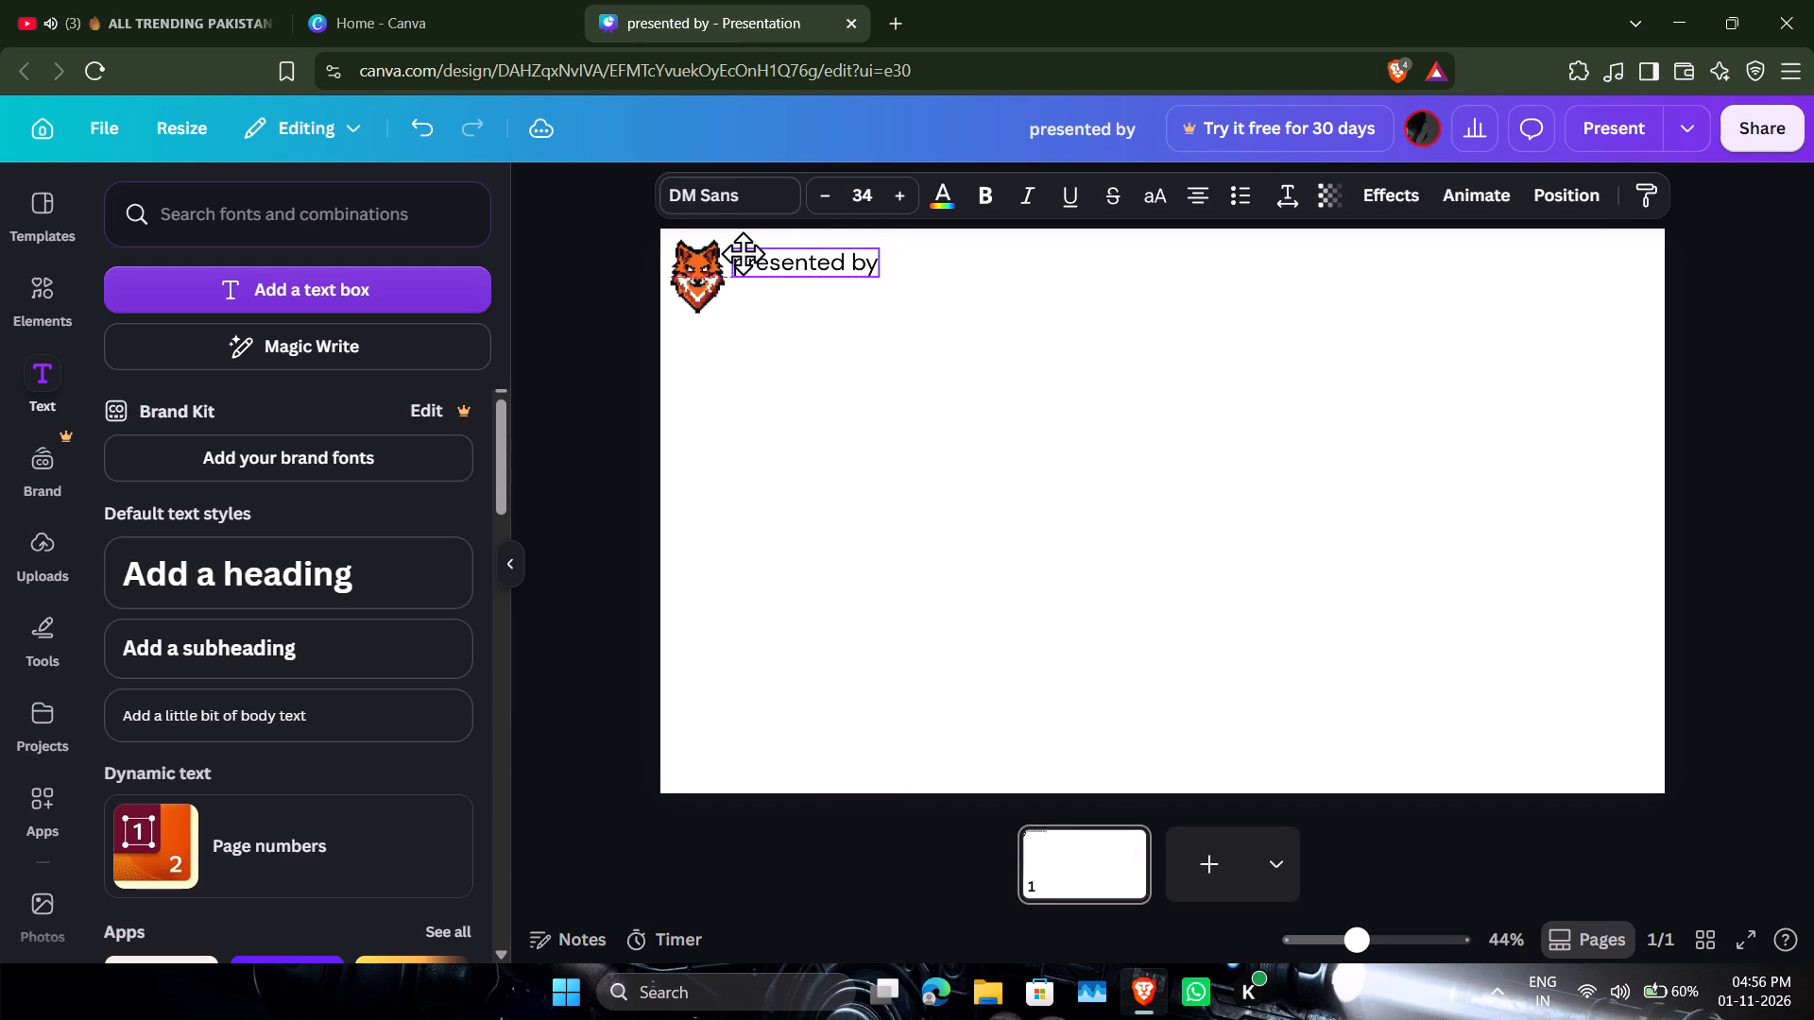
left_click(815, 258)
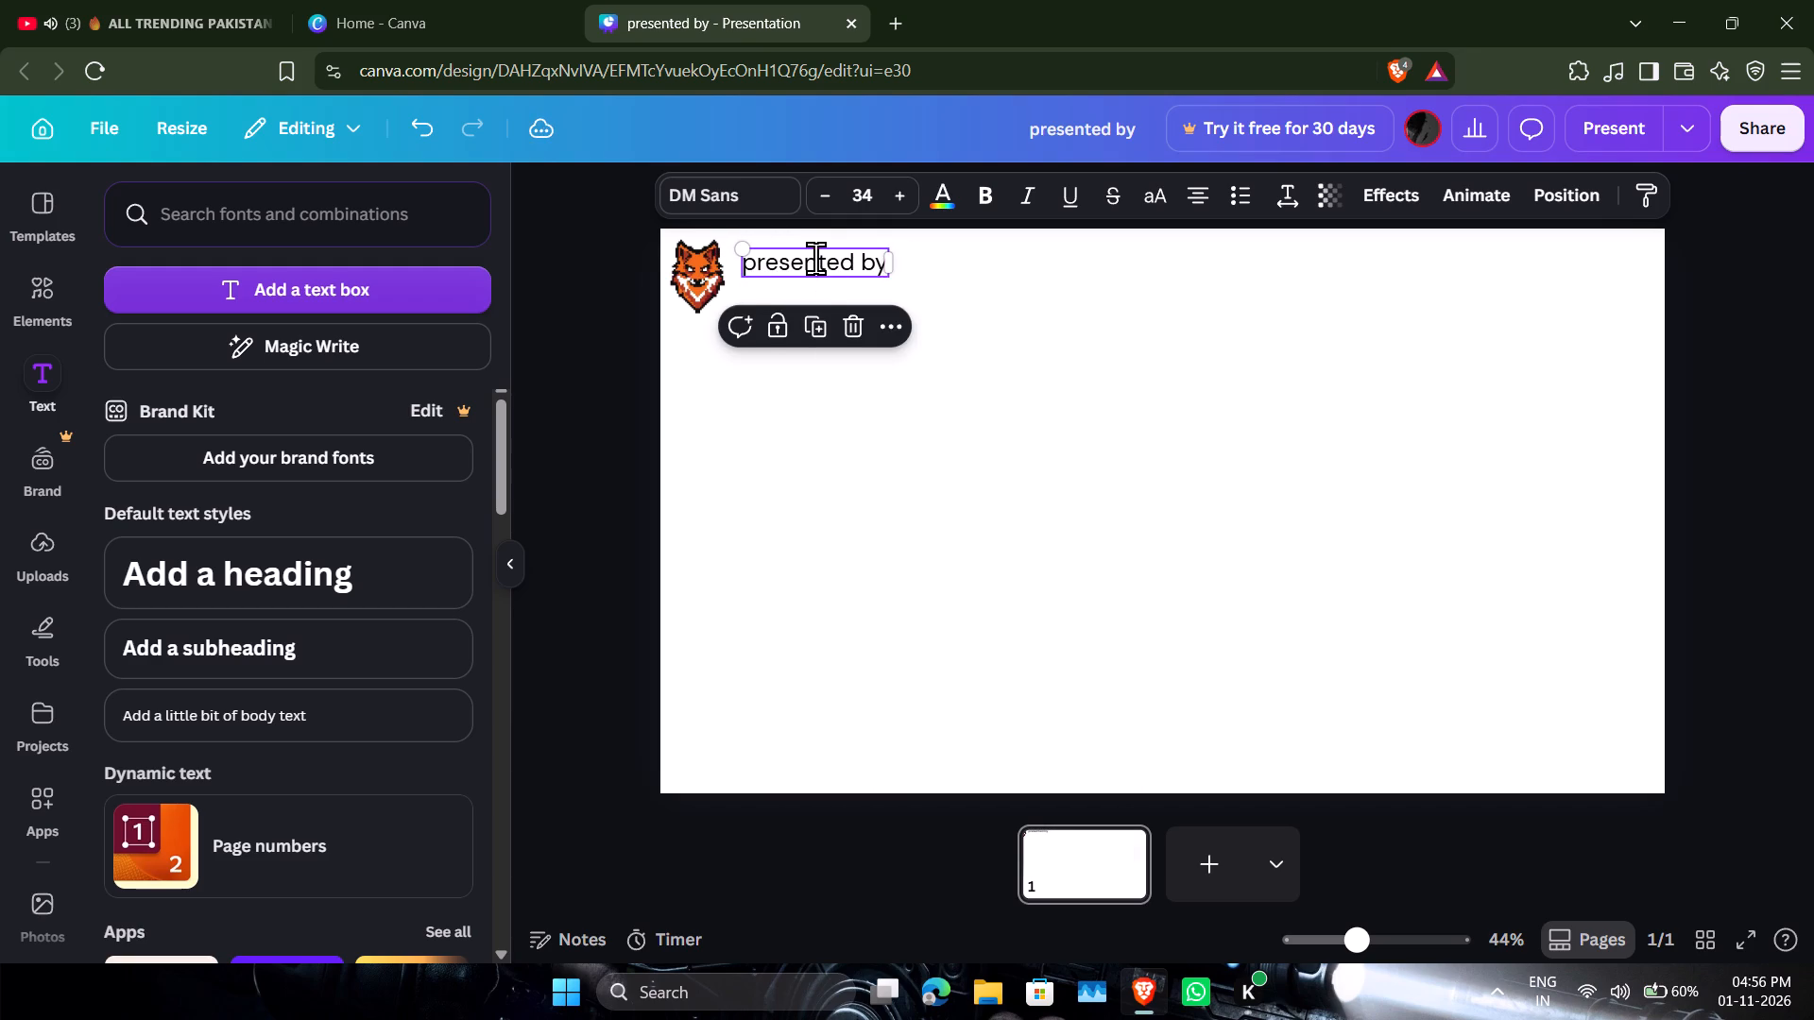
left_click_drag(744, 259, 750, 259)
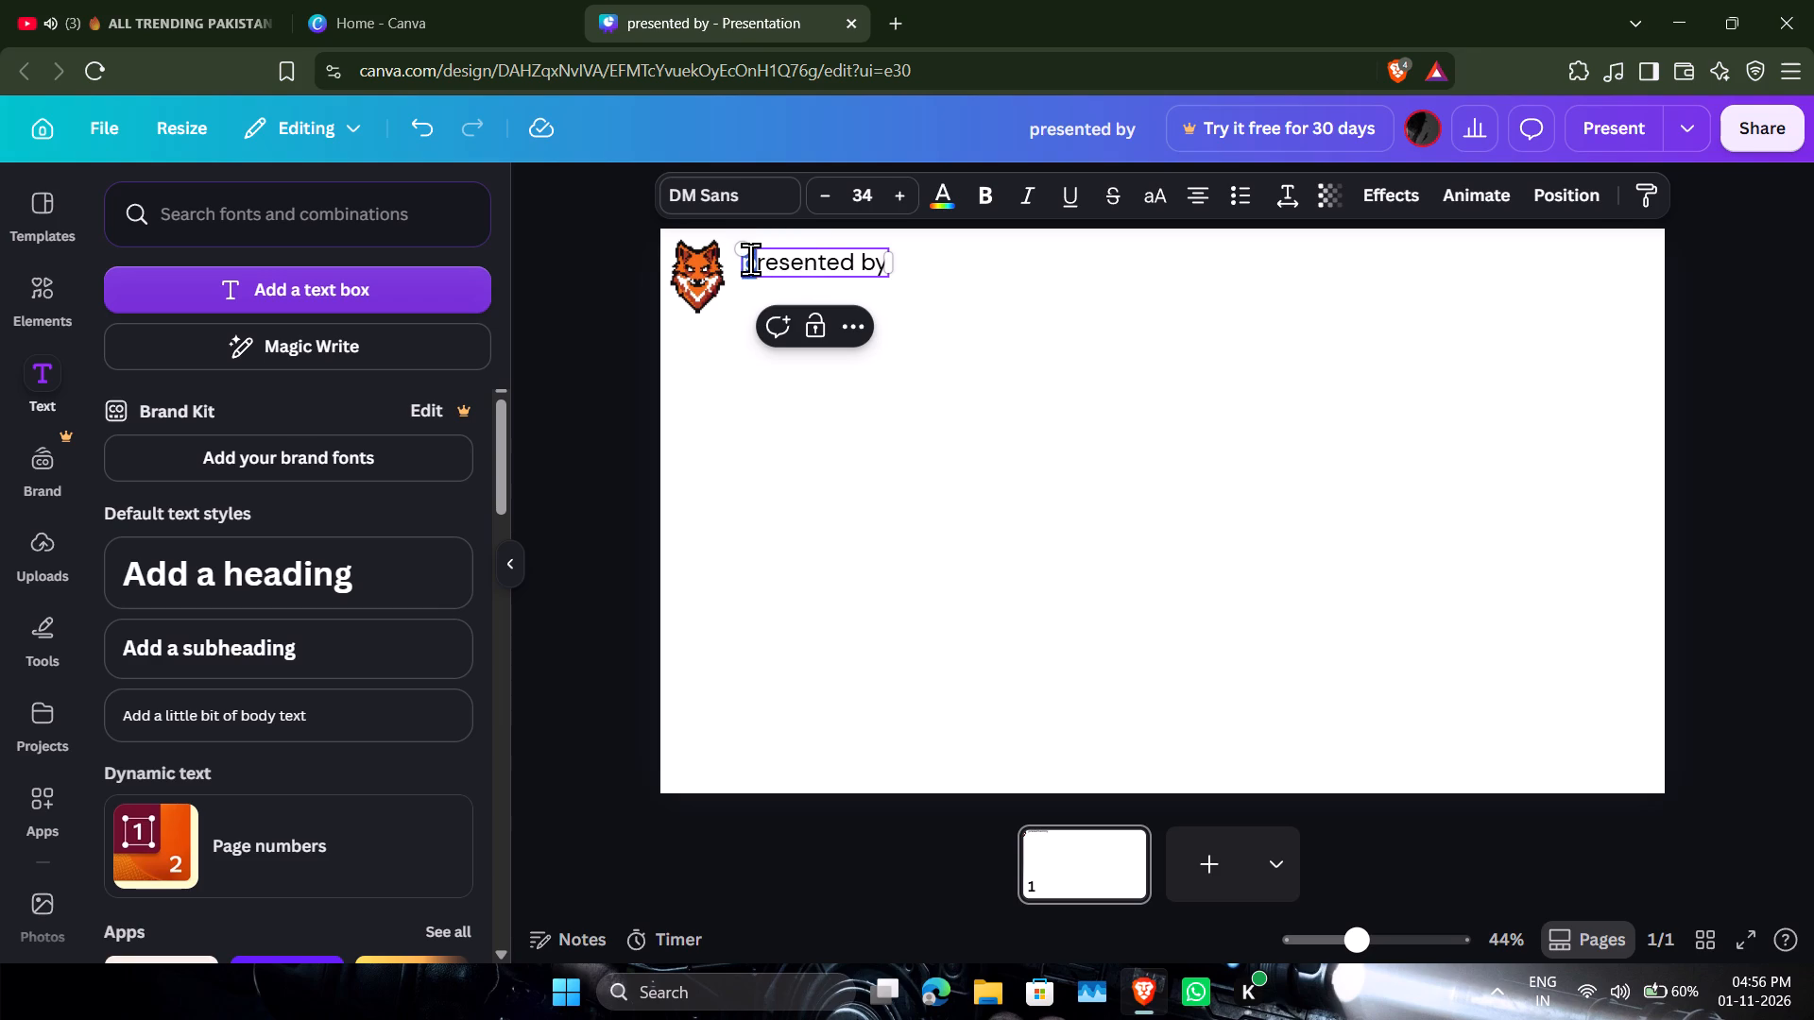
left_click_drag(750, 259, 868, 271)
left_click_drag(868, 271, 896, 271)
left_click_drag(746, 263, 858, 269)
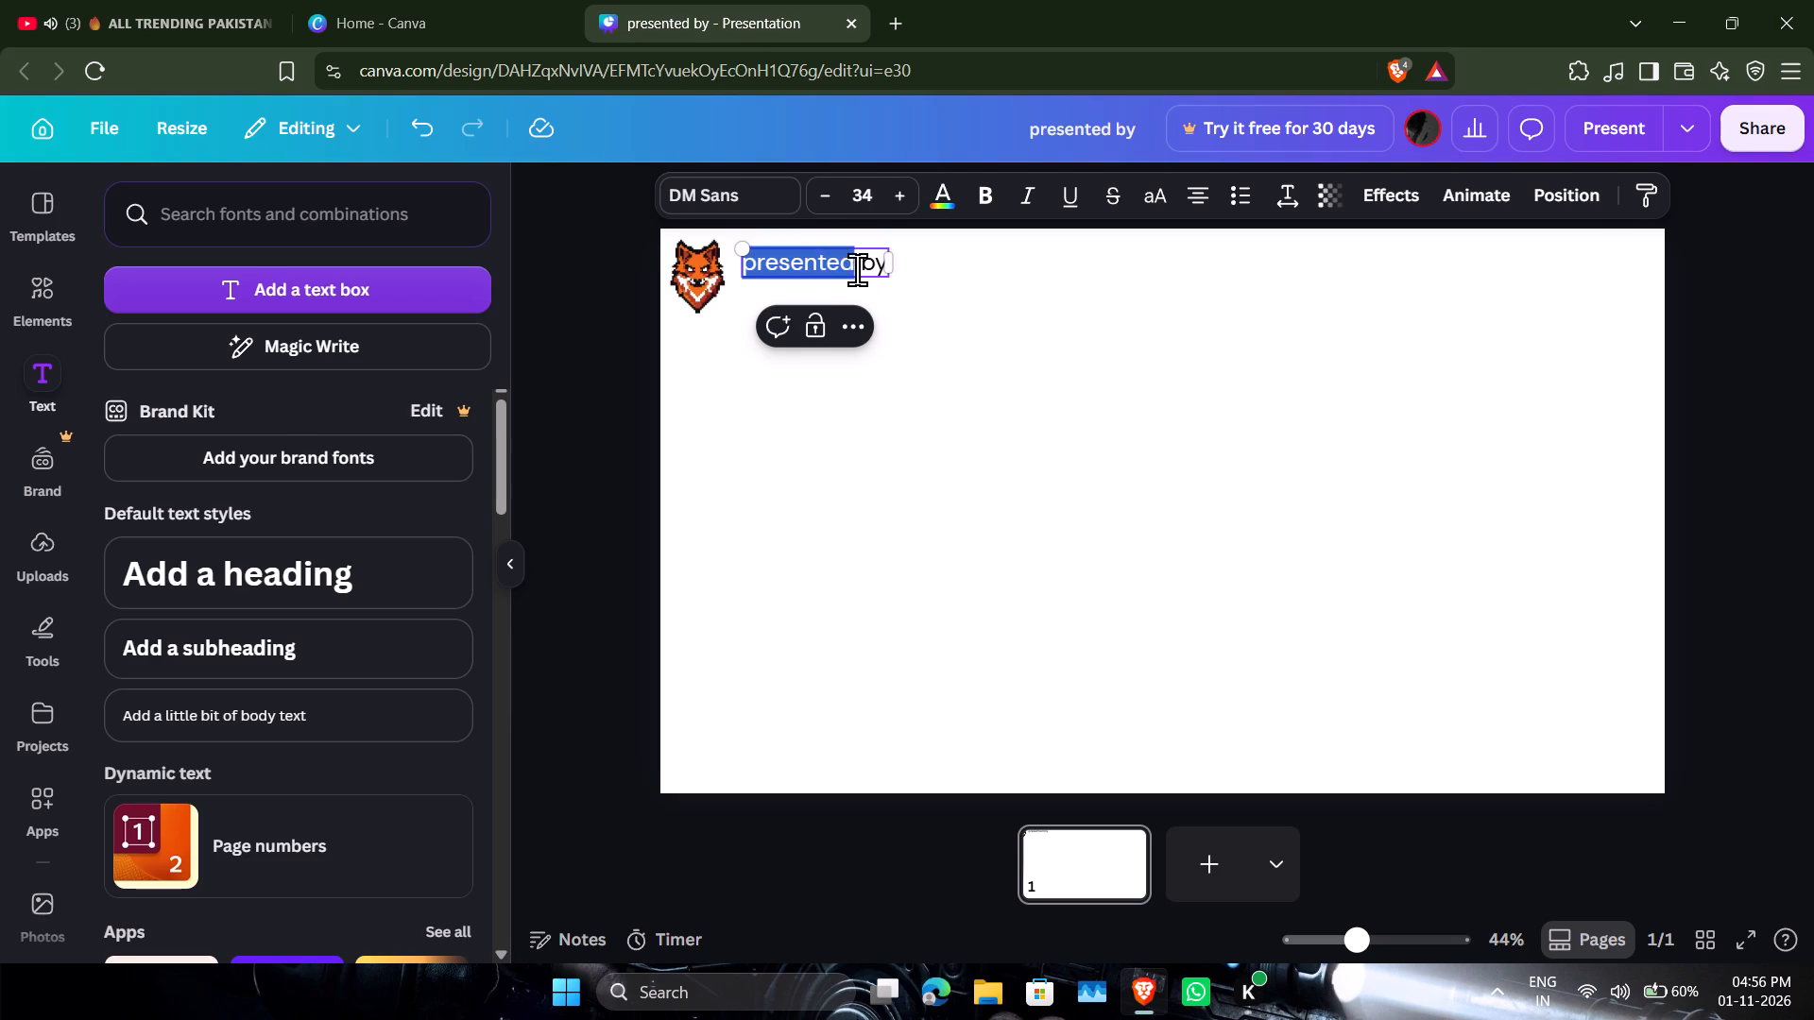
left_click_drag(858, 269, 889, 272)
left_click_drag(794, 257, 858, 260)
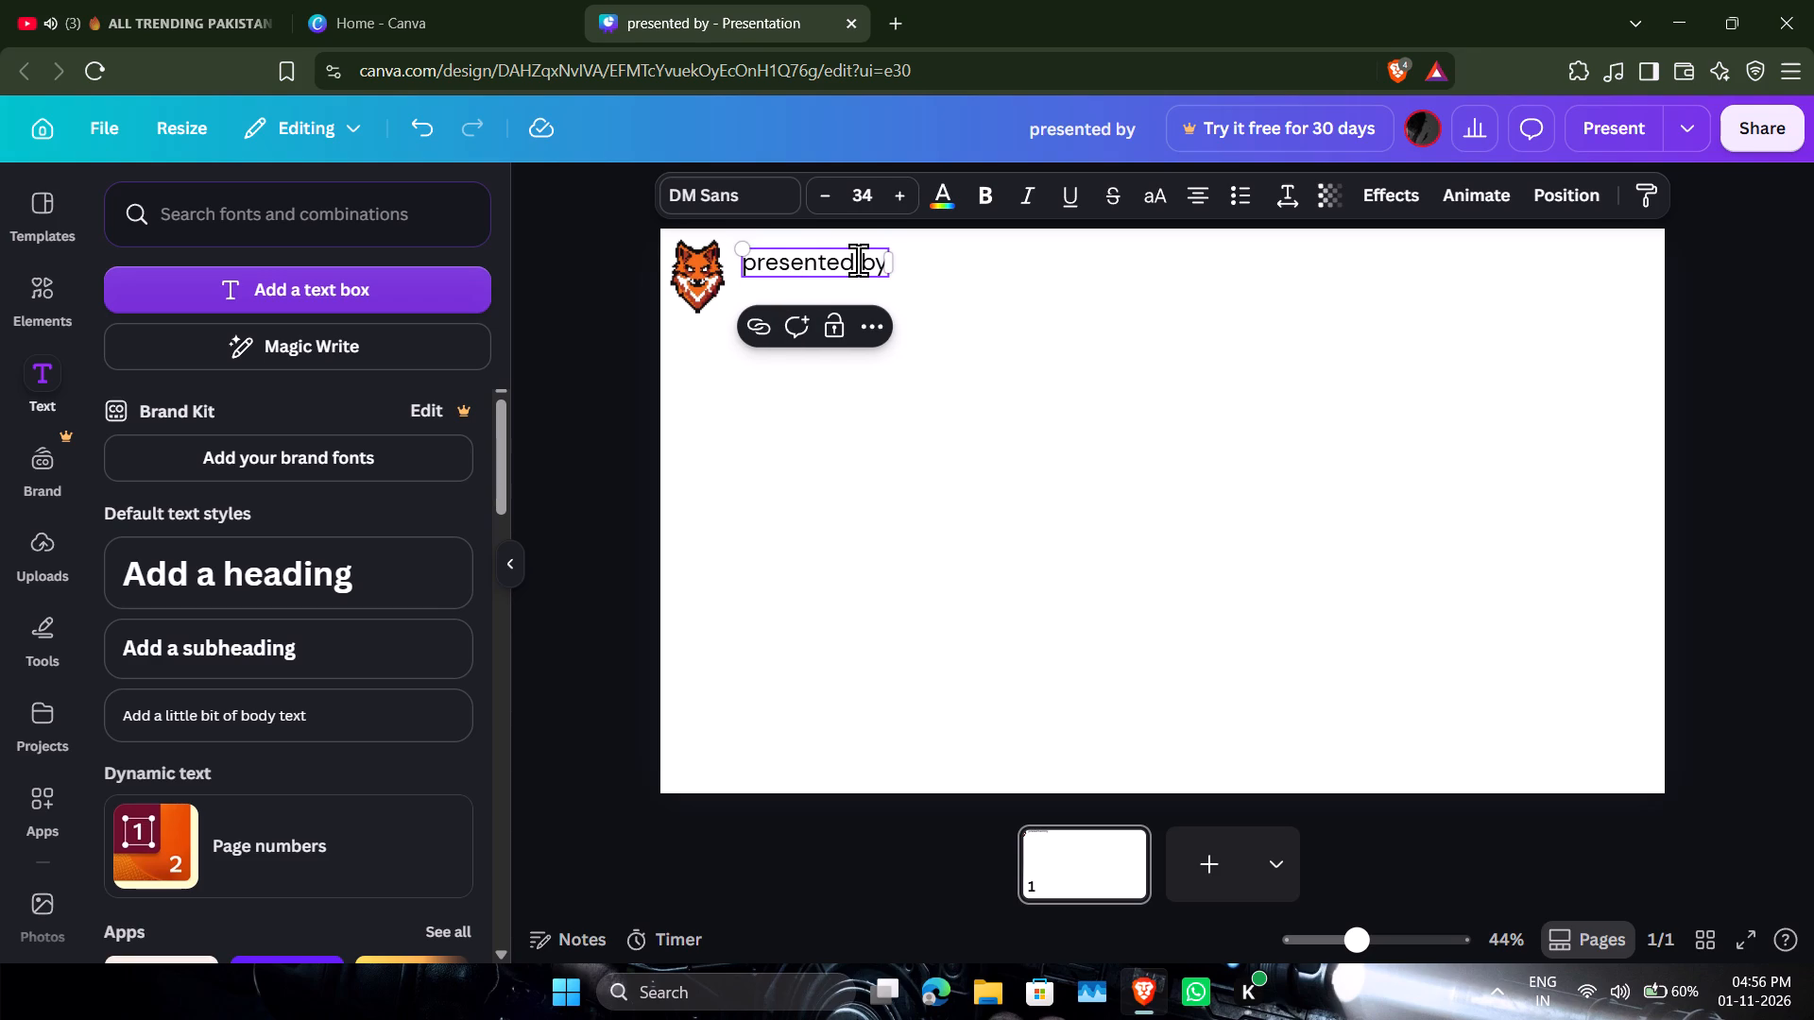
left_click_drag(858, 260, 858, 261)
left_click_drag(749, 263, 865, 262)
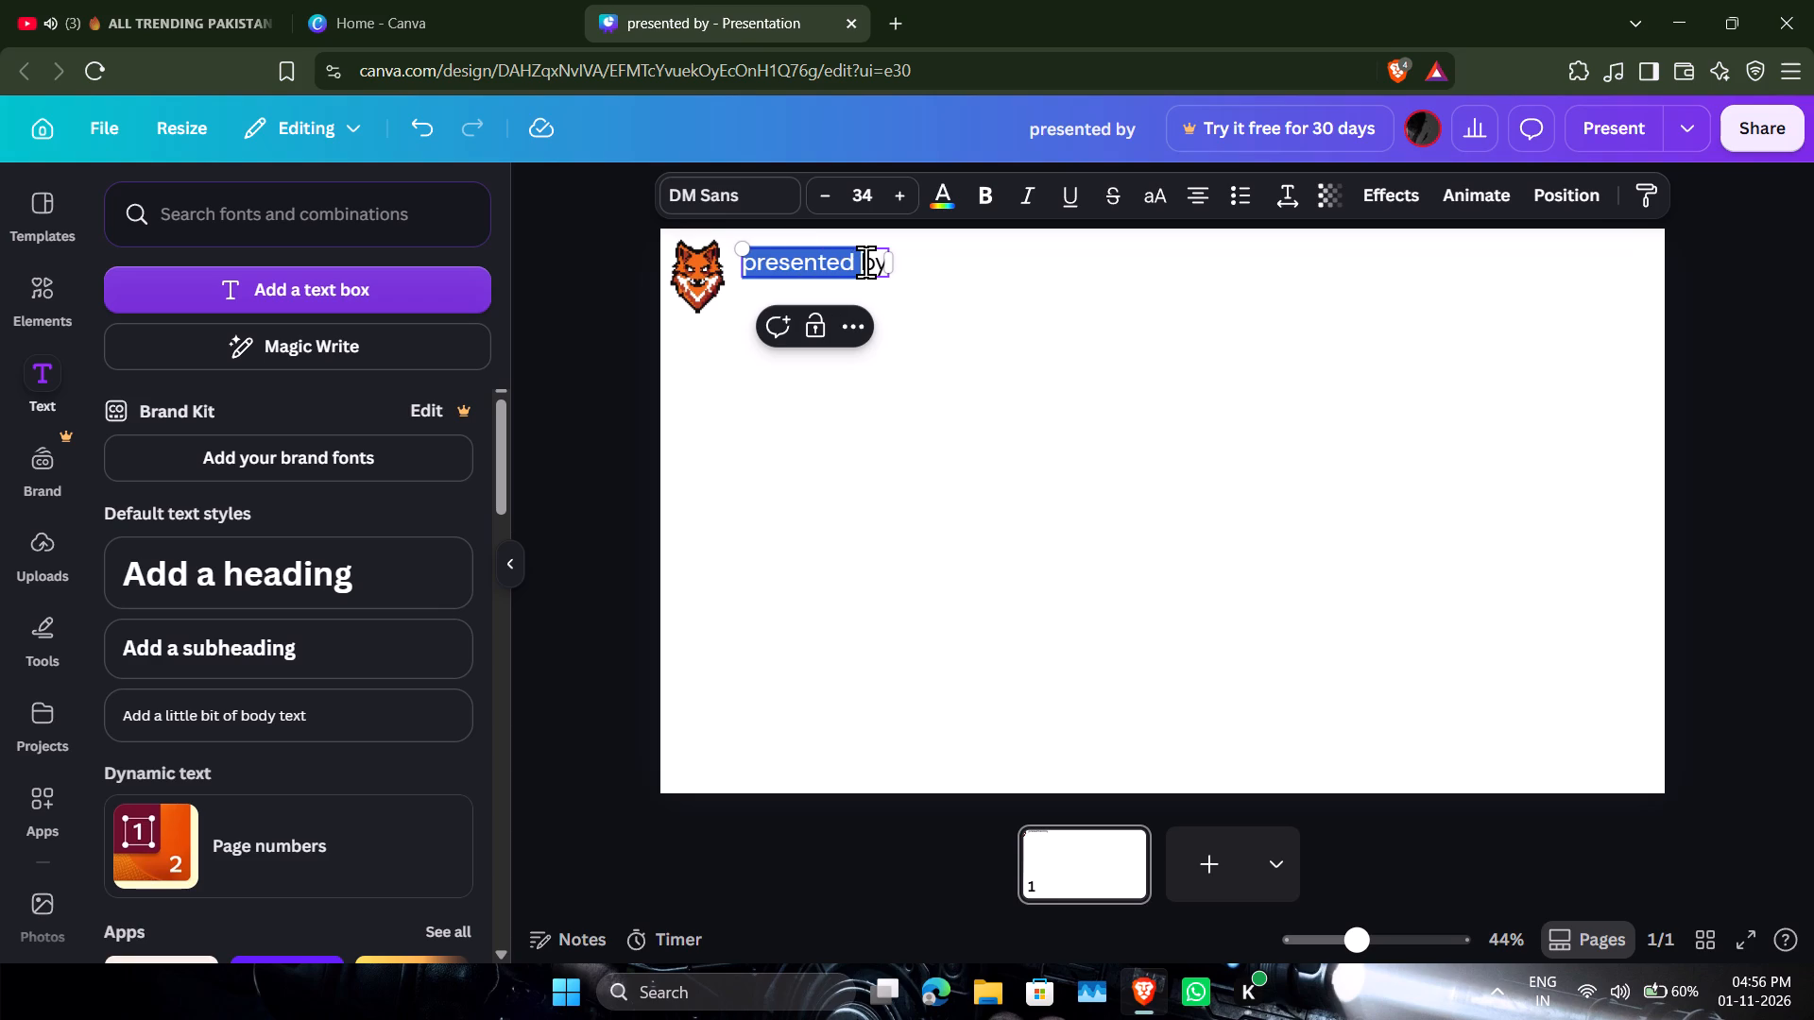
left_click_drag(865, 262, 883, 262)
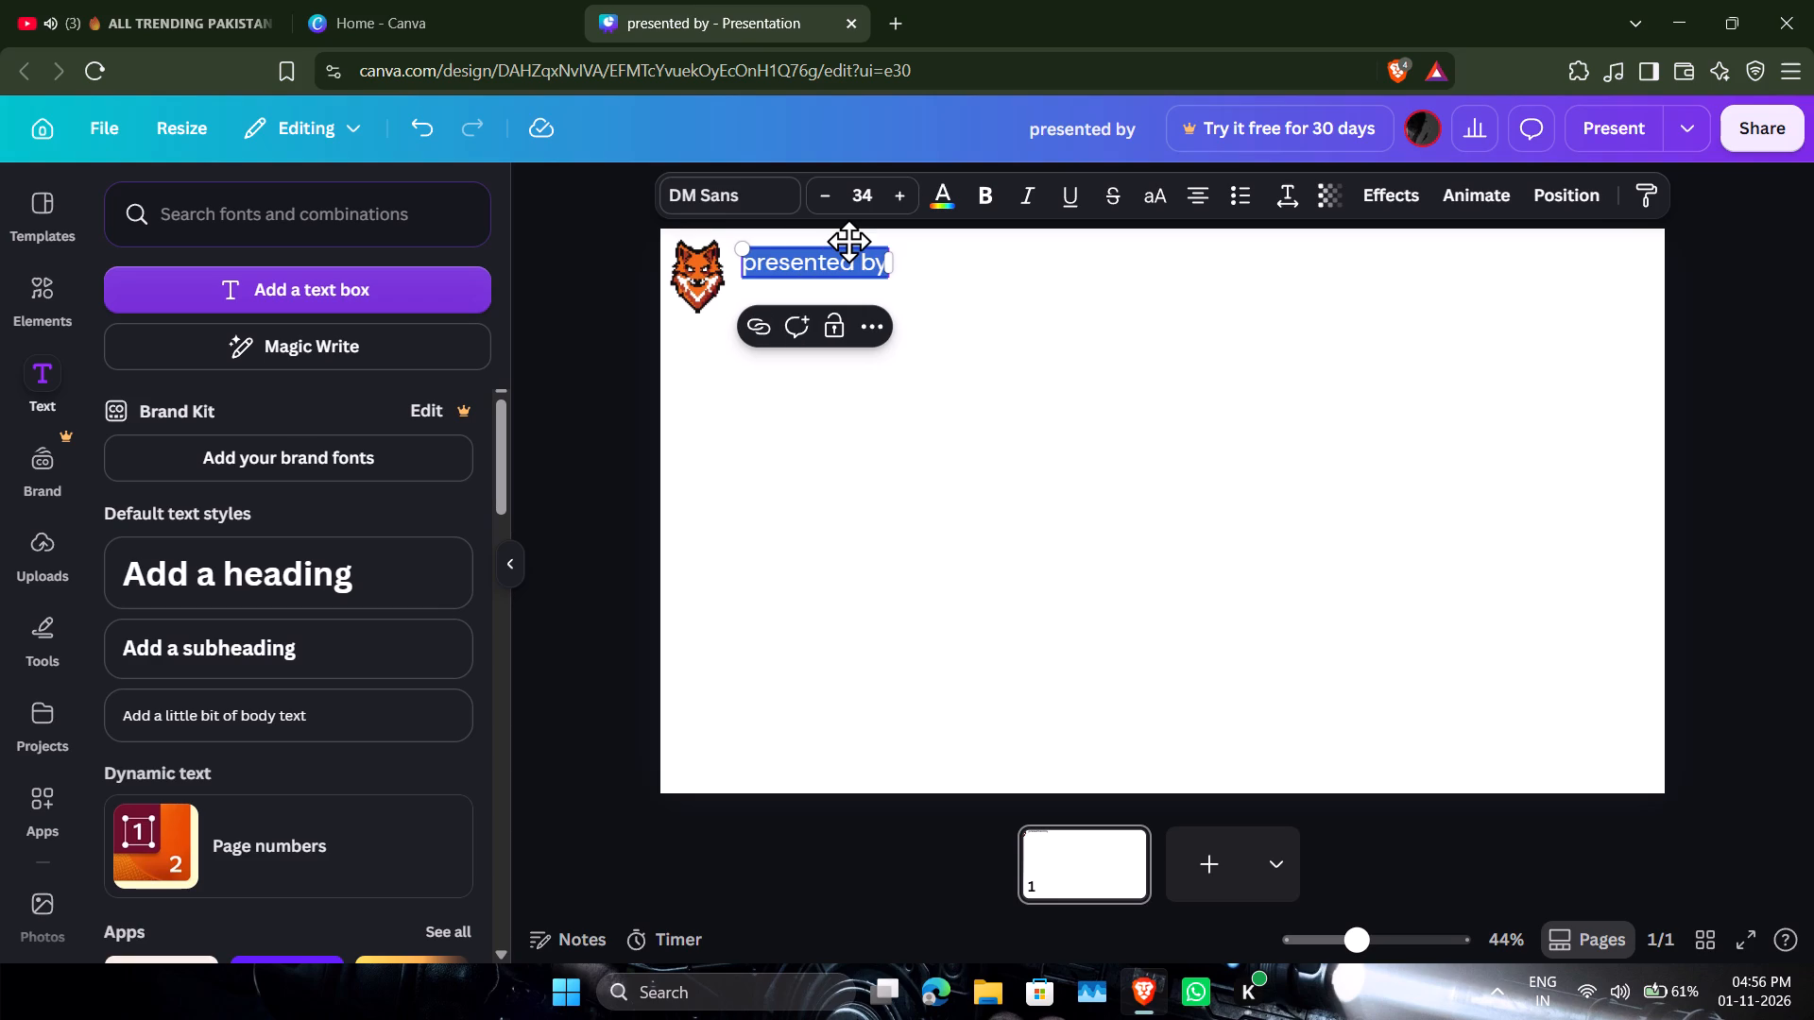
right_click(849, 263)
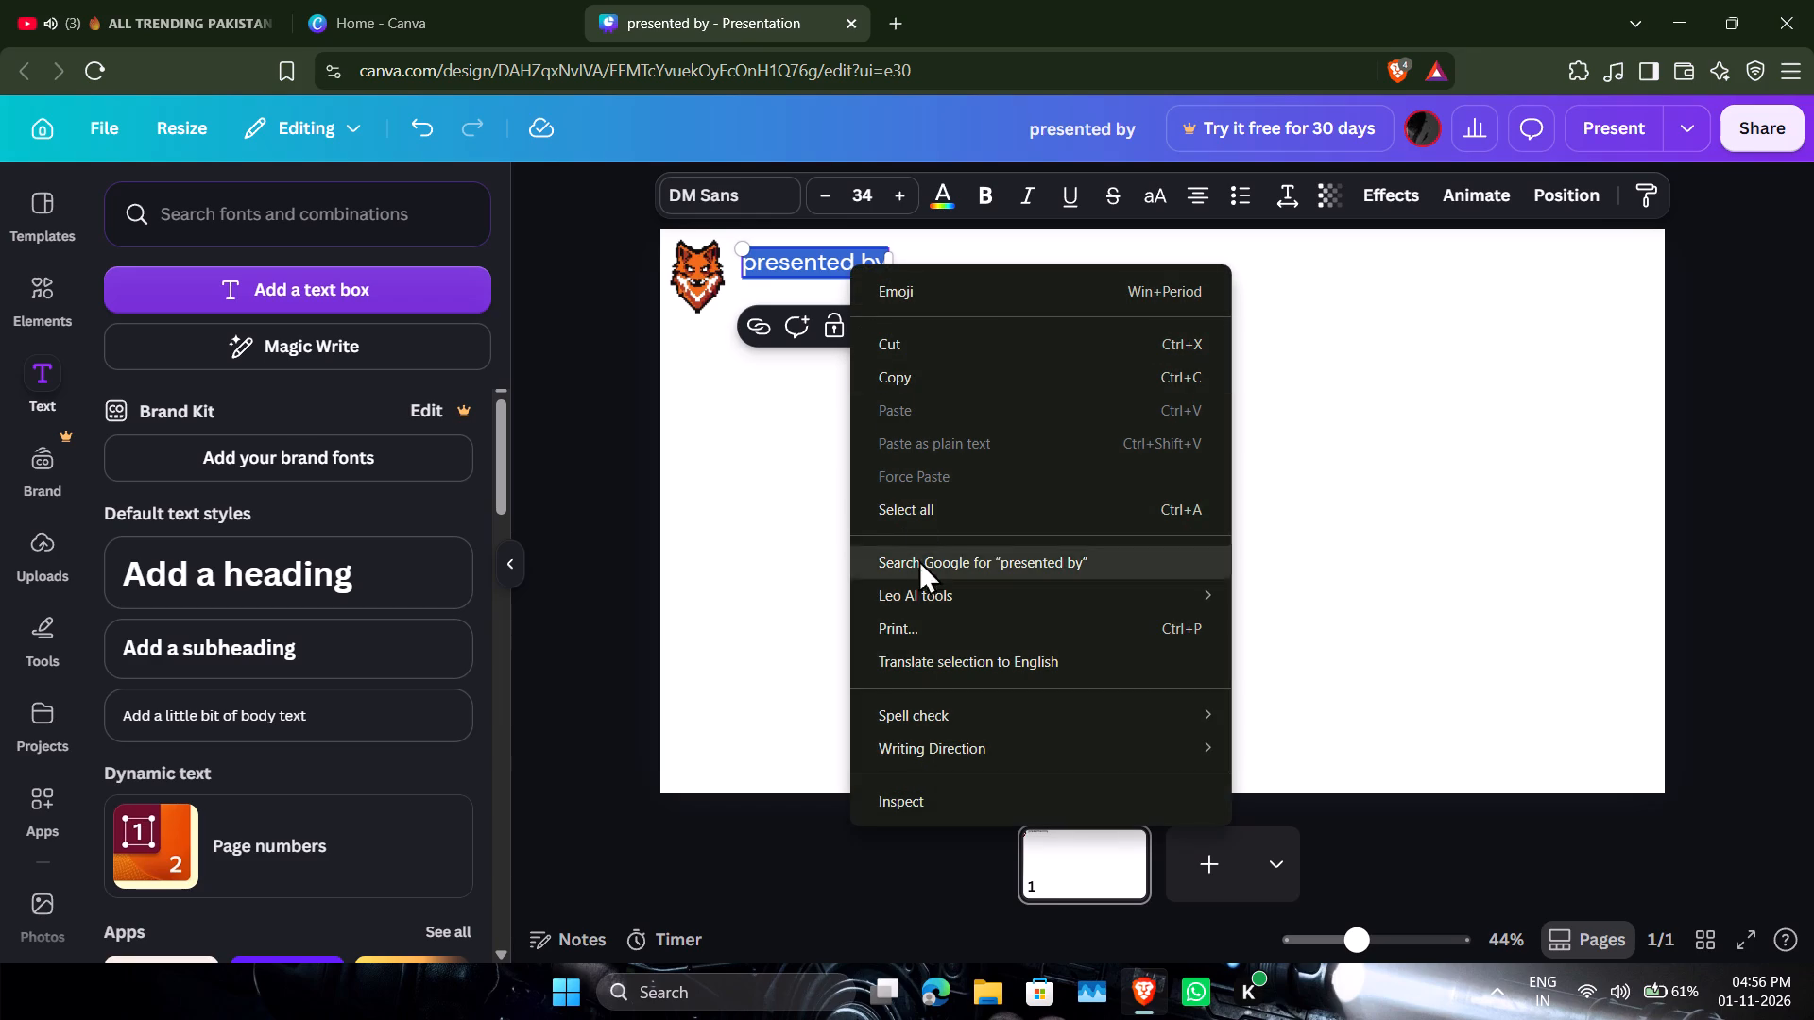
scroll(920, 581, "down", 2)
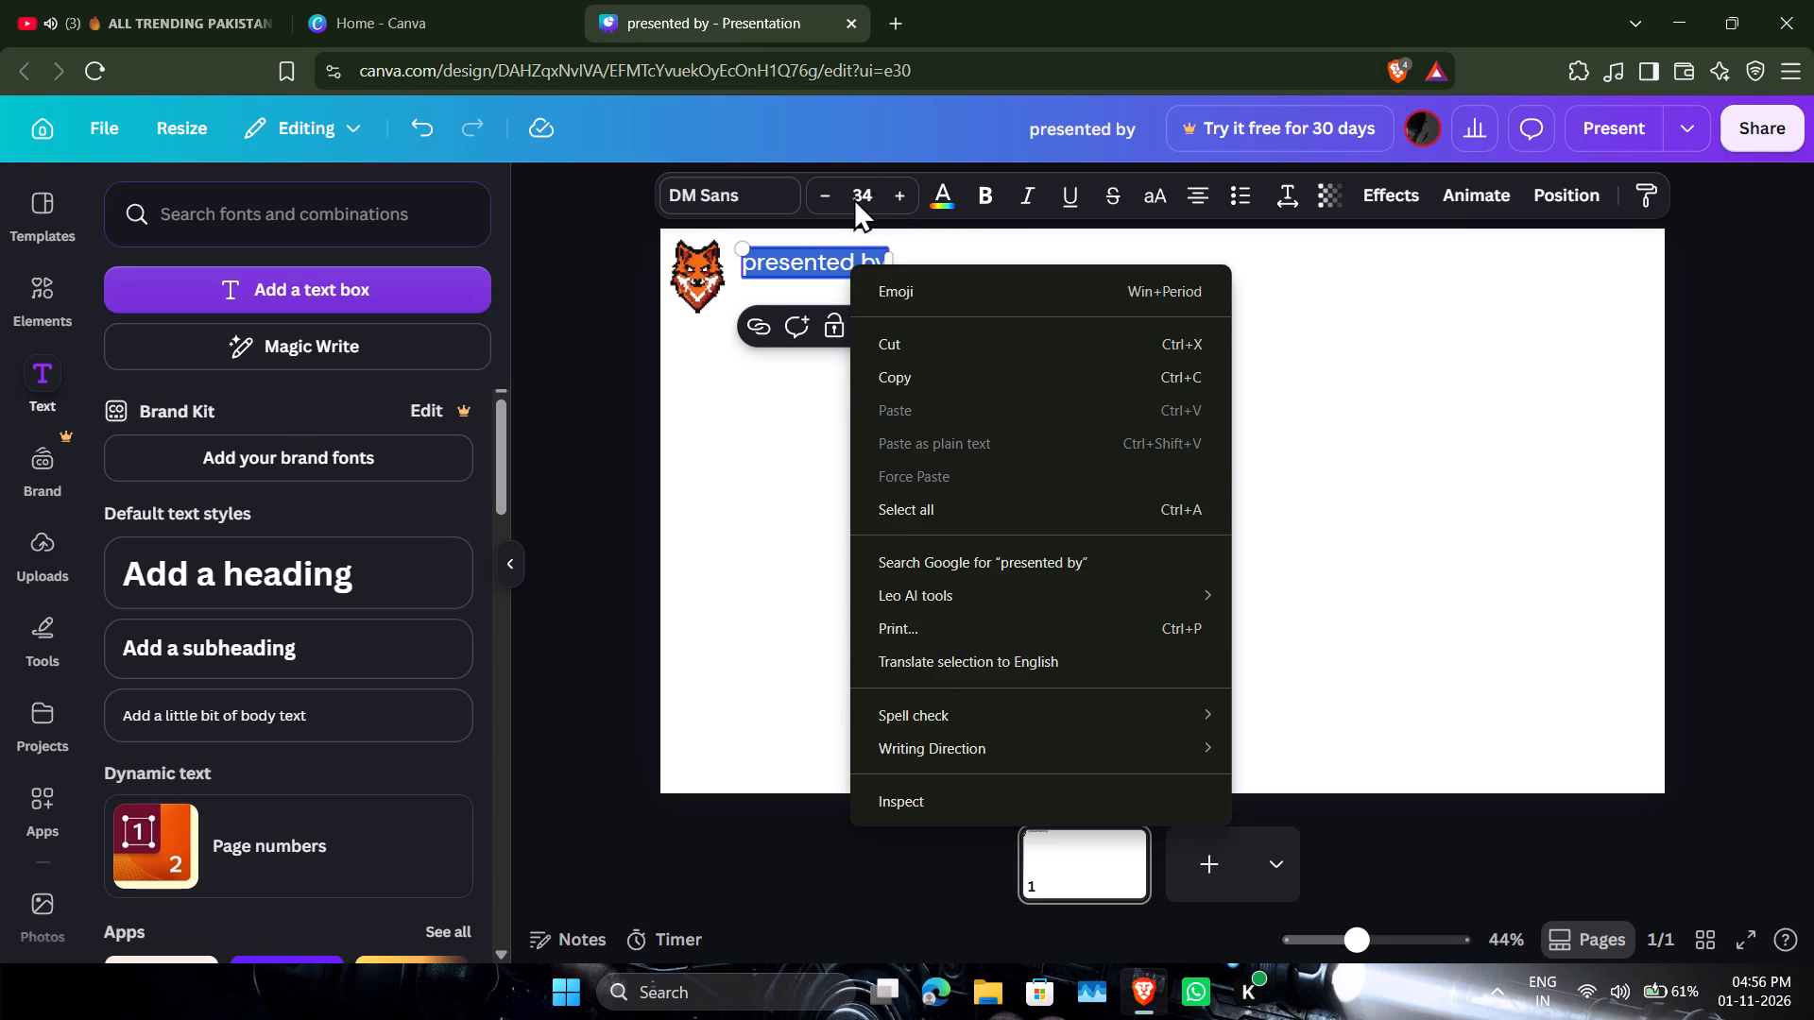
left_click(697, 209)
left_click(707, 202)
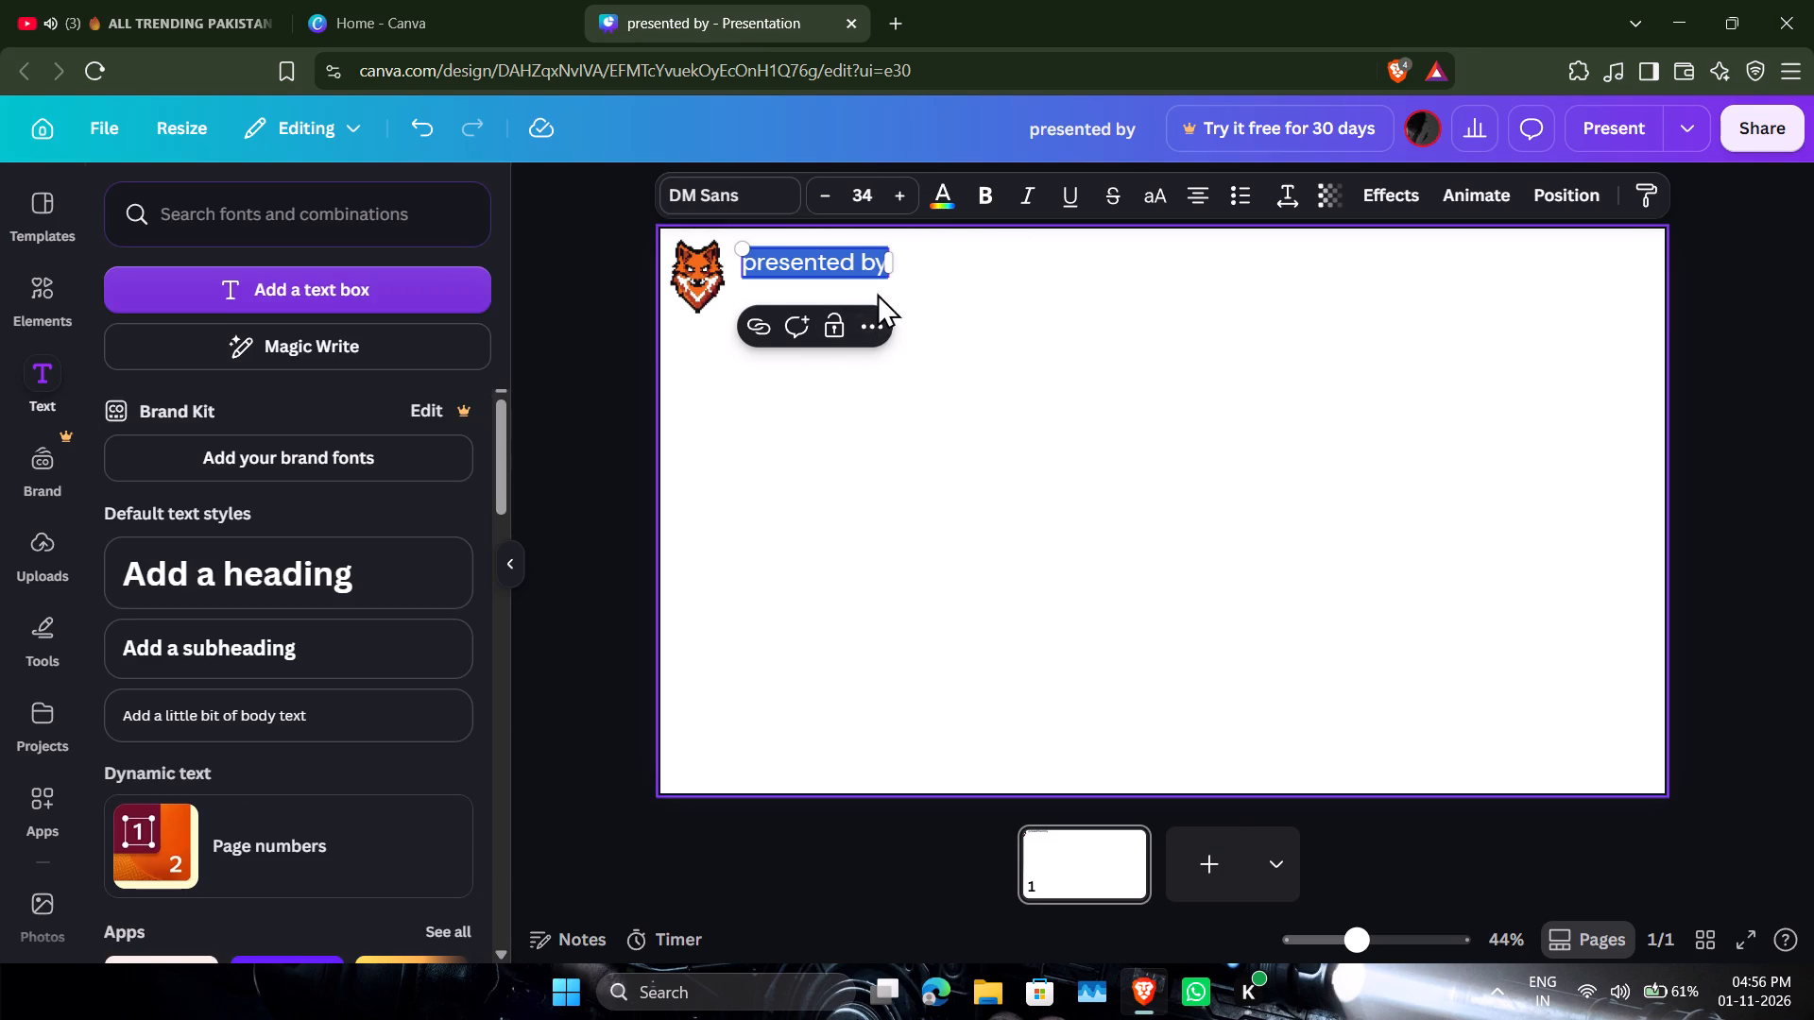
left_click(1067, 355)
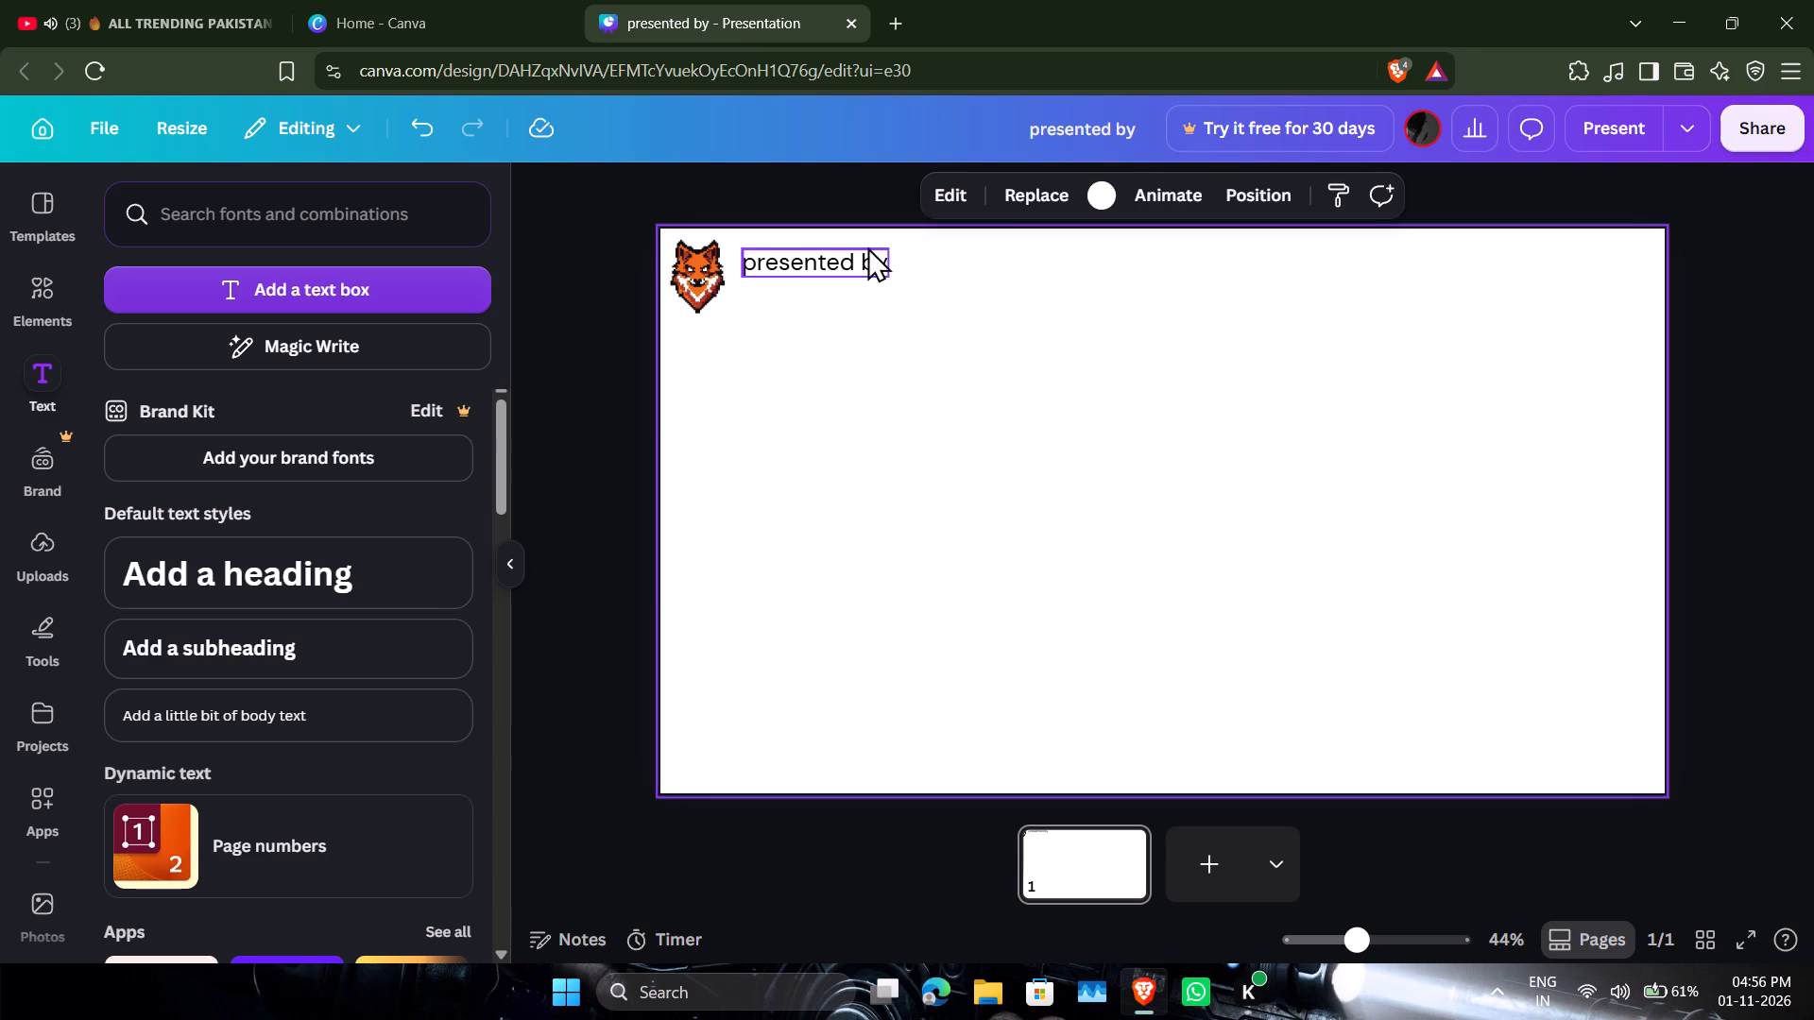
Delete the "presented by" text box beside the fox logo.
left_click(867, 246)
left_click(849, 319)
left_click(867, 287)
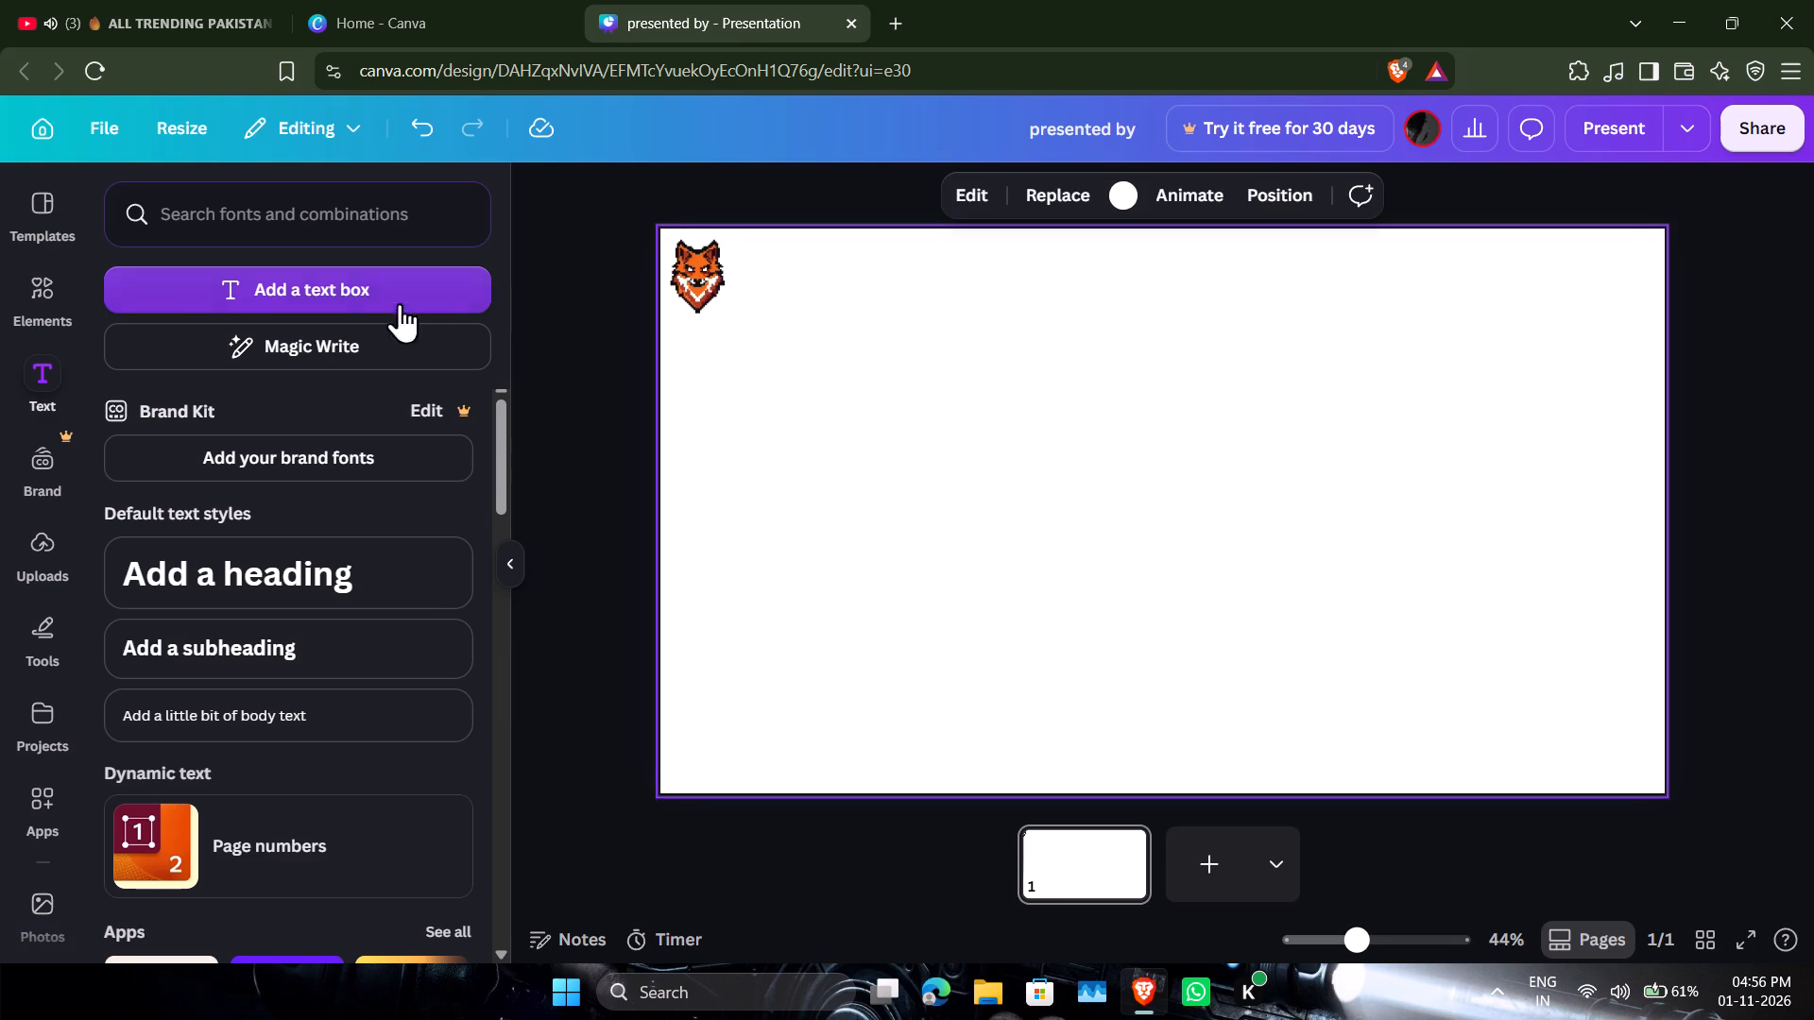
Add a new text box at the slide's centre and clear all of its placeholder text.
left_click(409, 285)
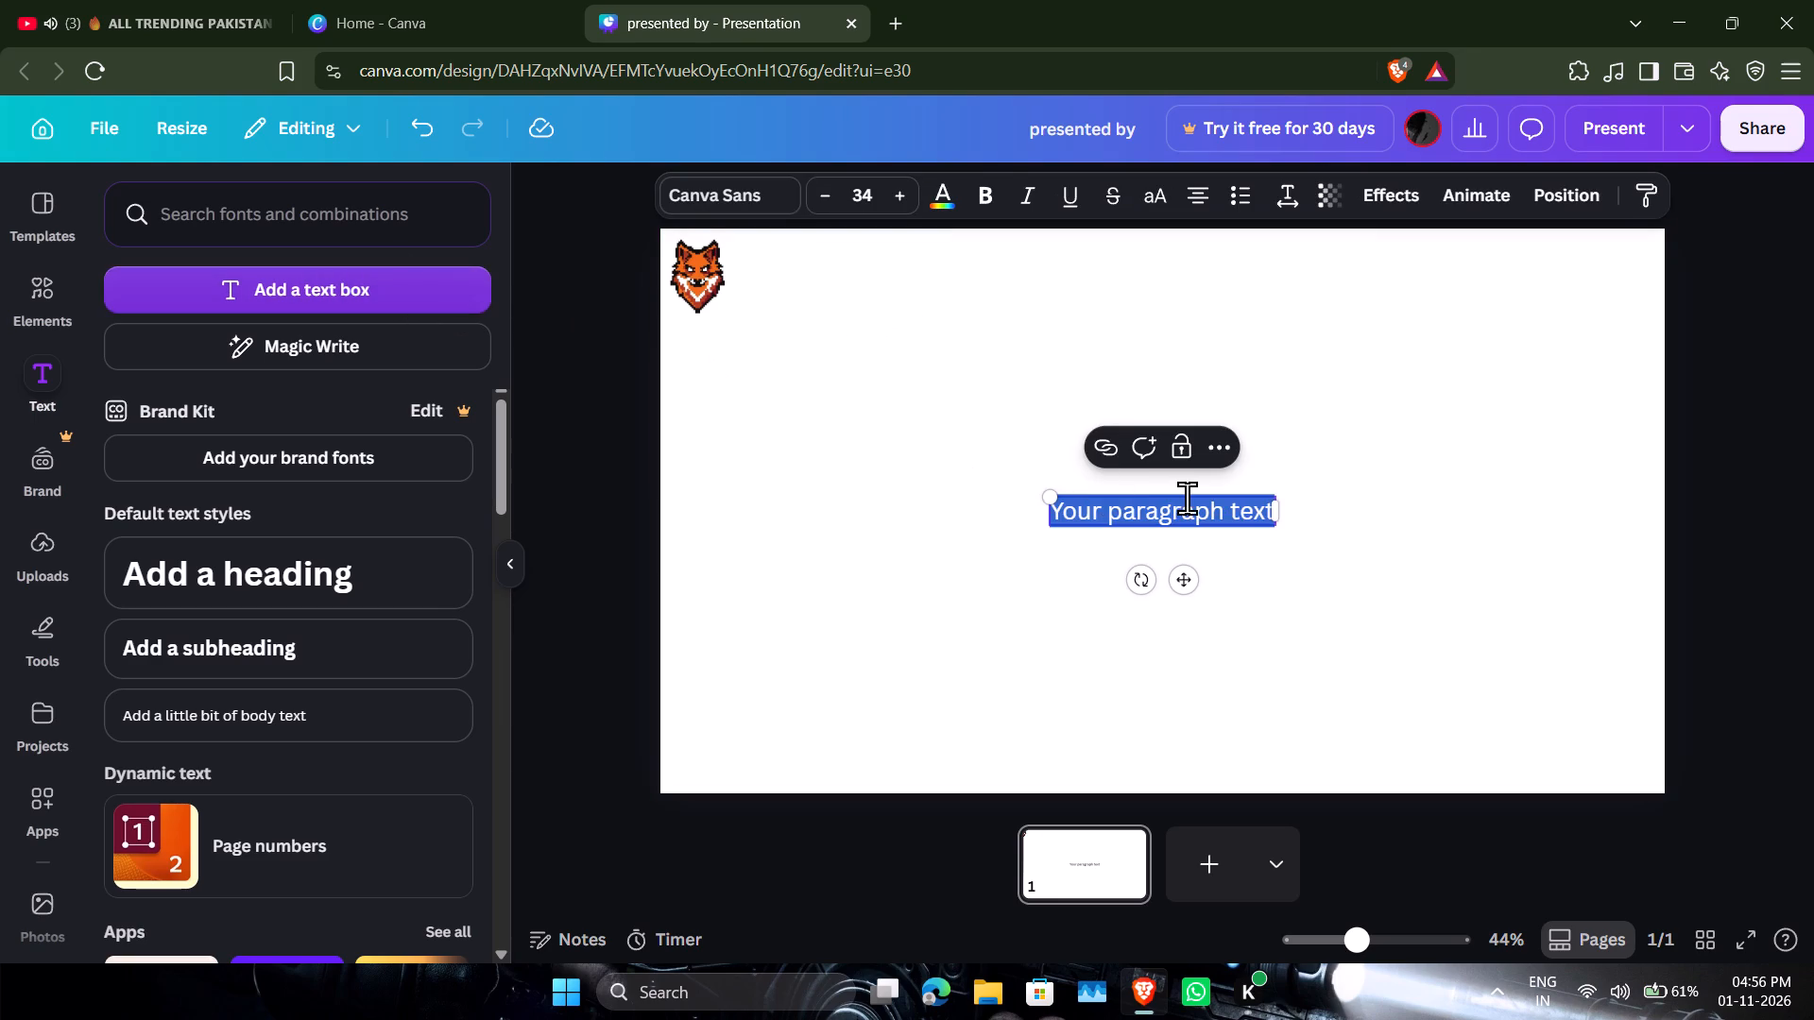
left_click(1187, 498)
left_click_drag(1239, 516, 1272, 507)
left_click(1272, 507)
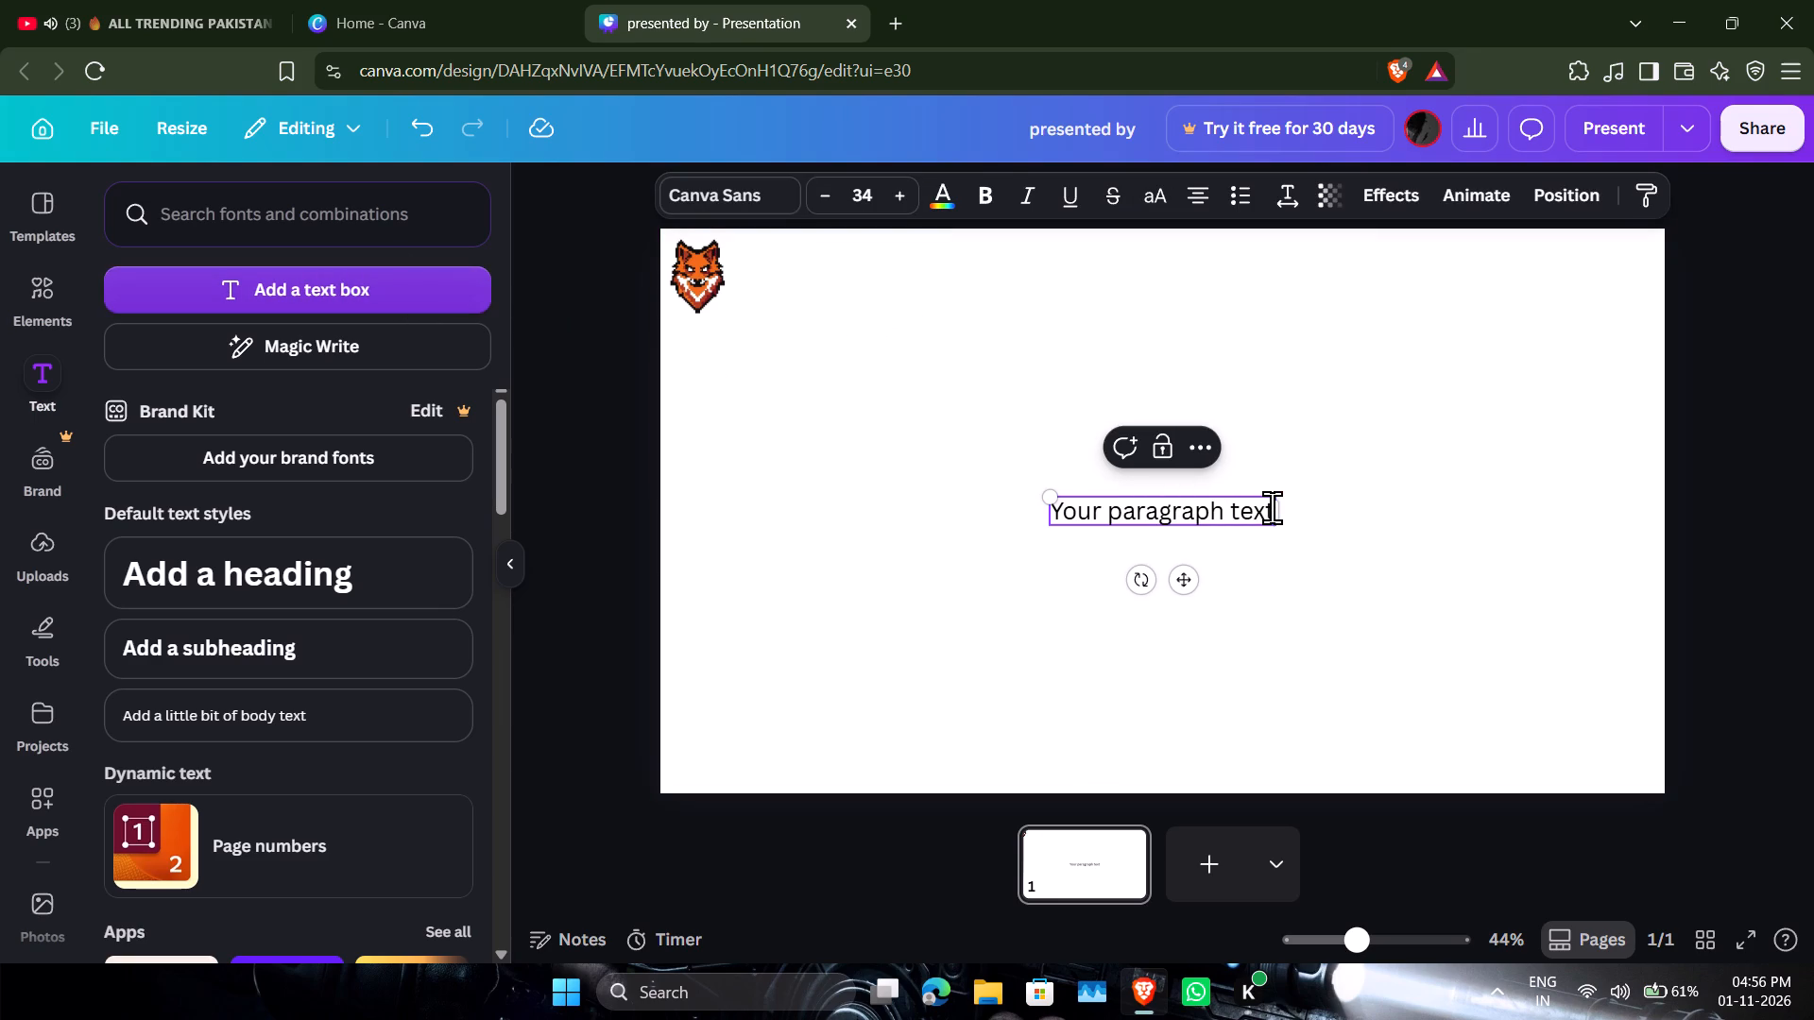
key("BackSpace")
key("BackSpace")
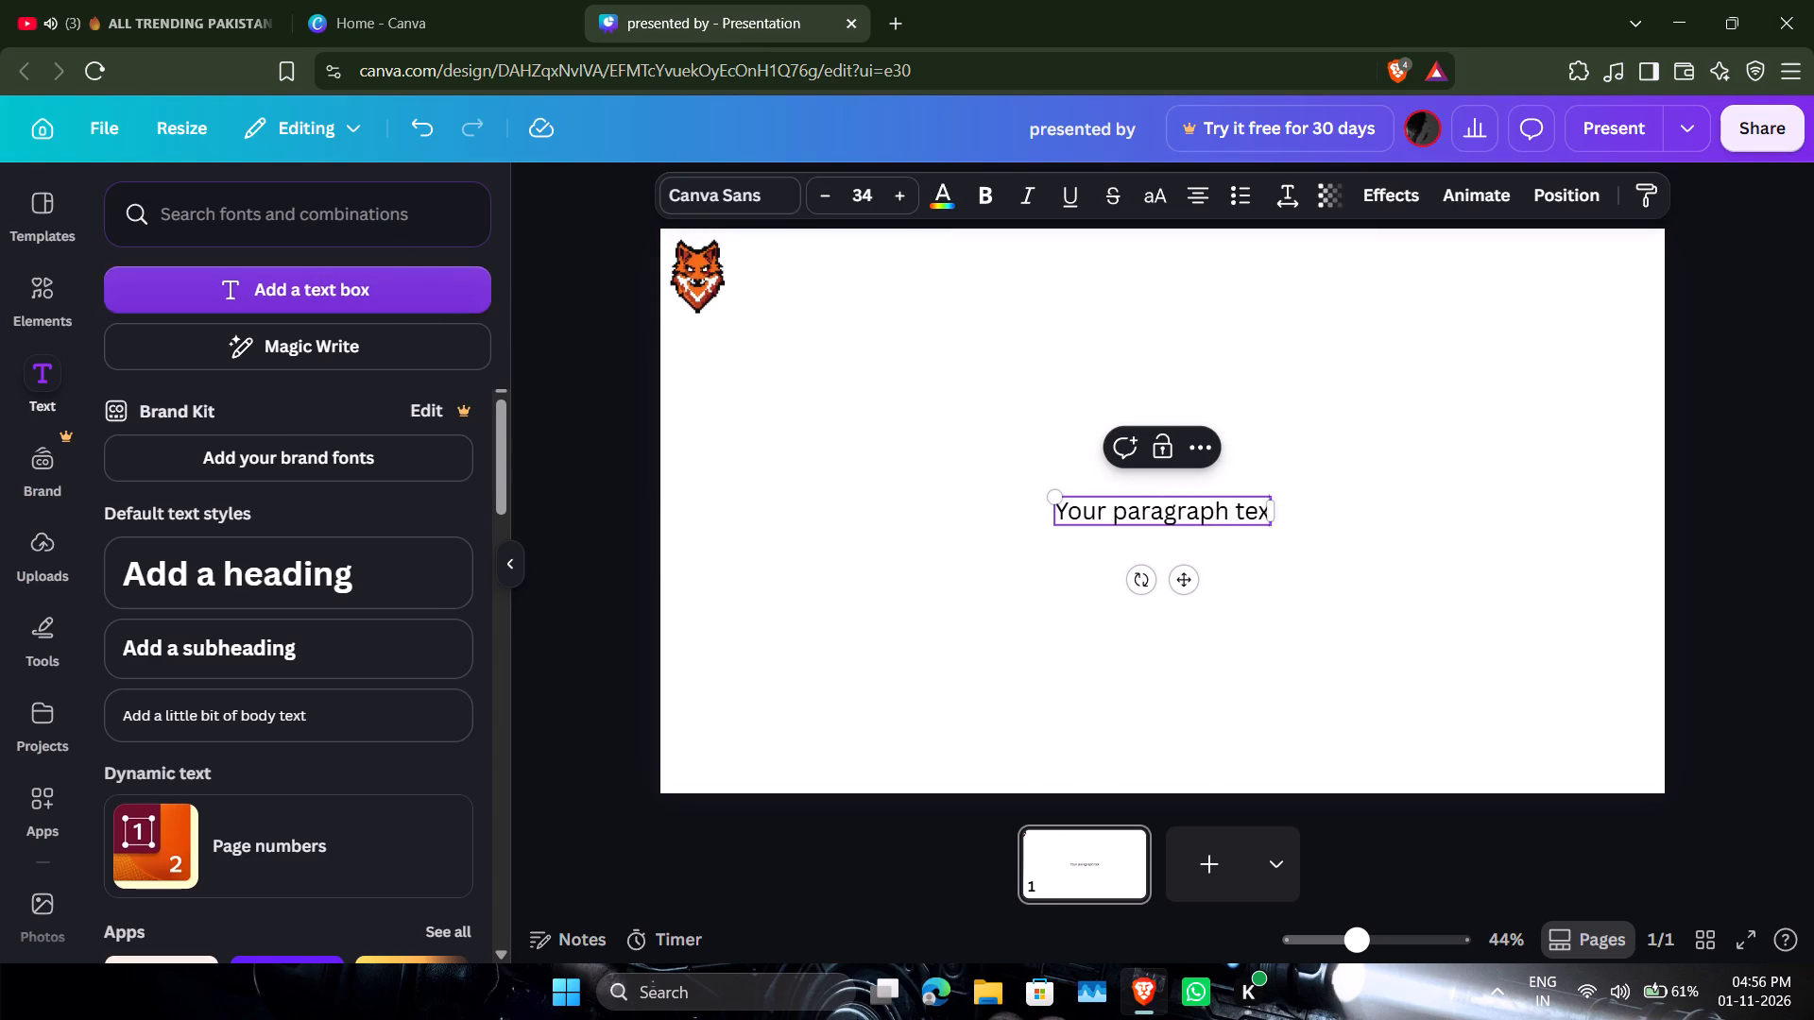
key("BackSpace")
key("BackSpace")
key("BackSpace")
key("BackSpace")
key("BackSpace")
key("BackSpace")
key("BackSpace")
key("BackSpace")
key("BackSpace")
key("BackSpace")
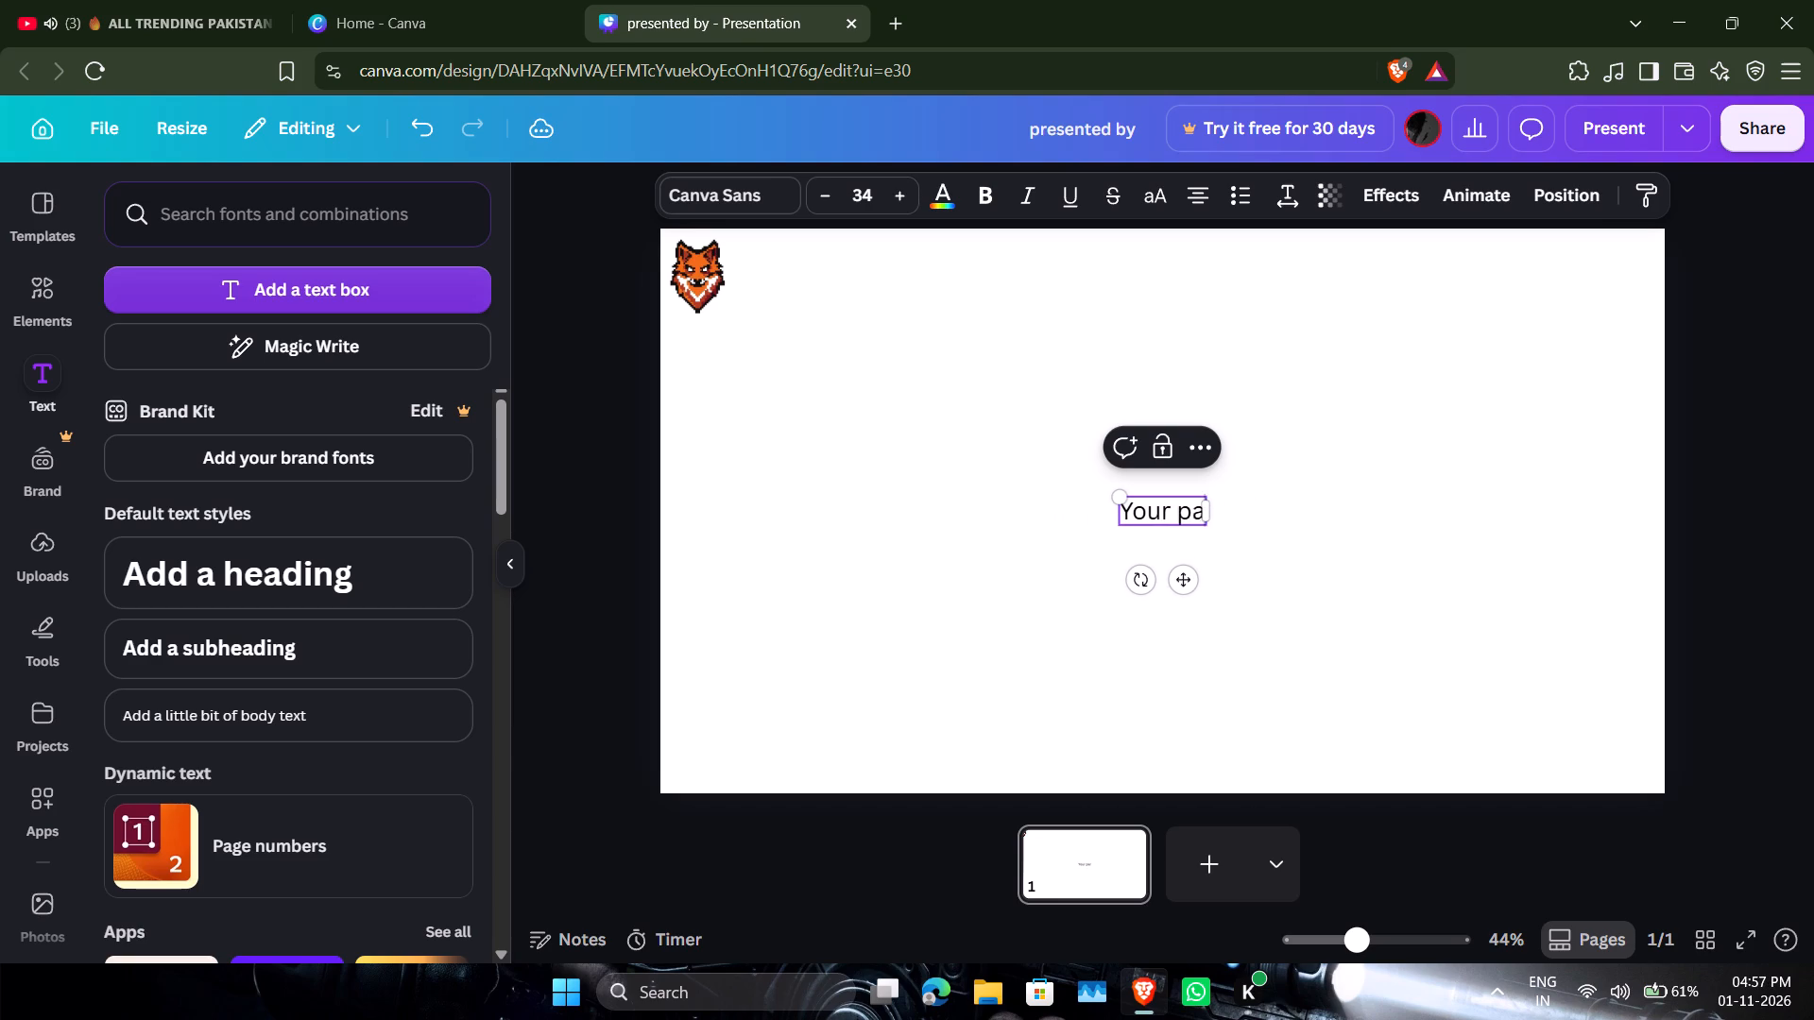
key("BackSpace")
key("BackSpace")
key("BackSpace")
key("BackSpace")
key("BackSpace")
key("BackSpace")
key("BackSpace")
key("BackSpace")
key("BackSpace")
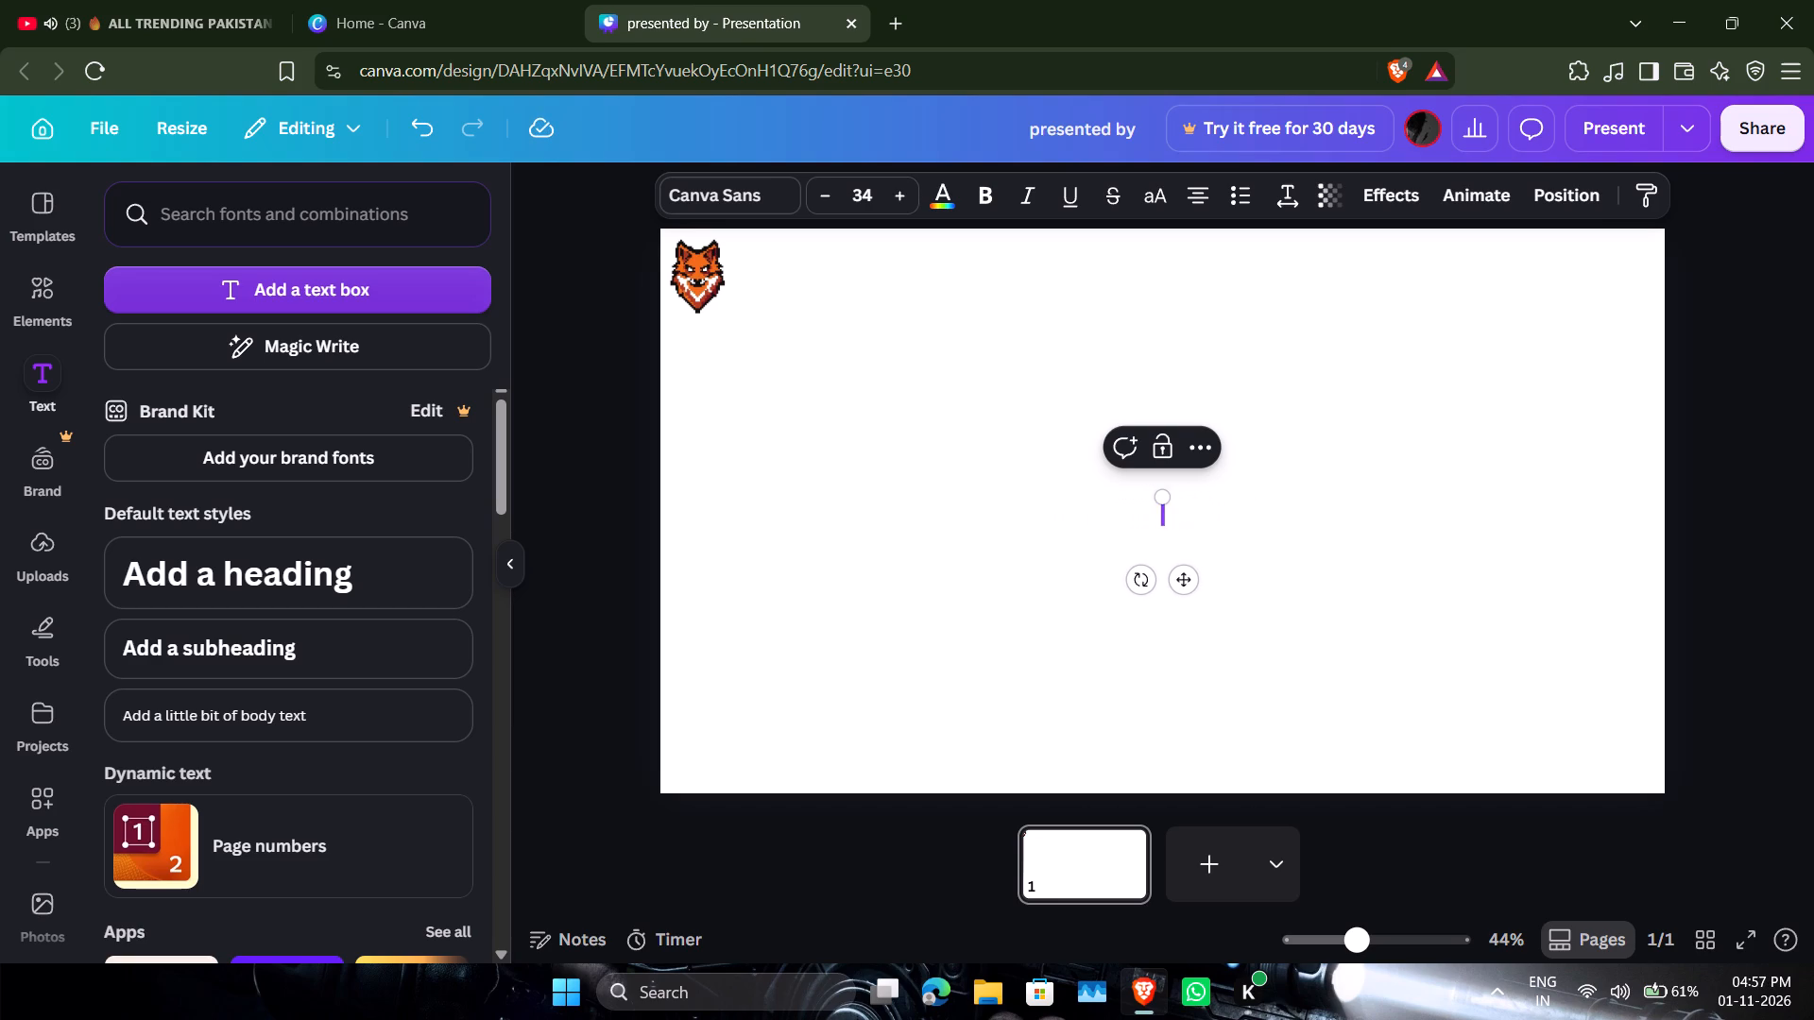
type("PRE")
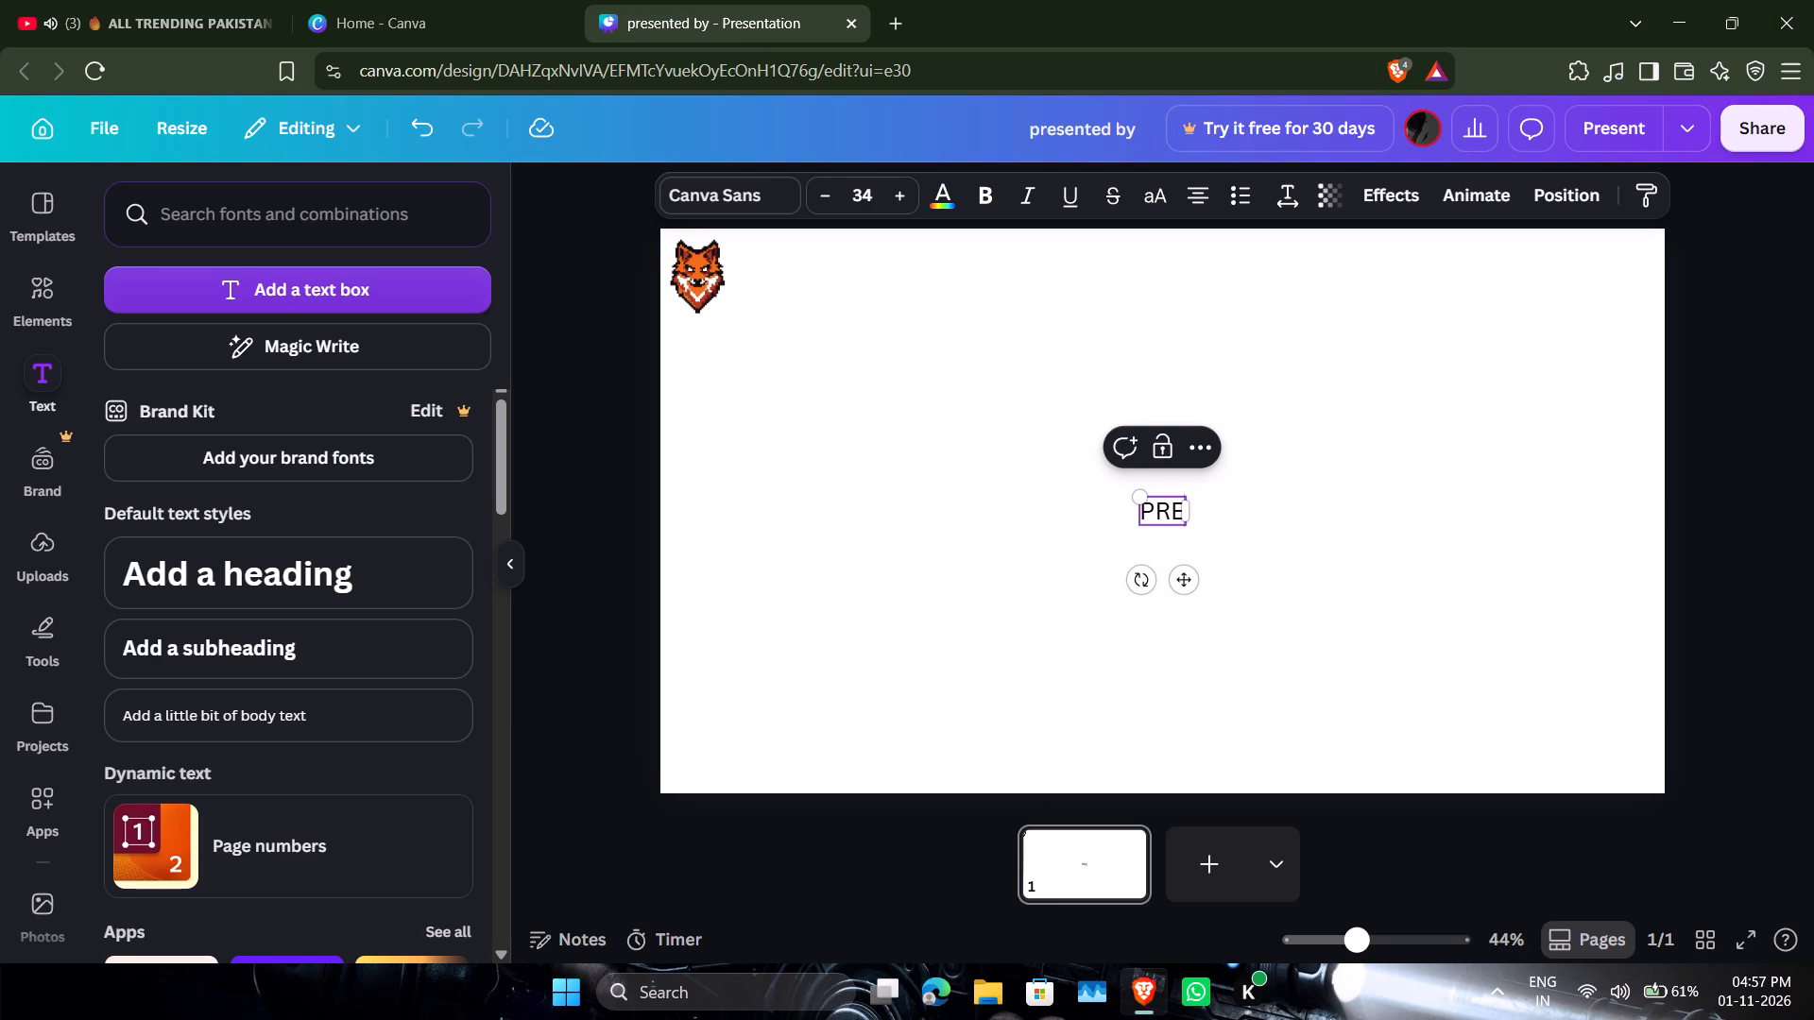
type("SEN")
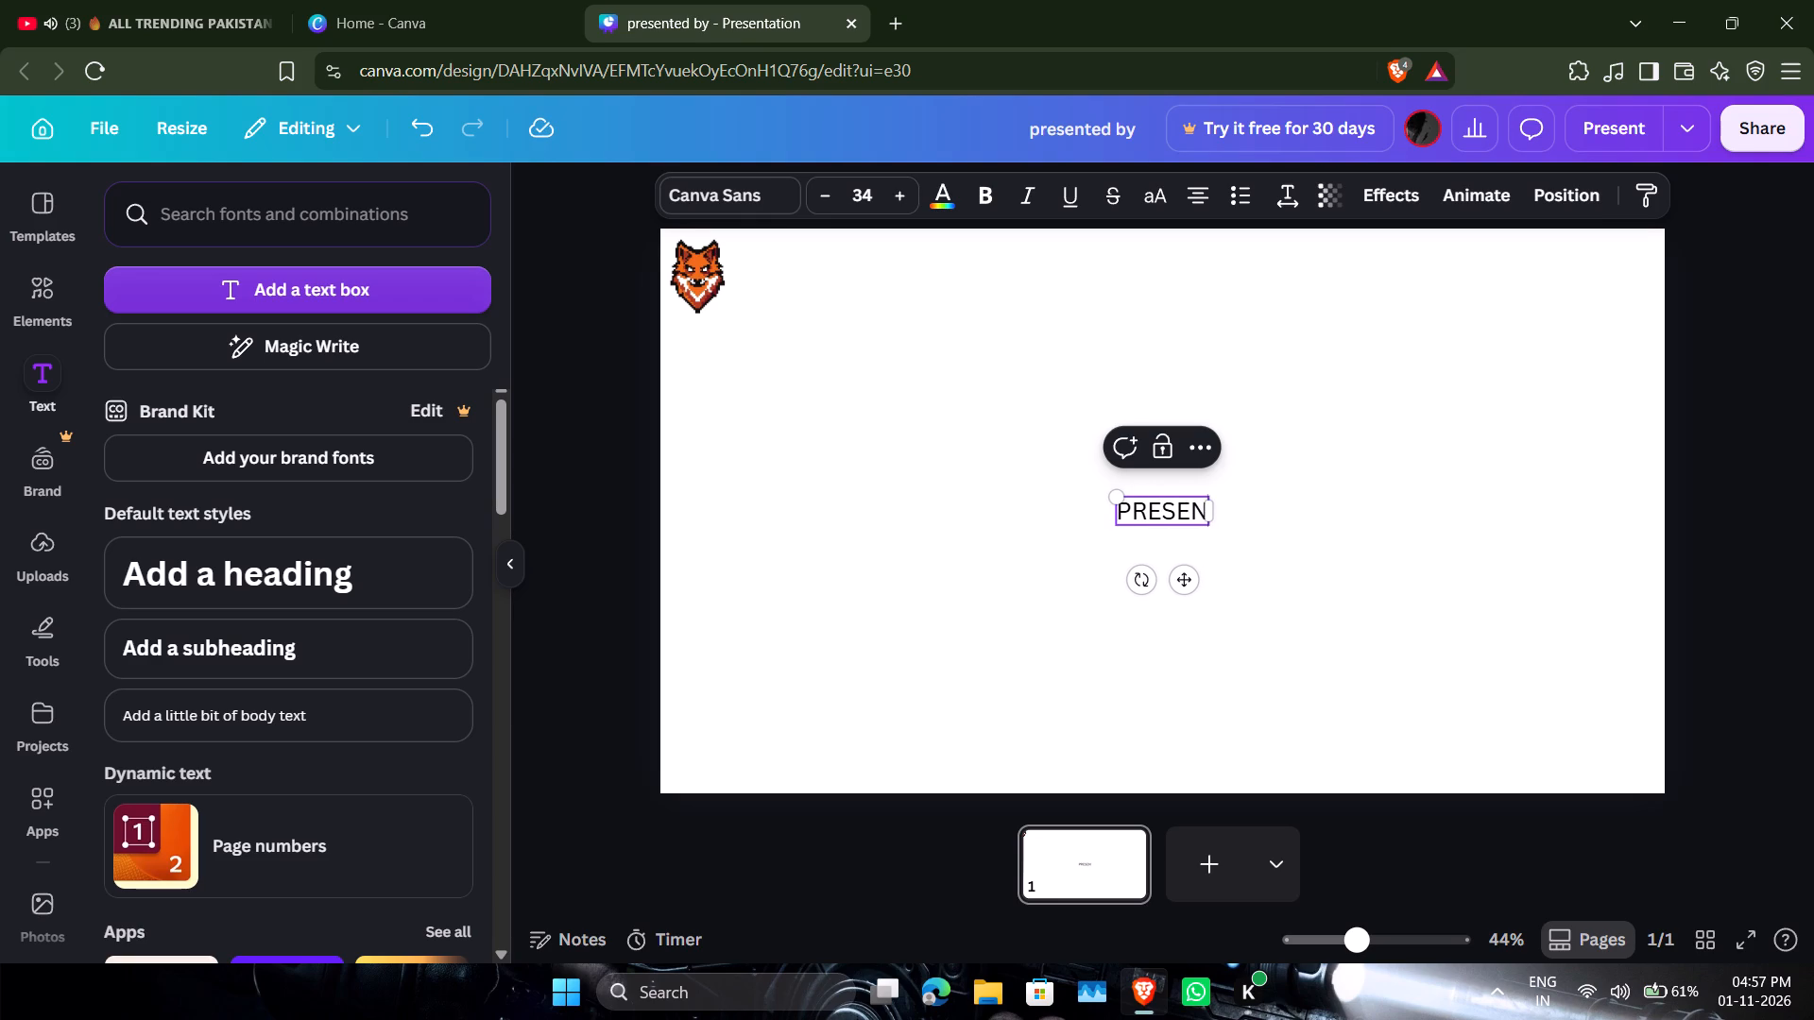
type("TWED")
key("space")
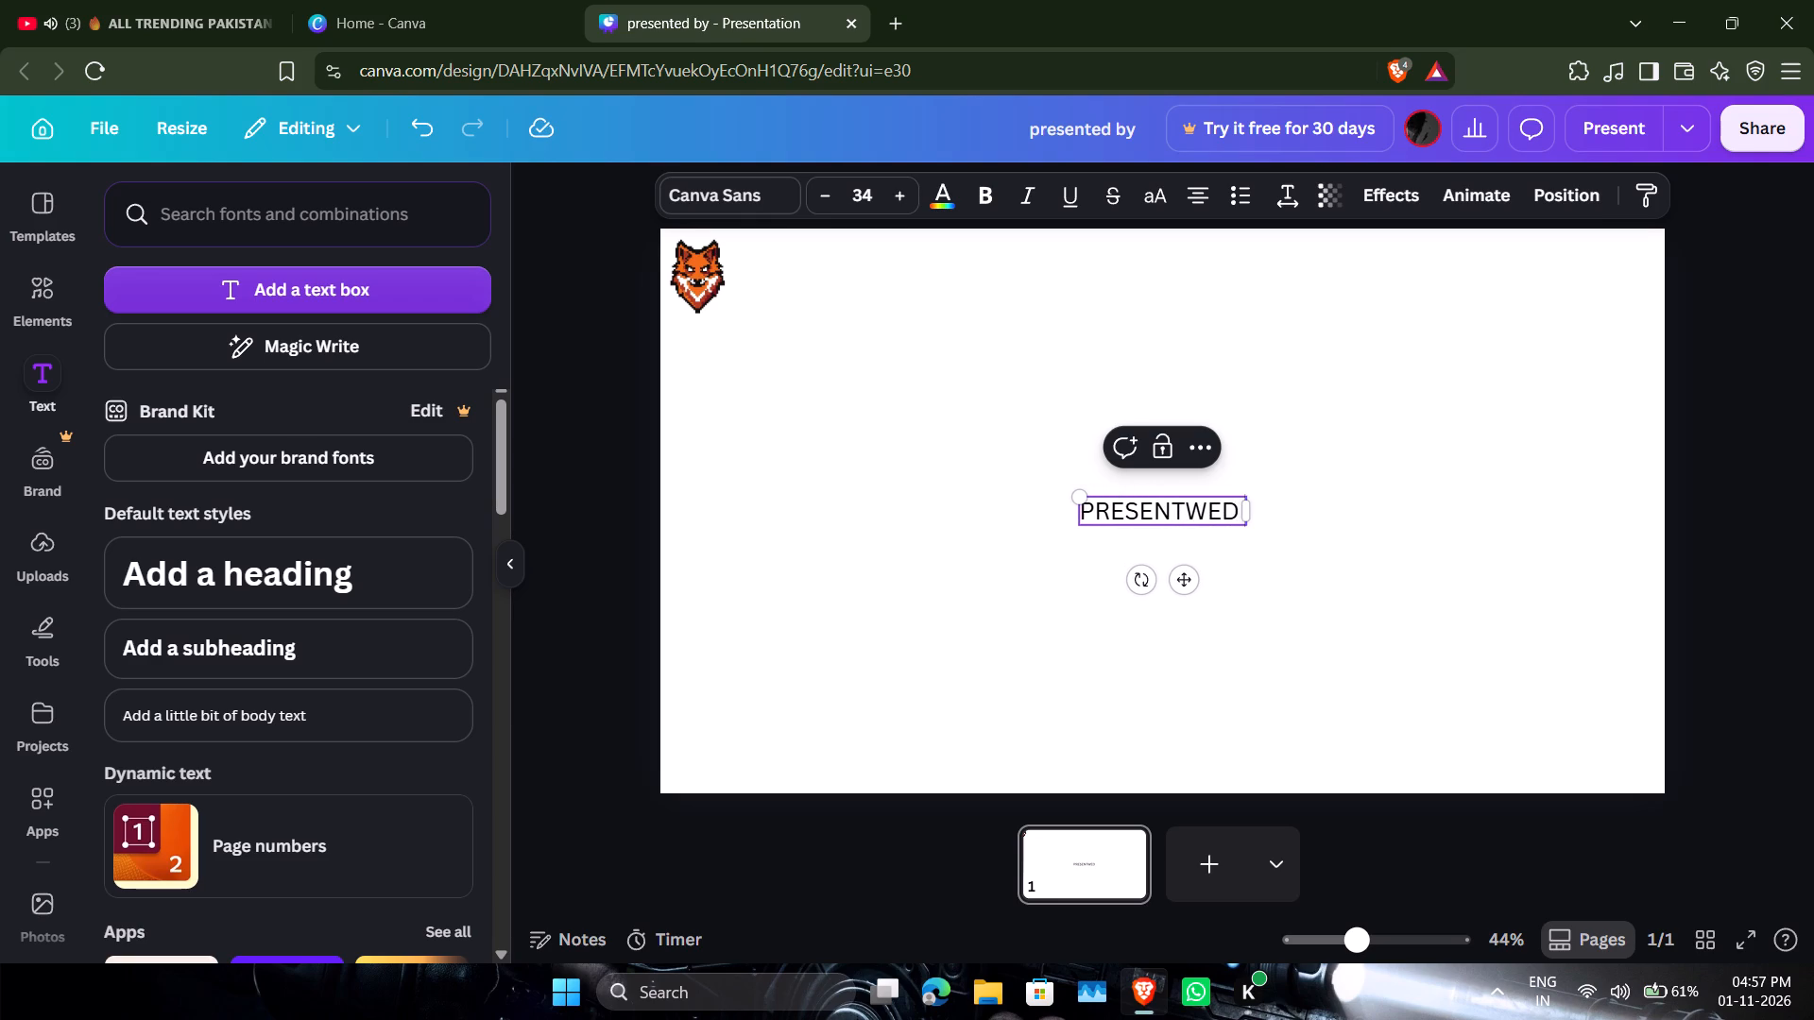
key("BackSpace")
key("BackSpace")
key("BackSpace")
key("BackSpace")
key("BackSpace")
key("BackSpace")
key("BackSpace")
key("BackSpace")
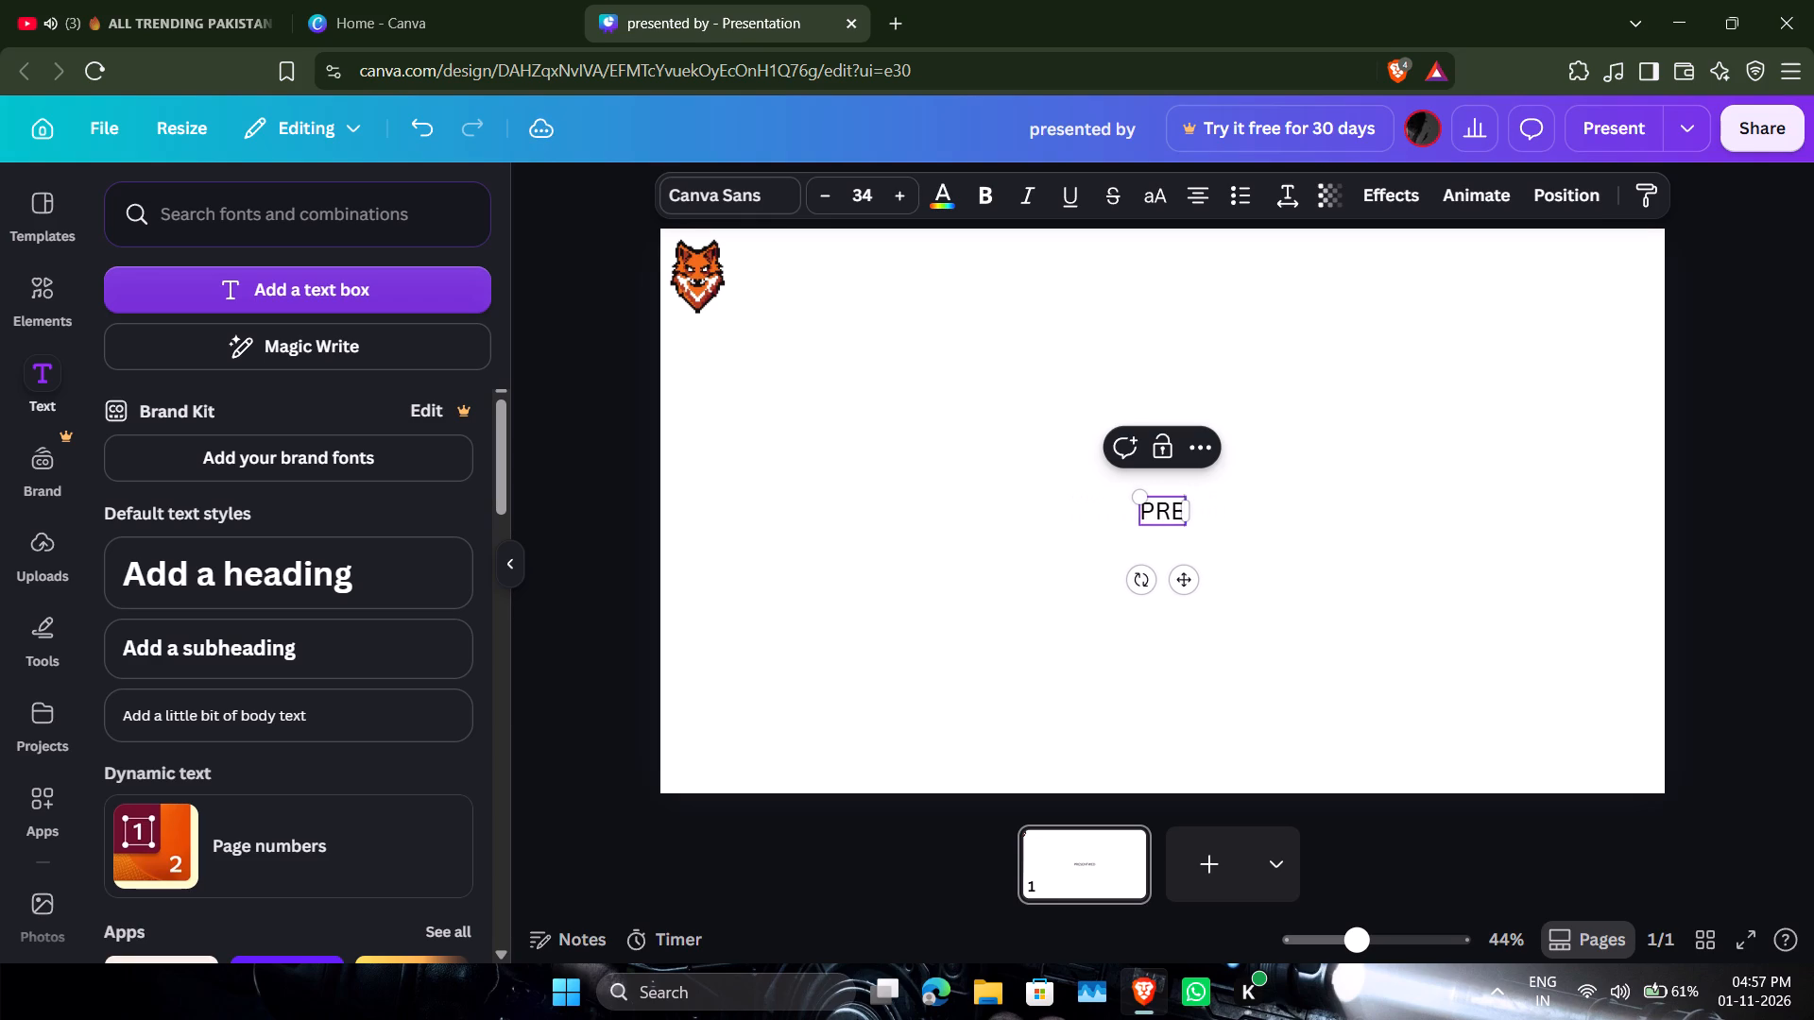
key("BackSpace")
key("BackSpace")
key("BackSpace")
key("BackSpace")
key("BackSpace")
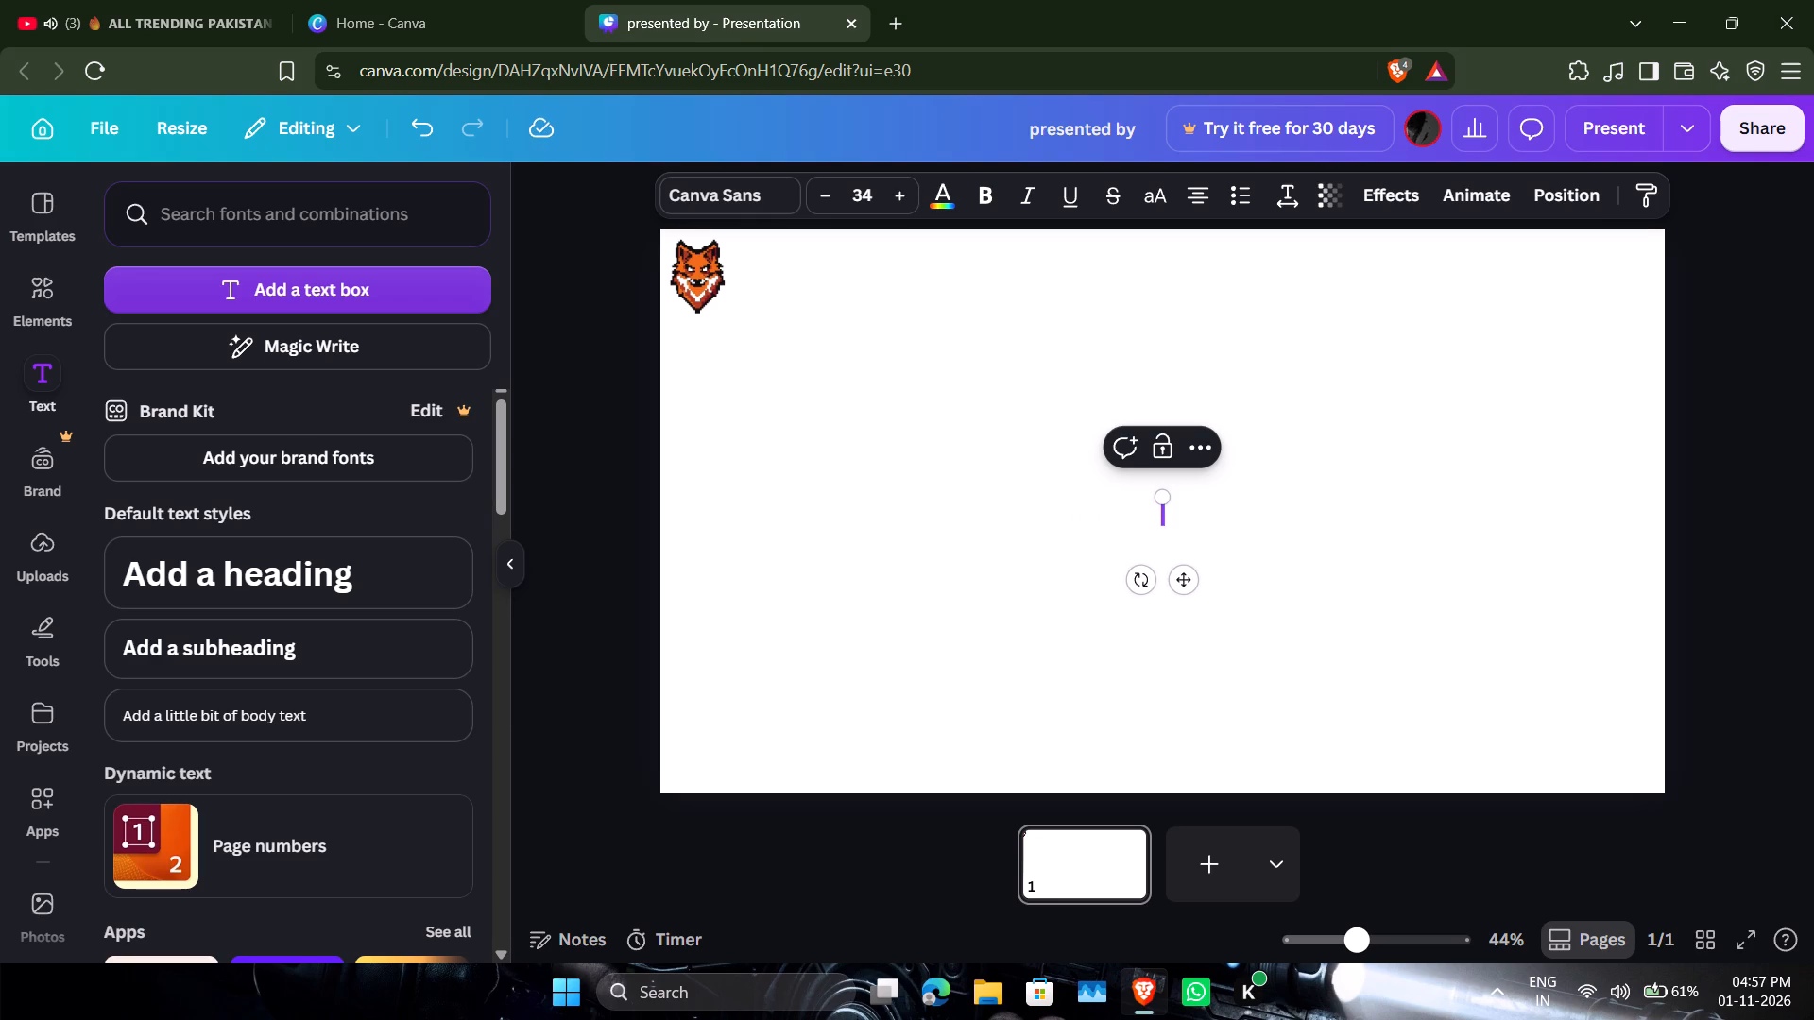
Enter "PRESENTED BY" in the empty text box at the slide's centre.
type("PRE")
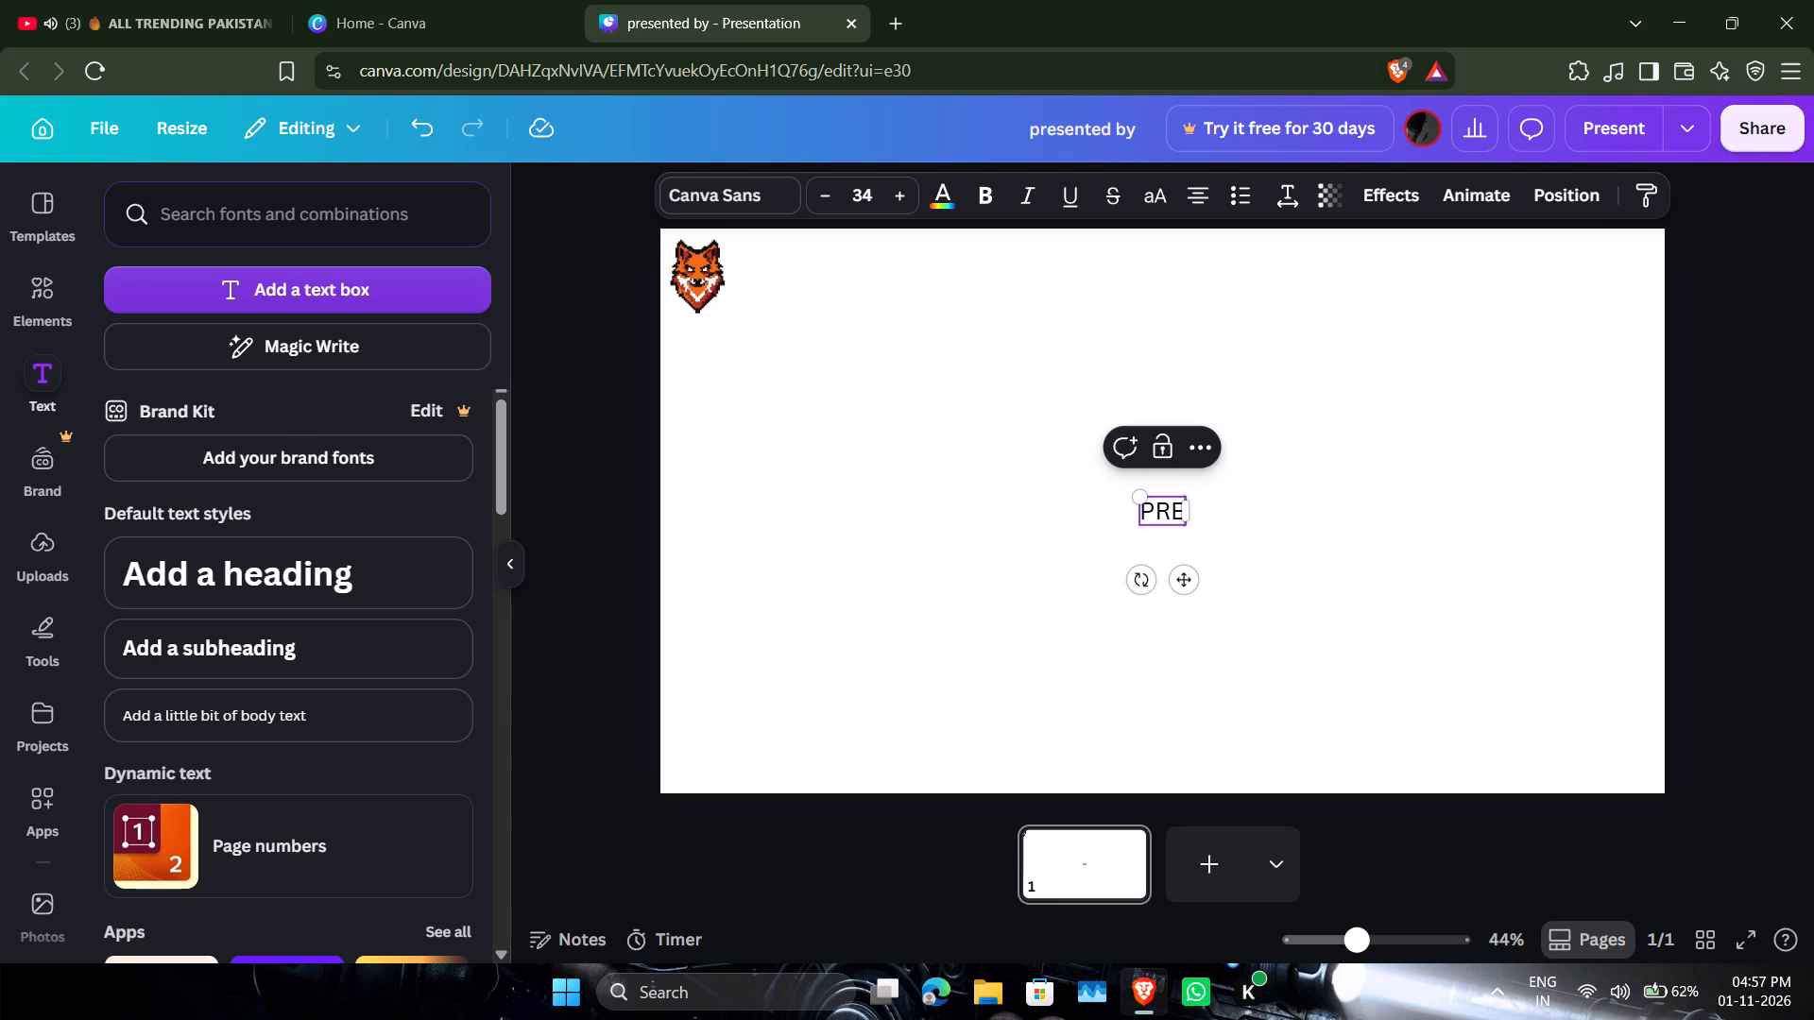
type("SENTE")
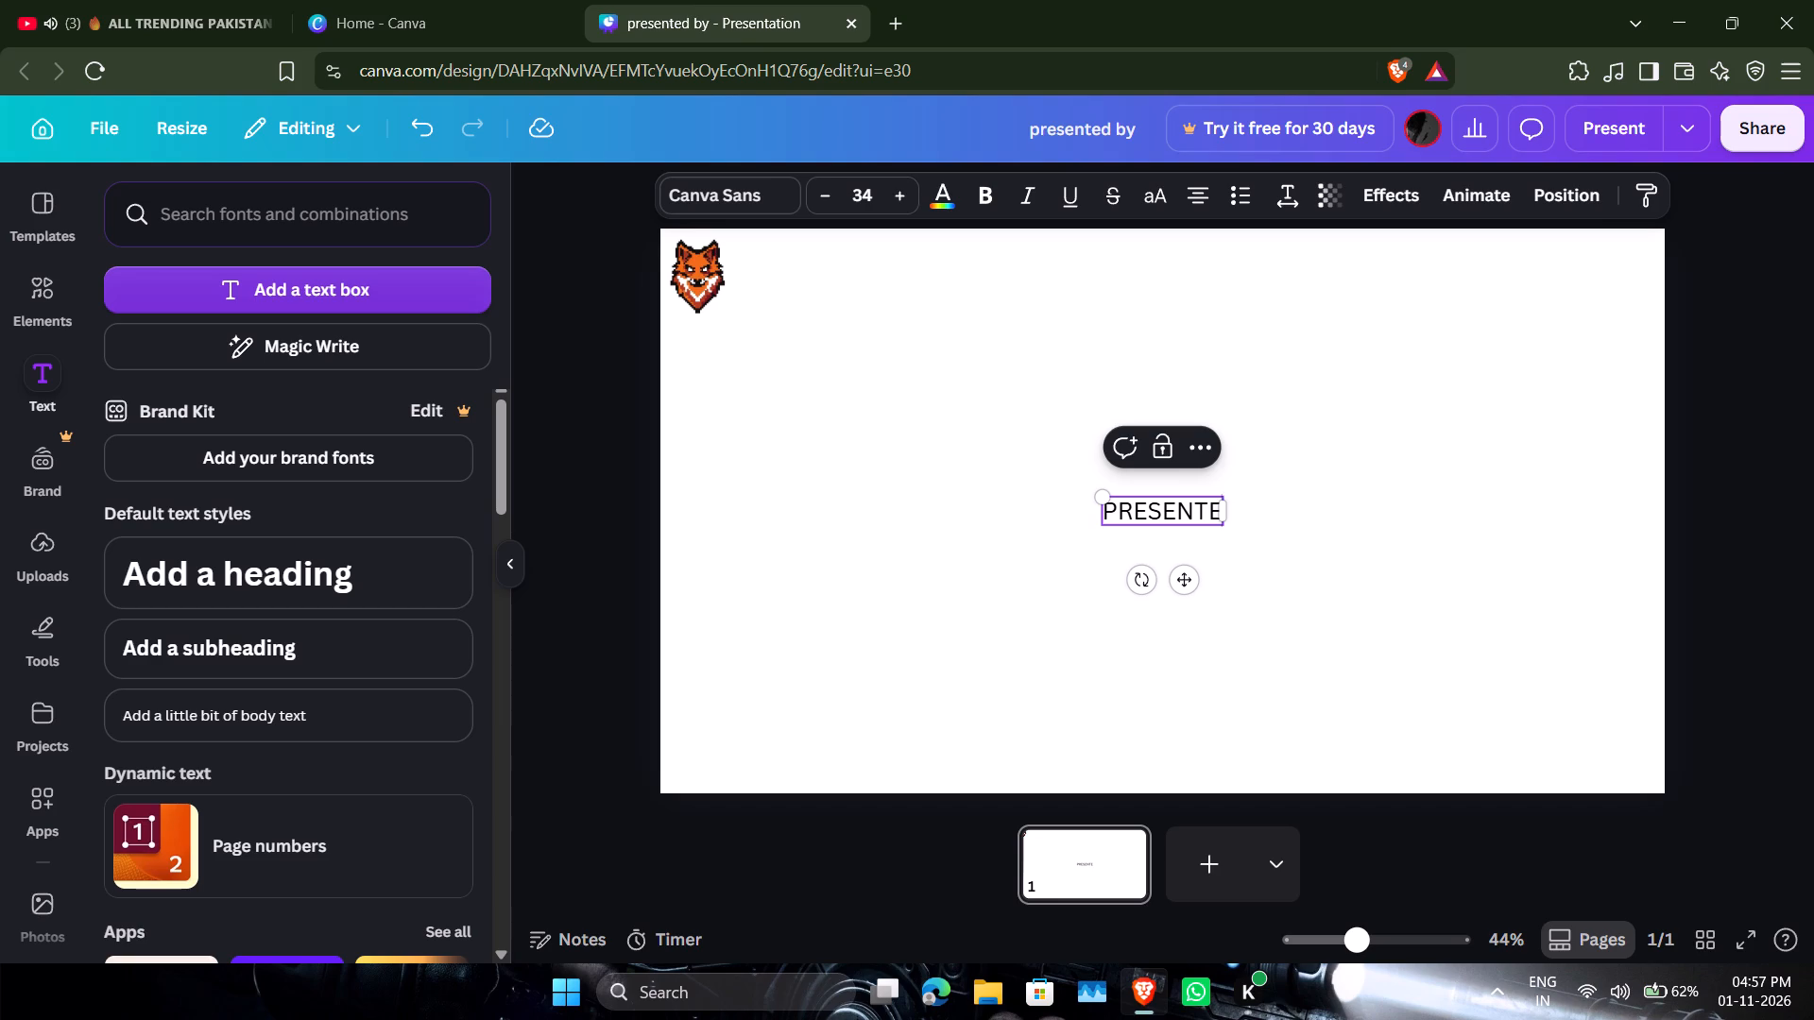
type("D BY")
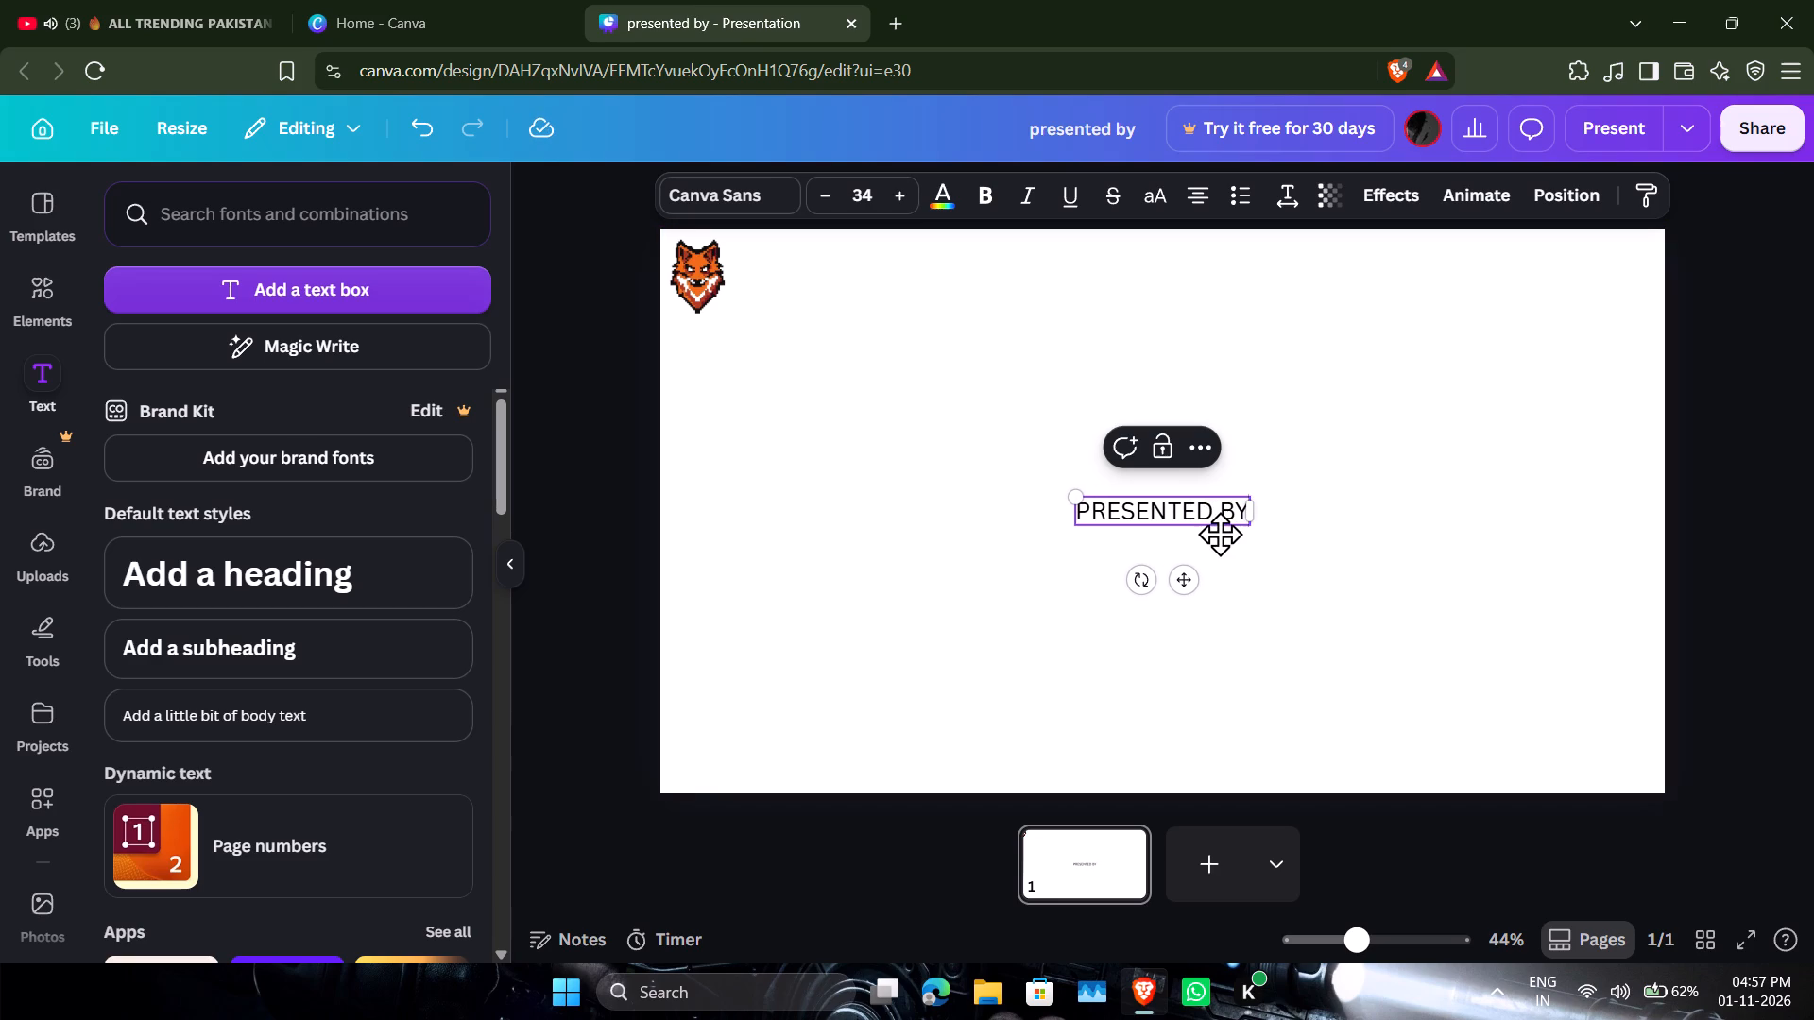
Move the "PRESENTED BY" text beside the fox logo, level with the fox's upper half.
left_click_drag(1183, 588, 942, 396)
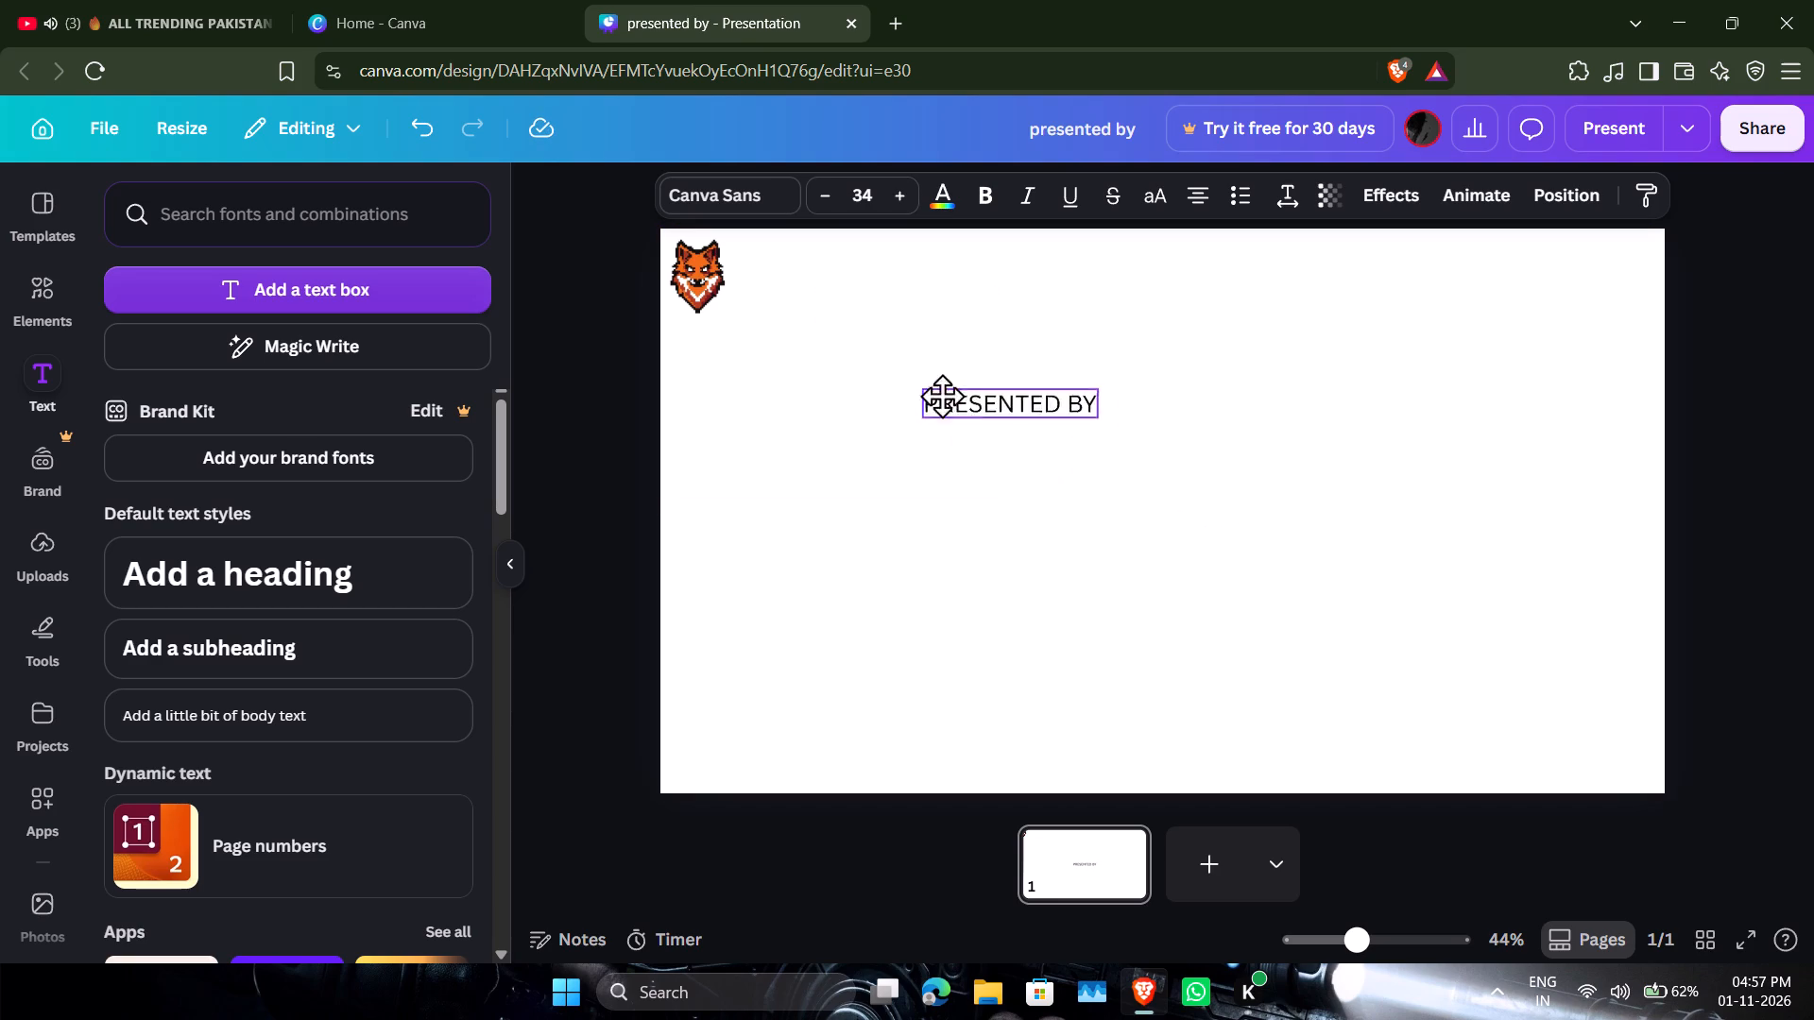
left_click_drag(942, 396, 856, 342)
left_click(1121, 359)
left_click_drag(830, 263, 817, 262)
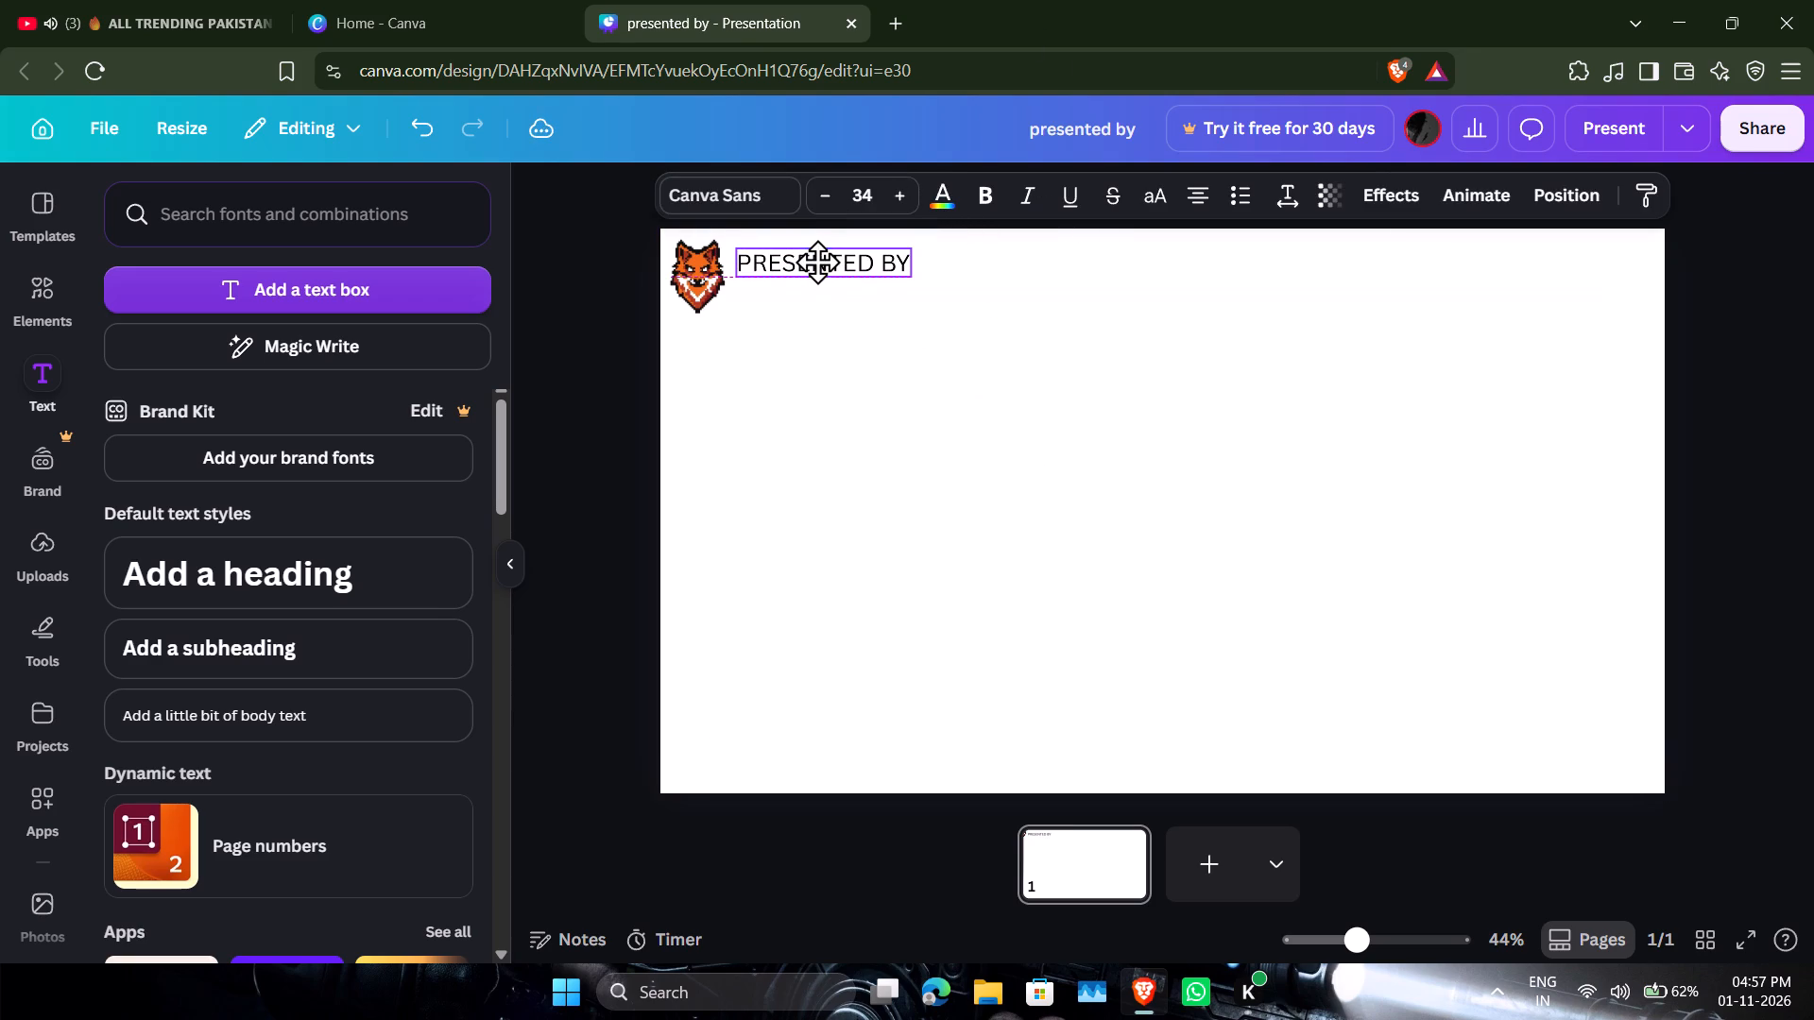
left_click_drag(817, 262, 844, 264)
left_click(973, 366)
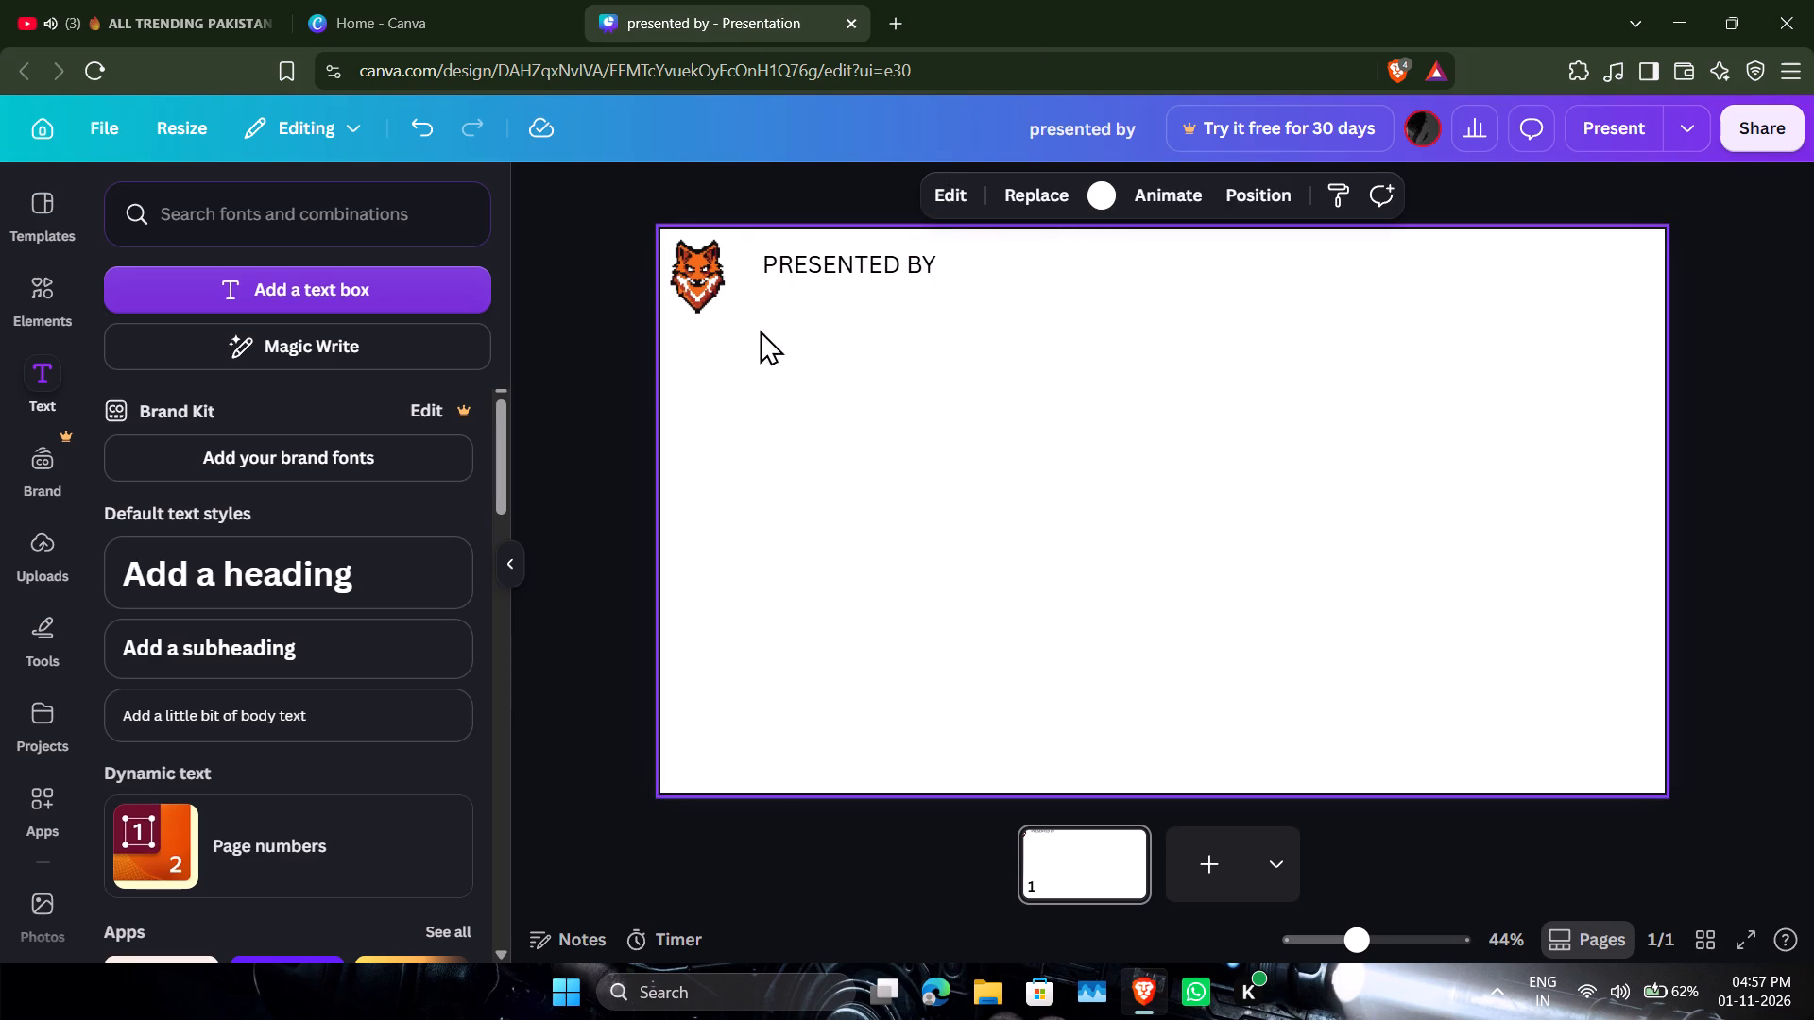
Nudge the fox logo slightly inward from the slide's edge and bring the "PRESENTED BY" text closer to it.
left_click(700, 282)
left_click(896, 379)
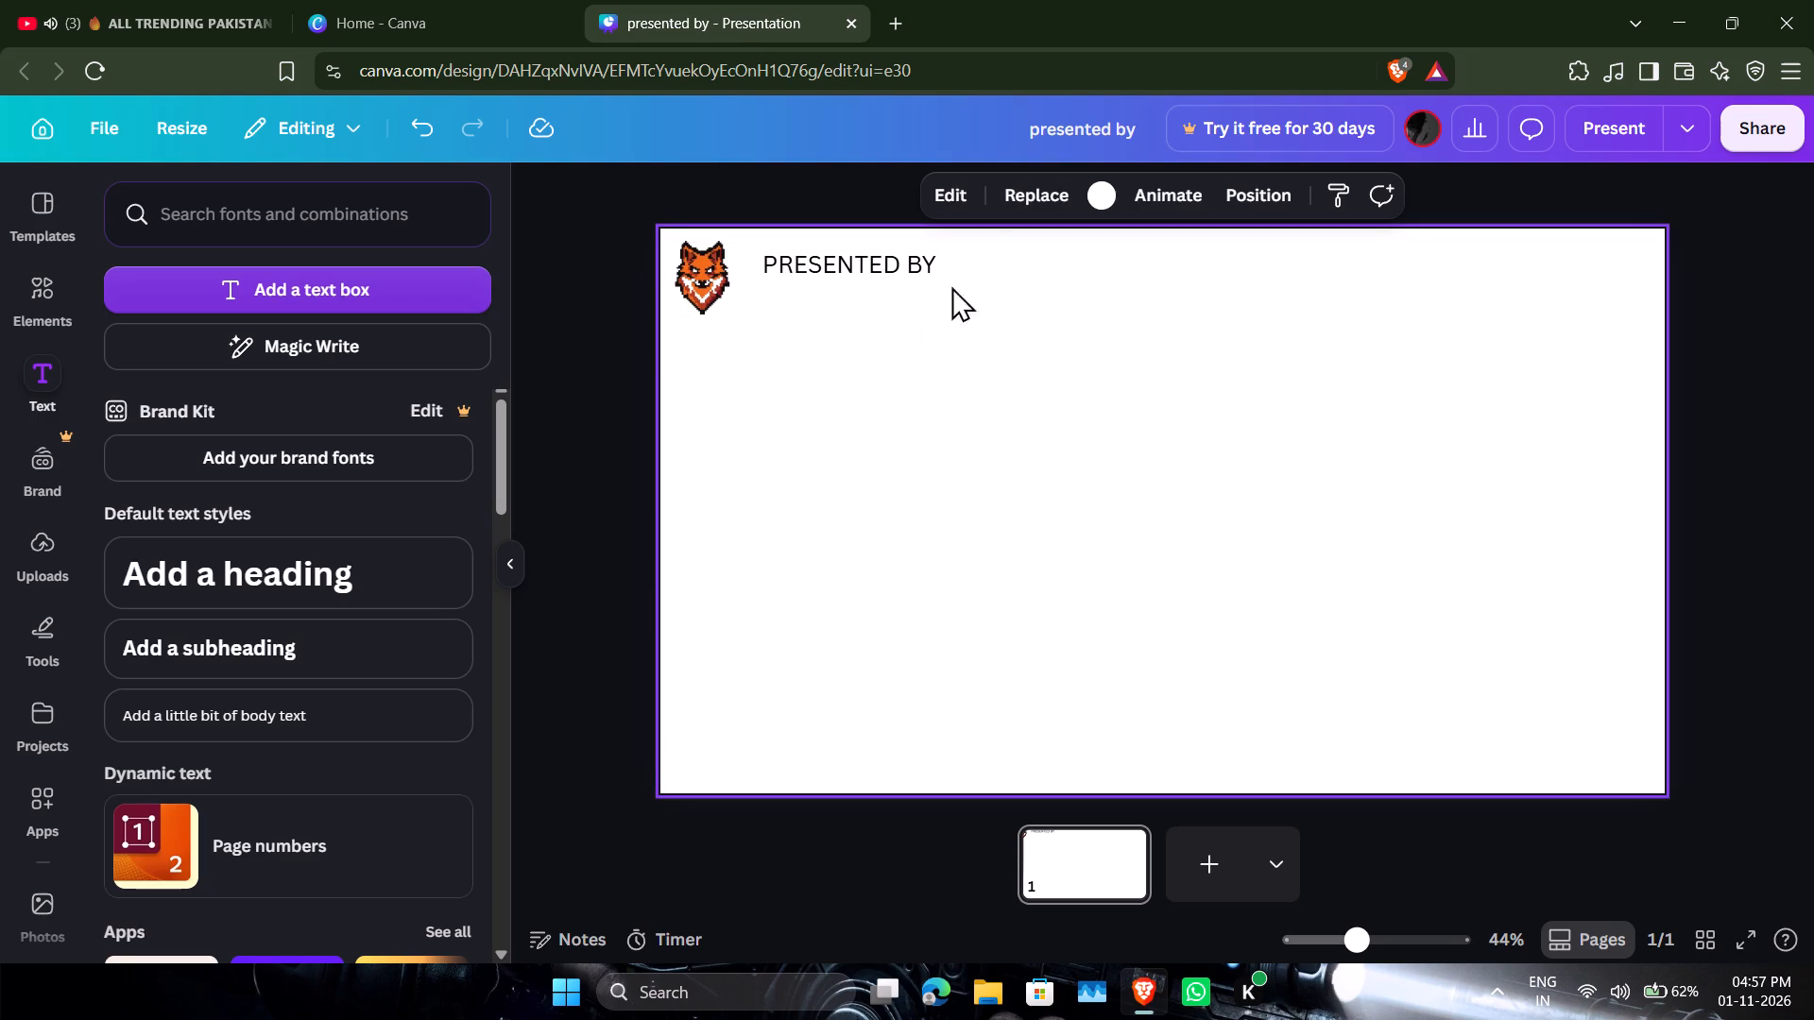
left_click_drag(888, 252, 878, 253)
left_click(878, 253)
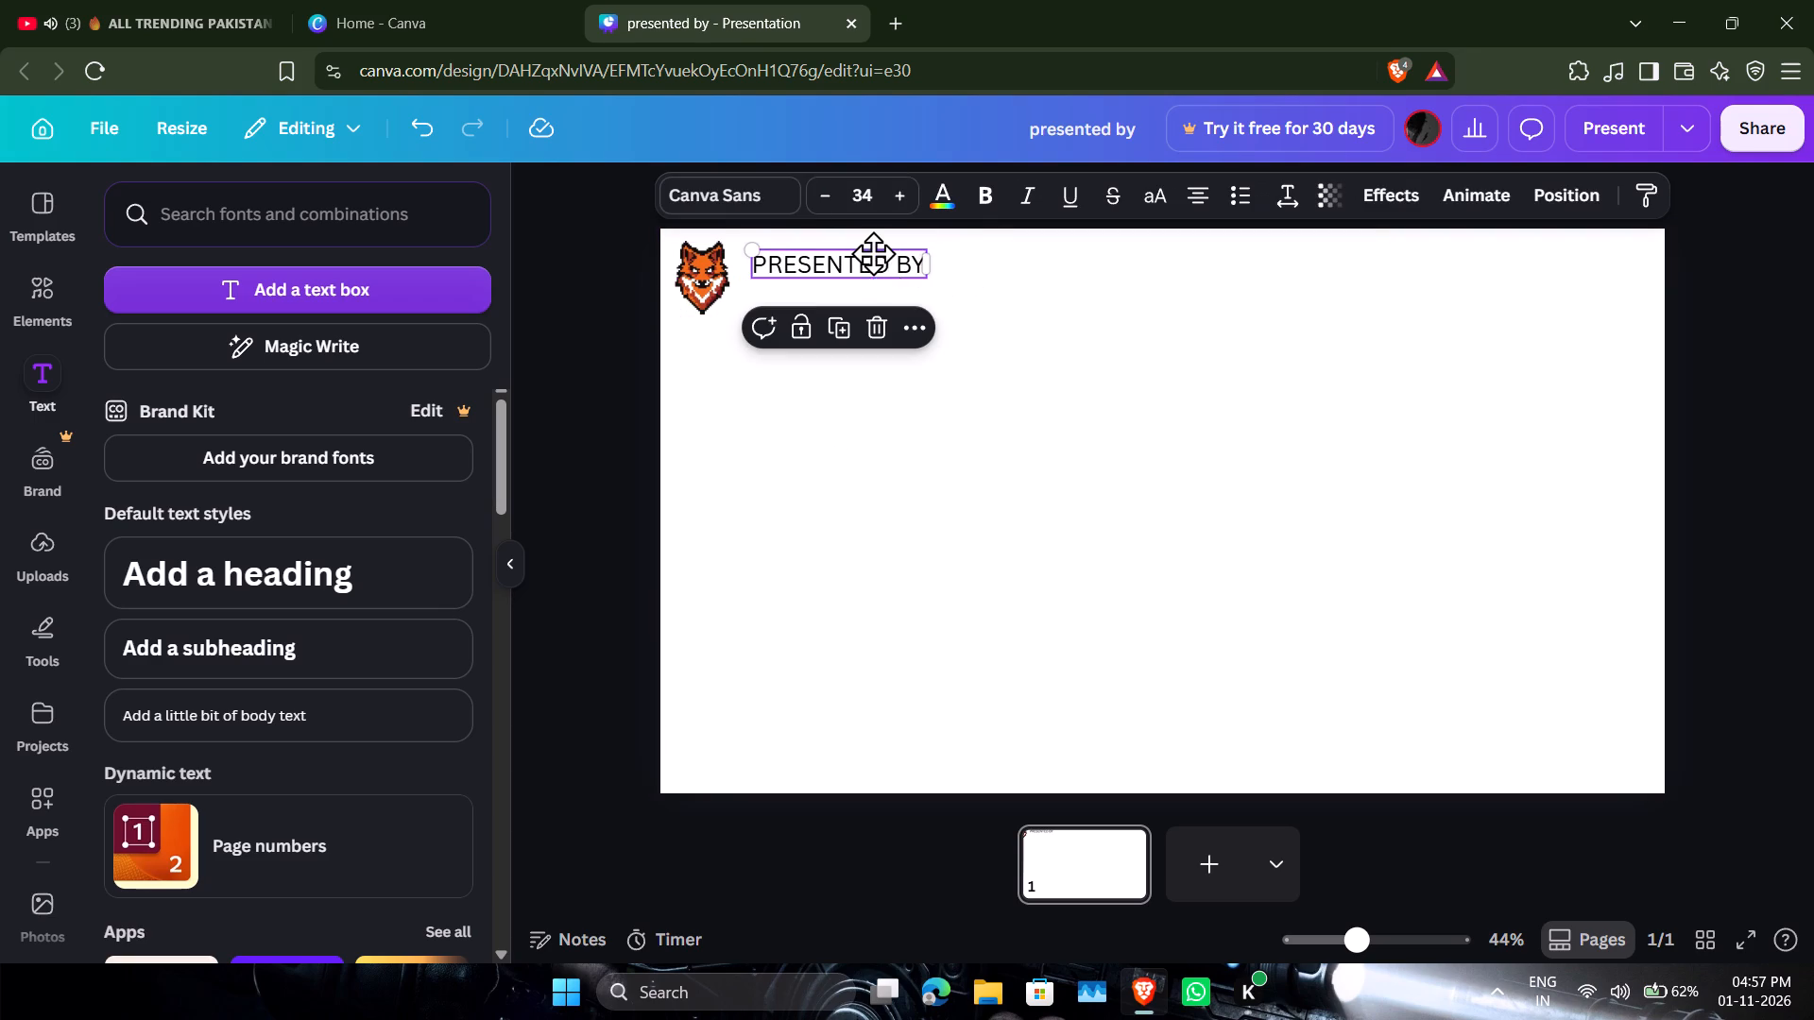
left_click(1045, 277)
Make the "PRESENTED BY" text bold.
left_click(913, 273)
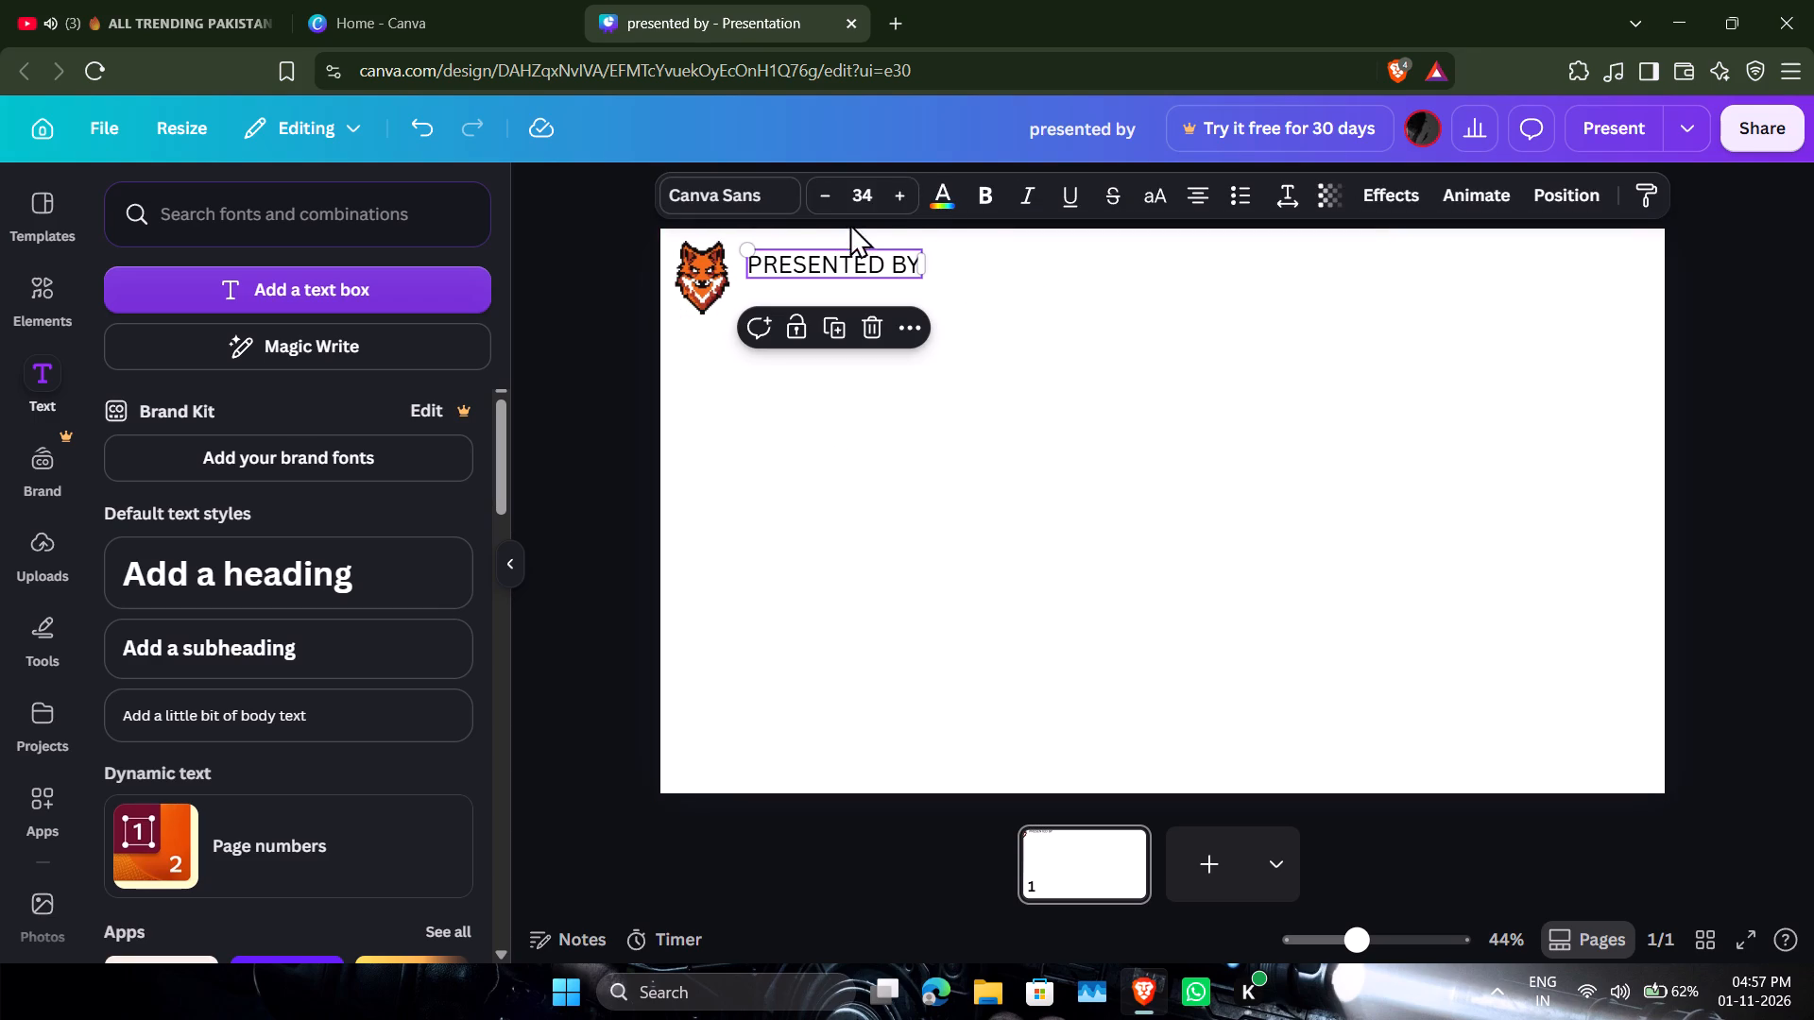
left_click(986, 207)
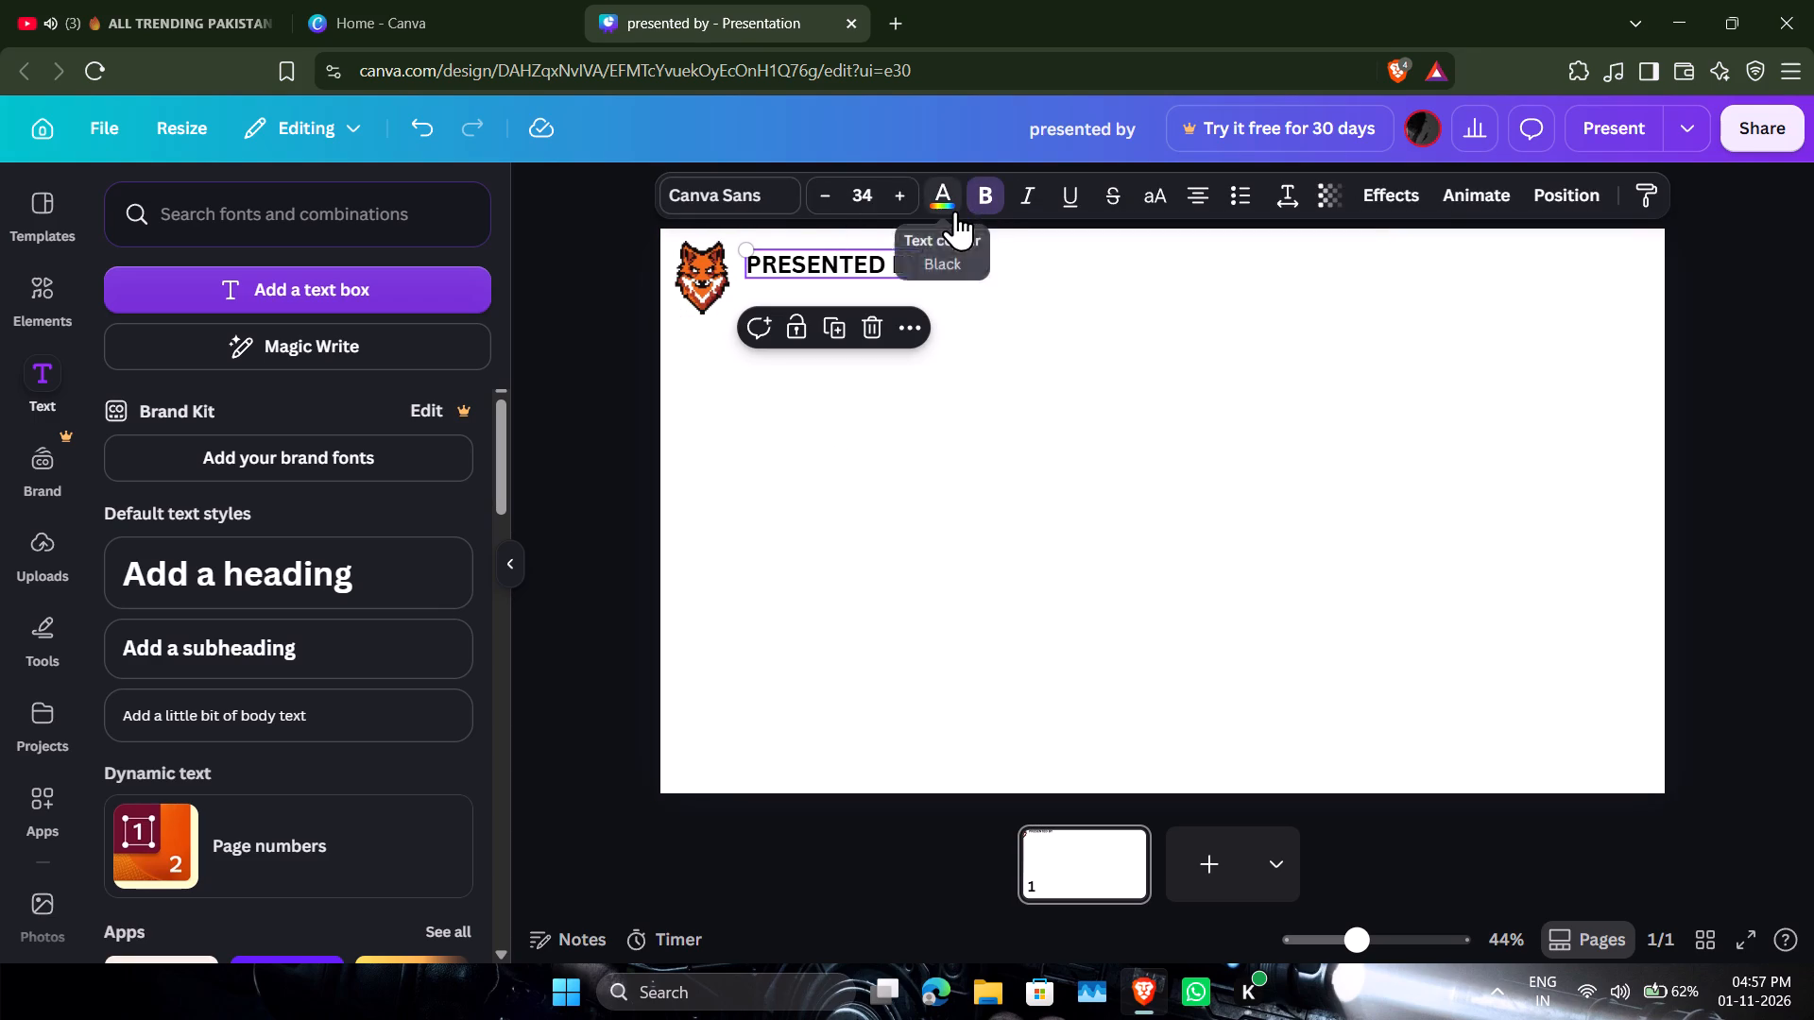
Try Public Sans on the "PRESENTED BY" text and settle on the Open Sans font.
double_click(752, 209)
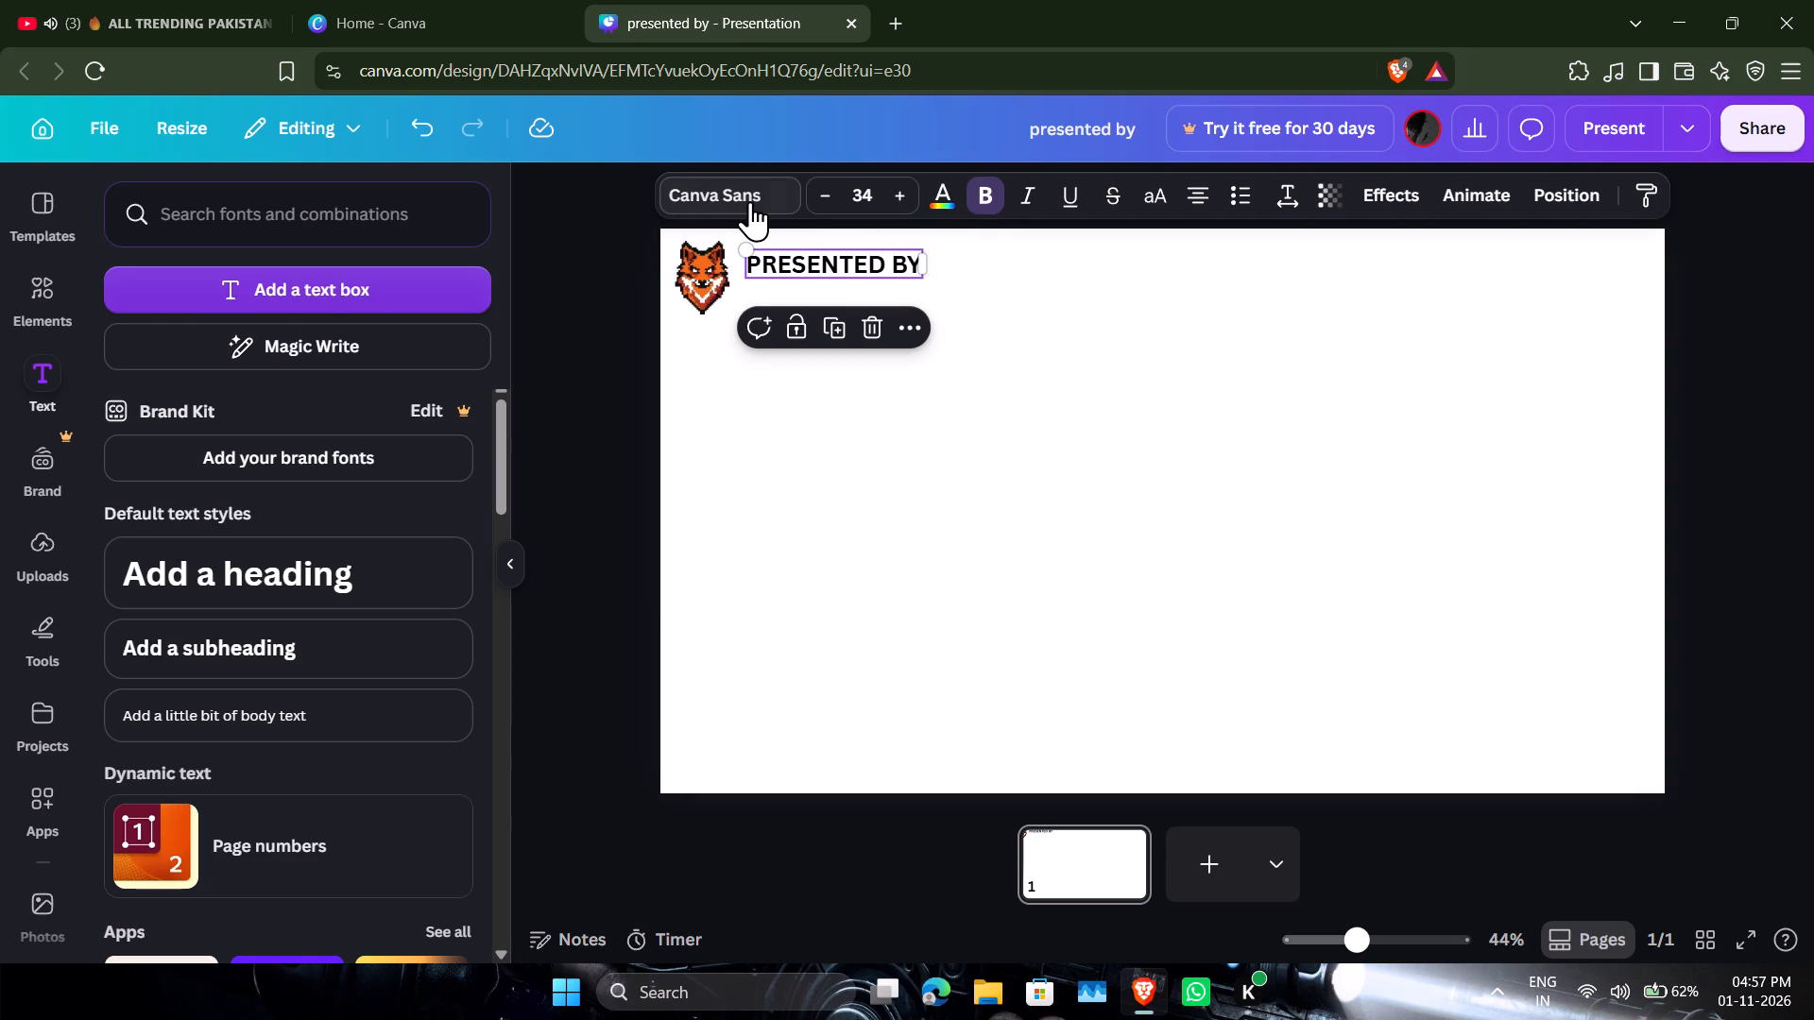
left_click(750, 201)
scroll(363, 532, "down", 2)
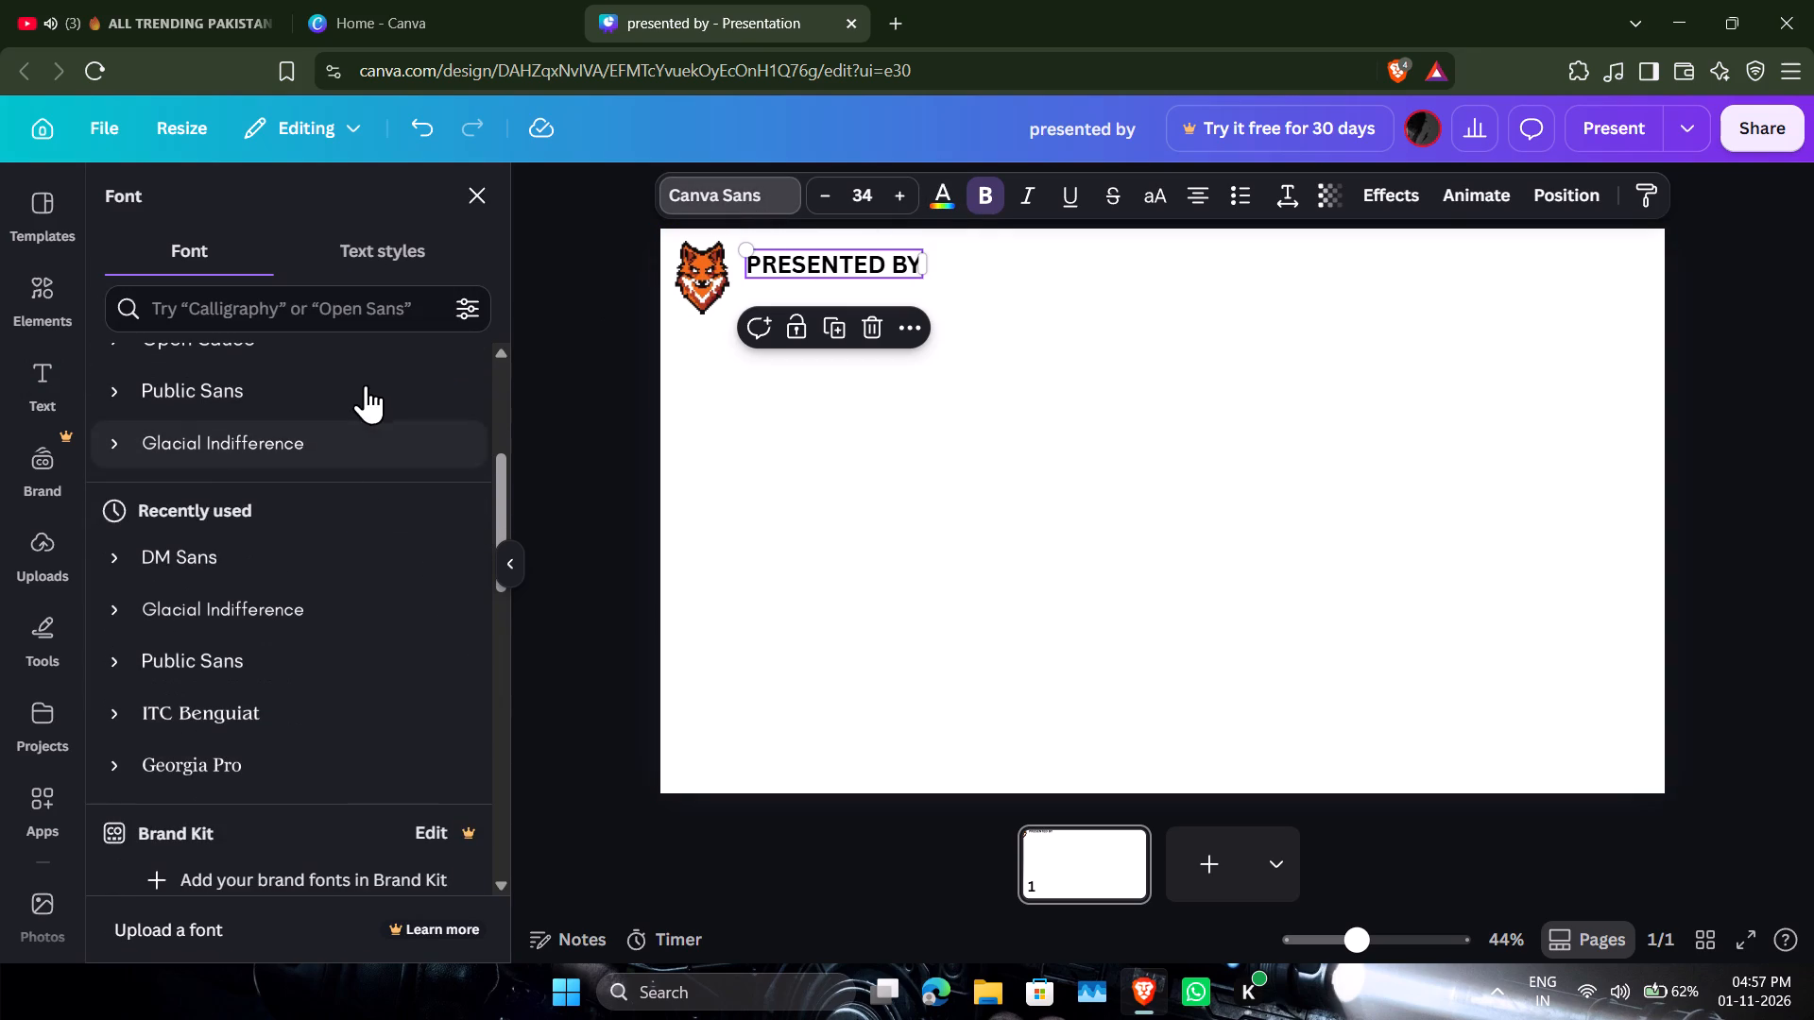
left_click(366, 360)
left_click(352, 411)
scroll(325, 443, "down", 4)
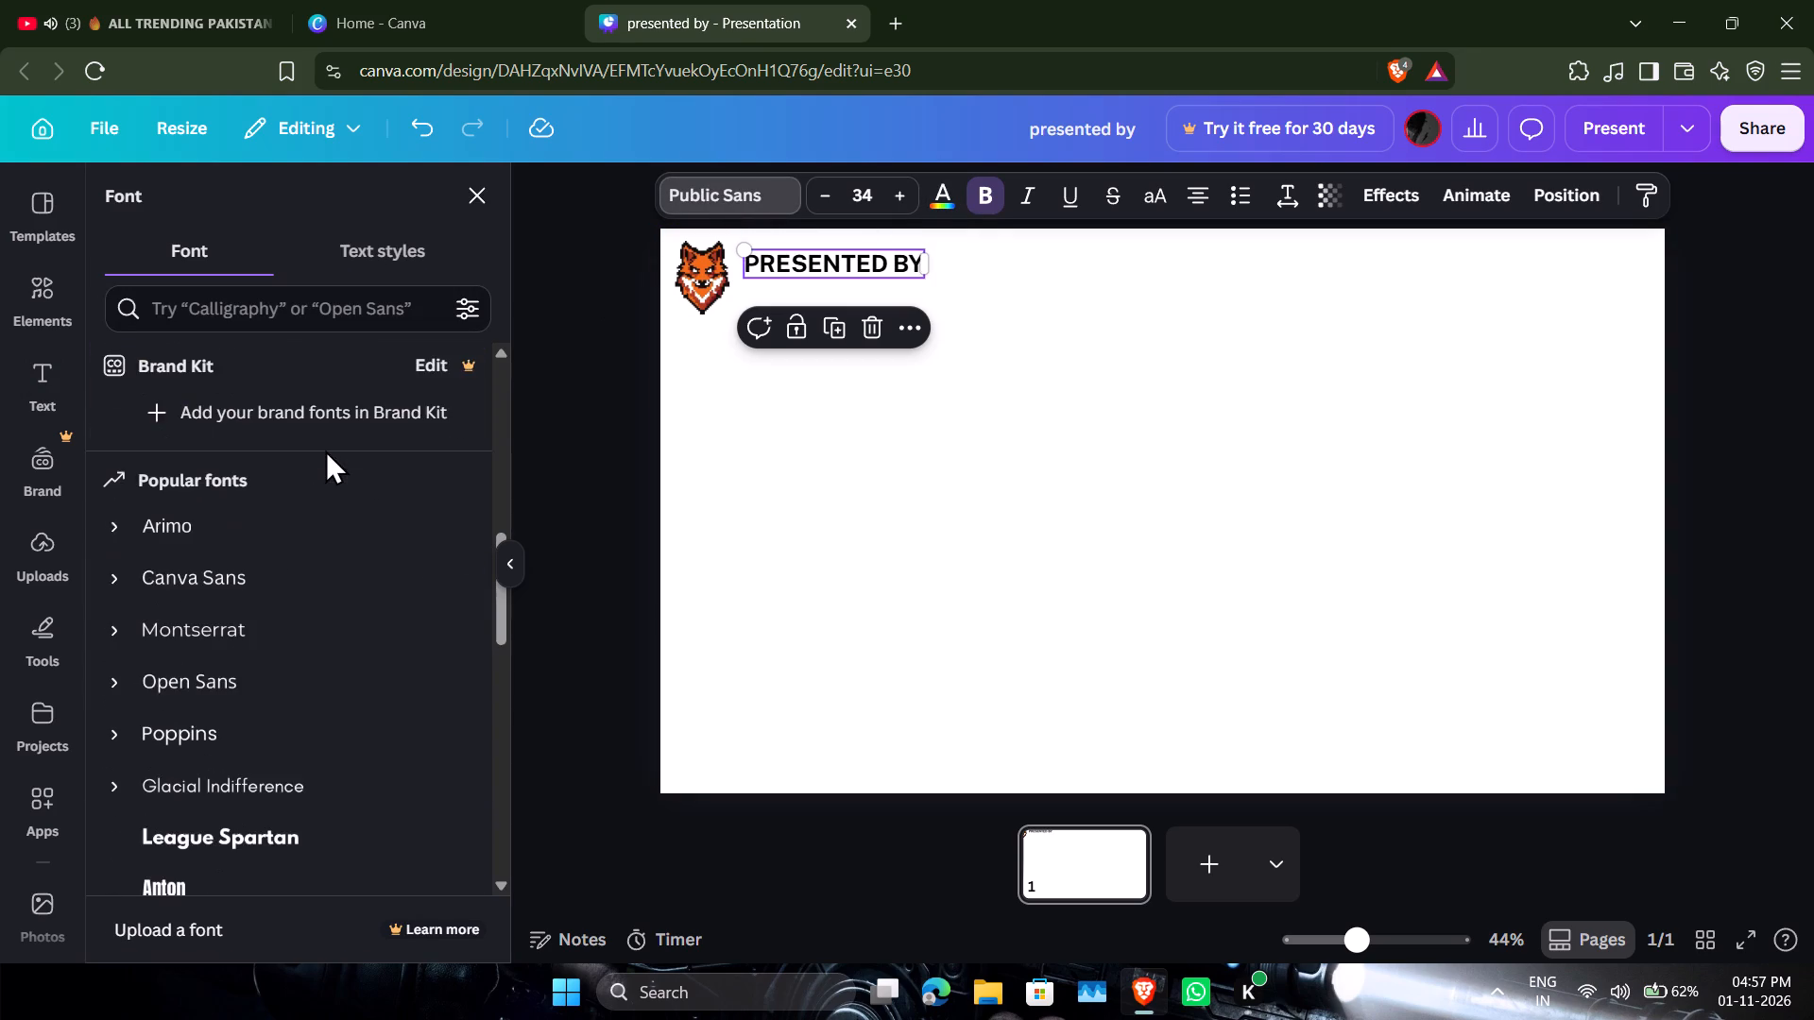
scroll(325, 450, "up", 2)
left_click(324, 450)
scroll(324, 450, "down", 4)
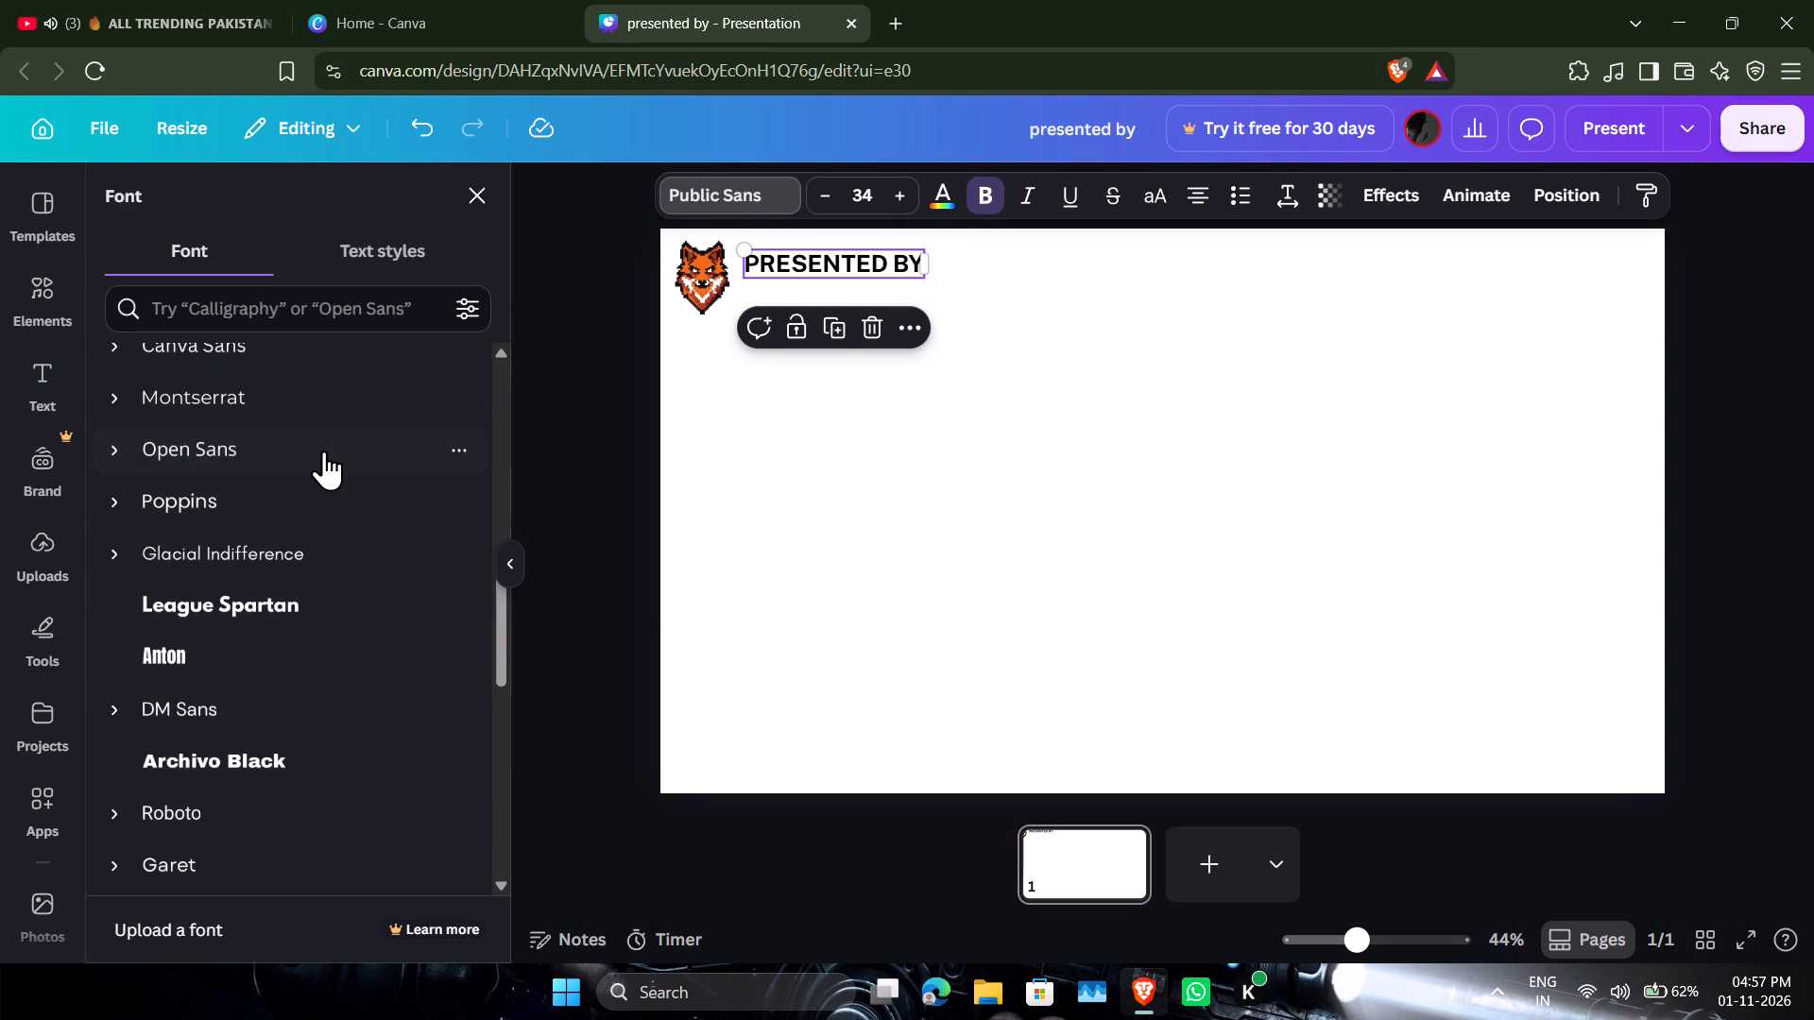
double_click(324, 450)
scroll(324, 450, "down", 4)
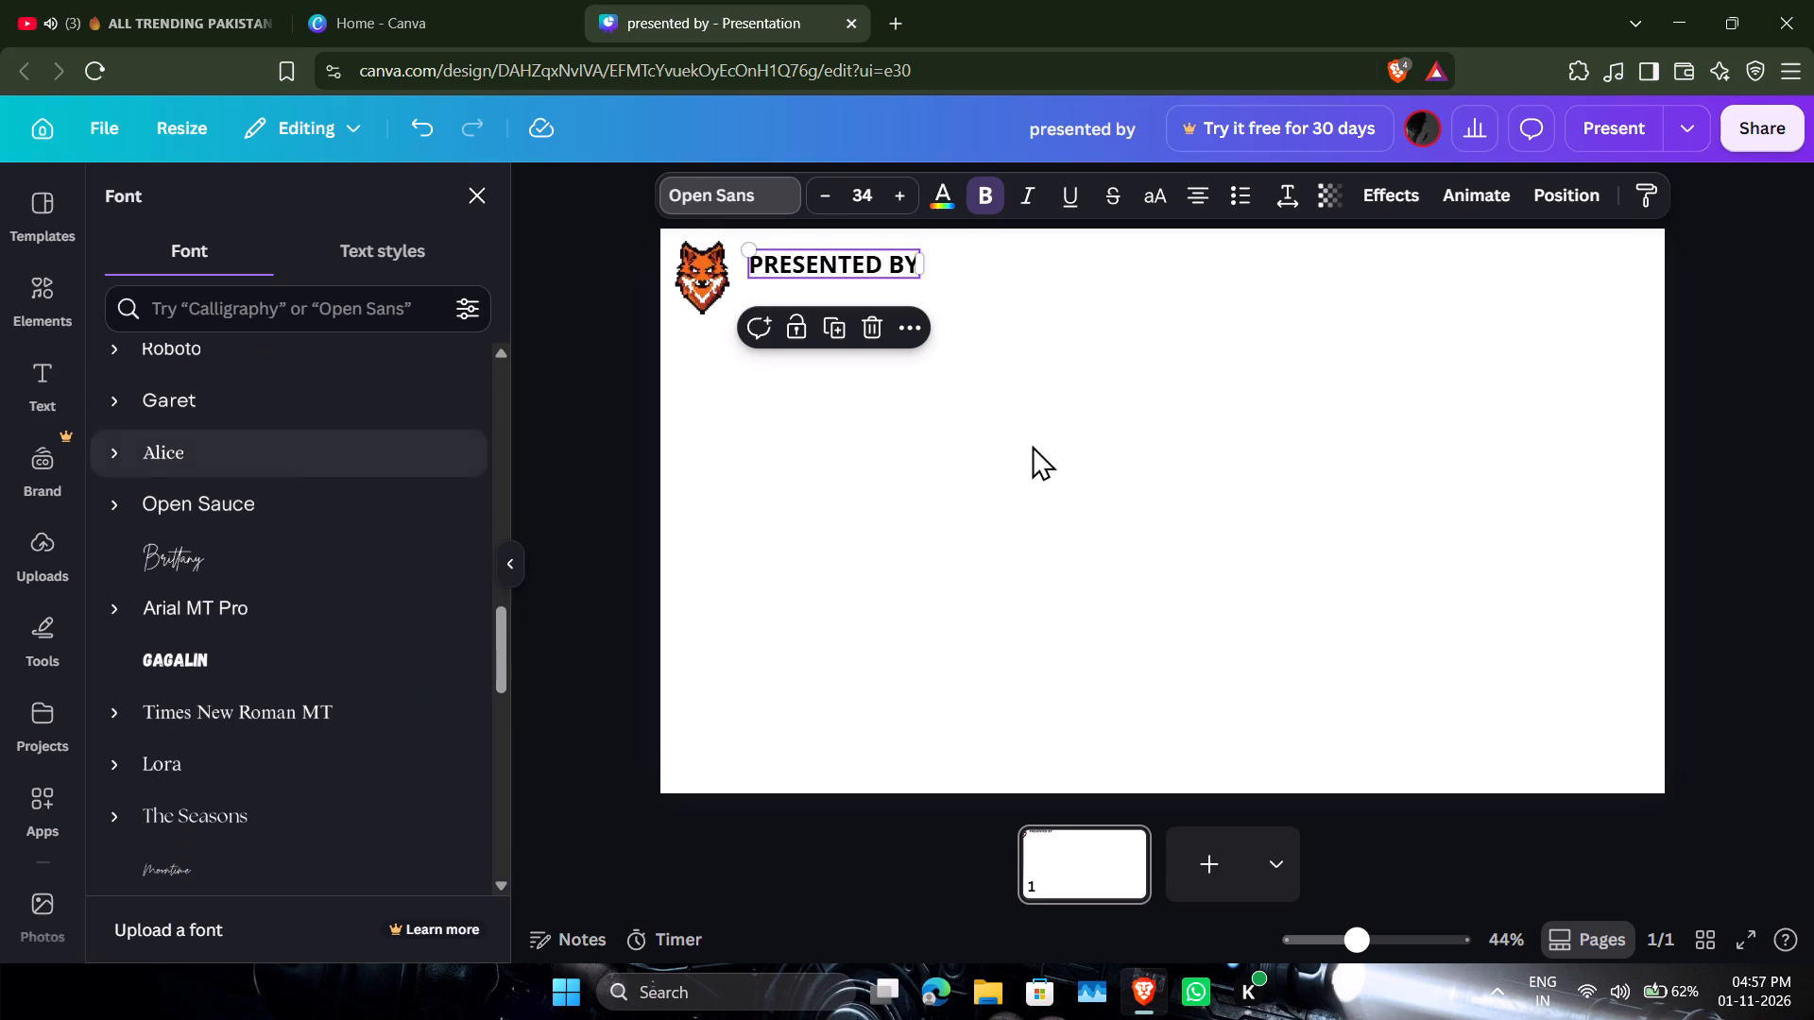
left_click(1074, 451)
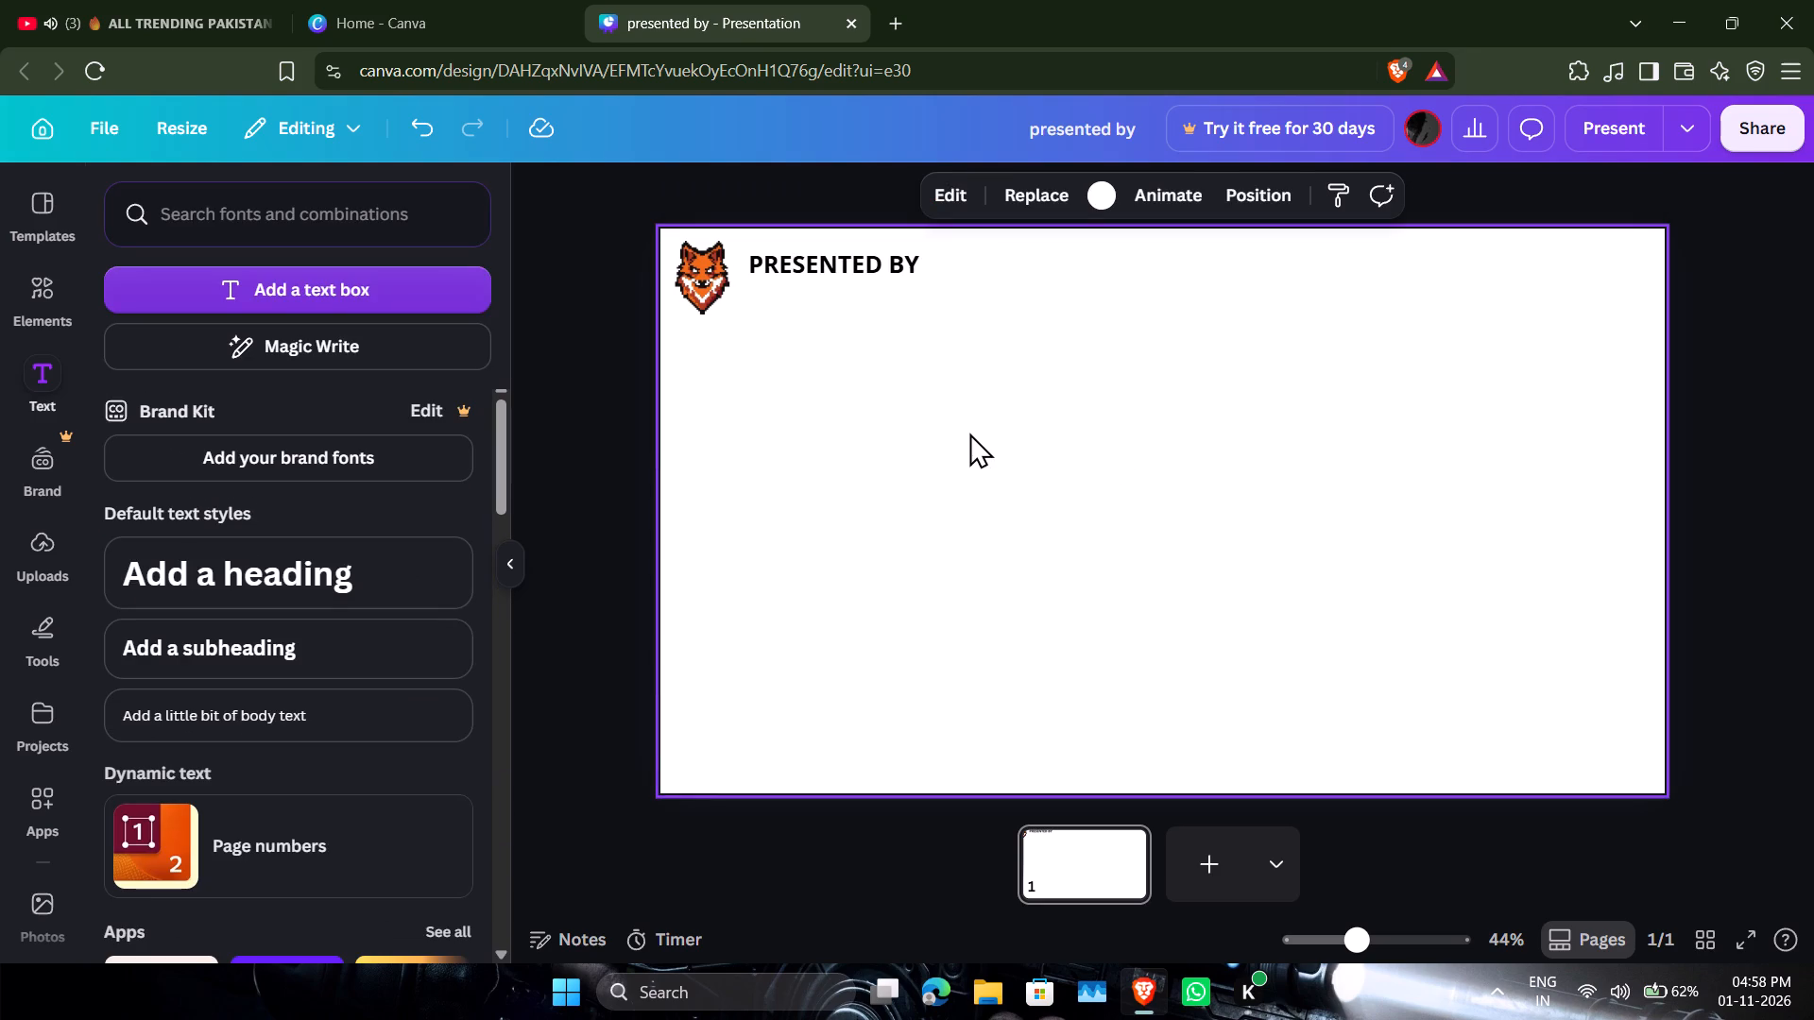
Add a second text box at the slide's centre and clear its placeholder text up to the final letter.
left_click(455, 293)
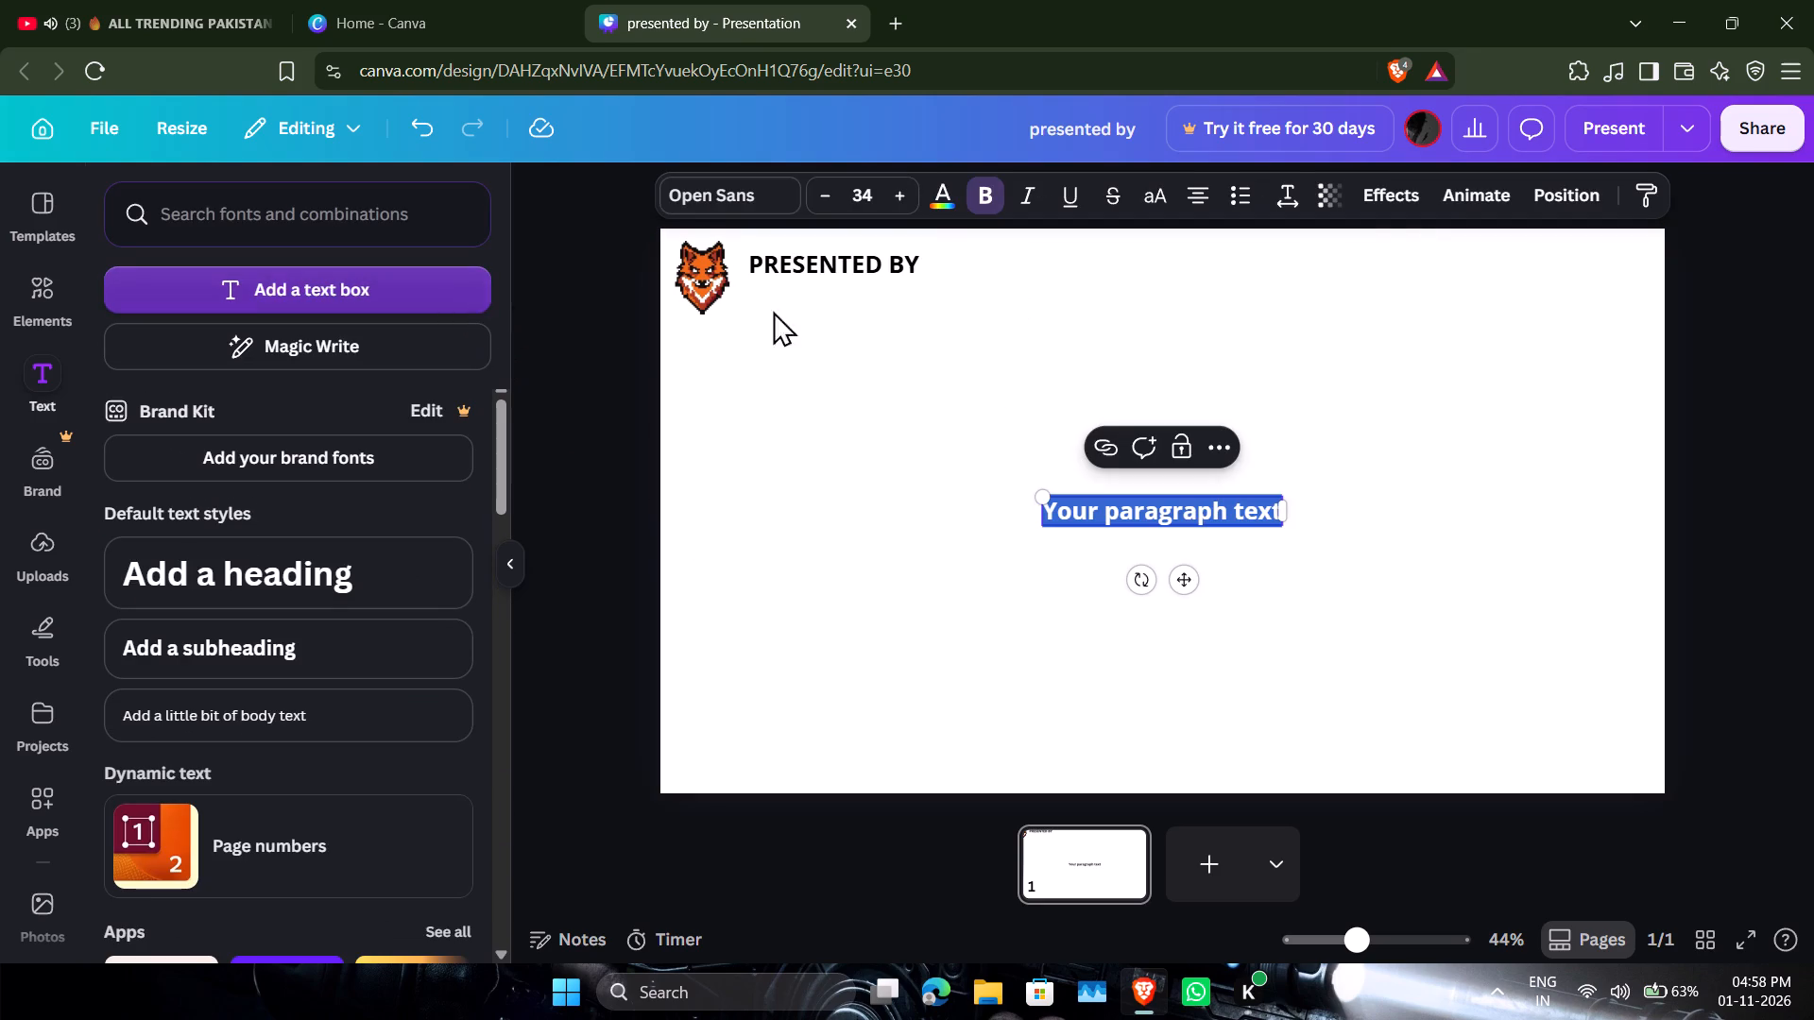
left_click(1245, 502)
left_click_drag(1249, 502, 1281, 504)
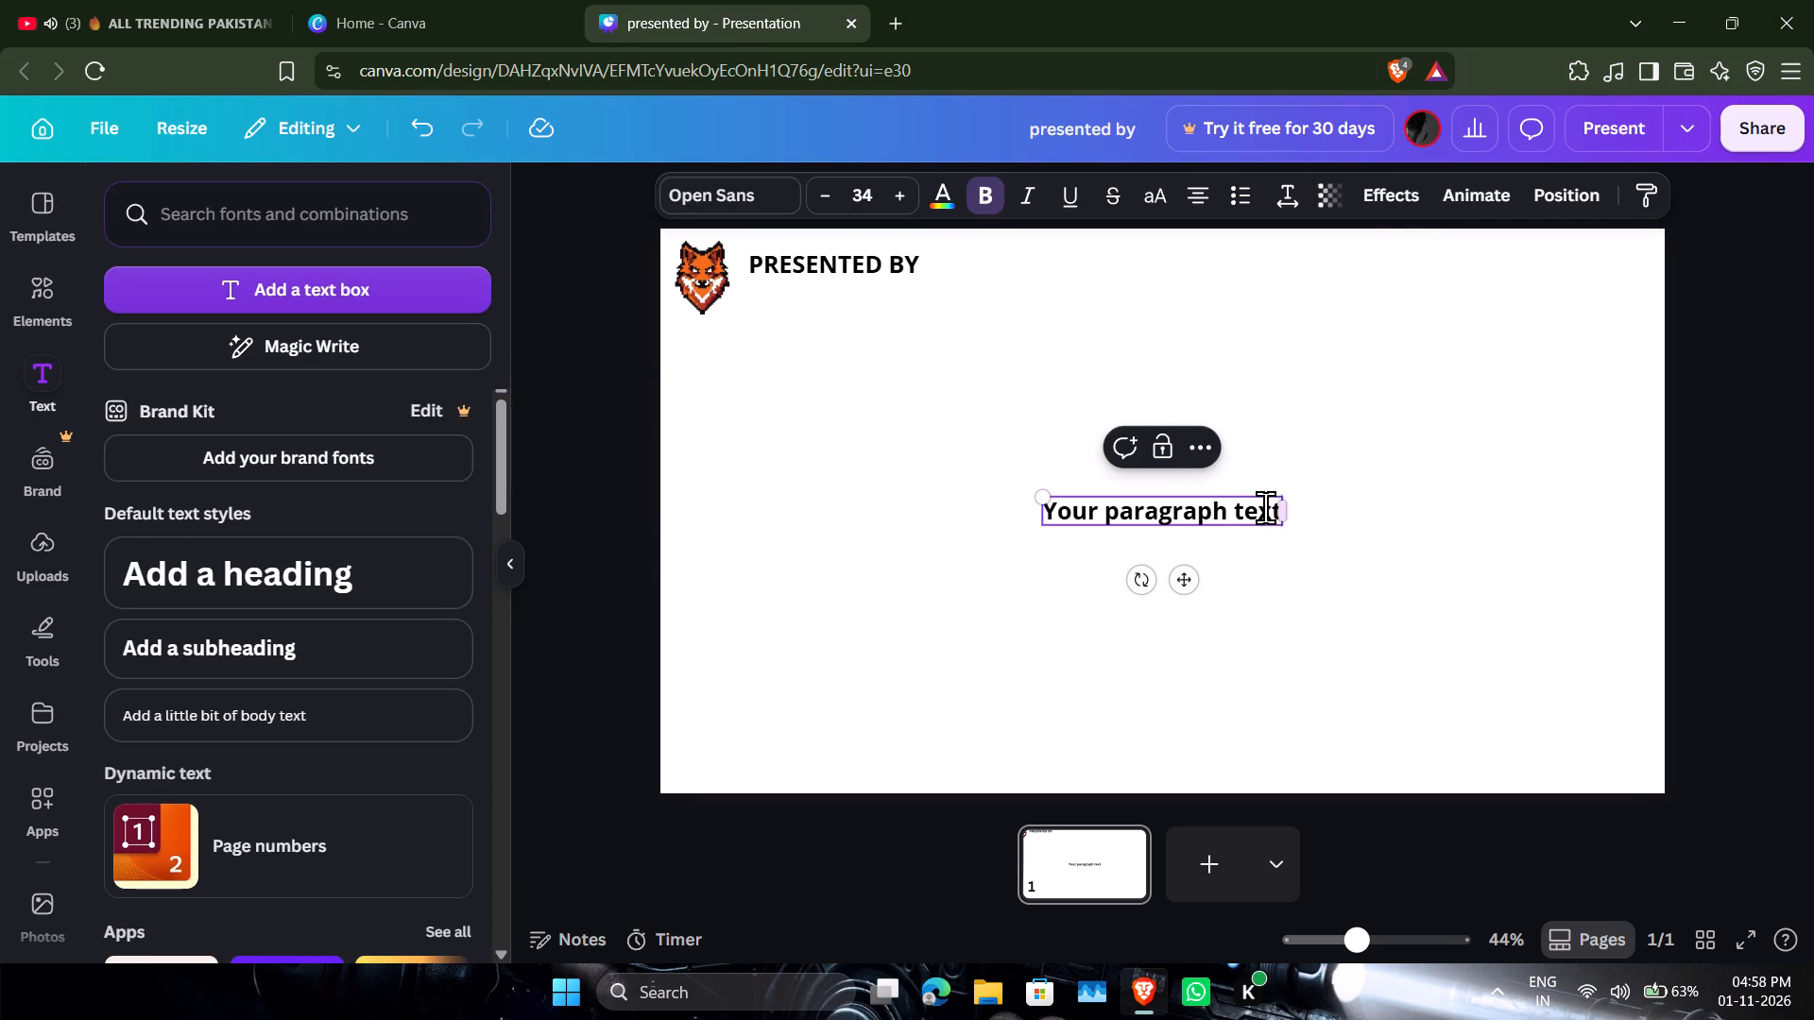
left_click(1275, 514)
key("BackSpace")
key("BackSpace")
key("BackSpace")
key("BackSpace")
key("BackSpace")
key("BackSpace")
key("BackSpace")
key("BackSpace")
key("BackSpace")
key("BackSpace")
key("BackSpace")
key("BackSpace")
key("BackSpace")
key("BackSpace")
key("BackSpace")
key("BackSpace")
key("BackSpace")
key("BackSpace")
key("BackSpace")
key("BackSpace")
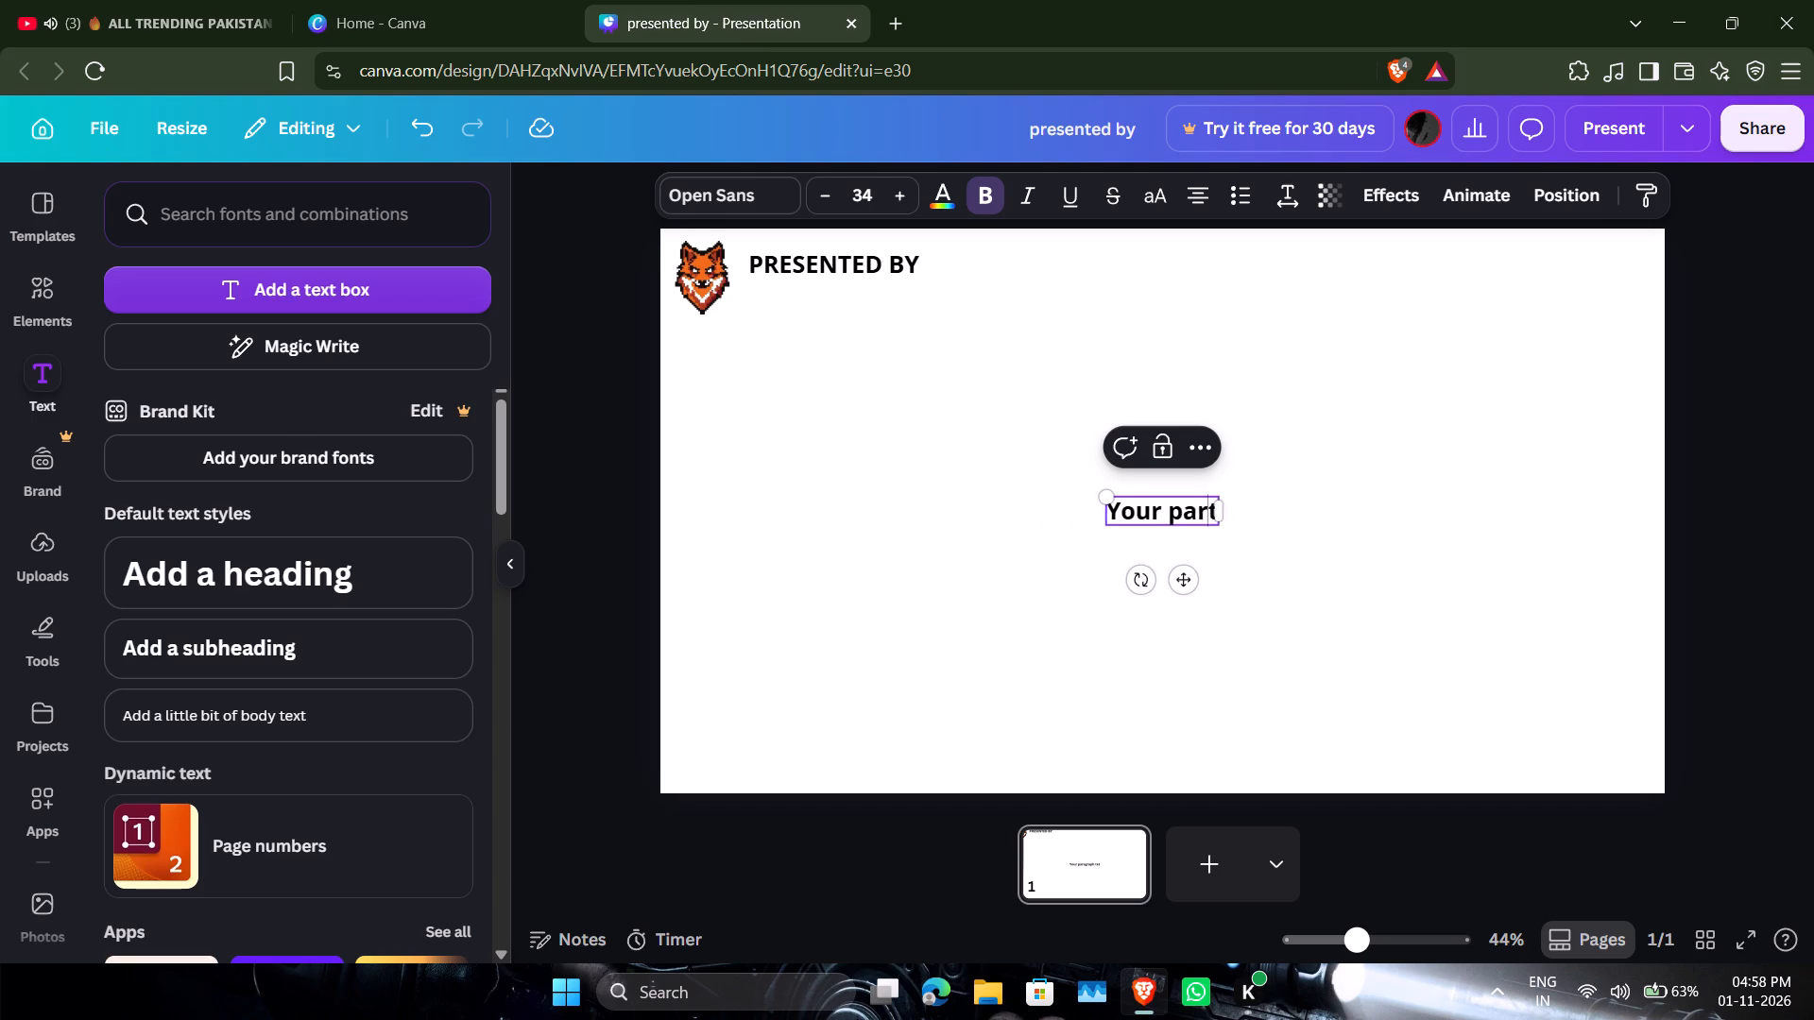
key("BackSpace")
key("BackSpace")
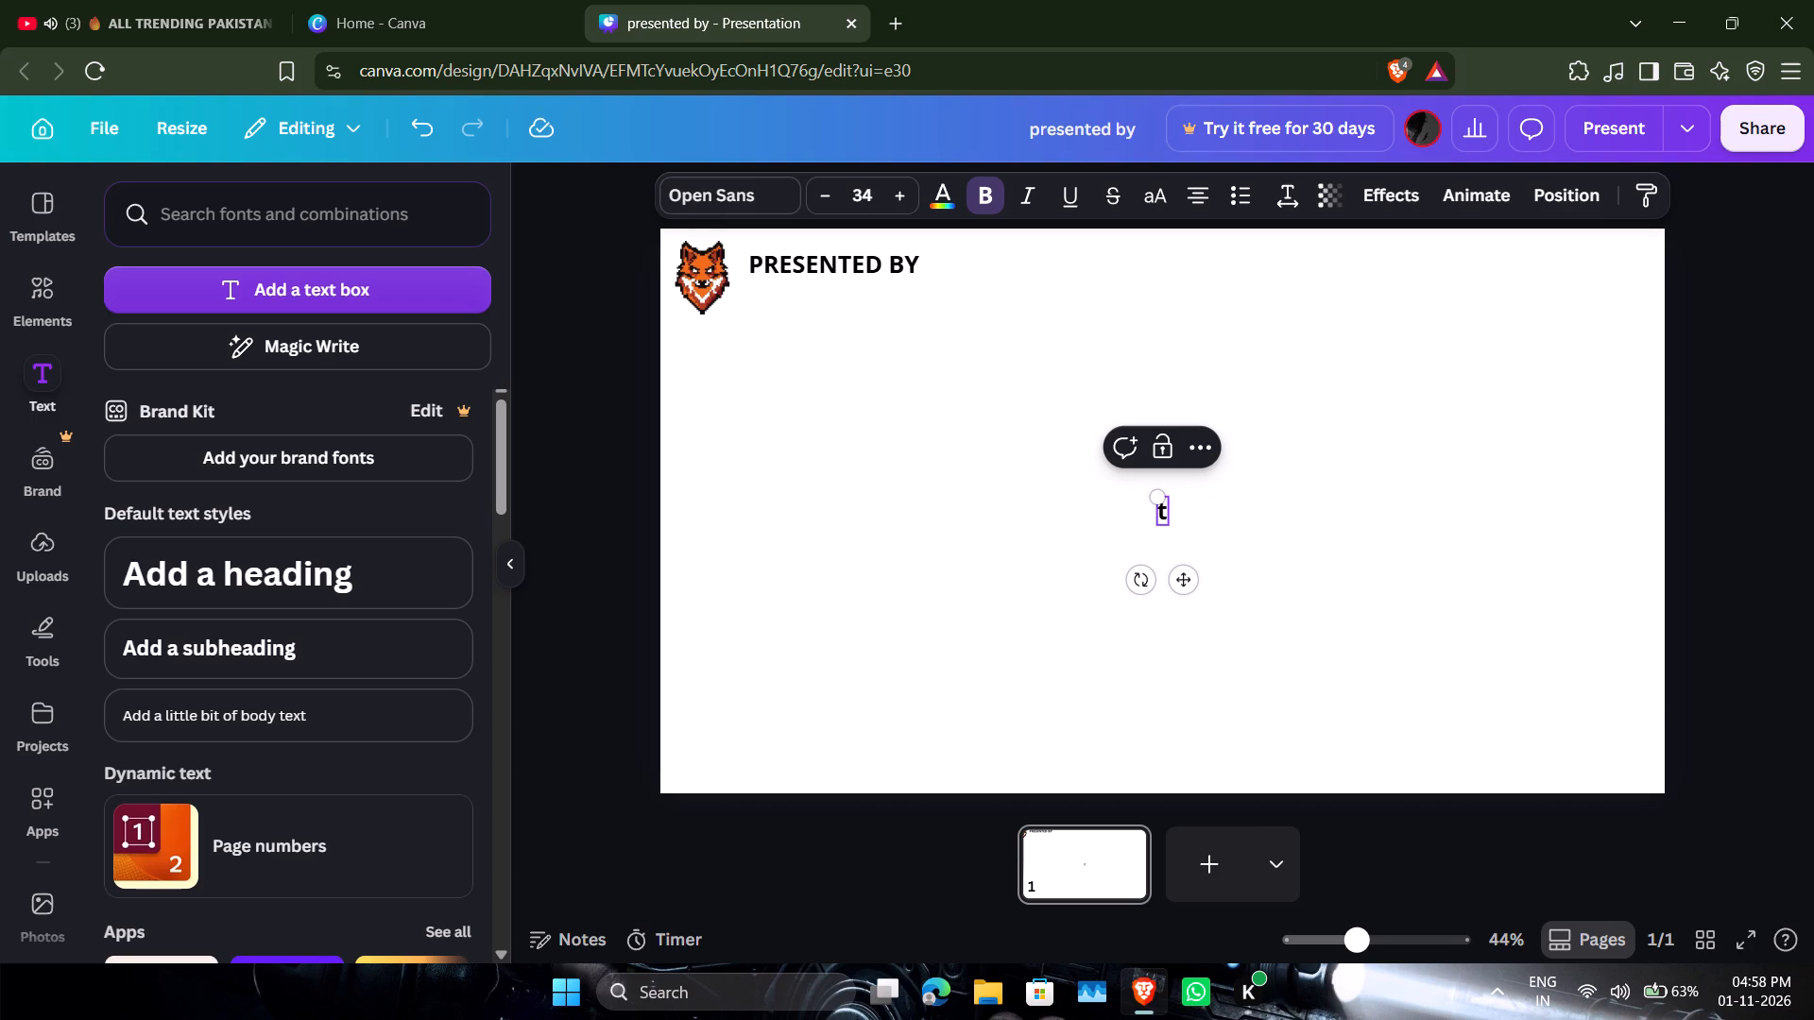
Enter the company name "VIKRAM ENTERPRISES" in the second text box, correcting the spelling along the way.
key("v")
type("IKRA")
type("M E")
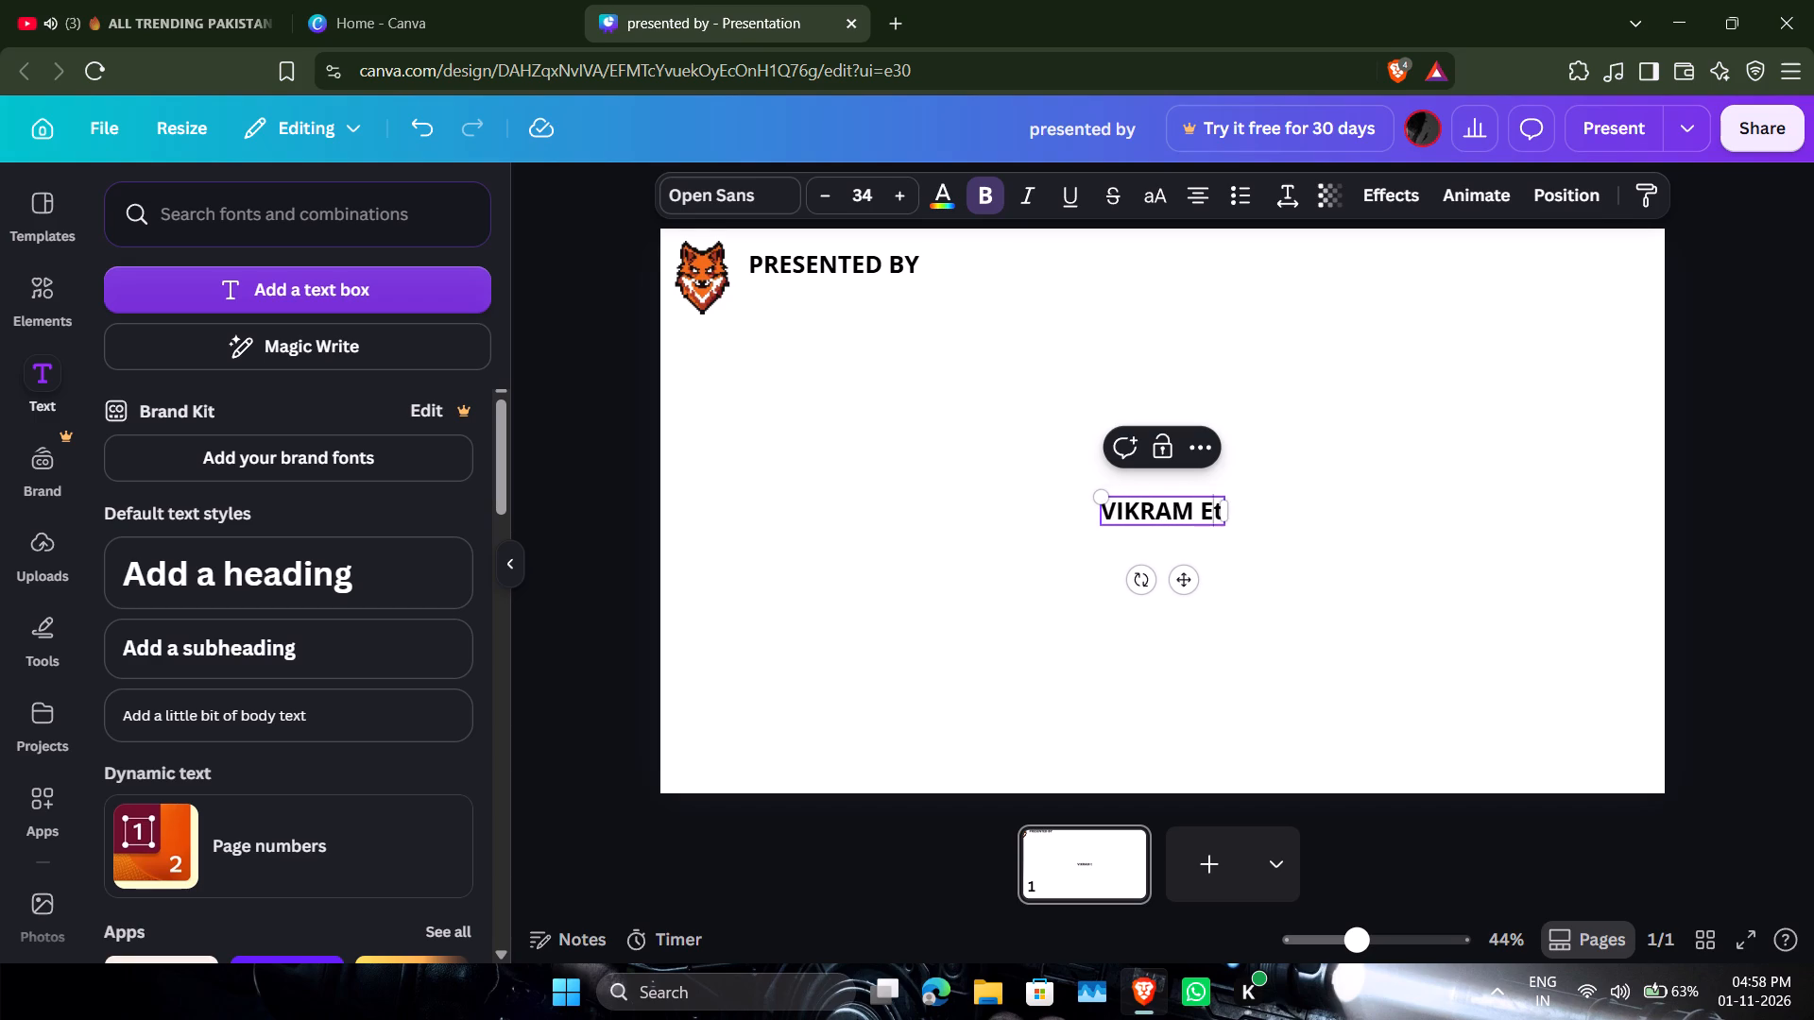
type("NT")
type("EER")
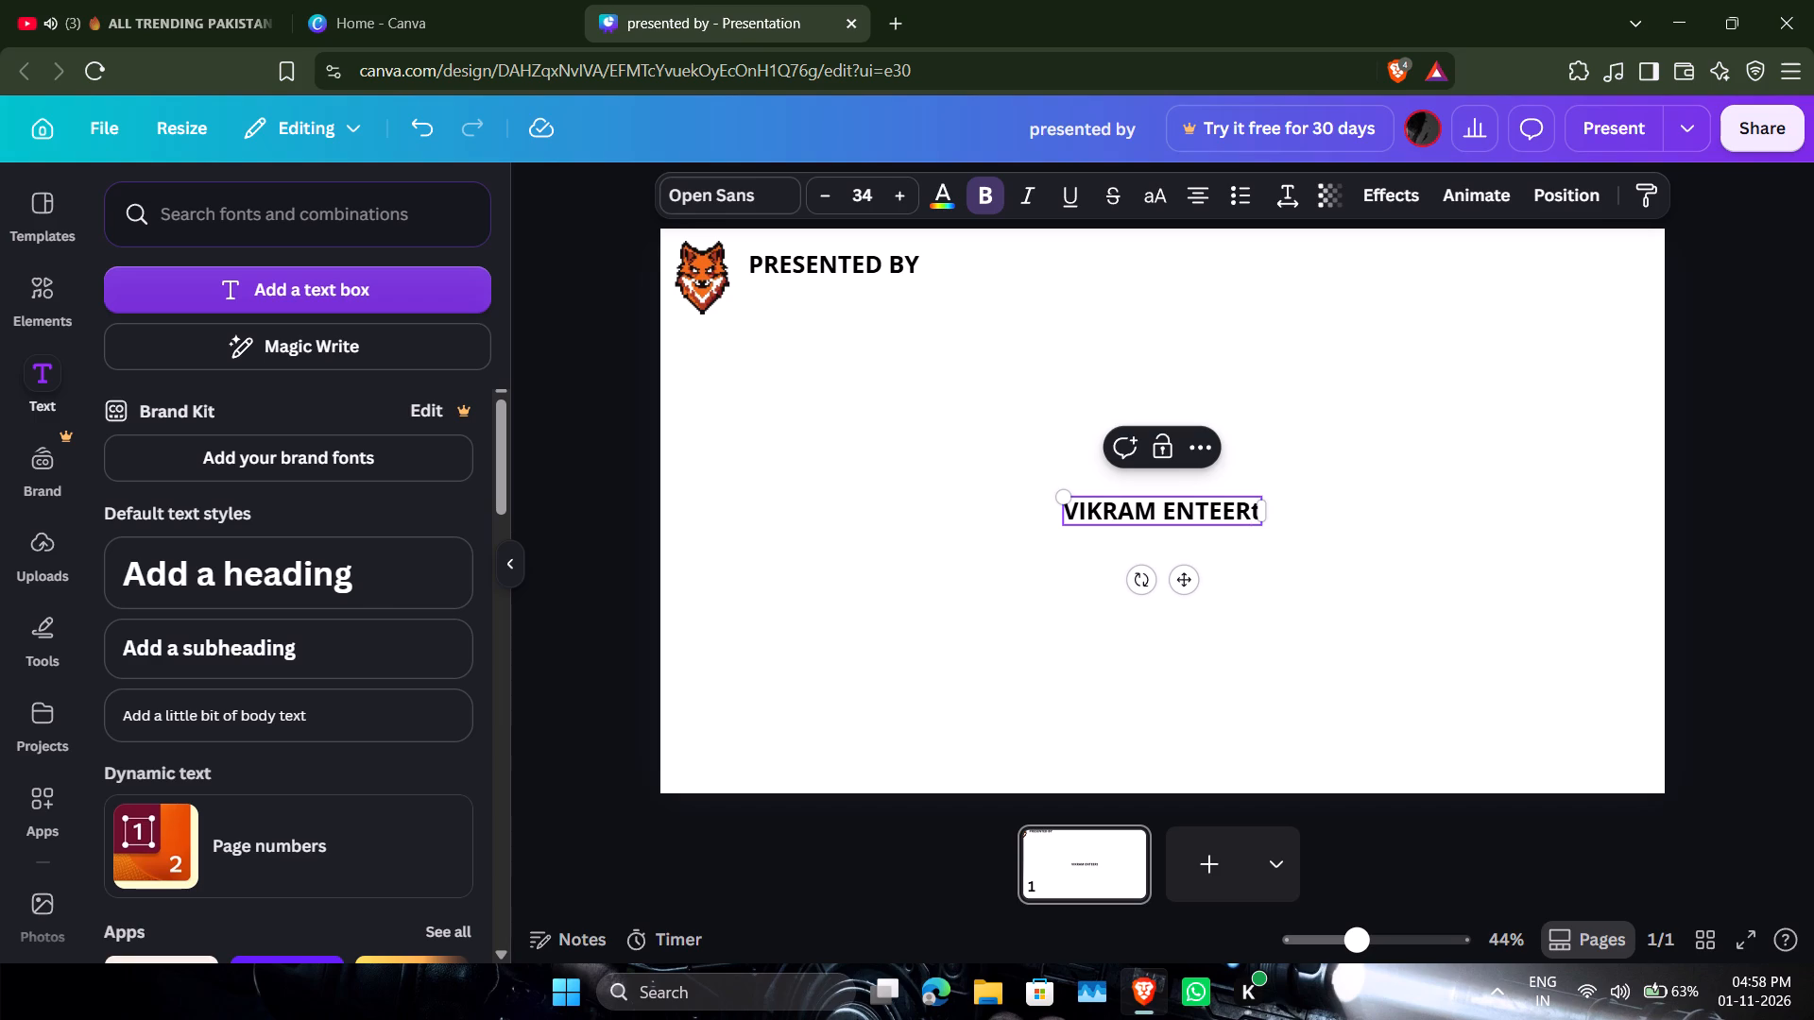
key("BackSpace")
key("BackSpace")
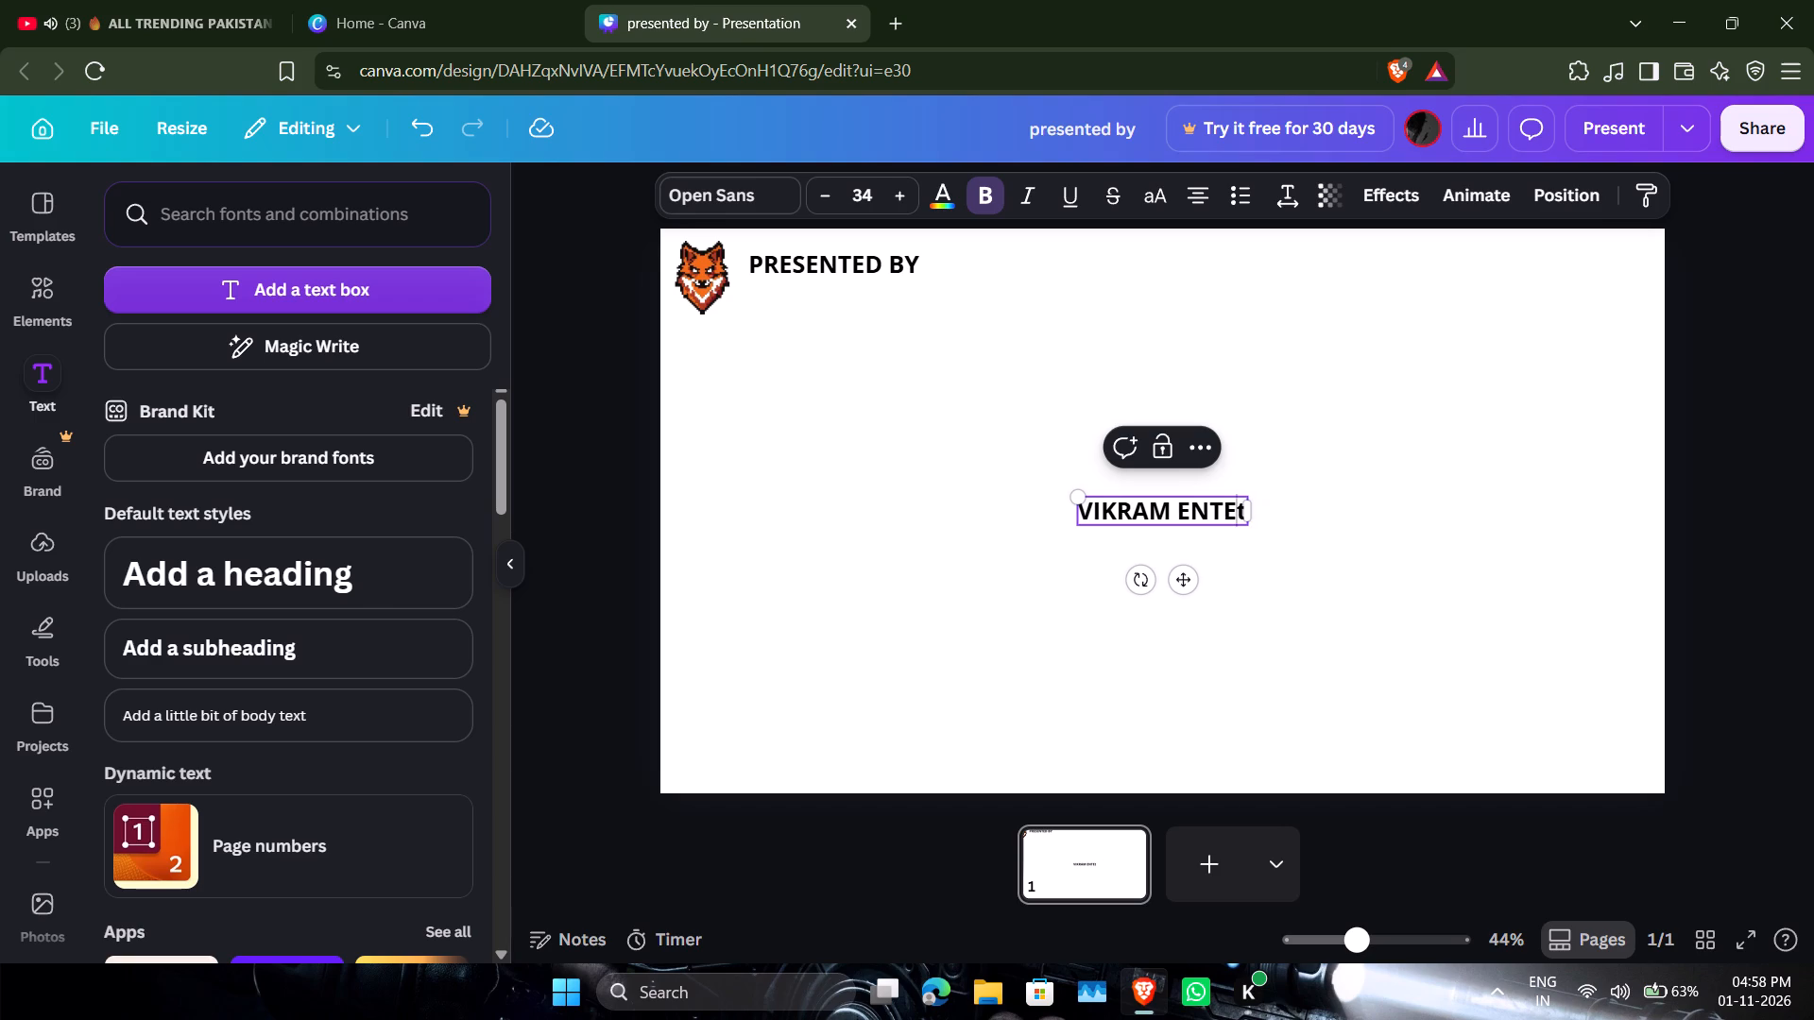
key("r")
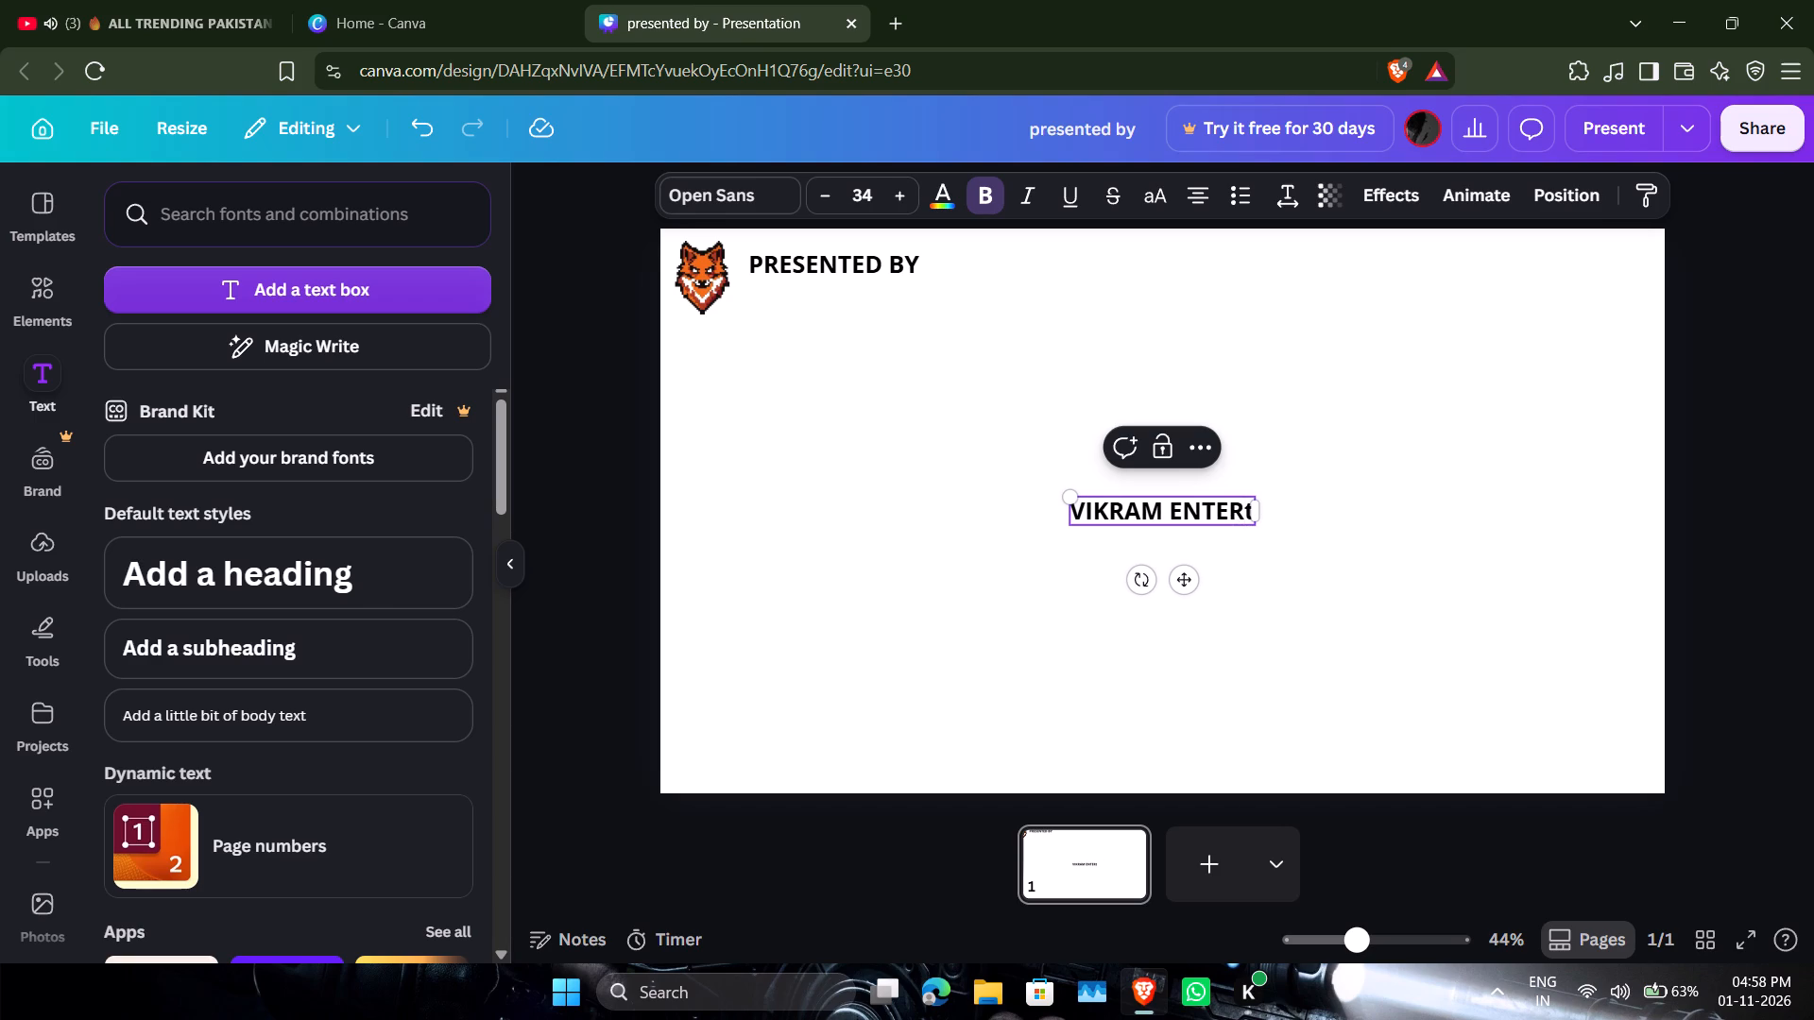
key("p")
key("r")
key("i")
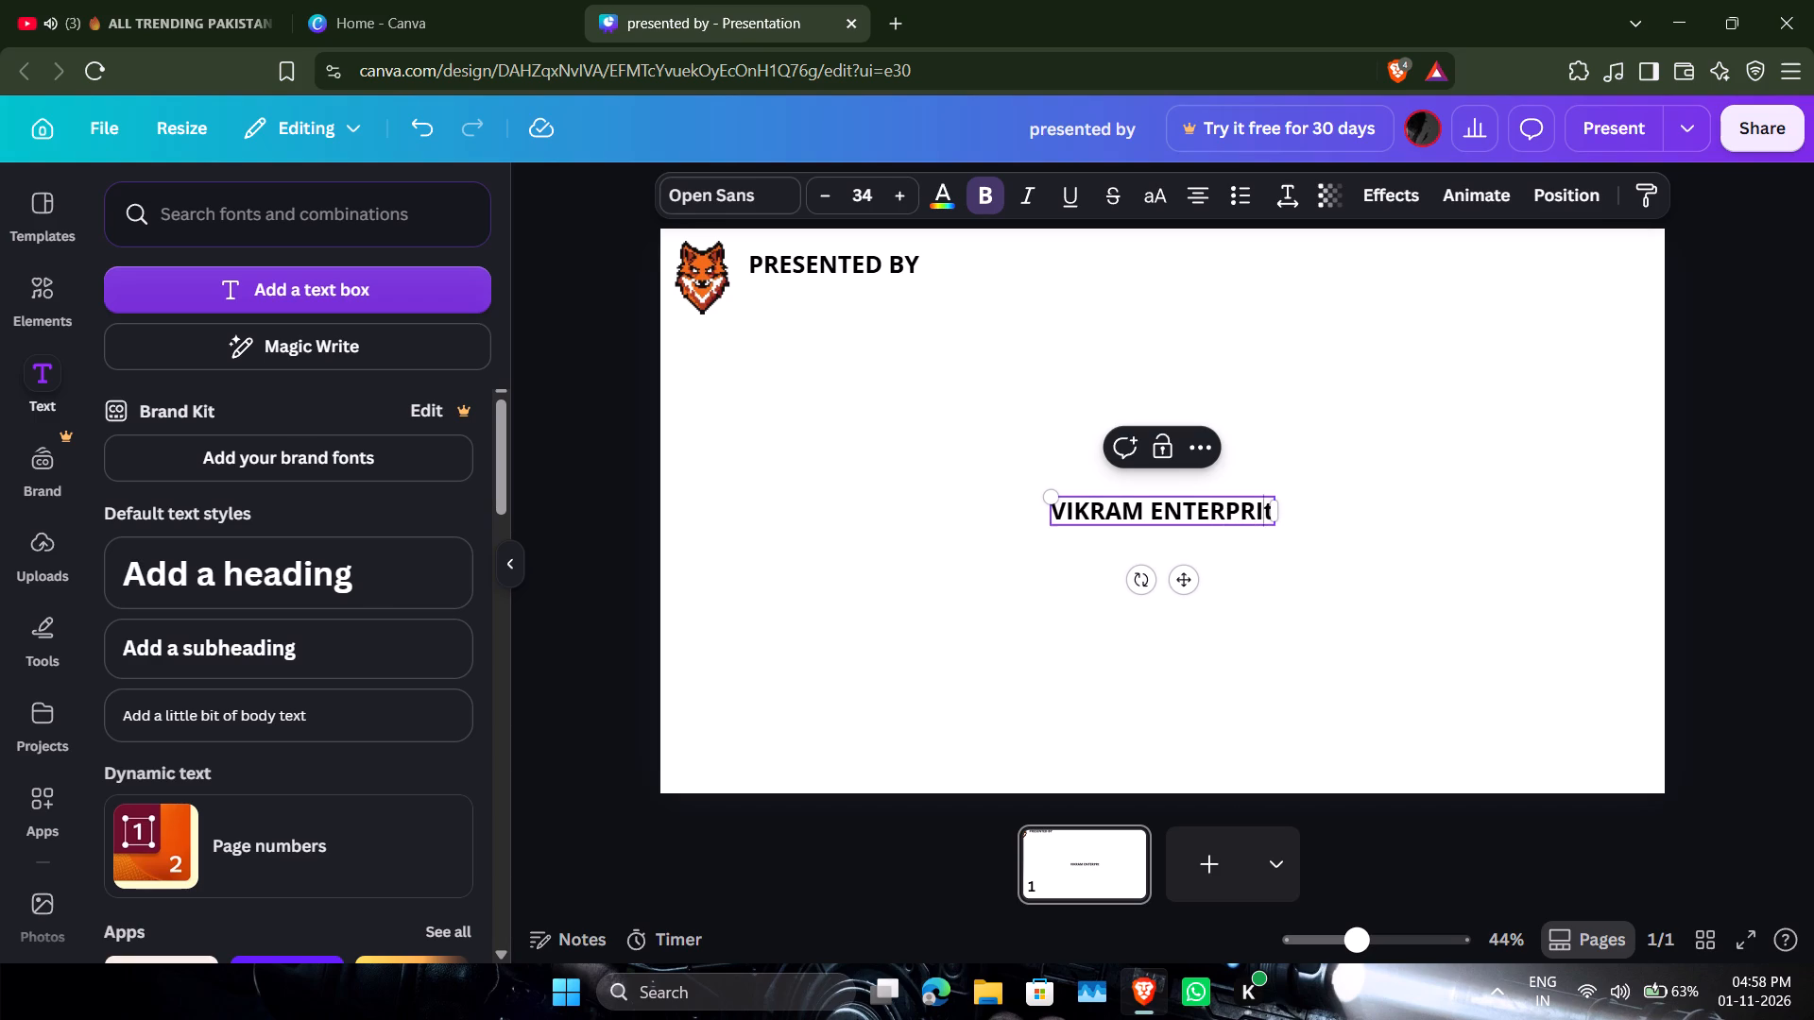
type("SES")
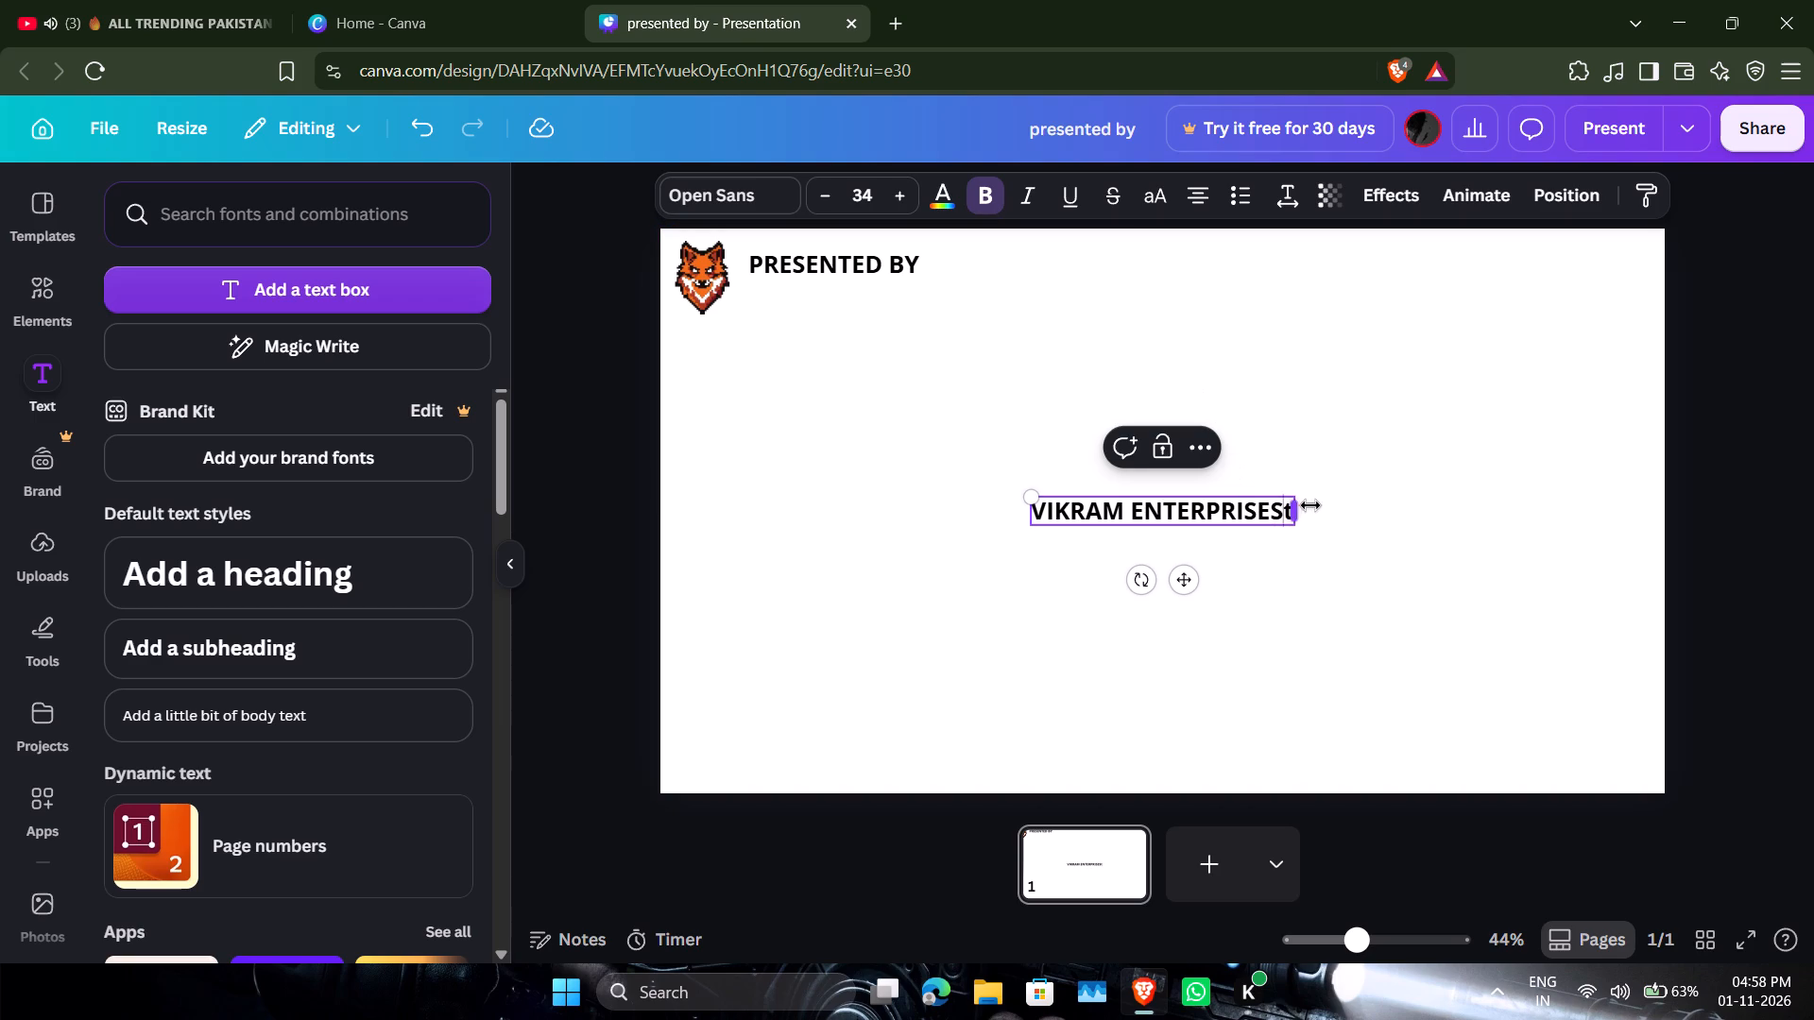
Remove the leftover placeholder letter "t" from the end of "VIKRAM ENTERPRISES".
double_click(1285, 506)
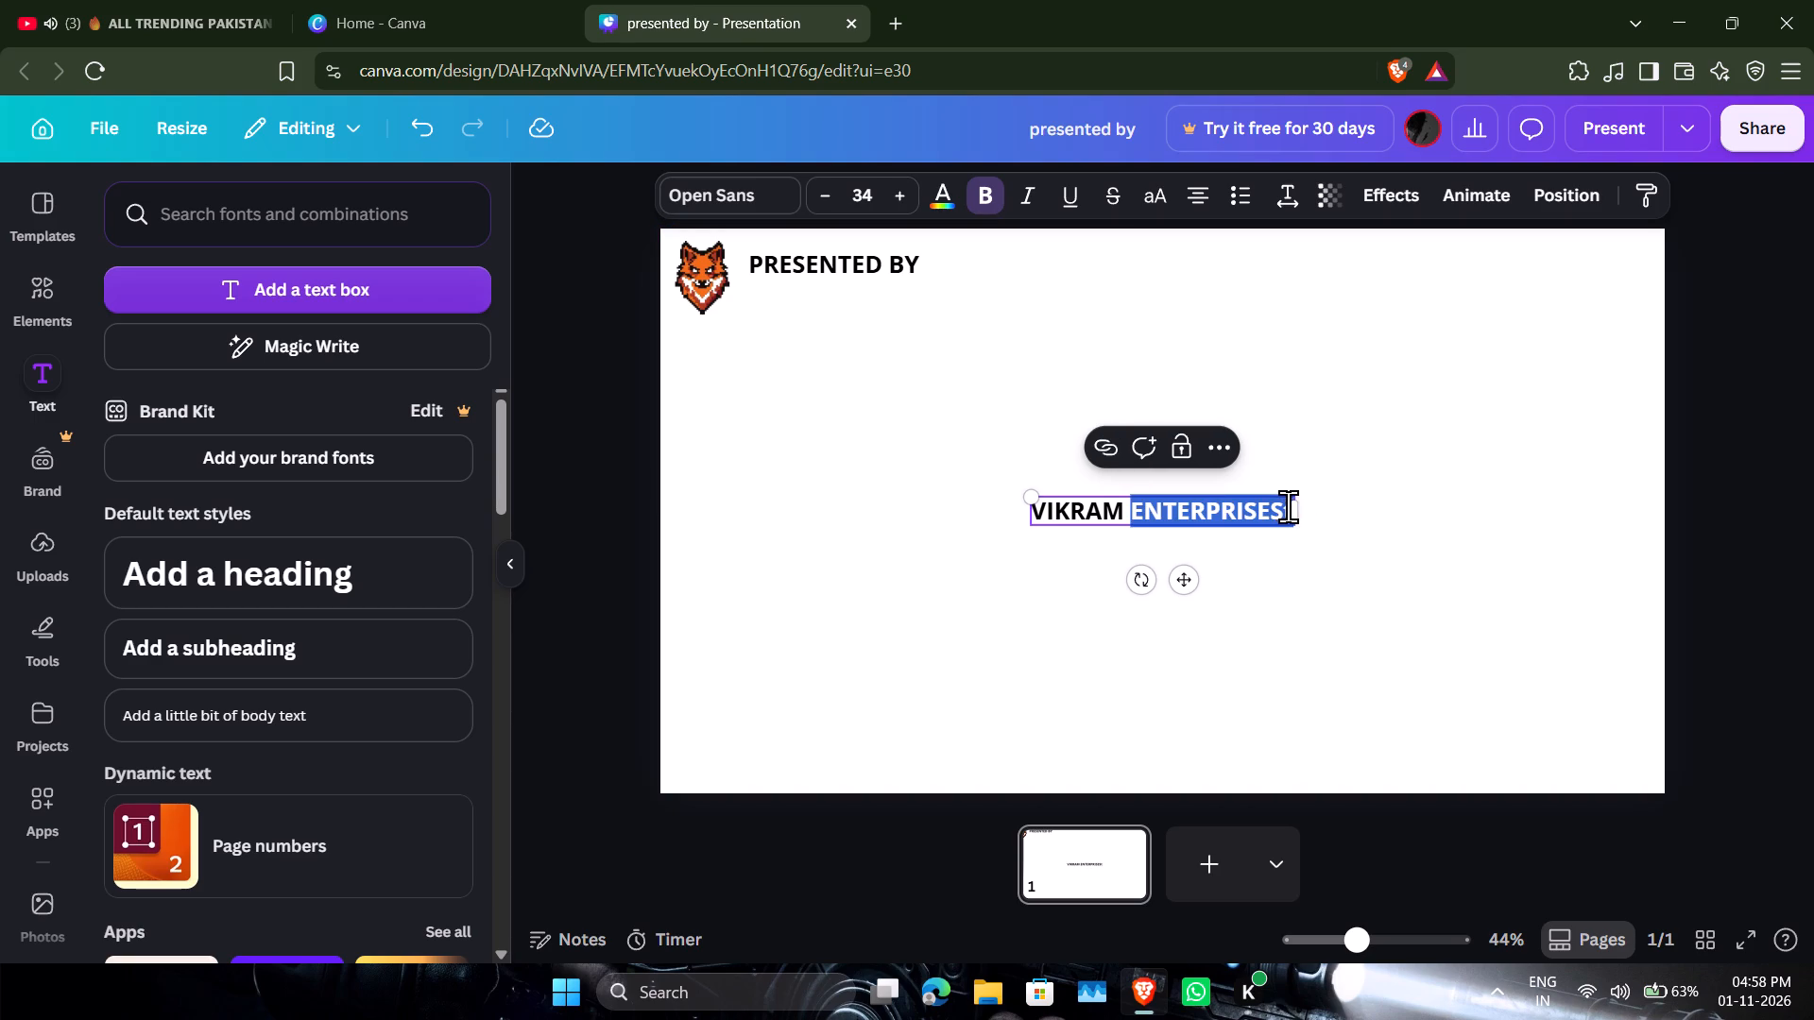
left_click(1288, 506)
left_click(1288, 507)
left_click(1292, 509)
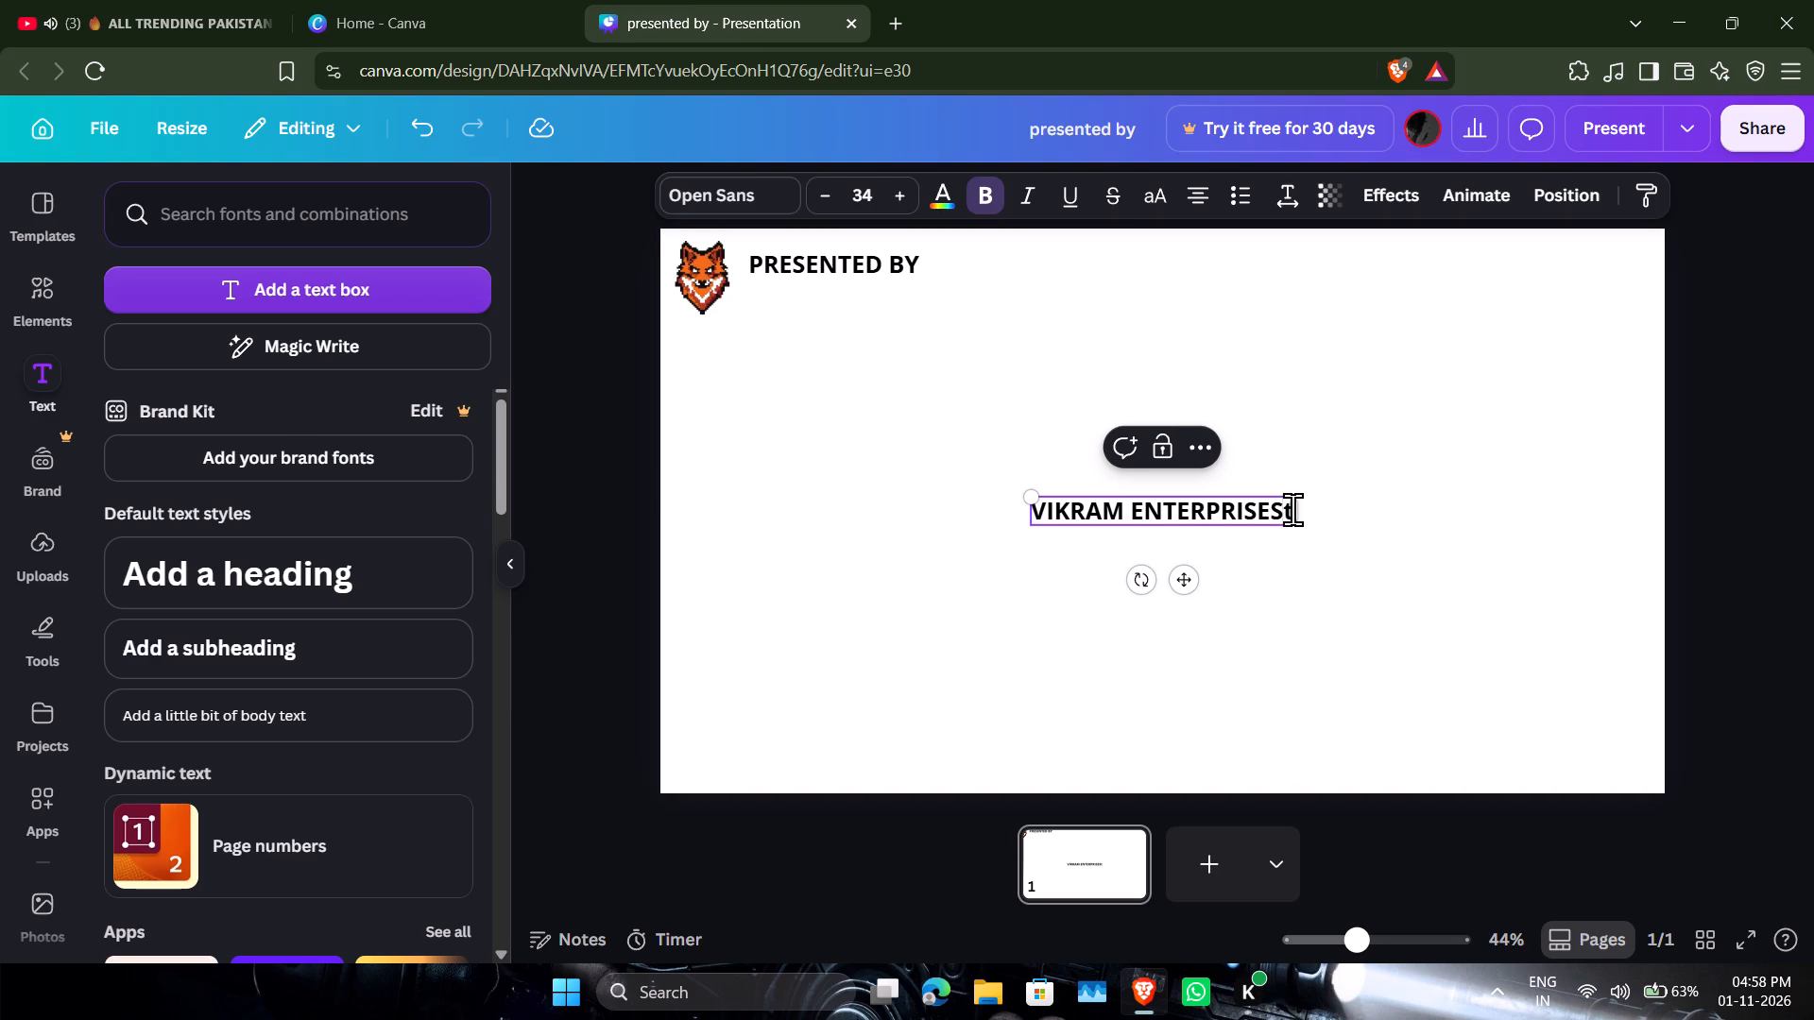
key("BackSpace")
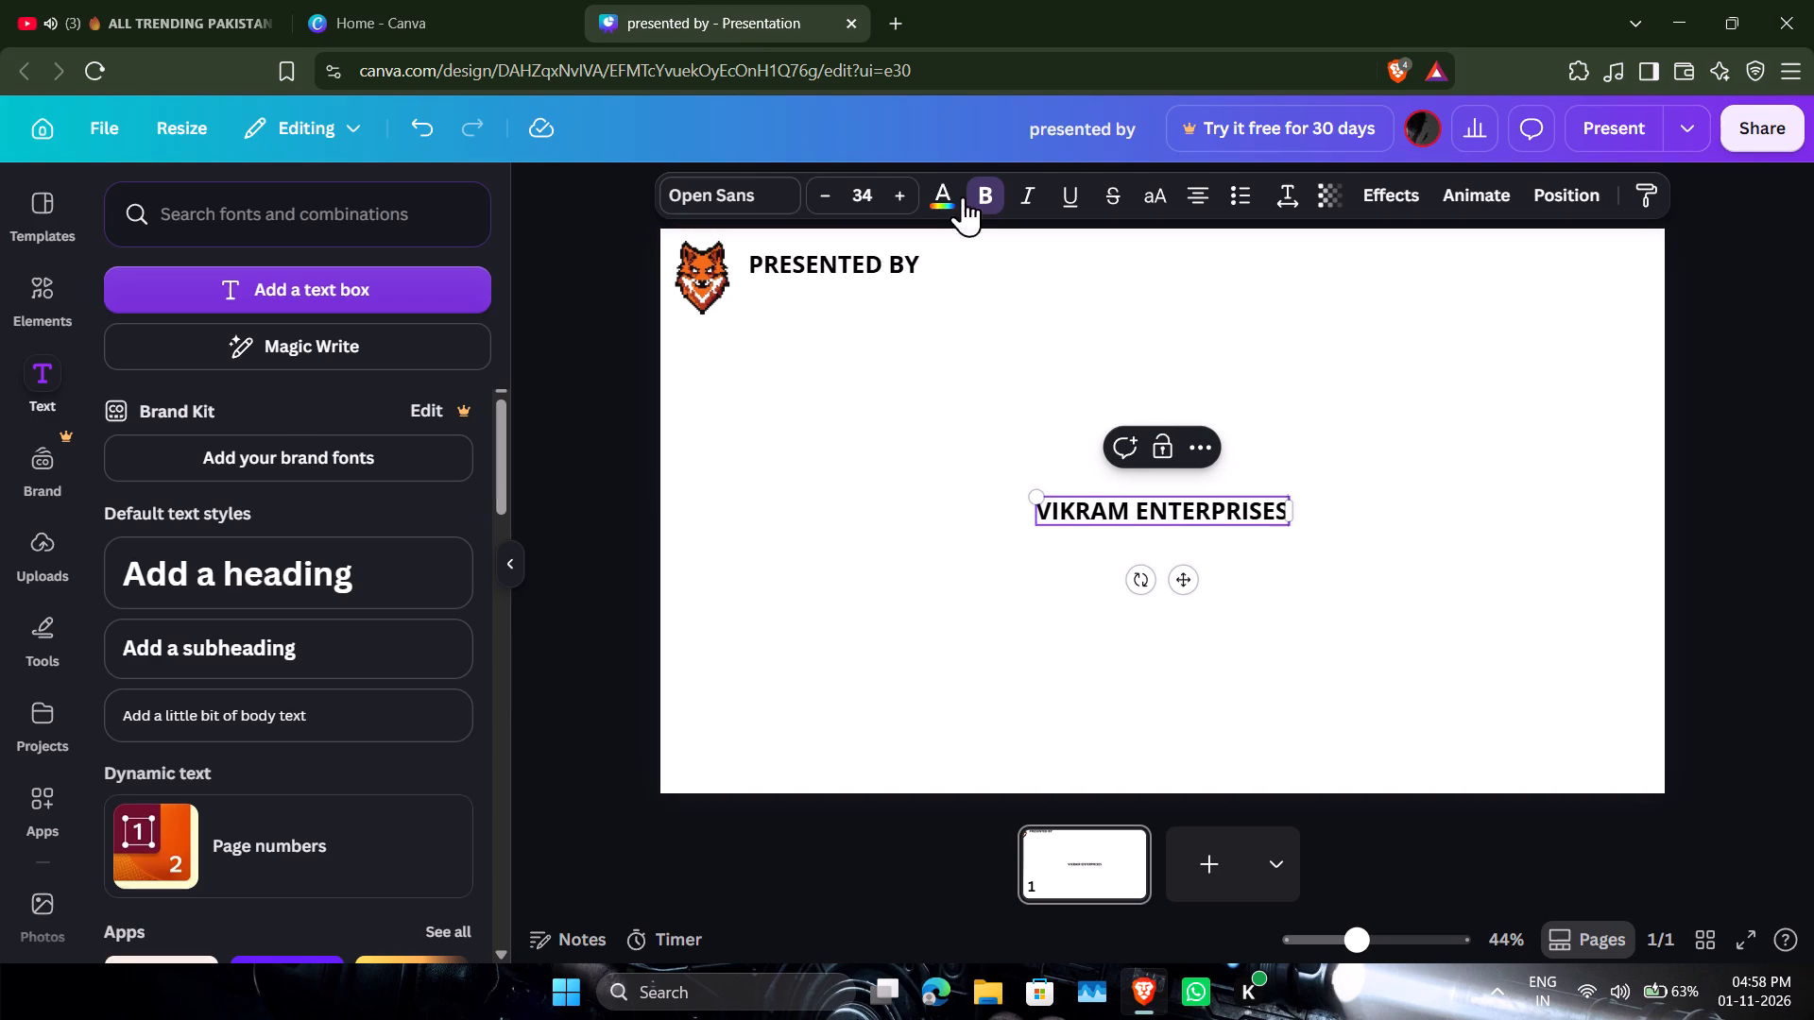
Move "VIKRAM ENTERPRISES" directly beneath "PRESENTED BY" beside the fox logo, fine-tuning the position of both text lines.
left_click_drag(1183, 585, 1127, 482)
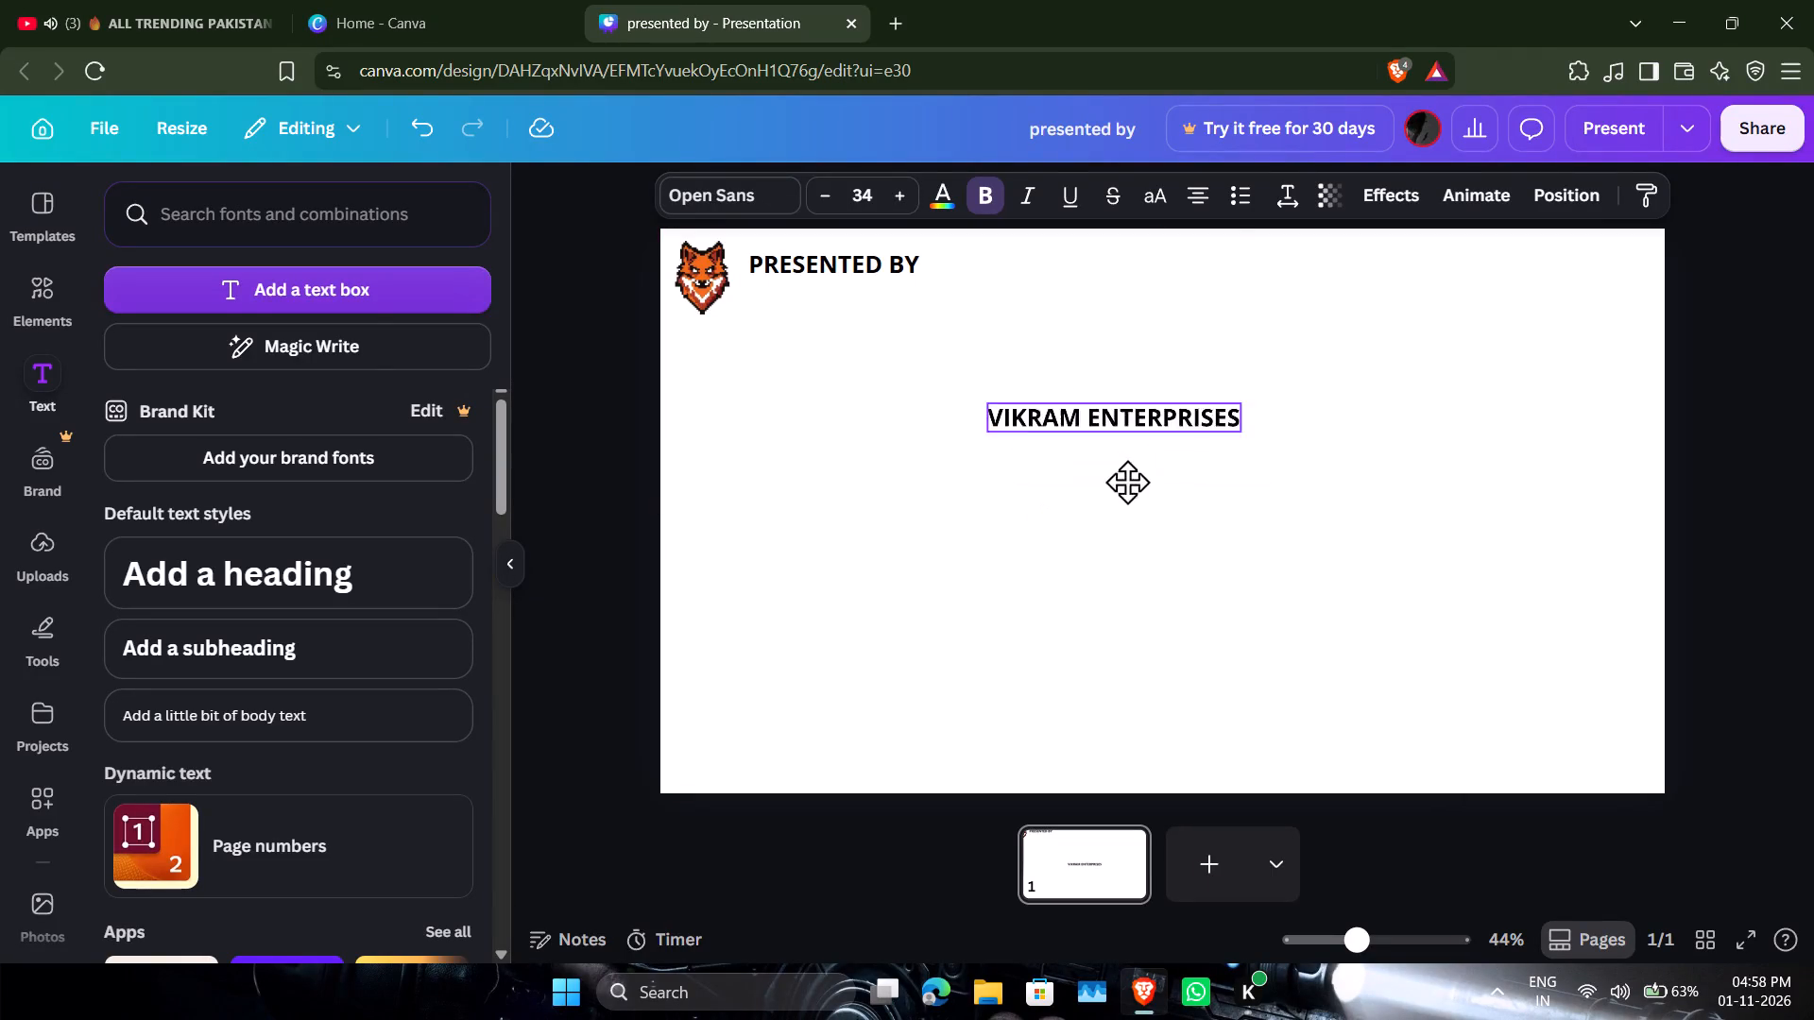
left_click_drag(1127, 482, 1135, 391)
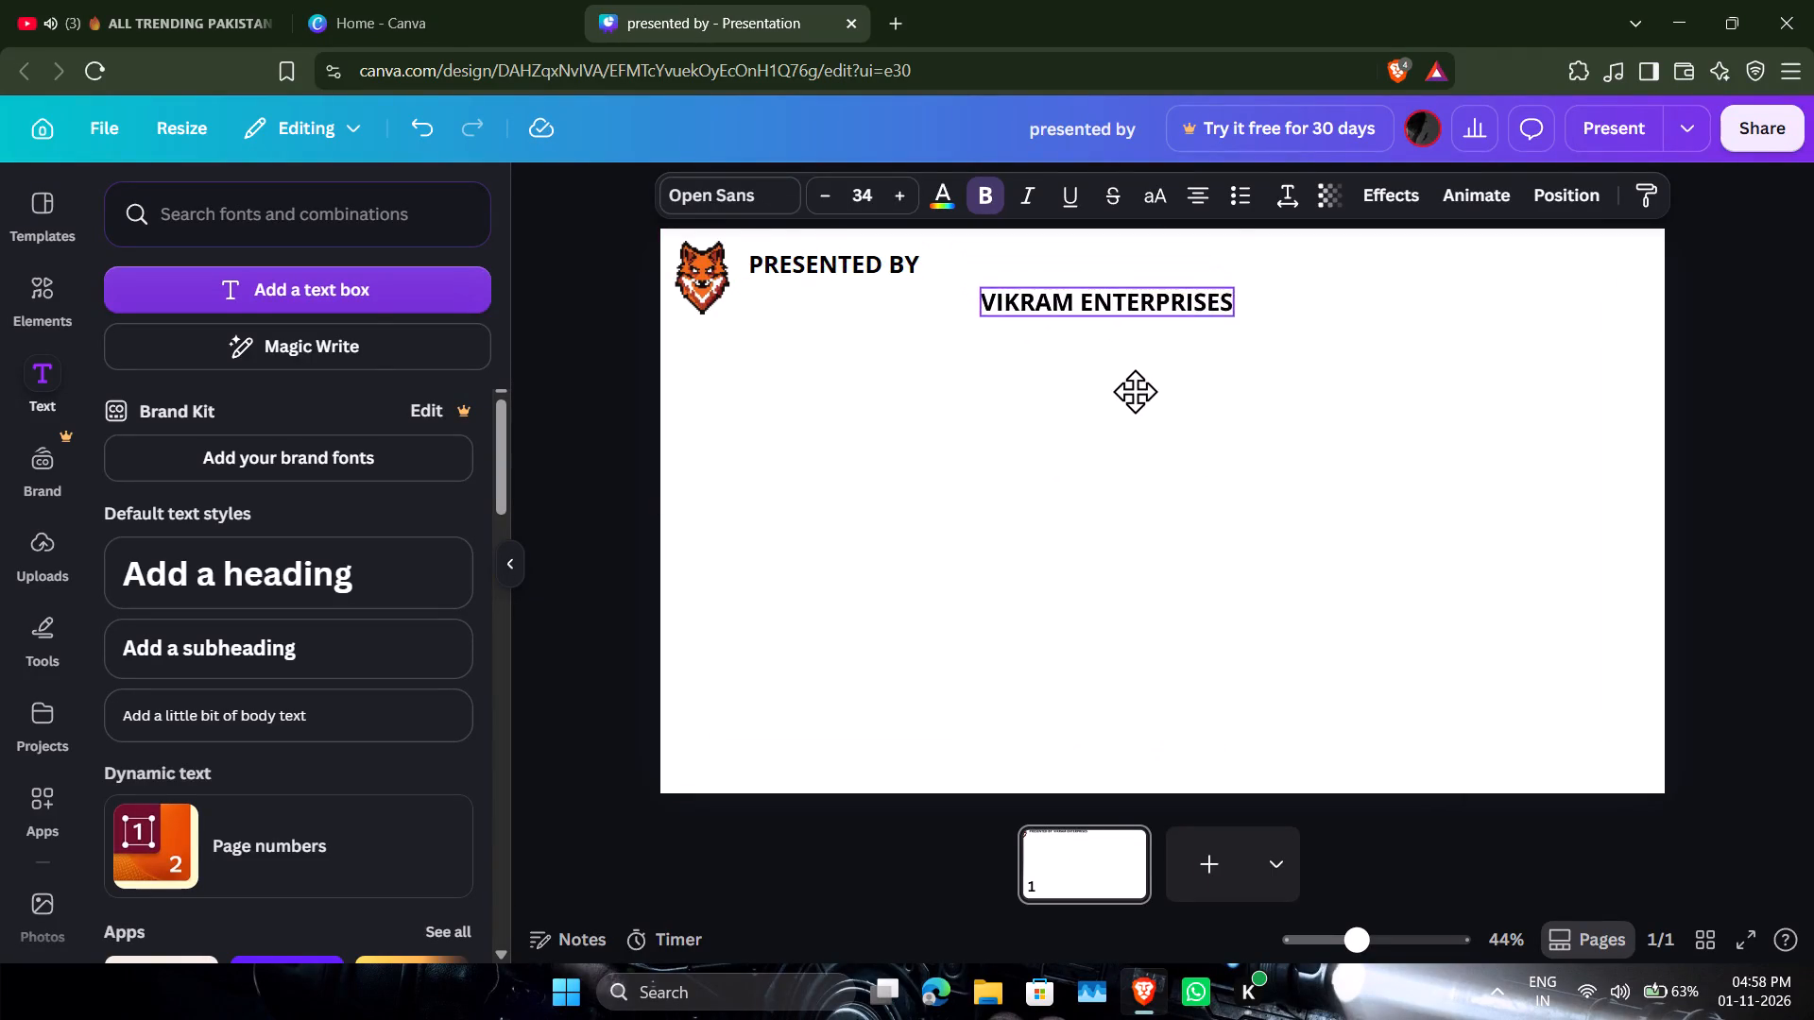
left_click_drag(1135, 391, 1151, 425)
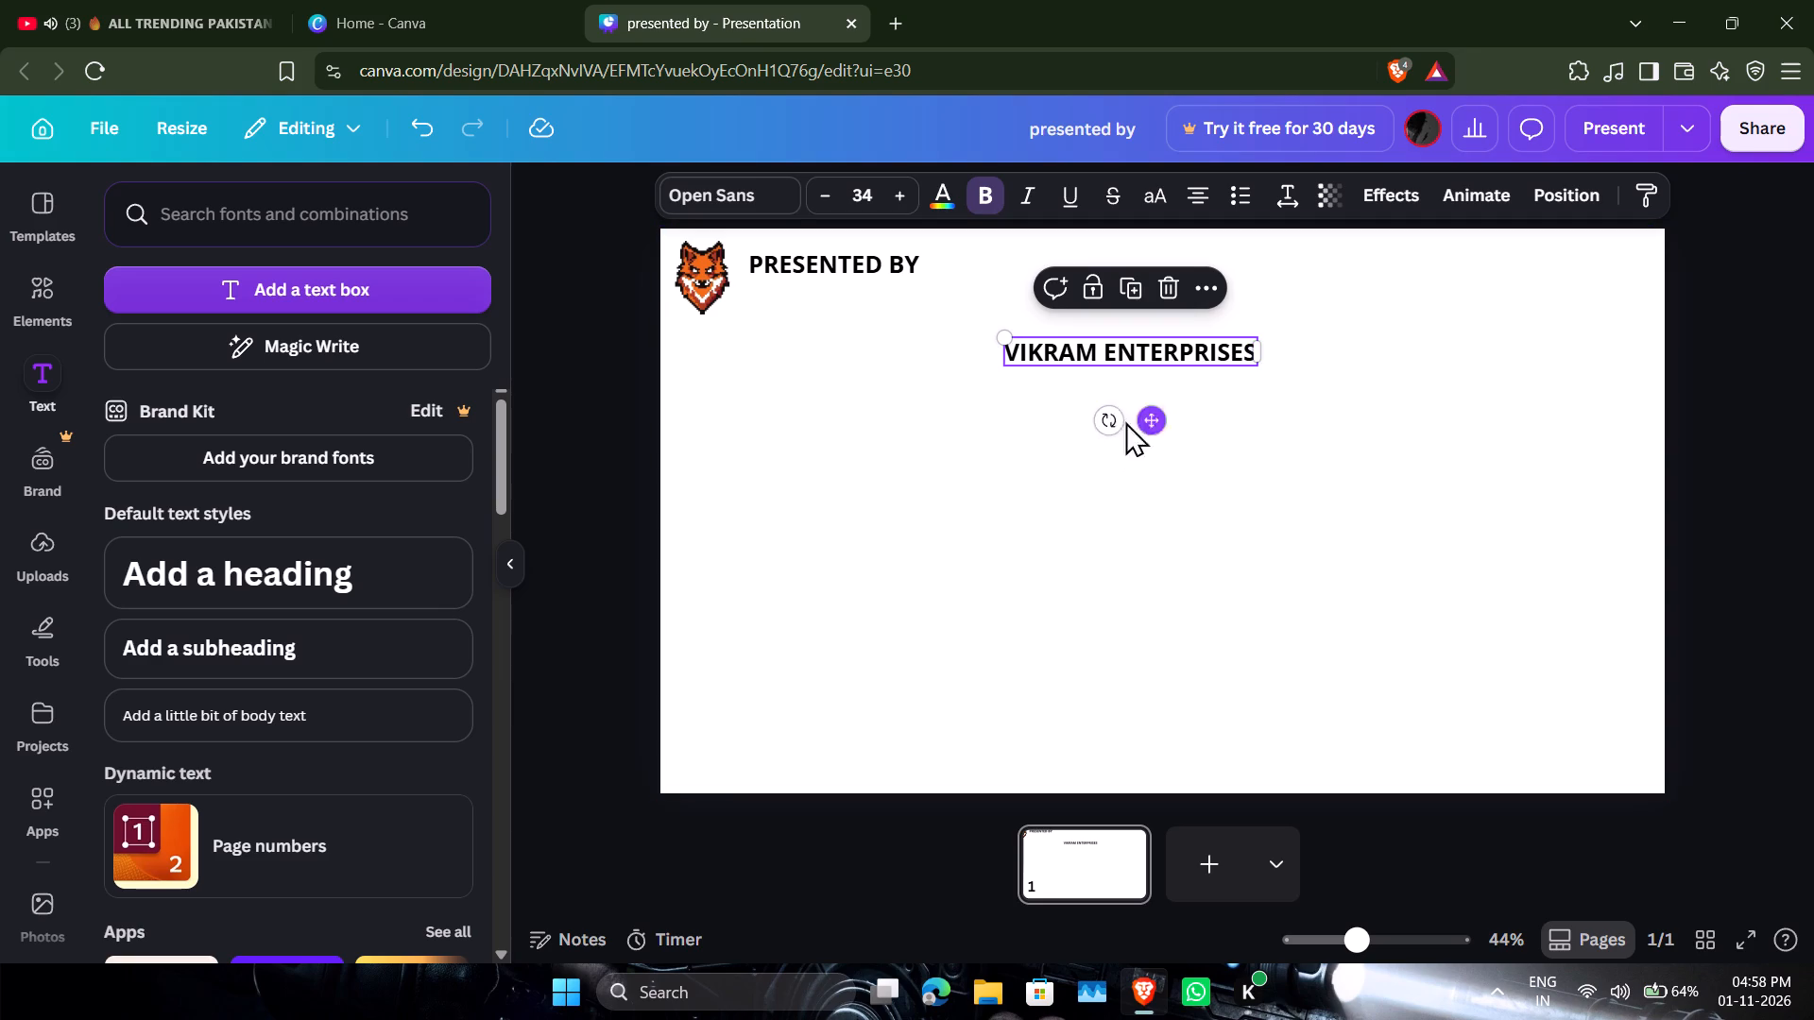
left_click_drag(1148, 419, 1089, 336)
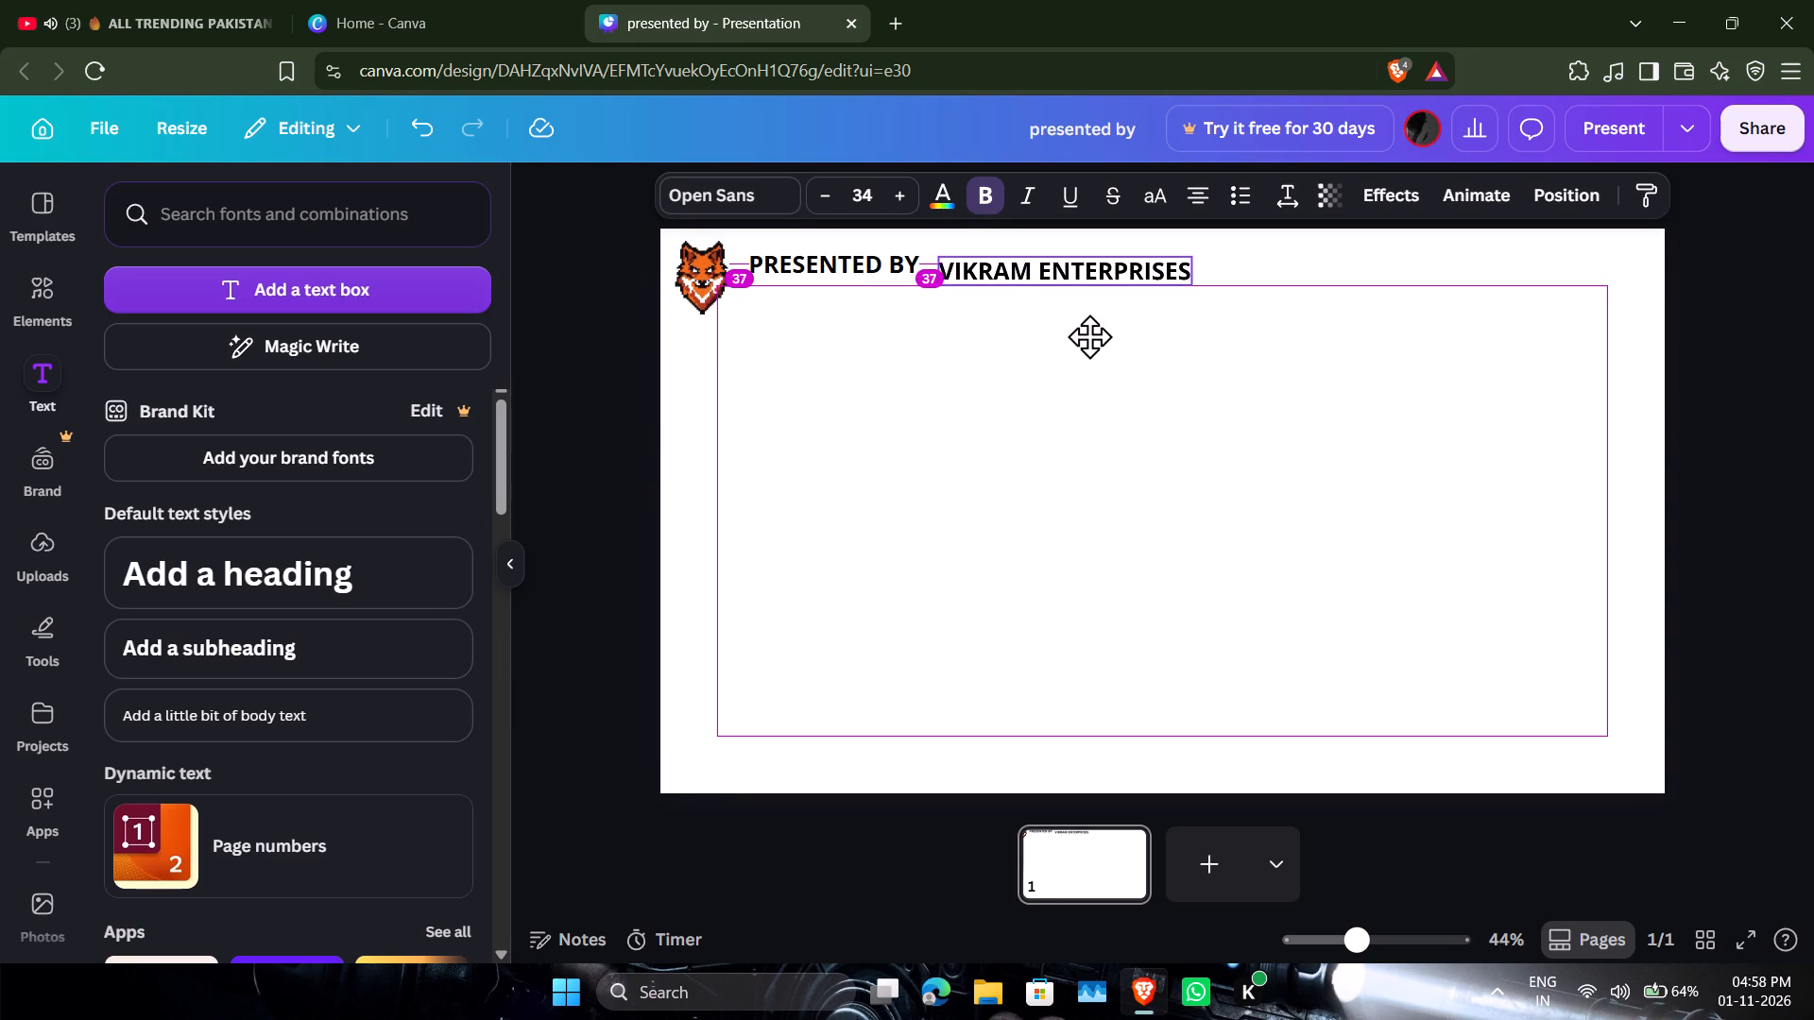
left_click_drag(1089, 336, 855, 363)
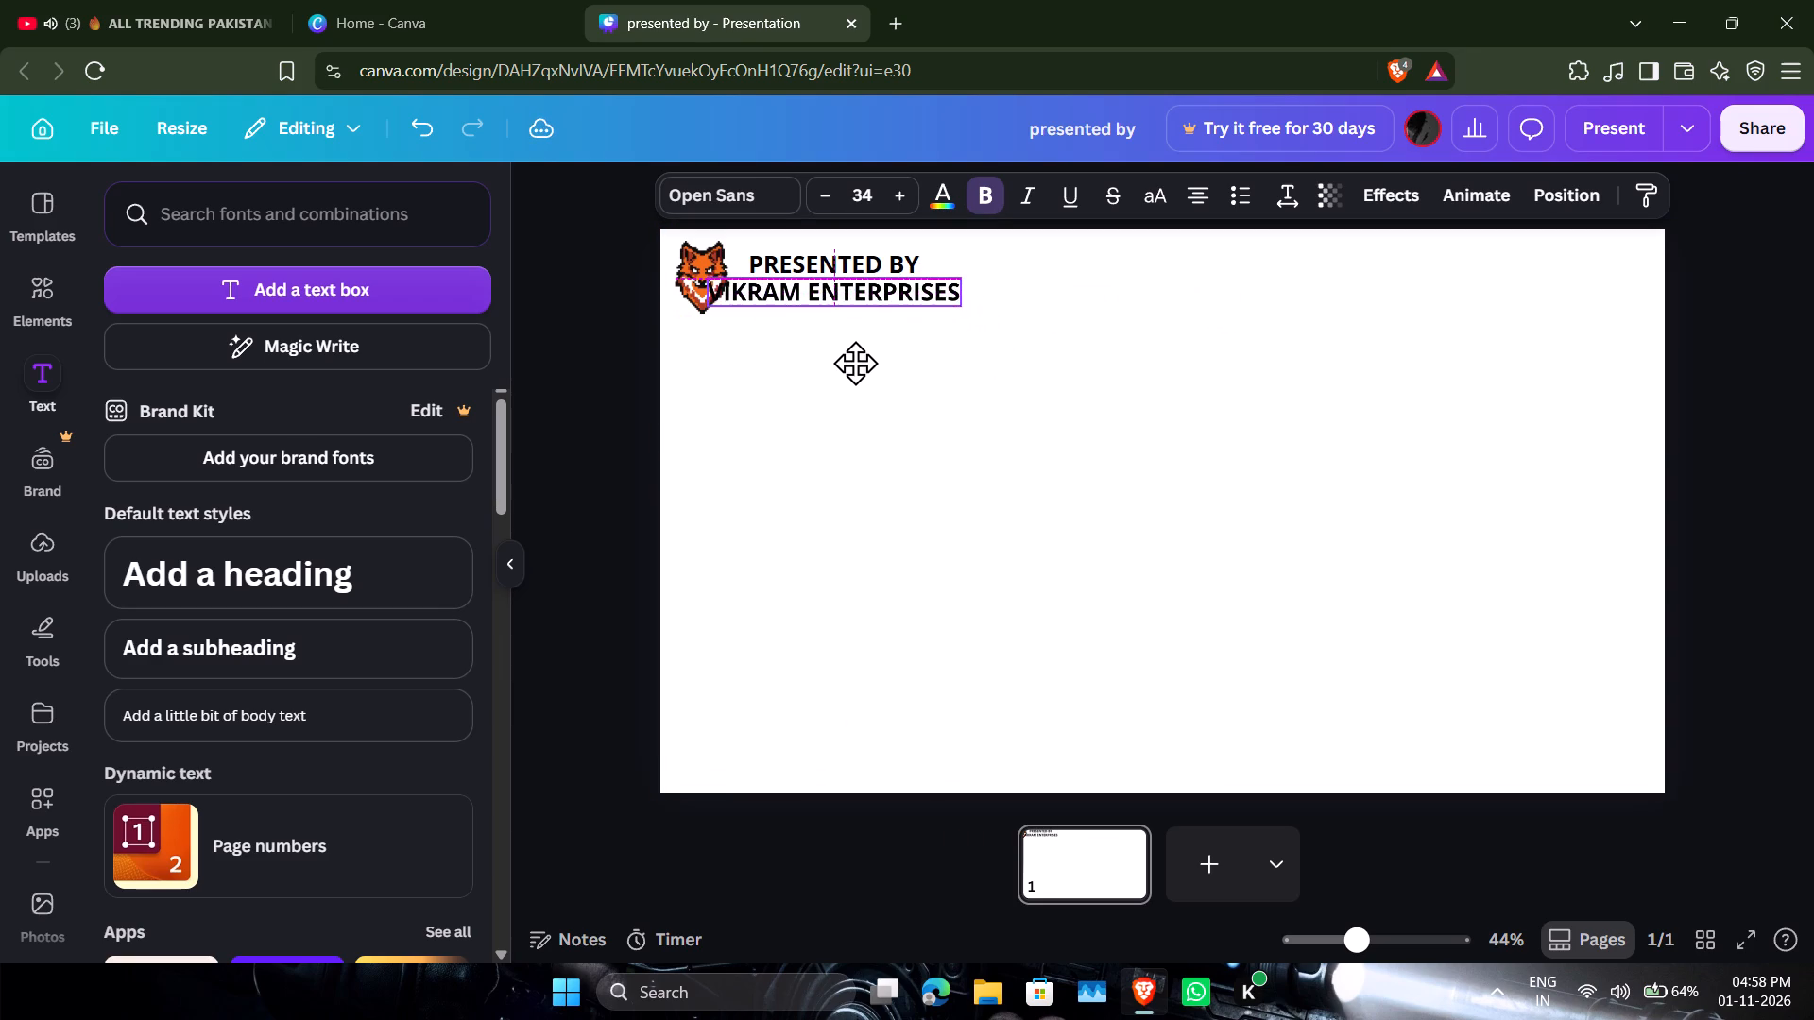
left_click_drag(855, 363, 872, 363)
left_click(799, 474)
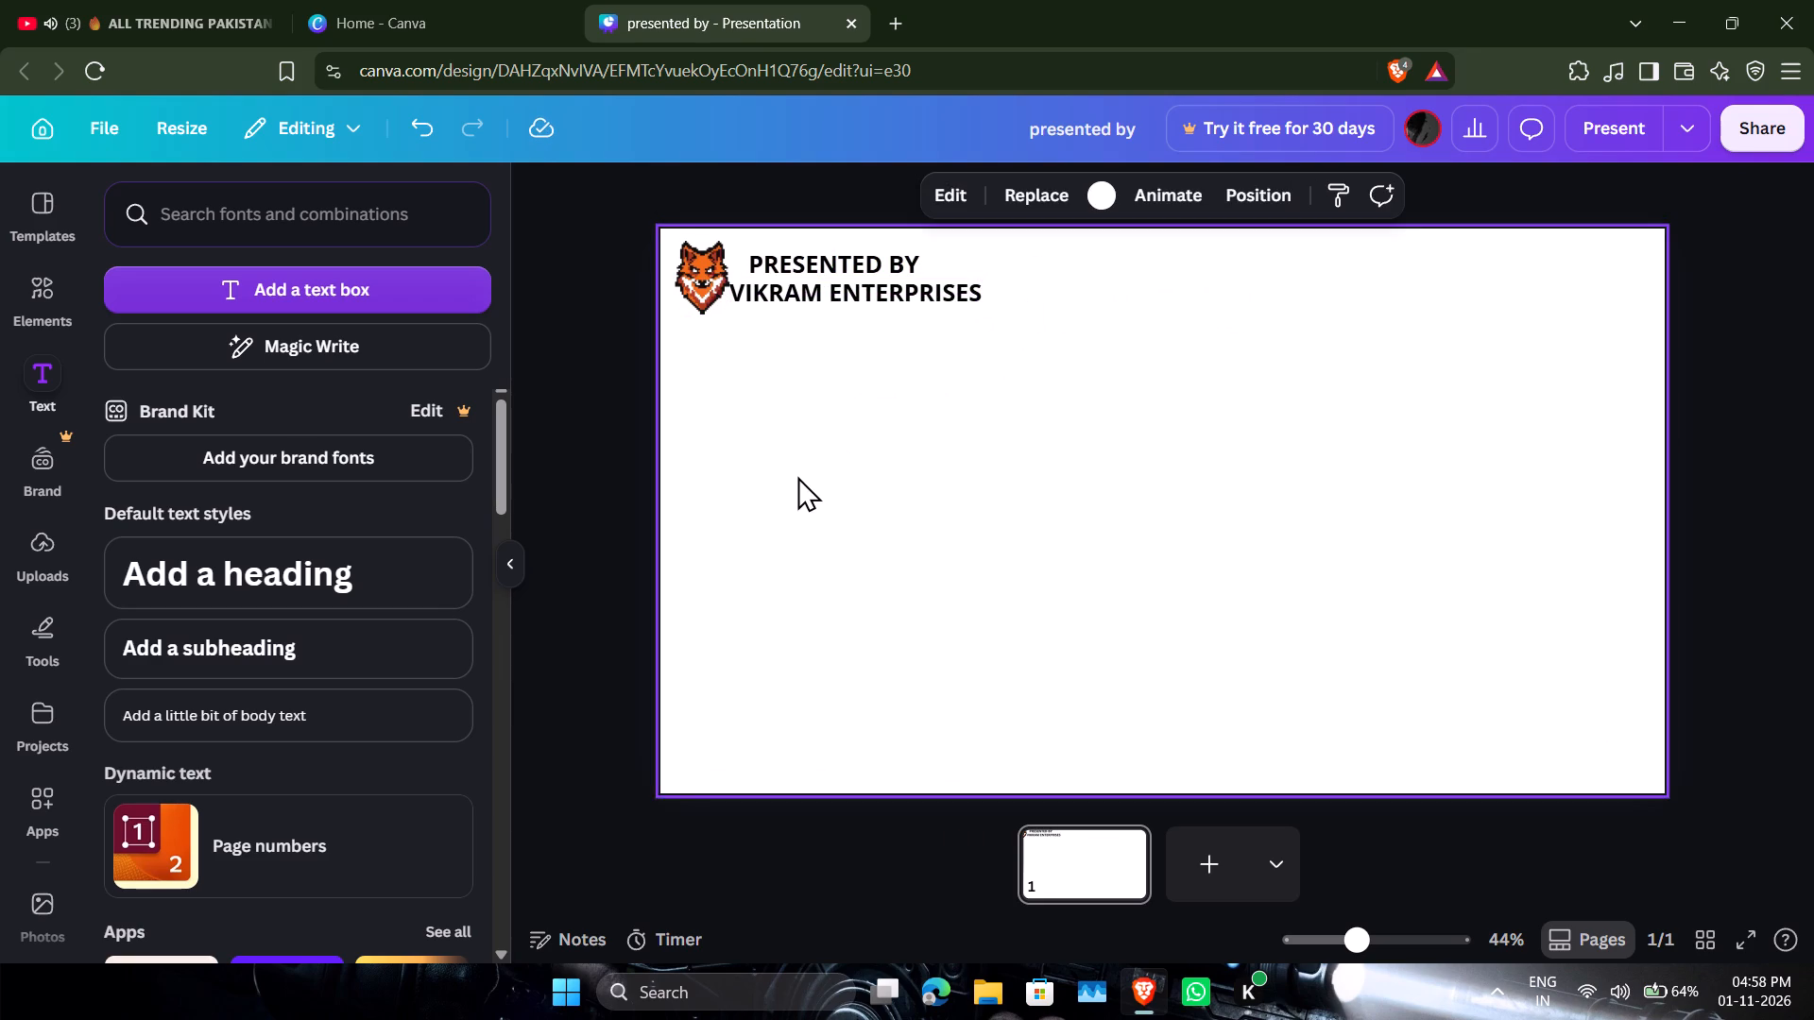
left_click_drag(873, 297, 901, 297)
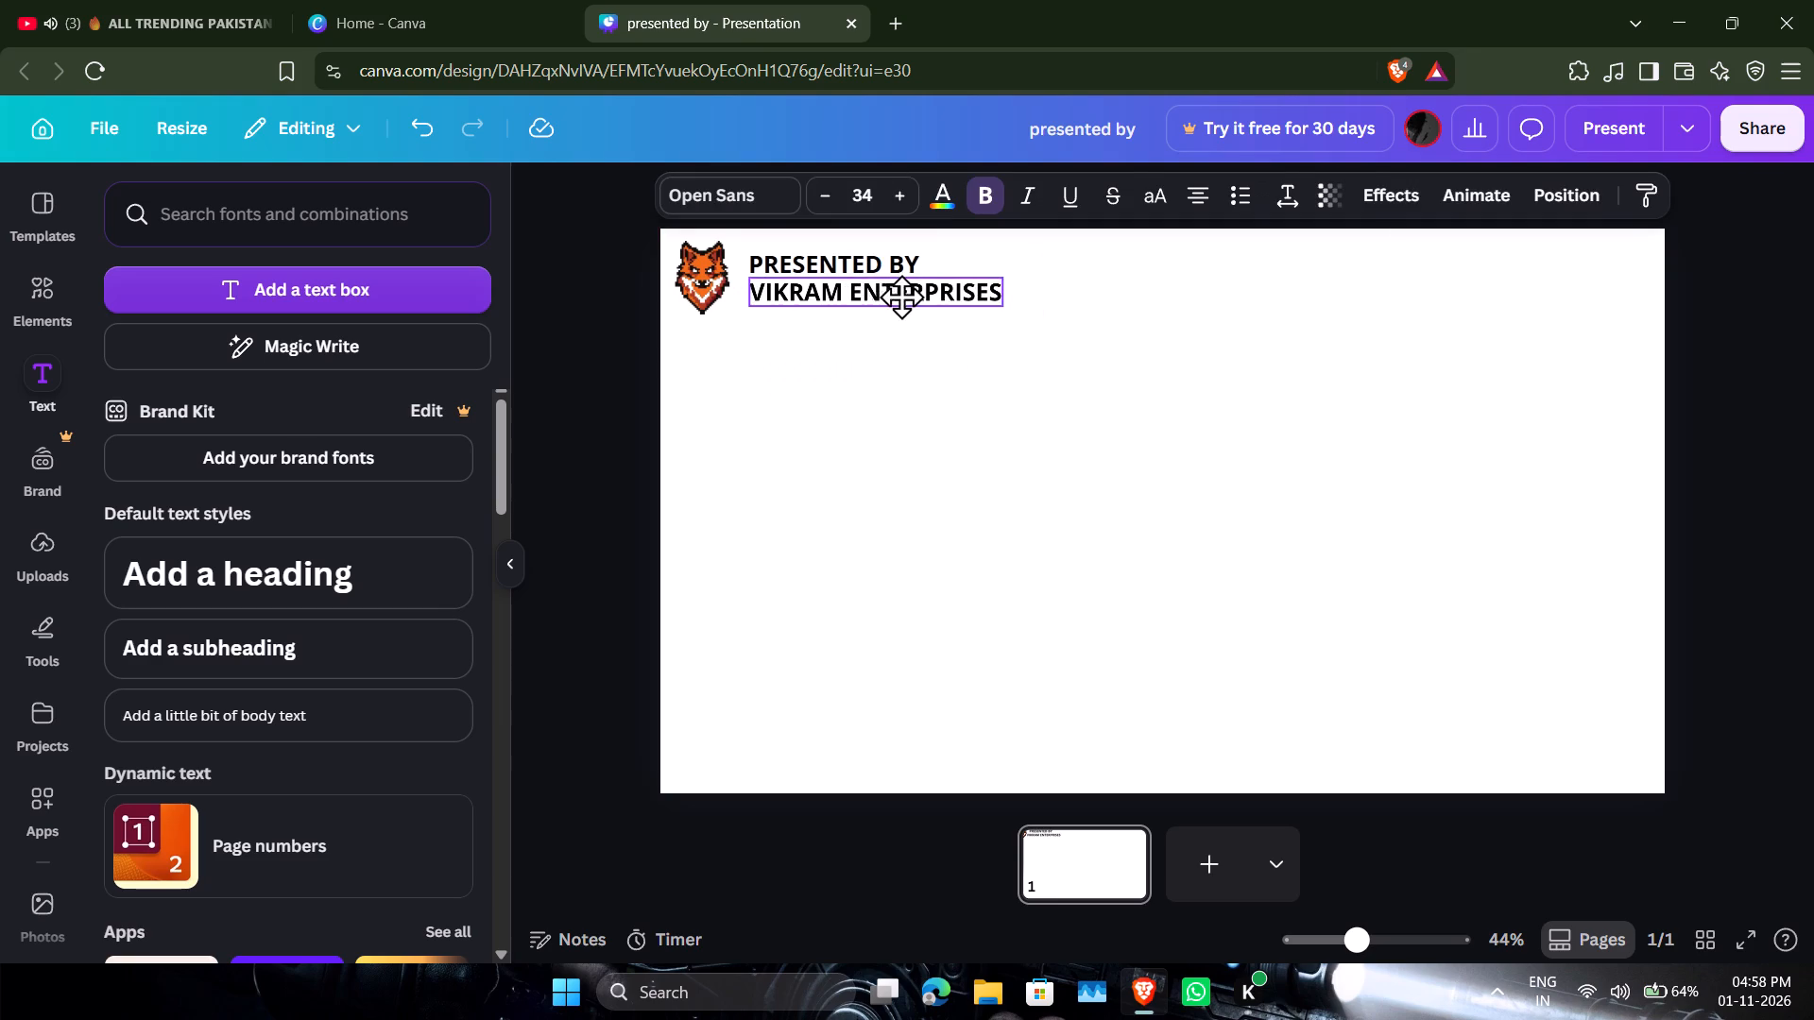
left_click_drag(901, 297, 902, 297)
left_click(855, 262)
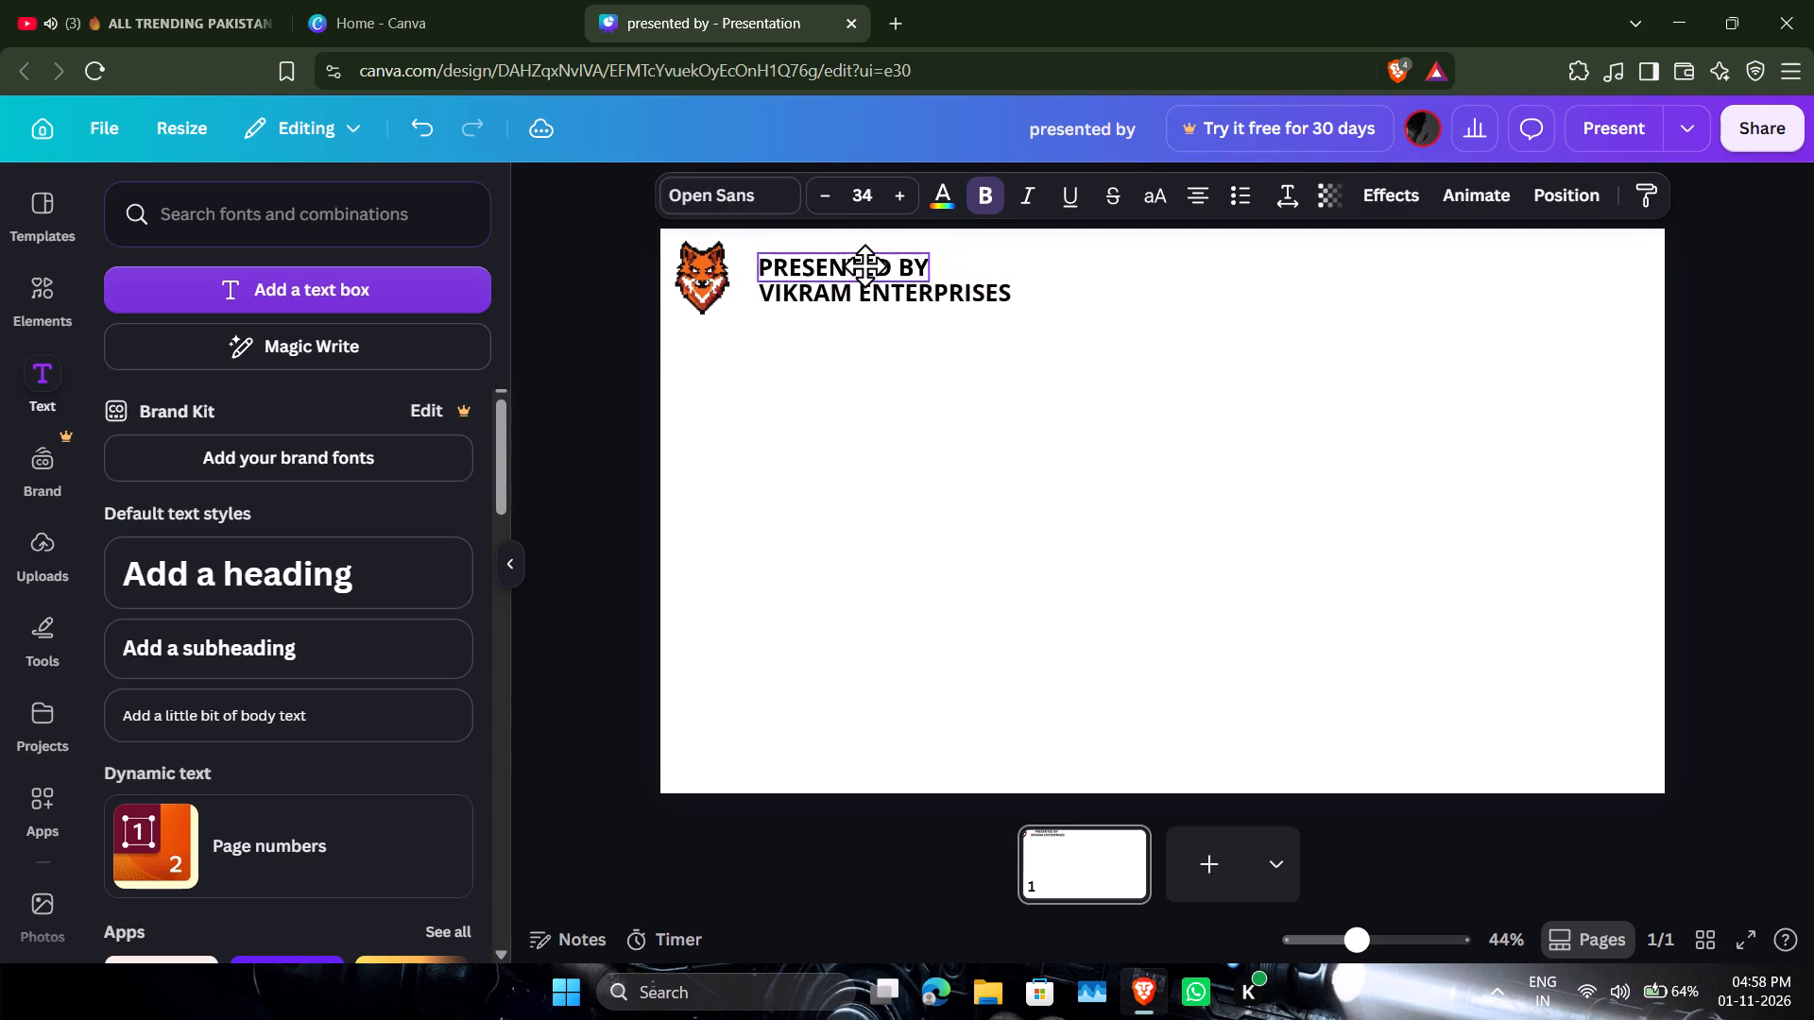
left_click(957, 474)
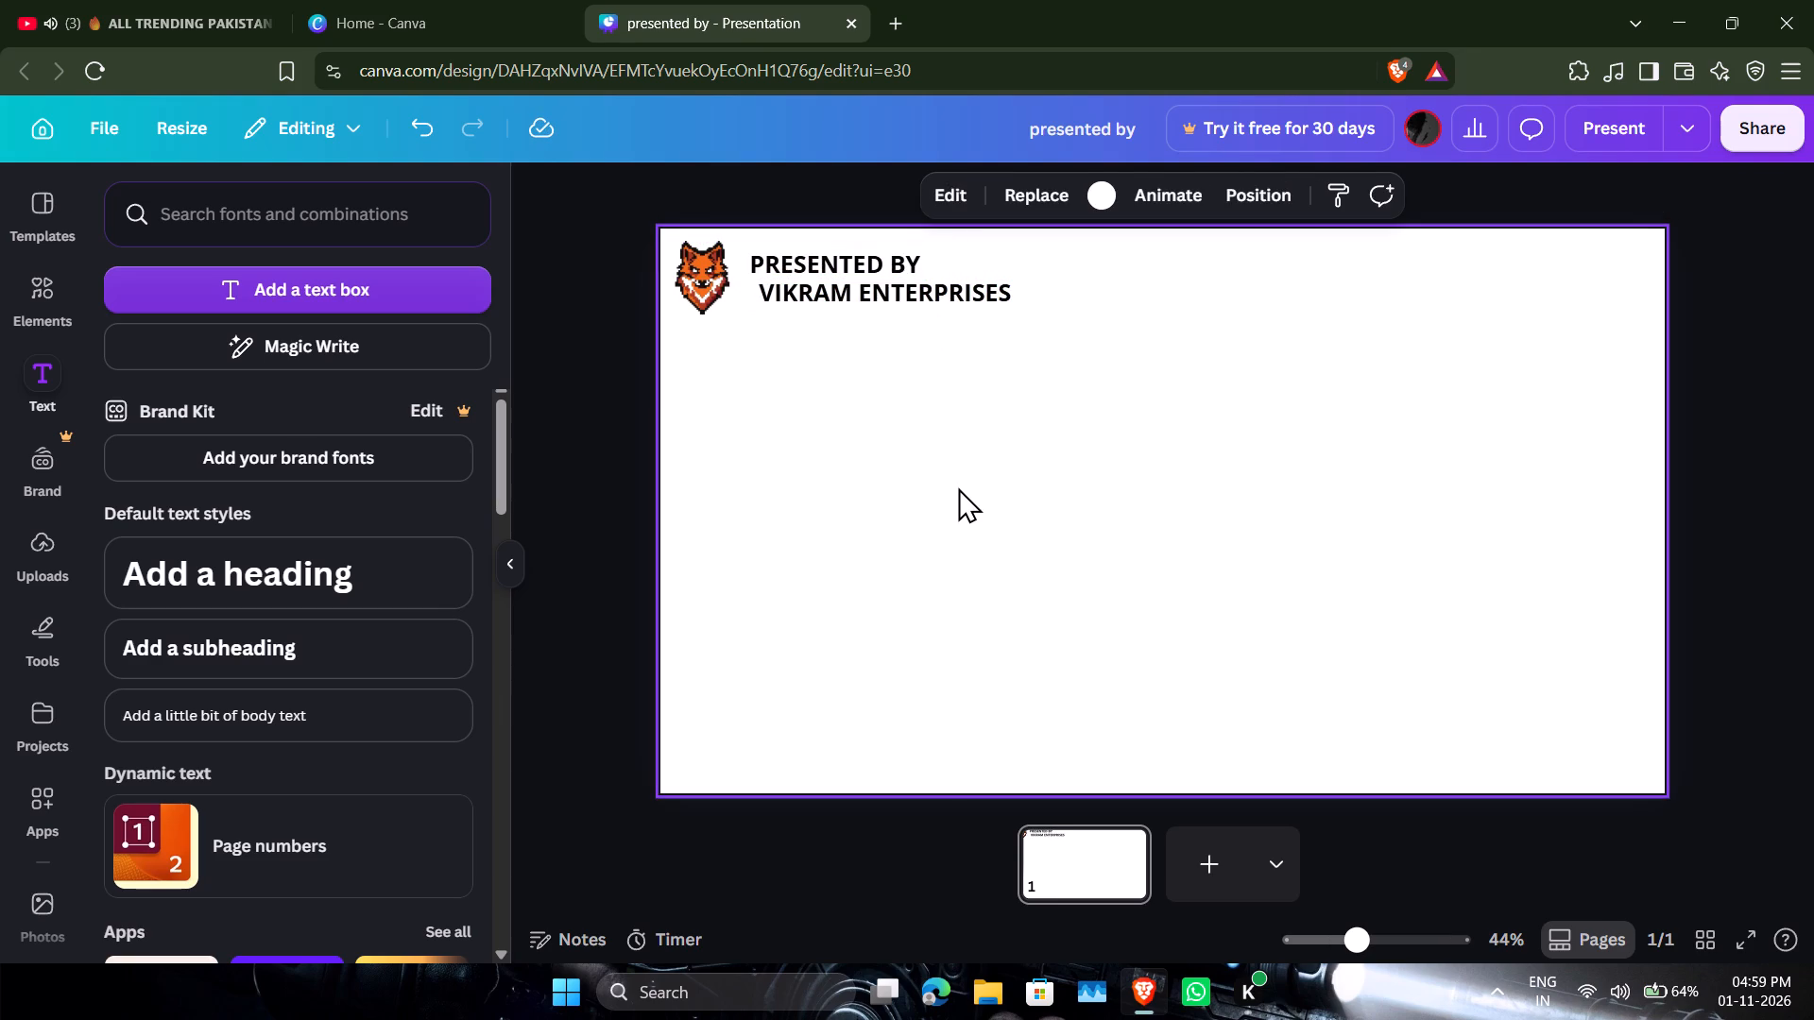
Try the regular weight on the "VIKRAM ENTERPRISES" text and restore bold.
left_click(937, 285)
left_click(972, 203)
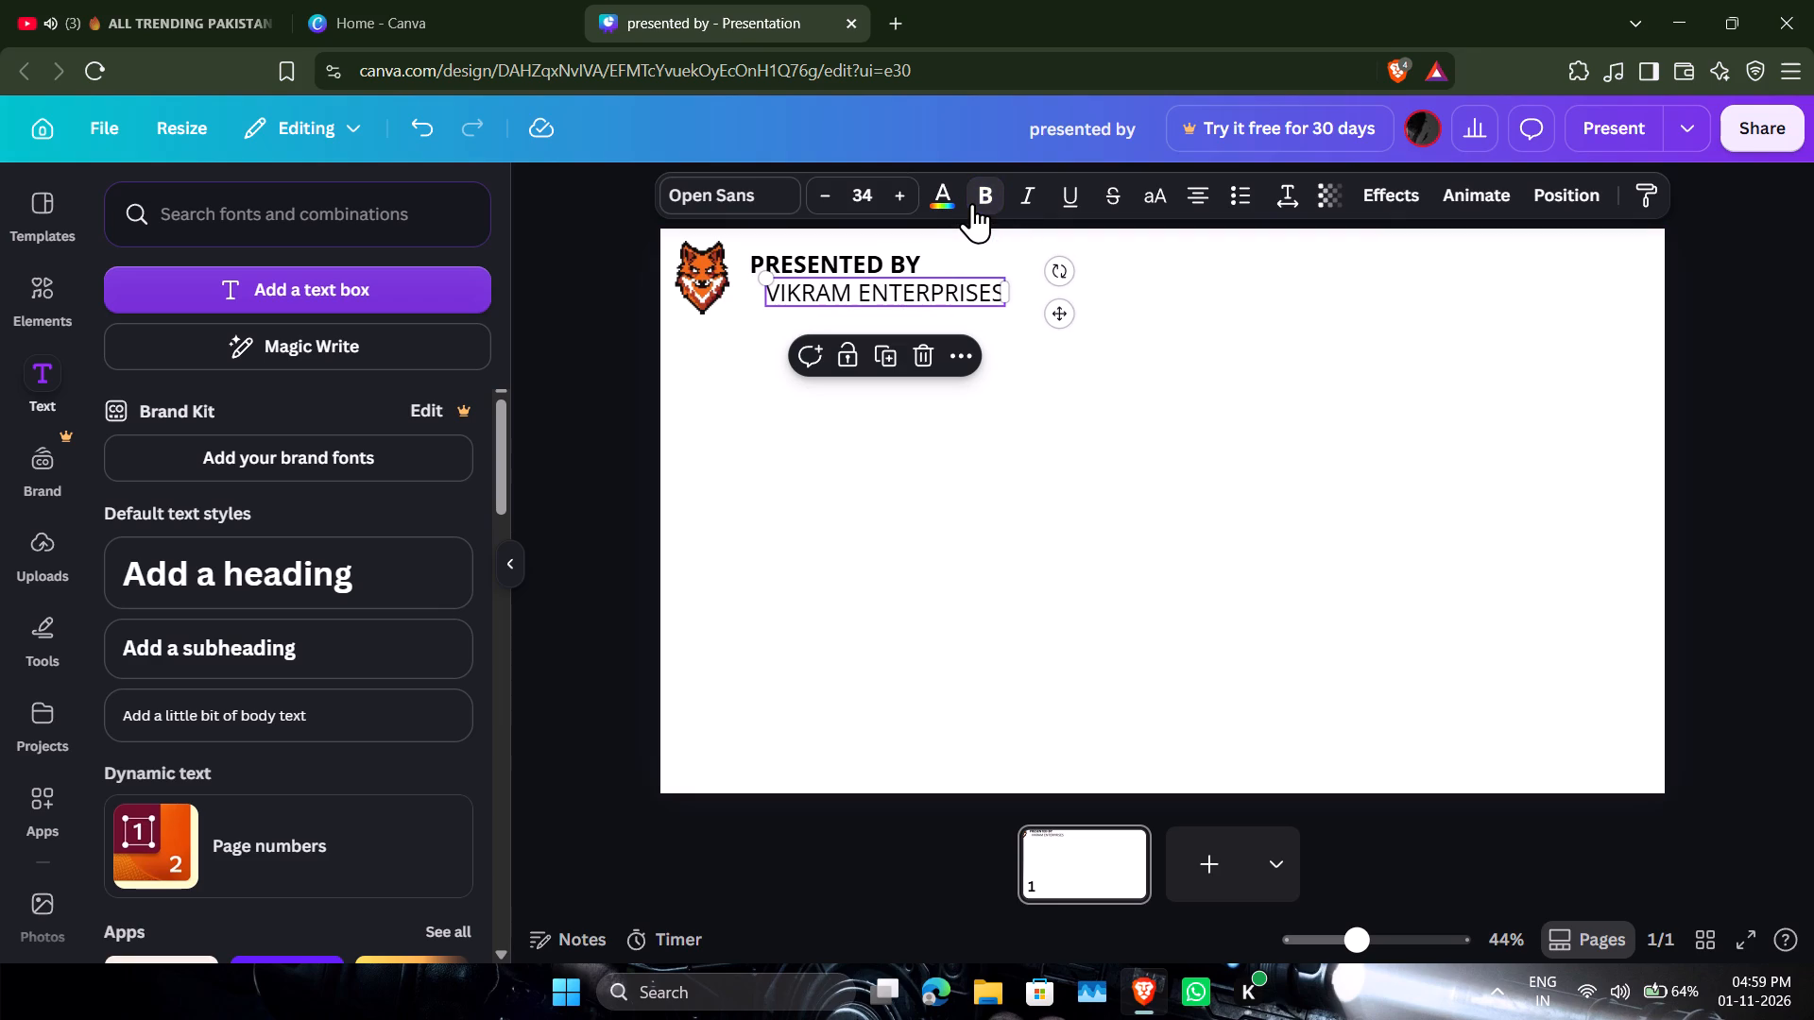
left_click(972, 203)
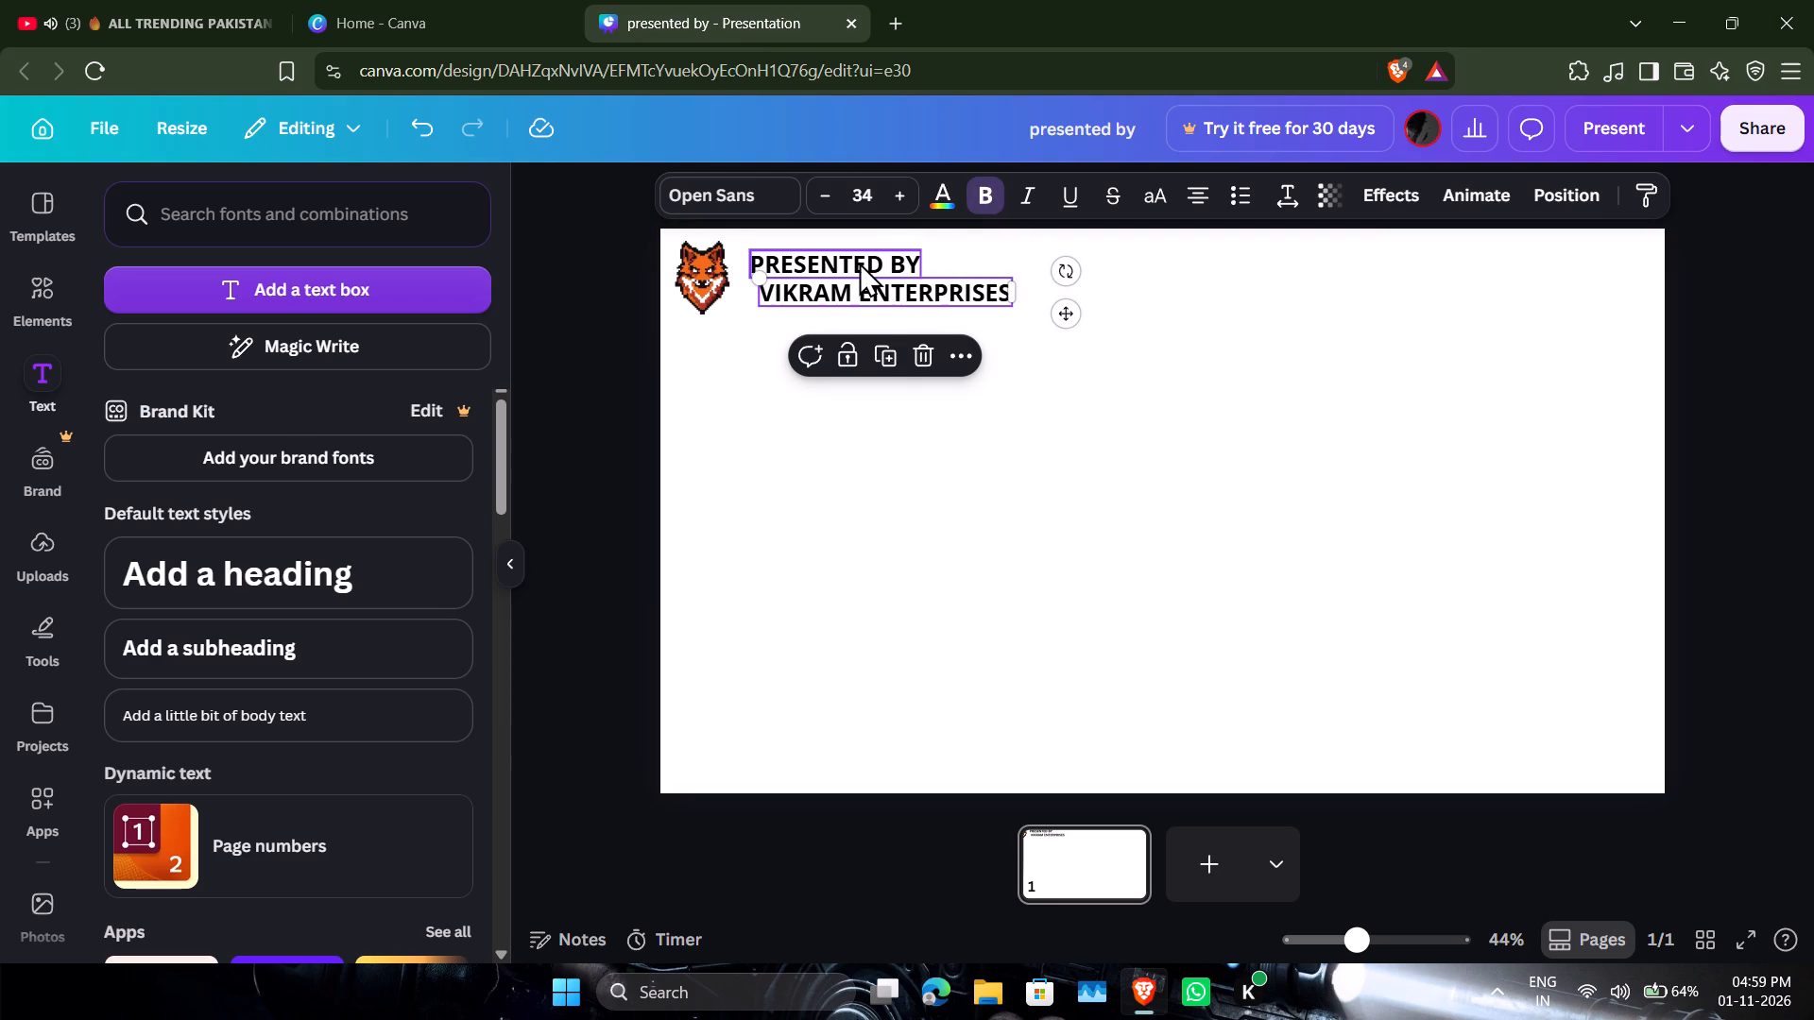
Remove the bold formatting from the "PRESENTED BY" text.
left_click(859, 262)
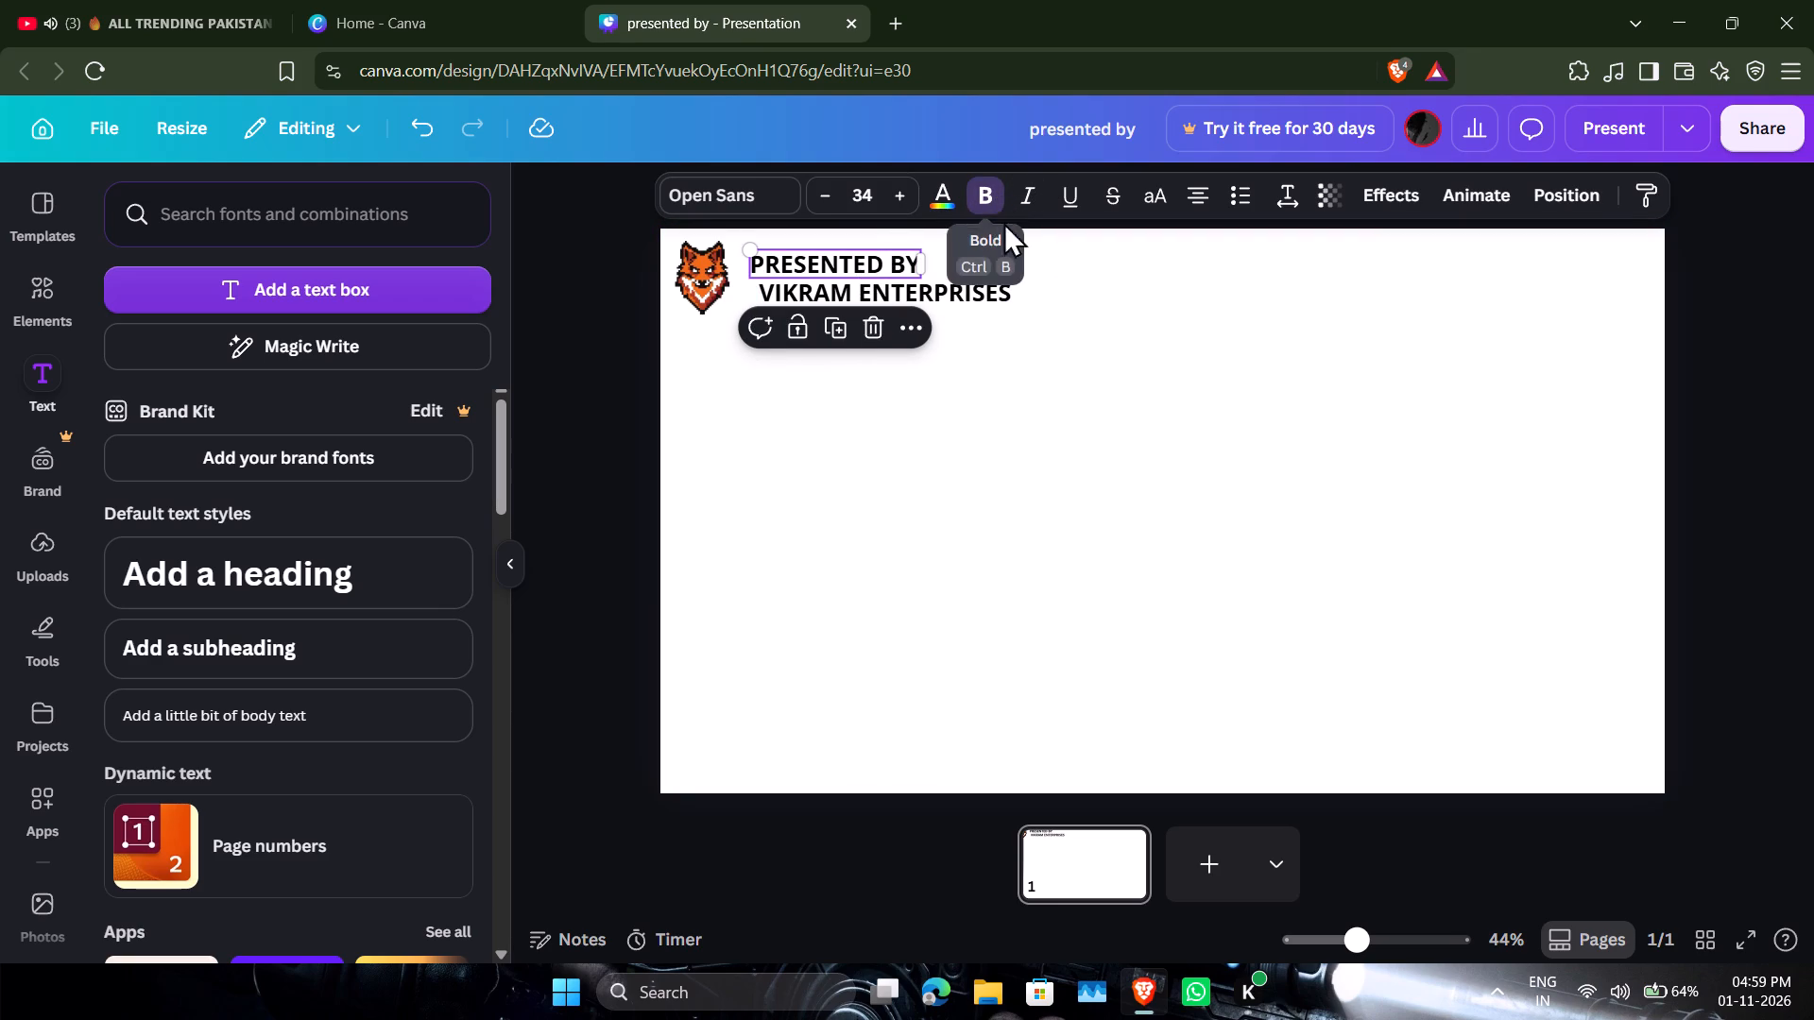
left_click(985, 201)
left_click(1163, 324)
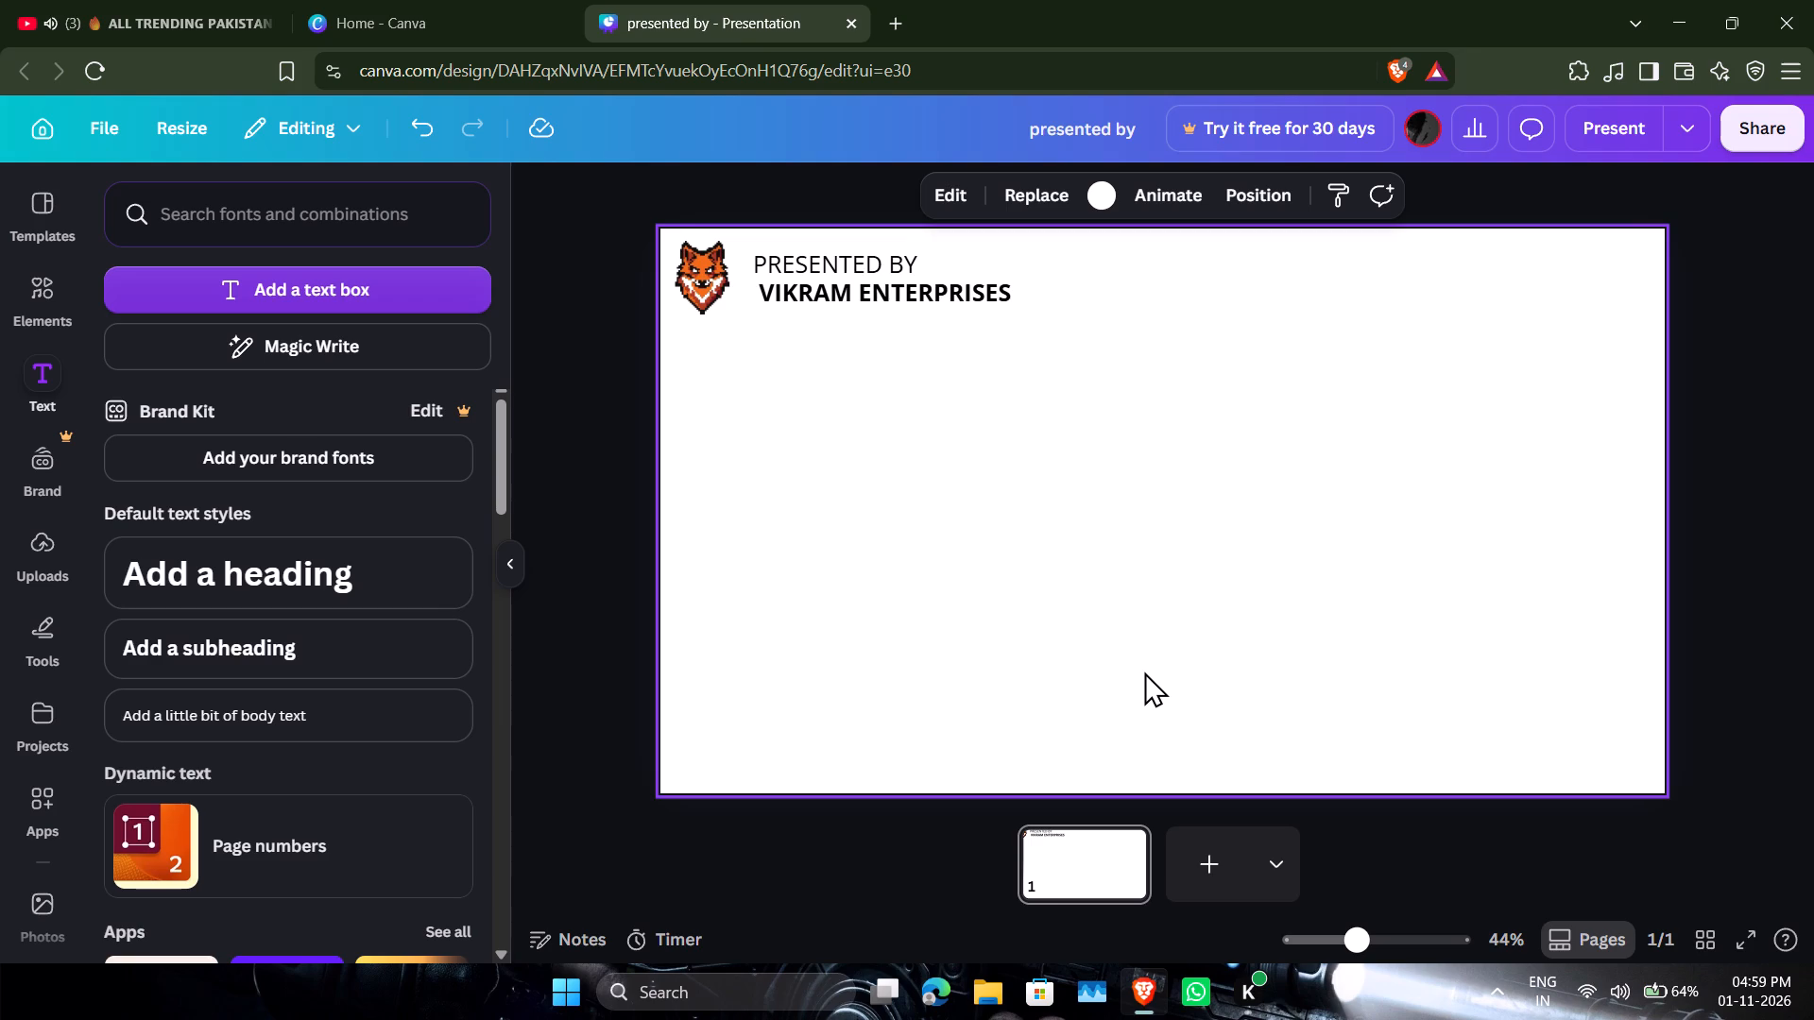
Try solid purple shades on the "PRESENTED BY" text and settle on the black-to-gold default gradient.
left_click(902, 252)
left_click(949, 195)
scroll(414, 564, "down", 1)
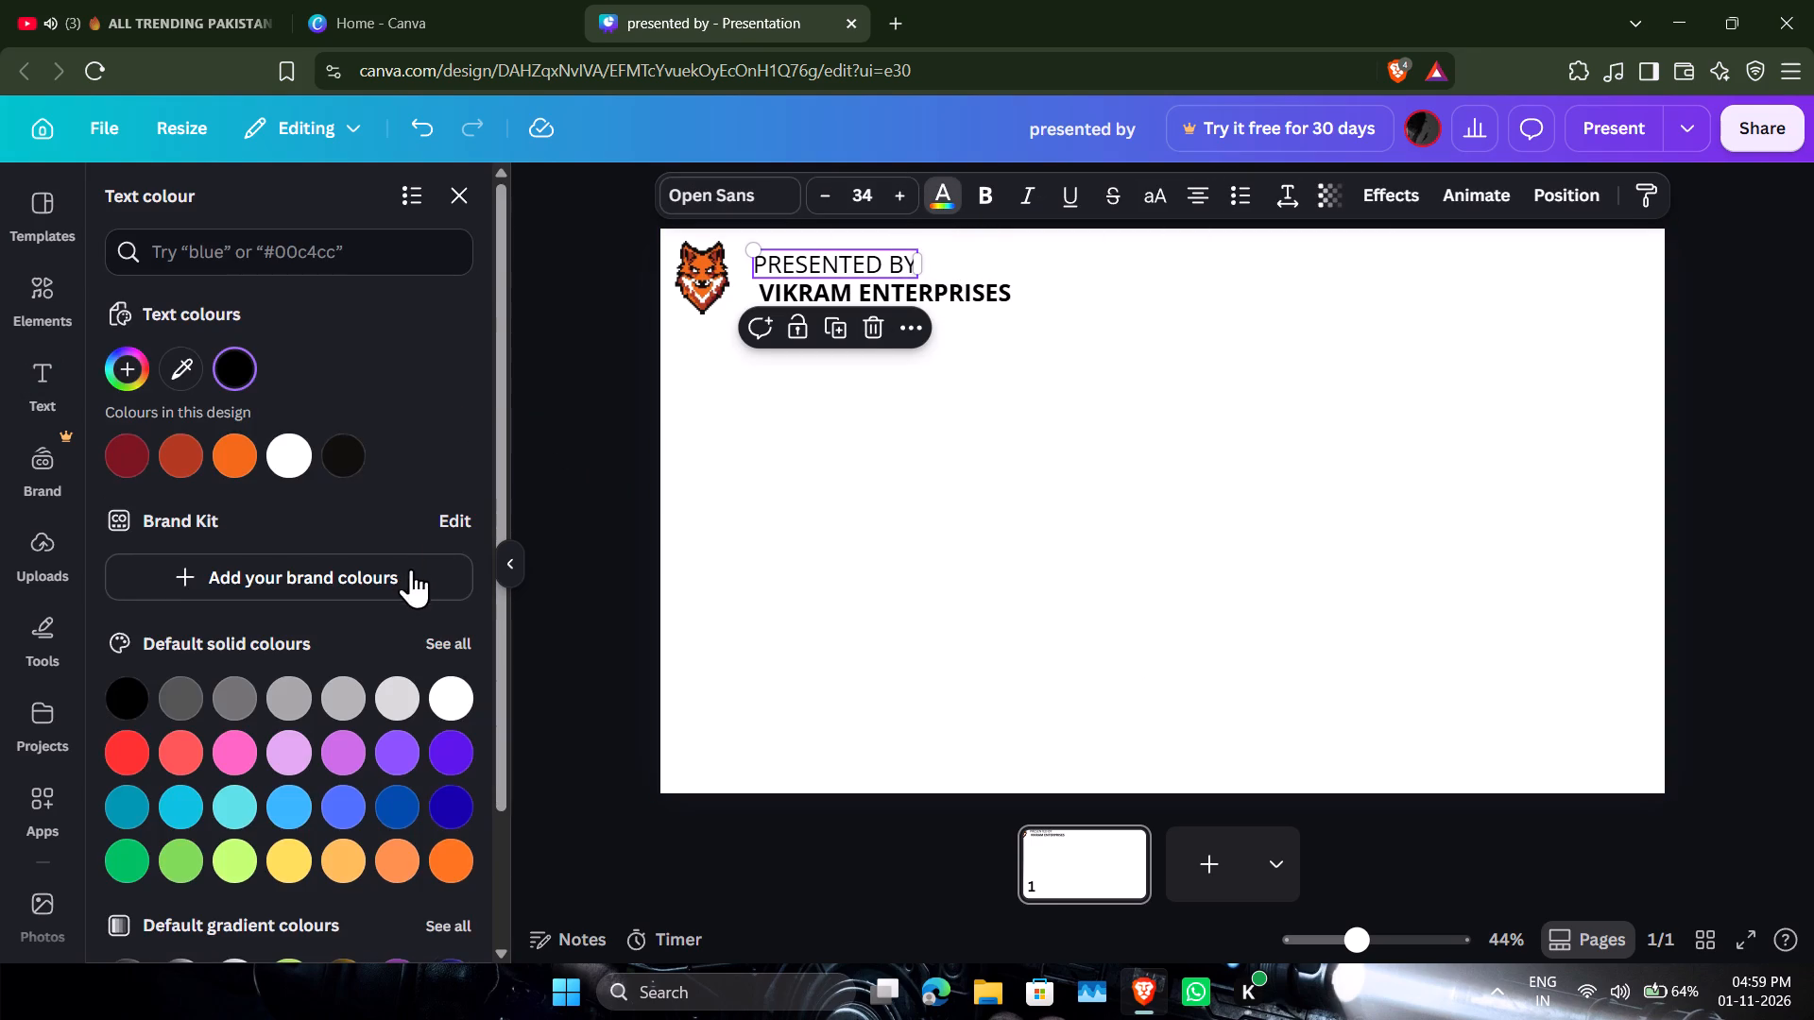
scroll(411, 569, "down", 3)
left_click(456, 580)
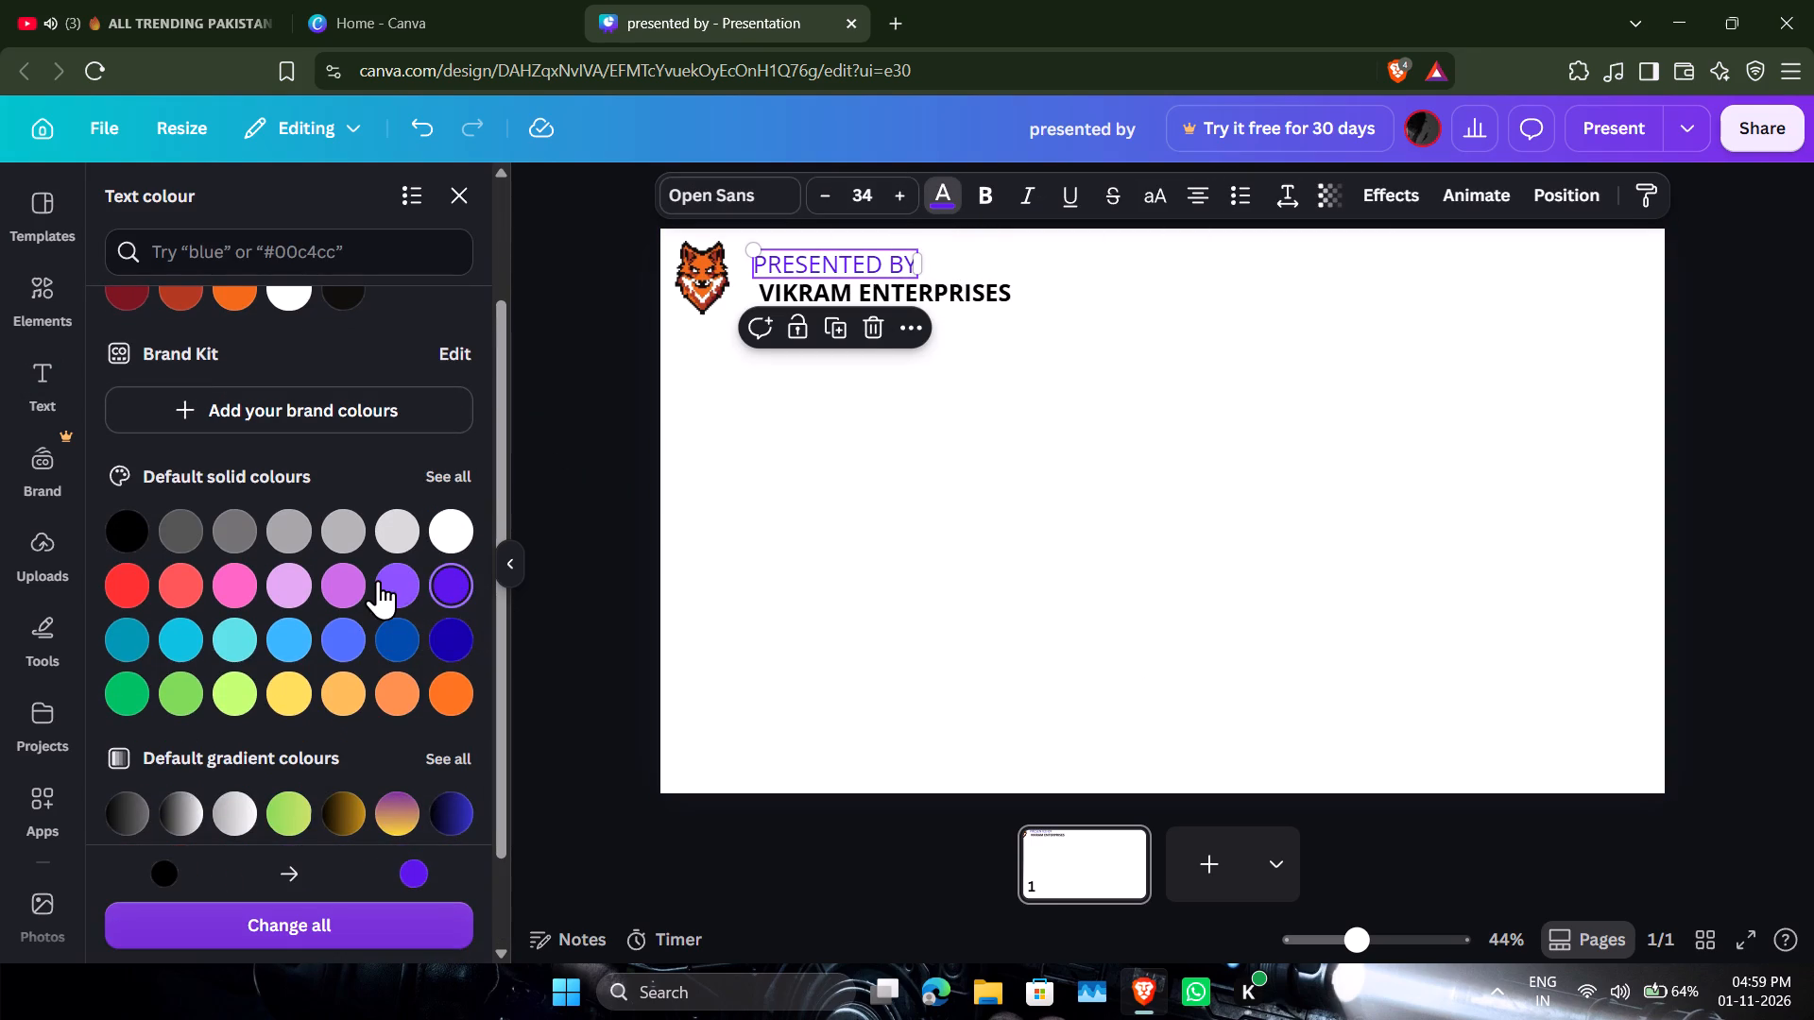
left_click(378, 580)
scroll(322, 598, "down", 2)
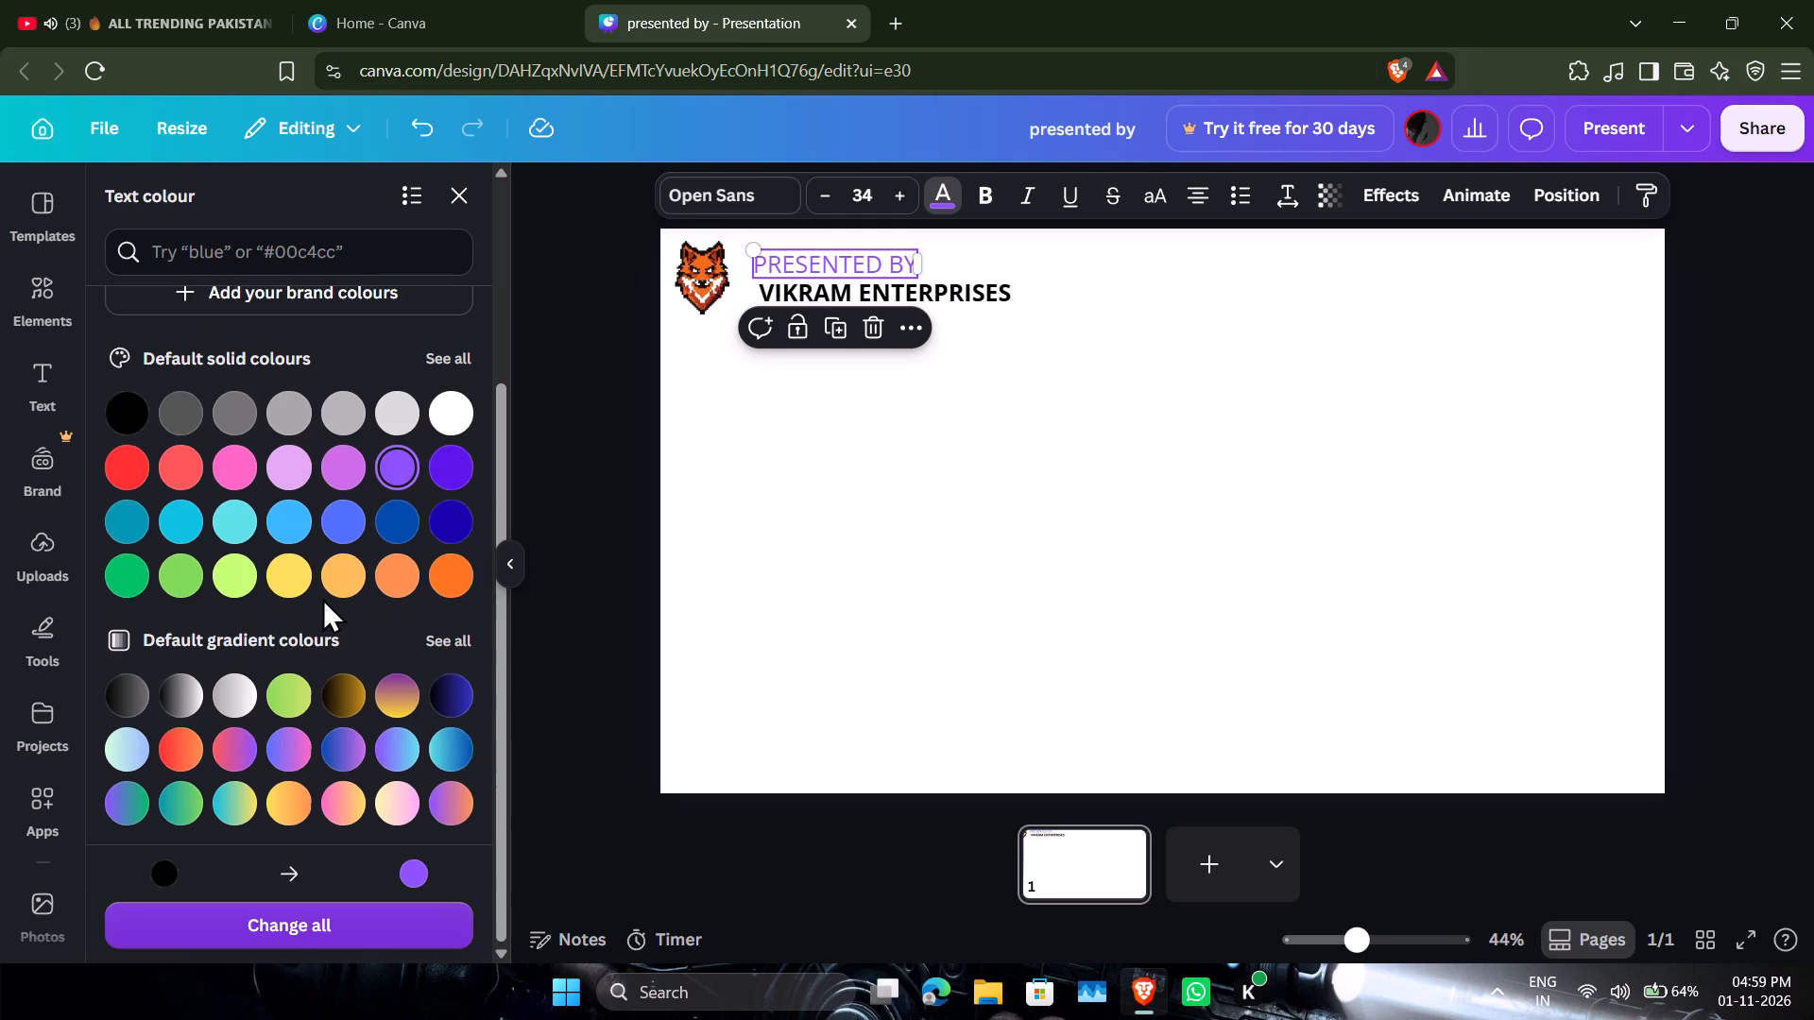
left_click(343, 695)
left_click(386, 681)
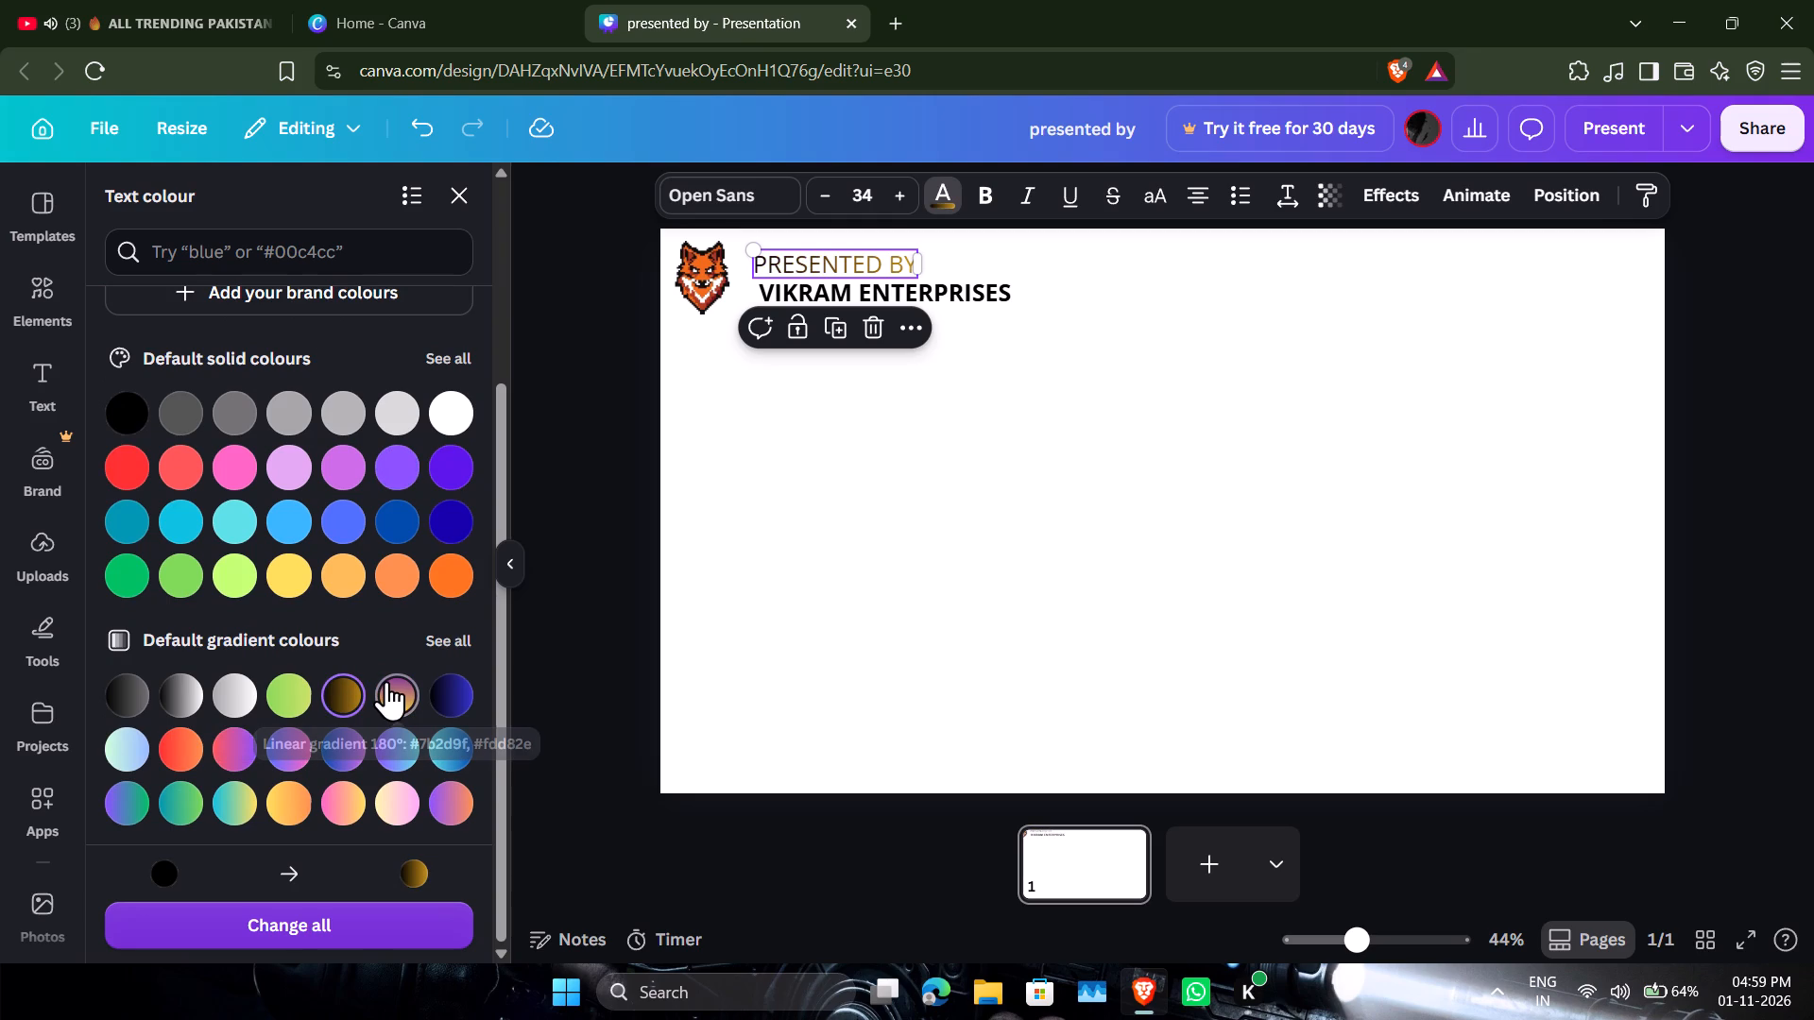
left_click(365, 683)
left_click(355, 691)
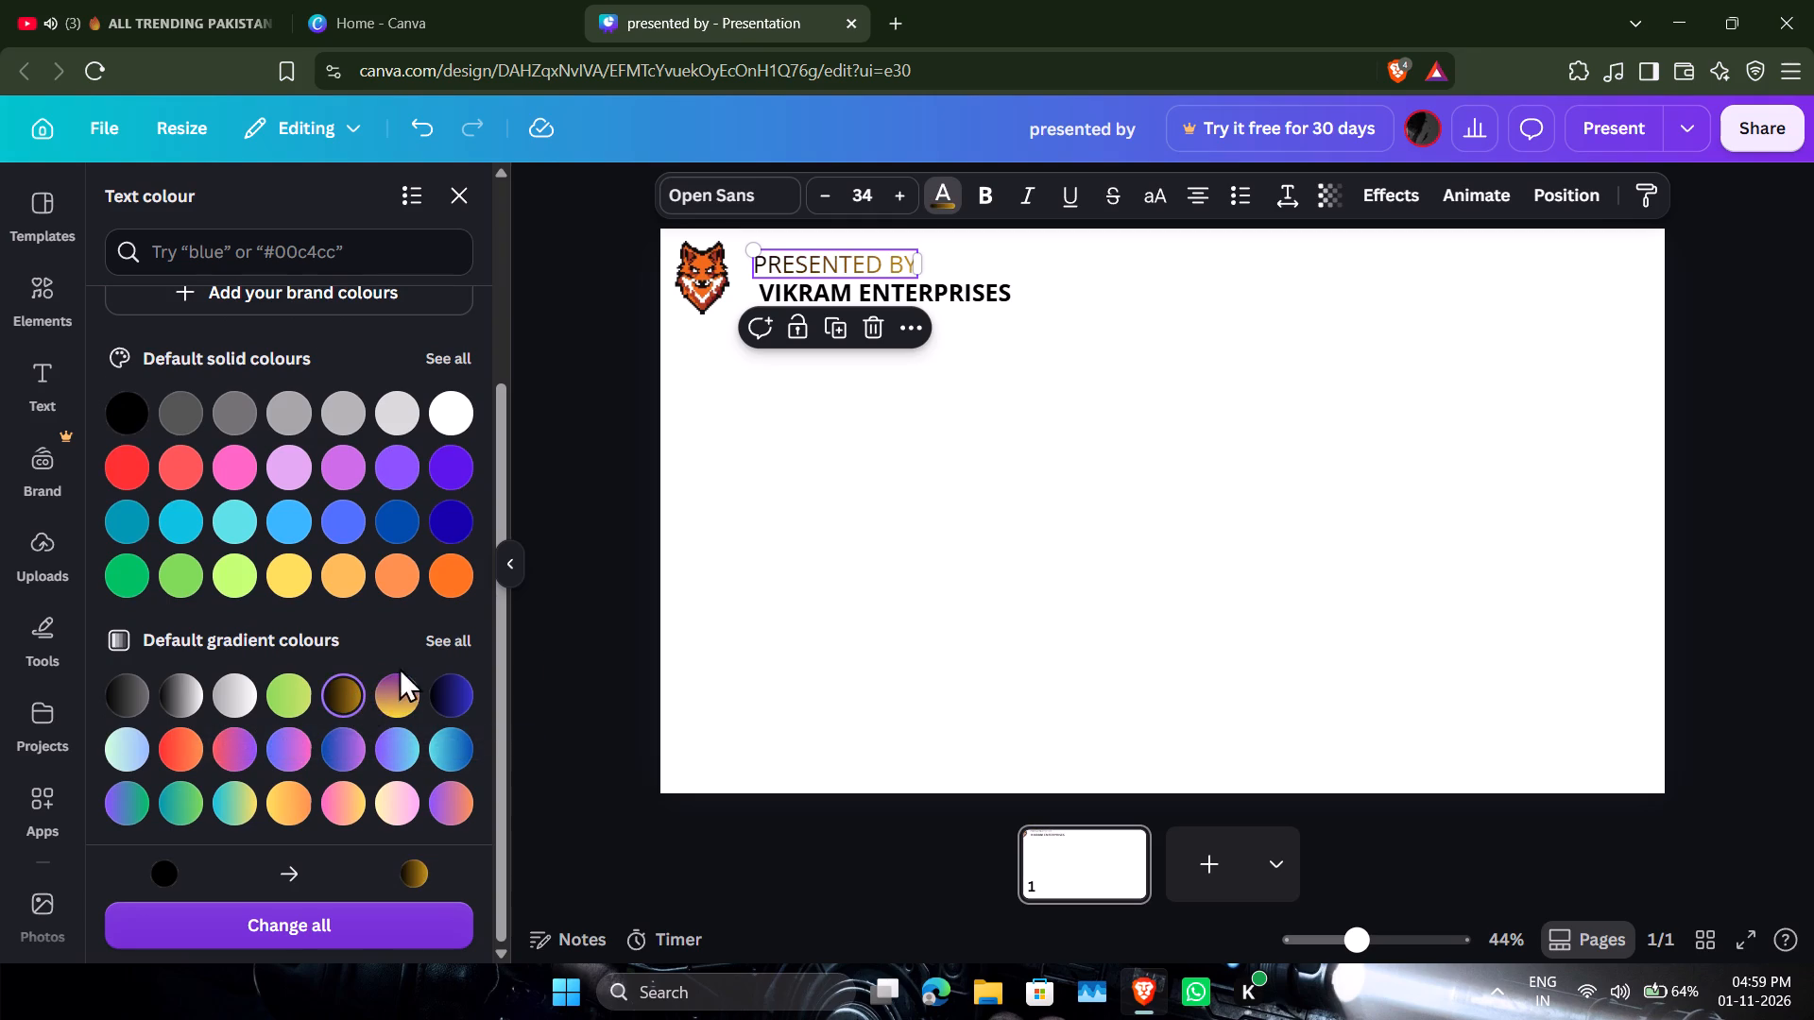
left_click(943, 643)
Apply the black-to-dark-blue default gradient to the "VIKRAM ENTERPRISES" text.
left_click(928, 298)
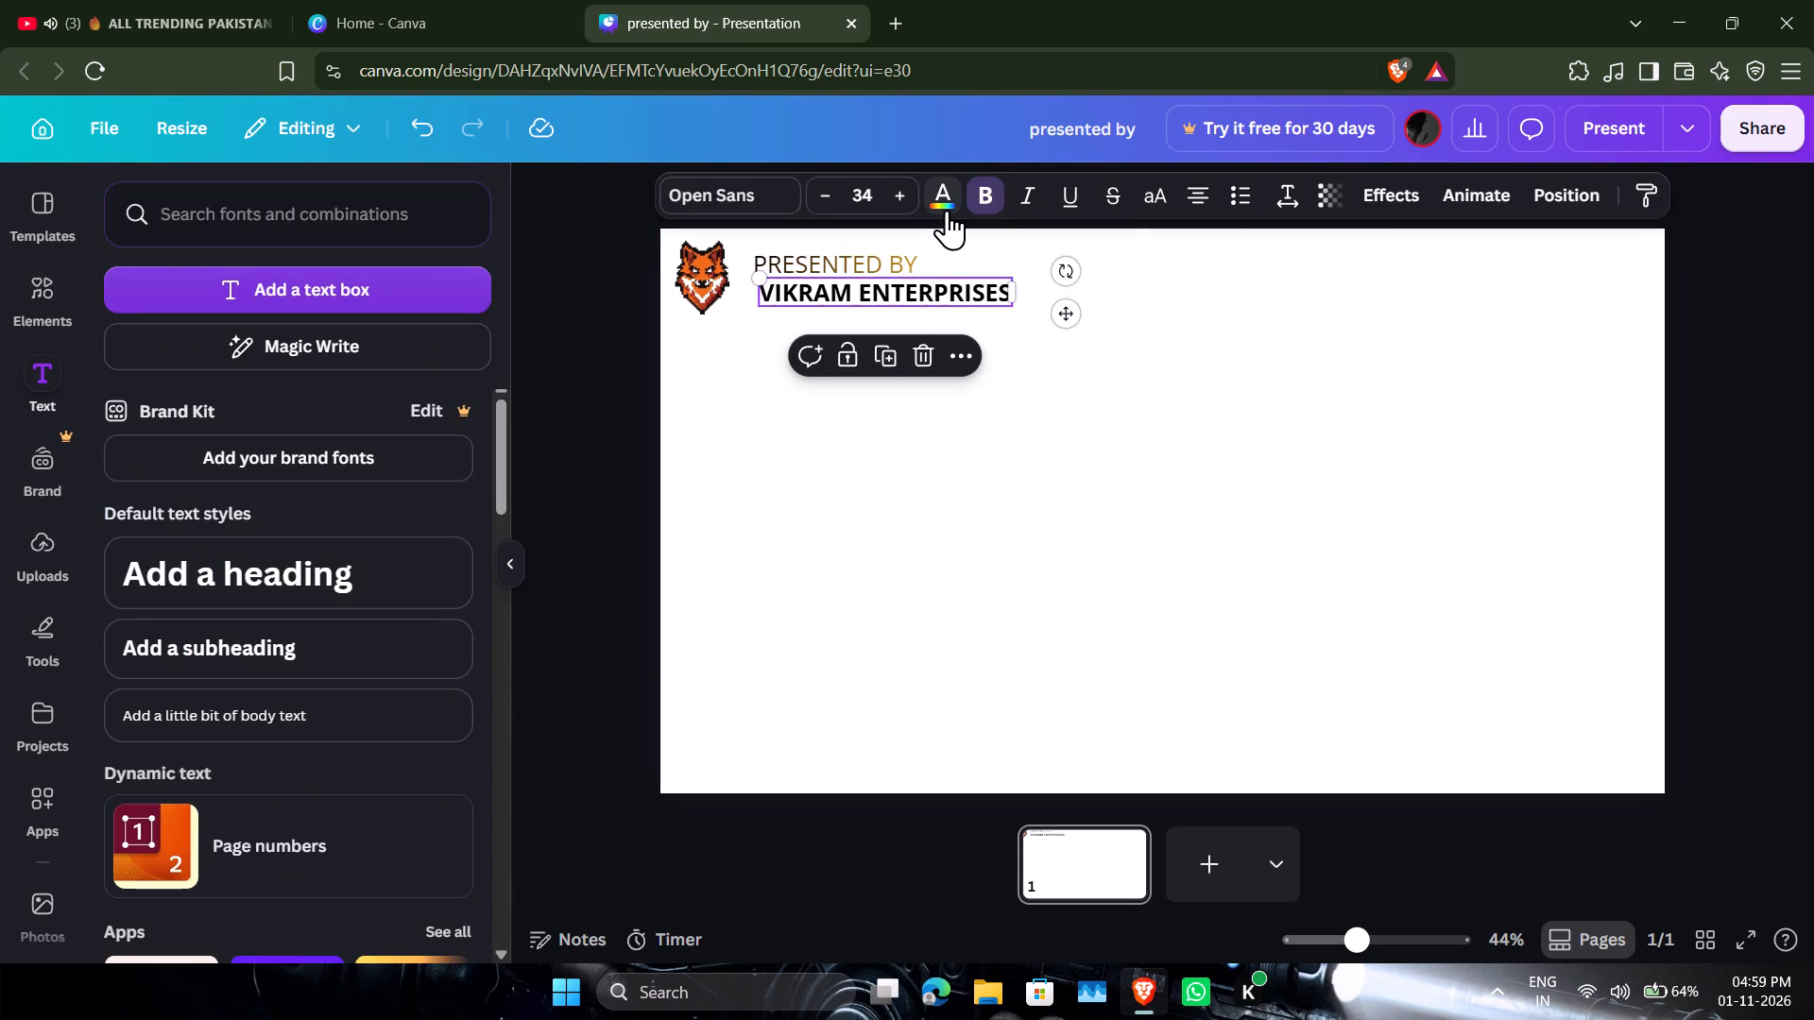
left_click(947, 210)
scroll(397, 800, "down", 3)
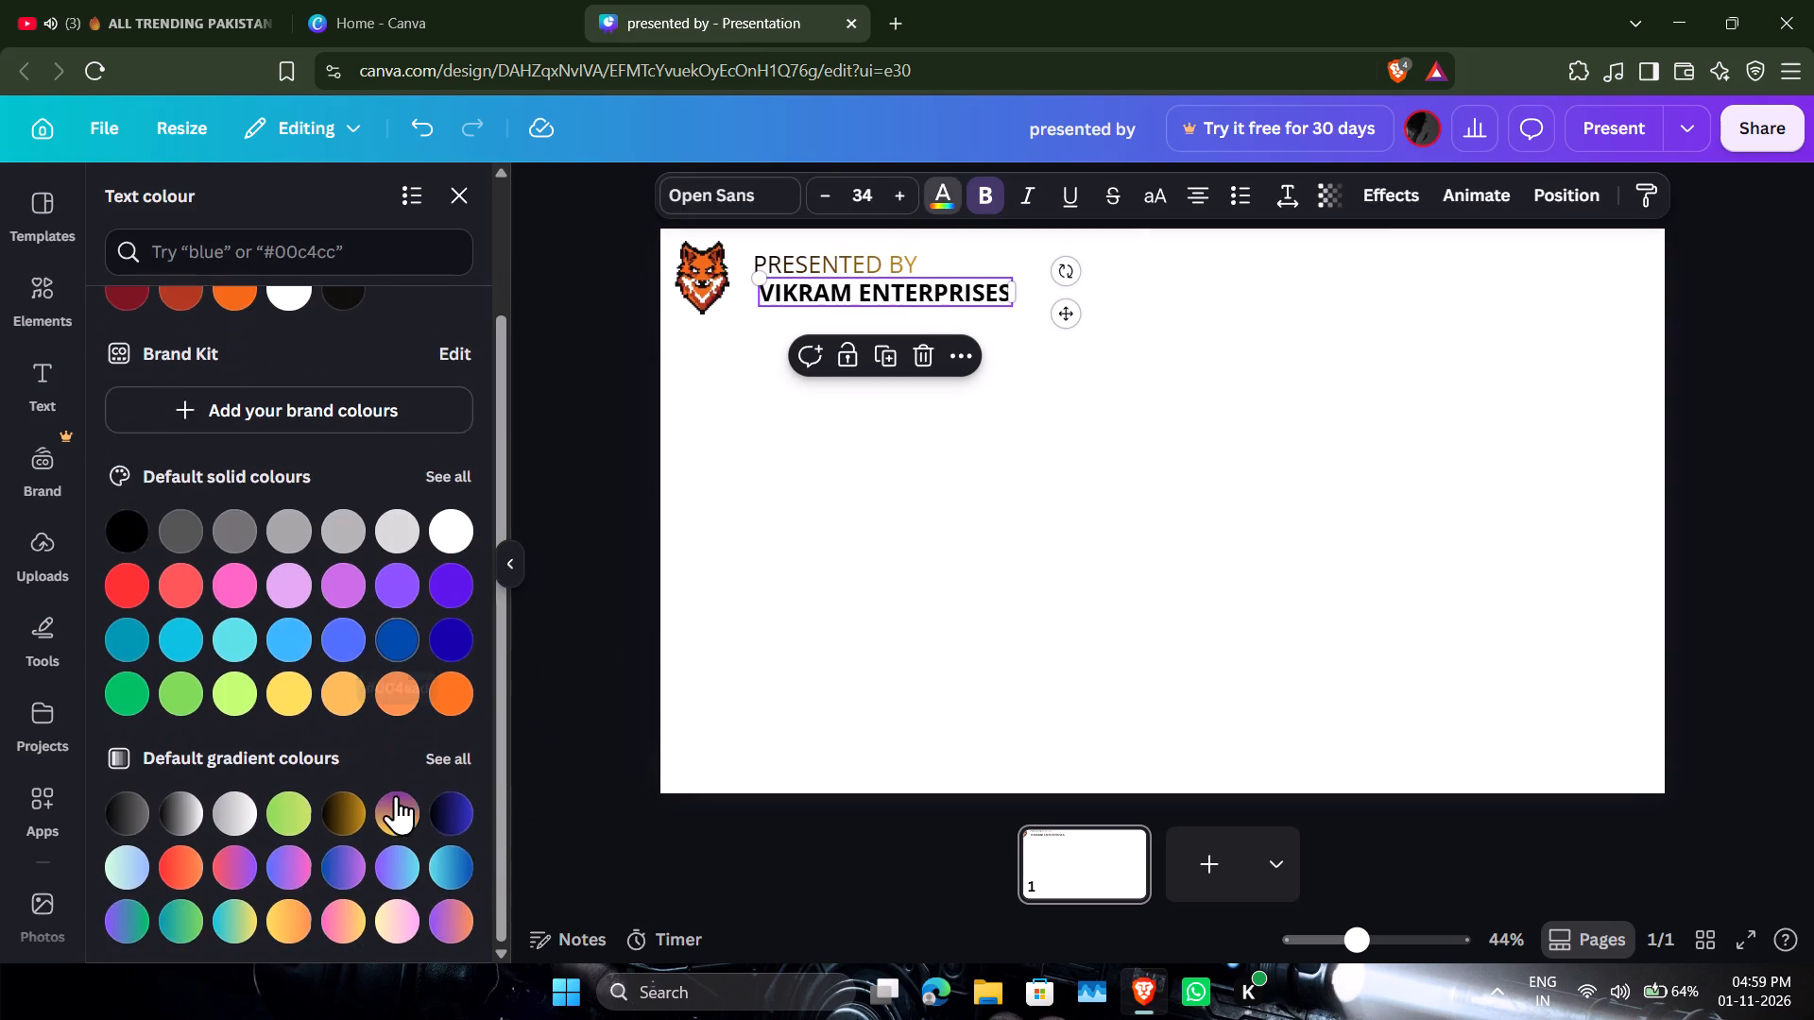
scroll(396, 795, "down", 1)
left_click(457, 813)
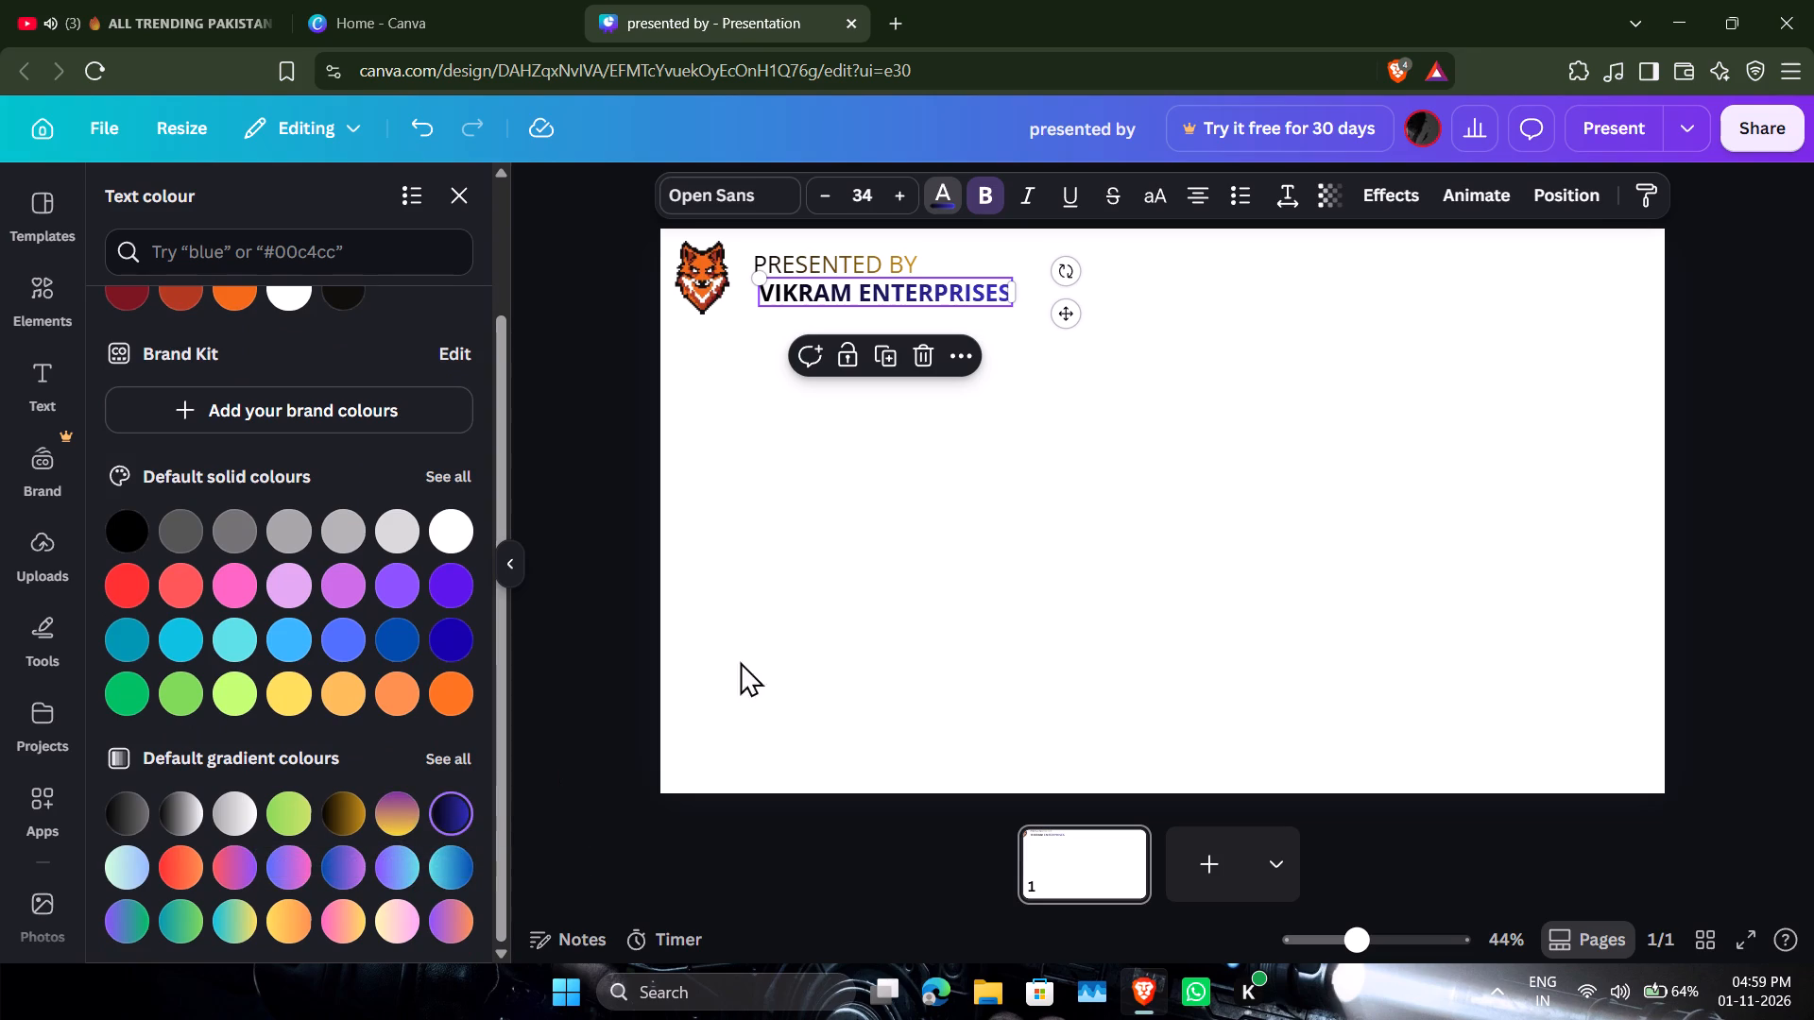
right_click(959, 566)
left_click(1395, 344)
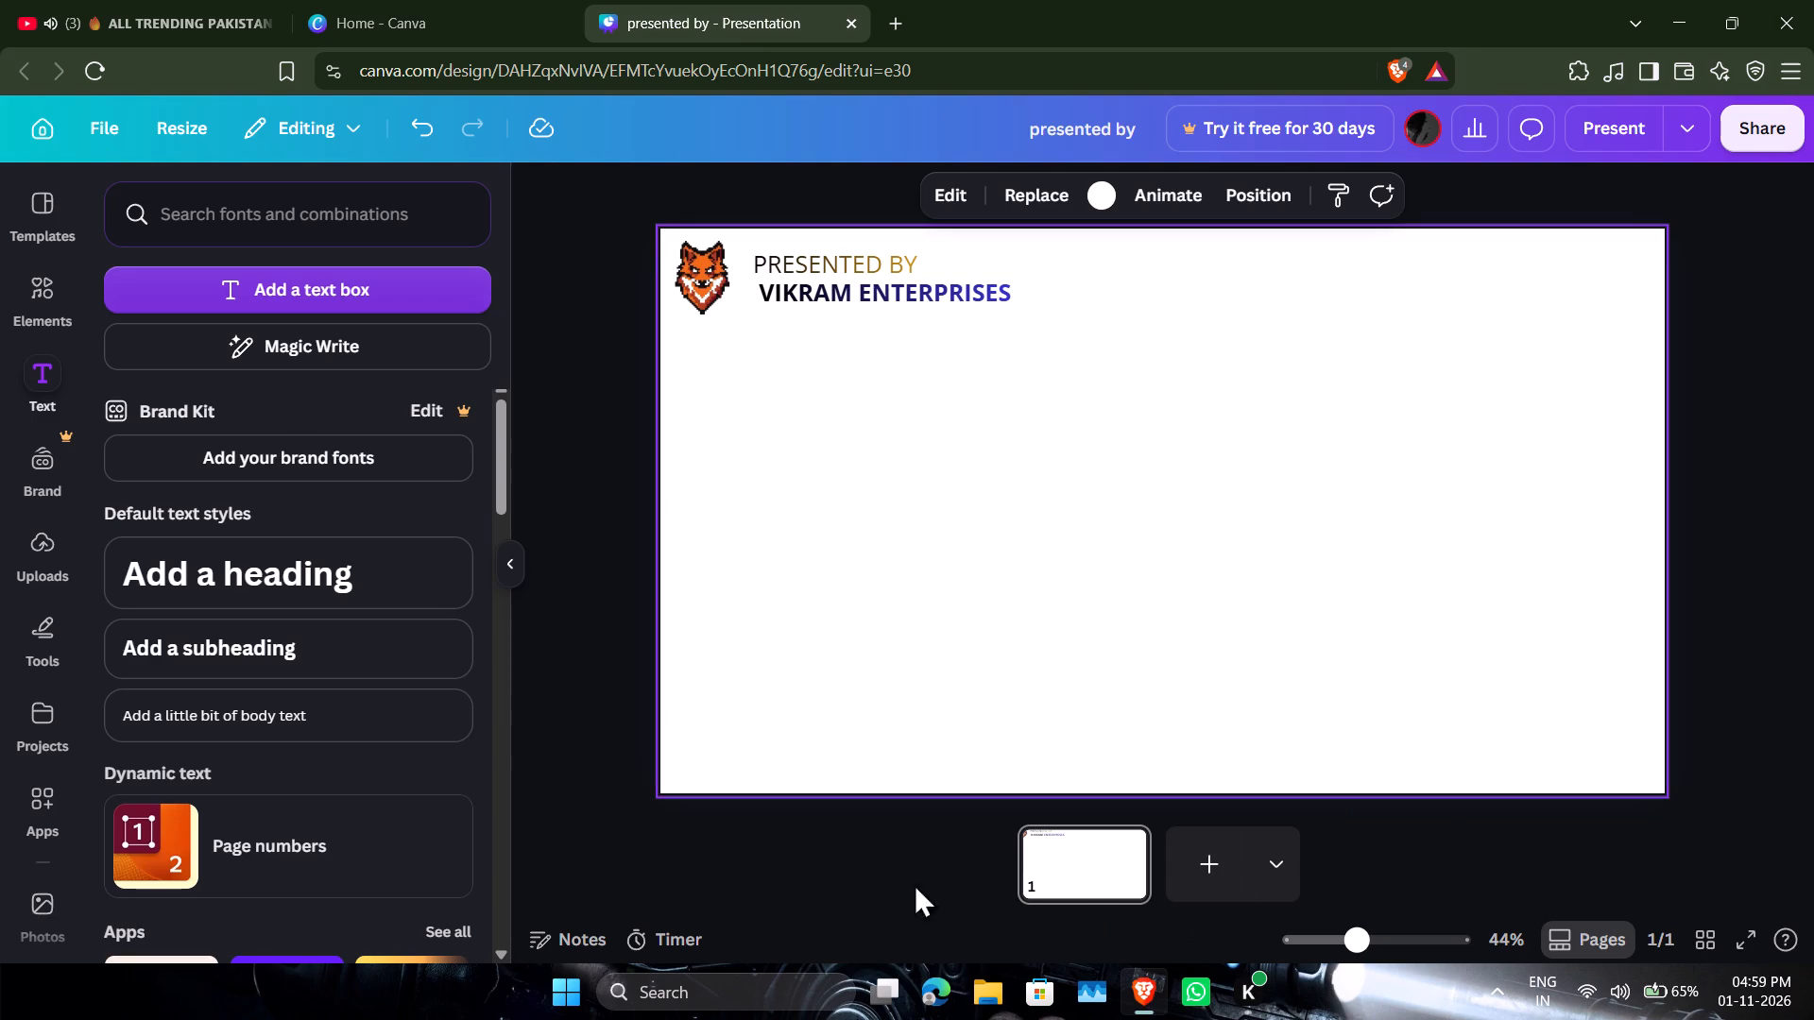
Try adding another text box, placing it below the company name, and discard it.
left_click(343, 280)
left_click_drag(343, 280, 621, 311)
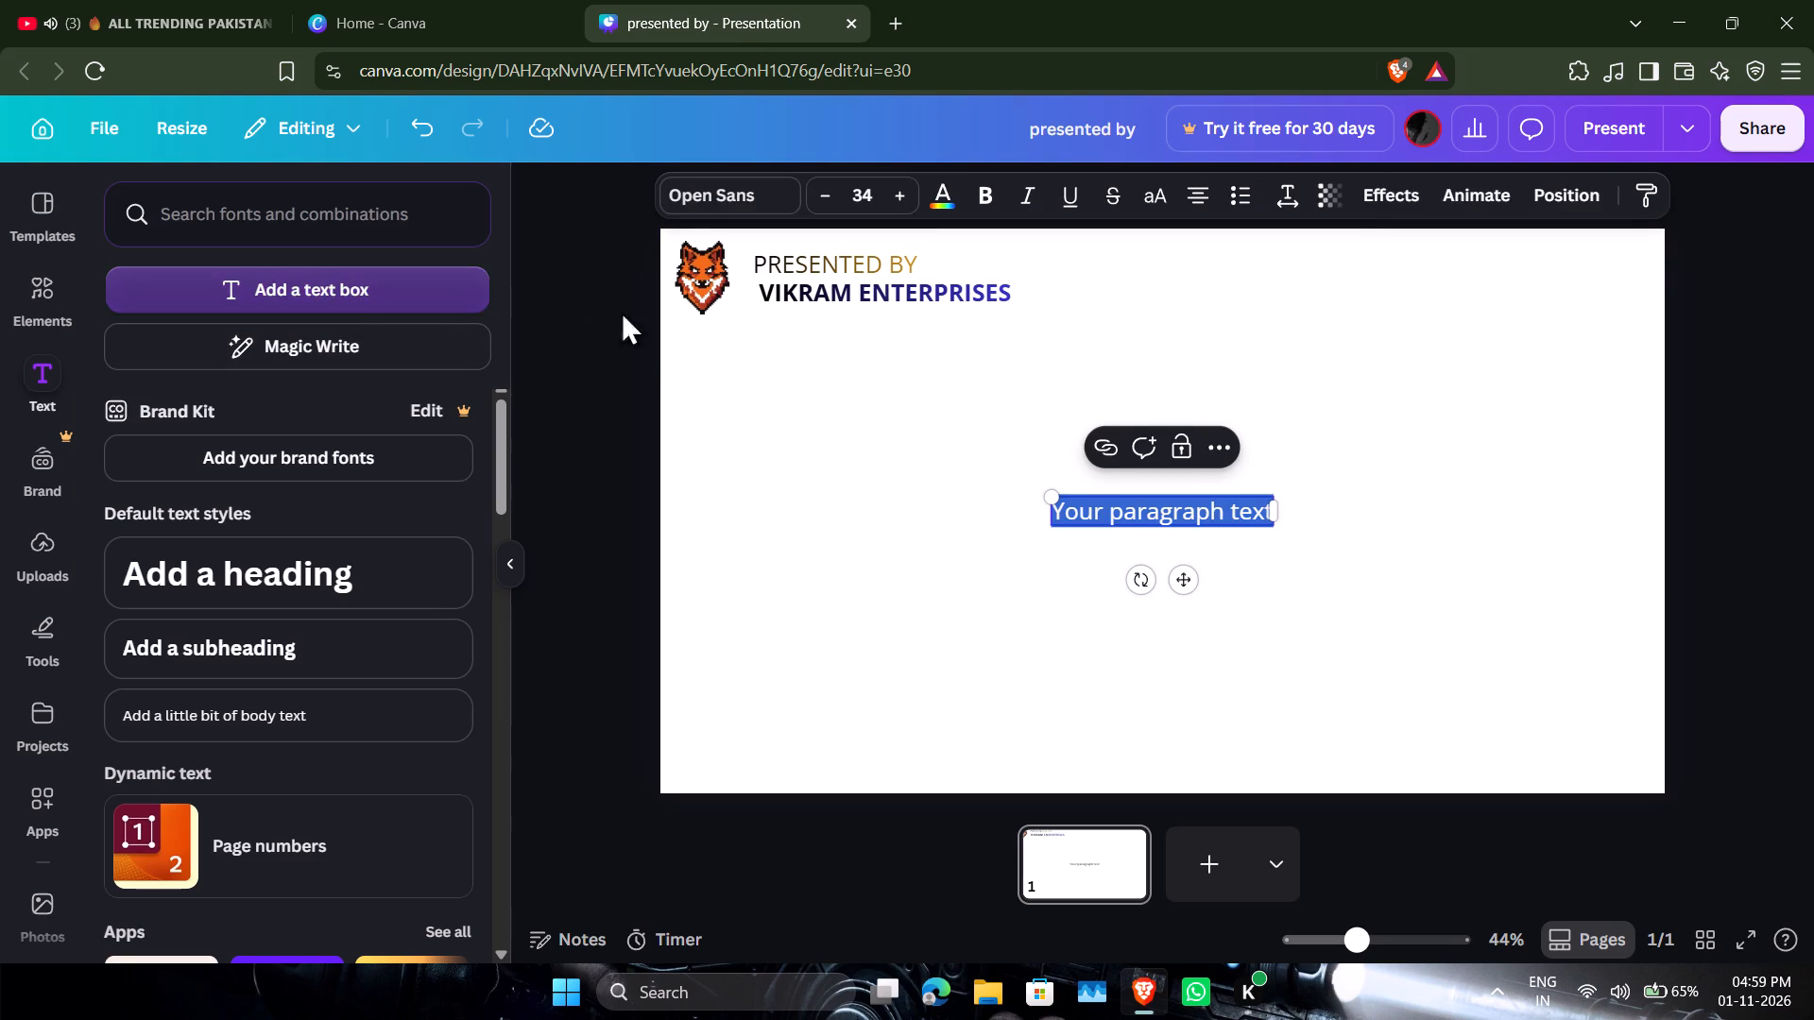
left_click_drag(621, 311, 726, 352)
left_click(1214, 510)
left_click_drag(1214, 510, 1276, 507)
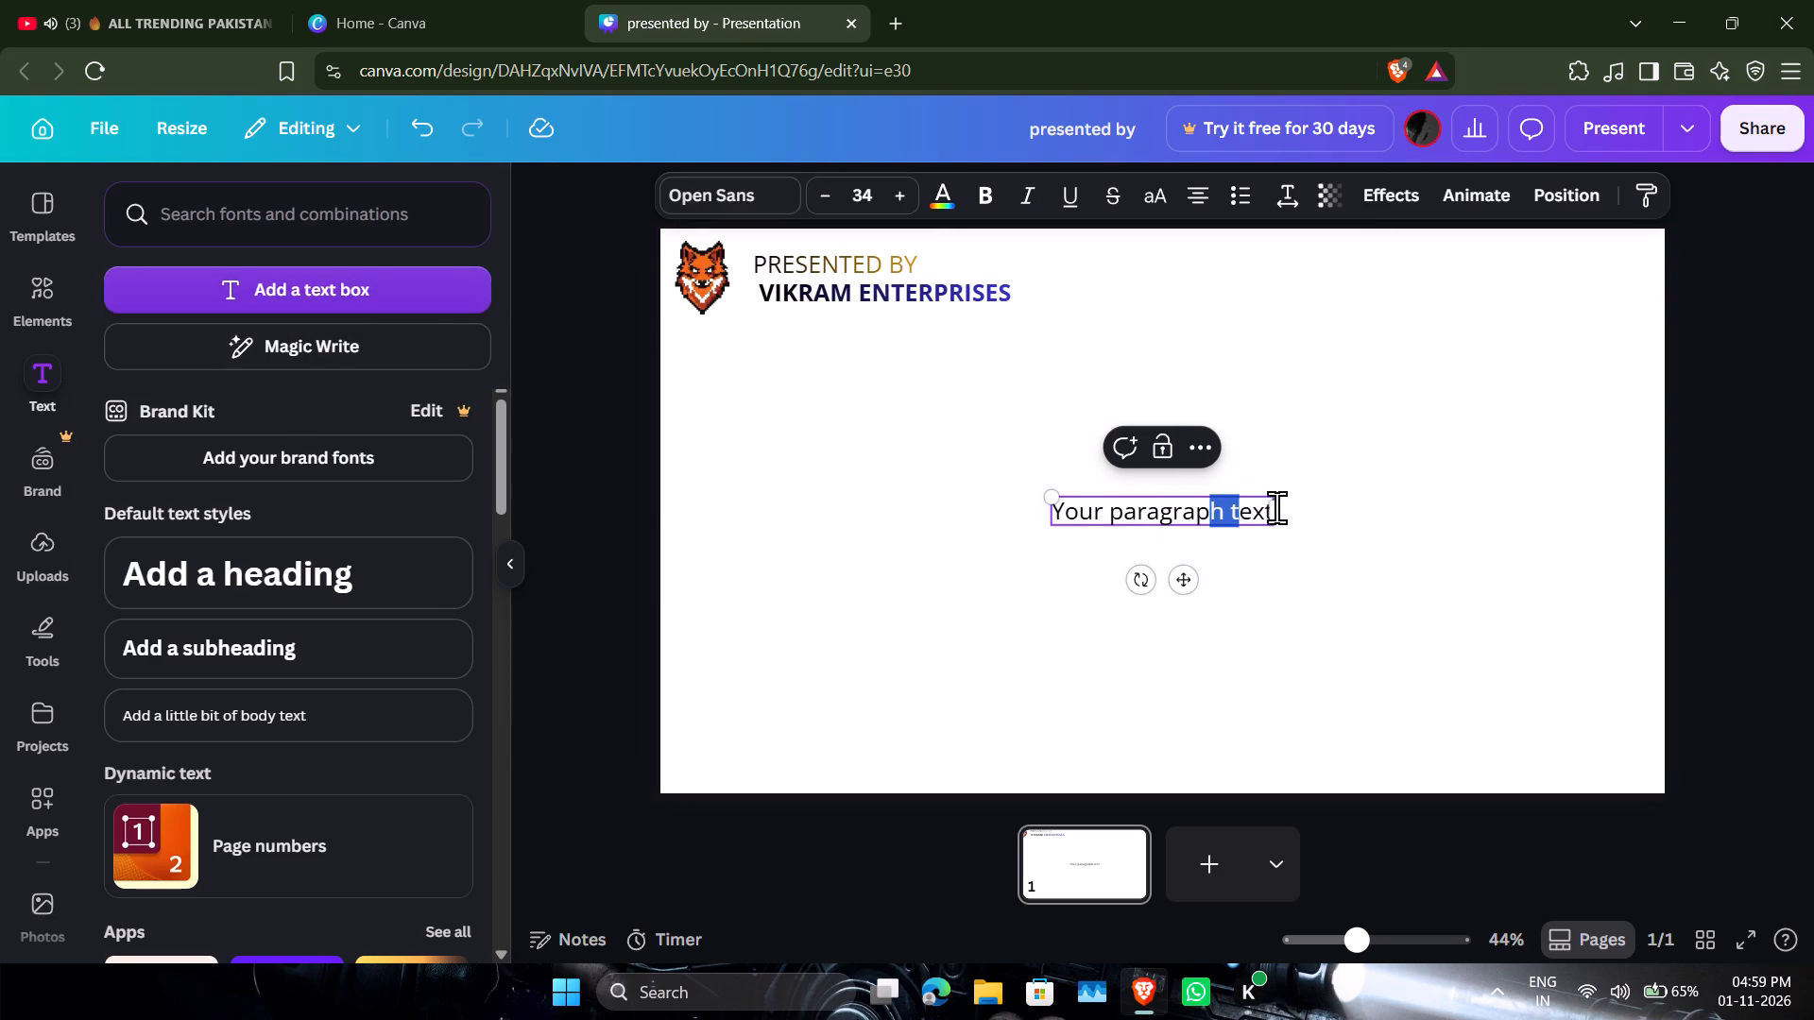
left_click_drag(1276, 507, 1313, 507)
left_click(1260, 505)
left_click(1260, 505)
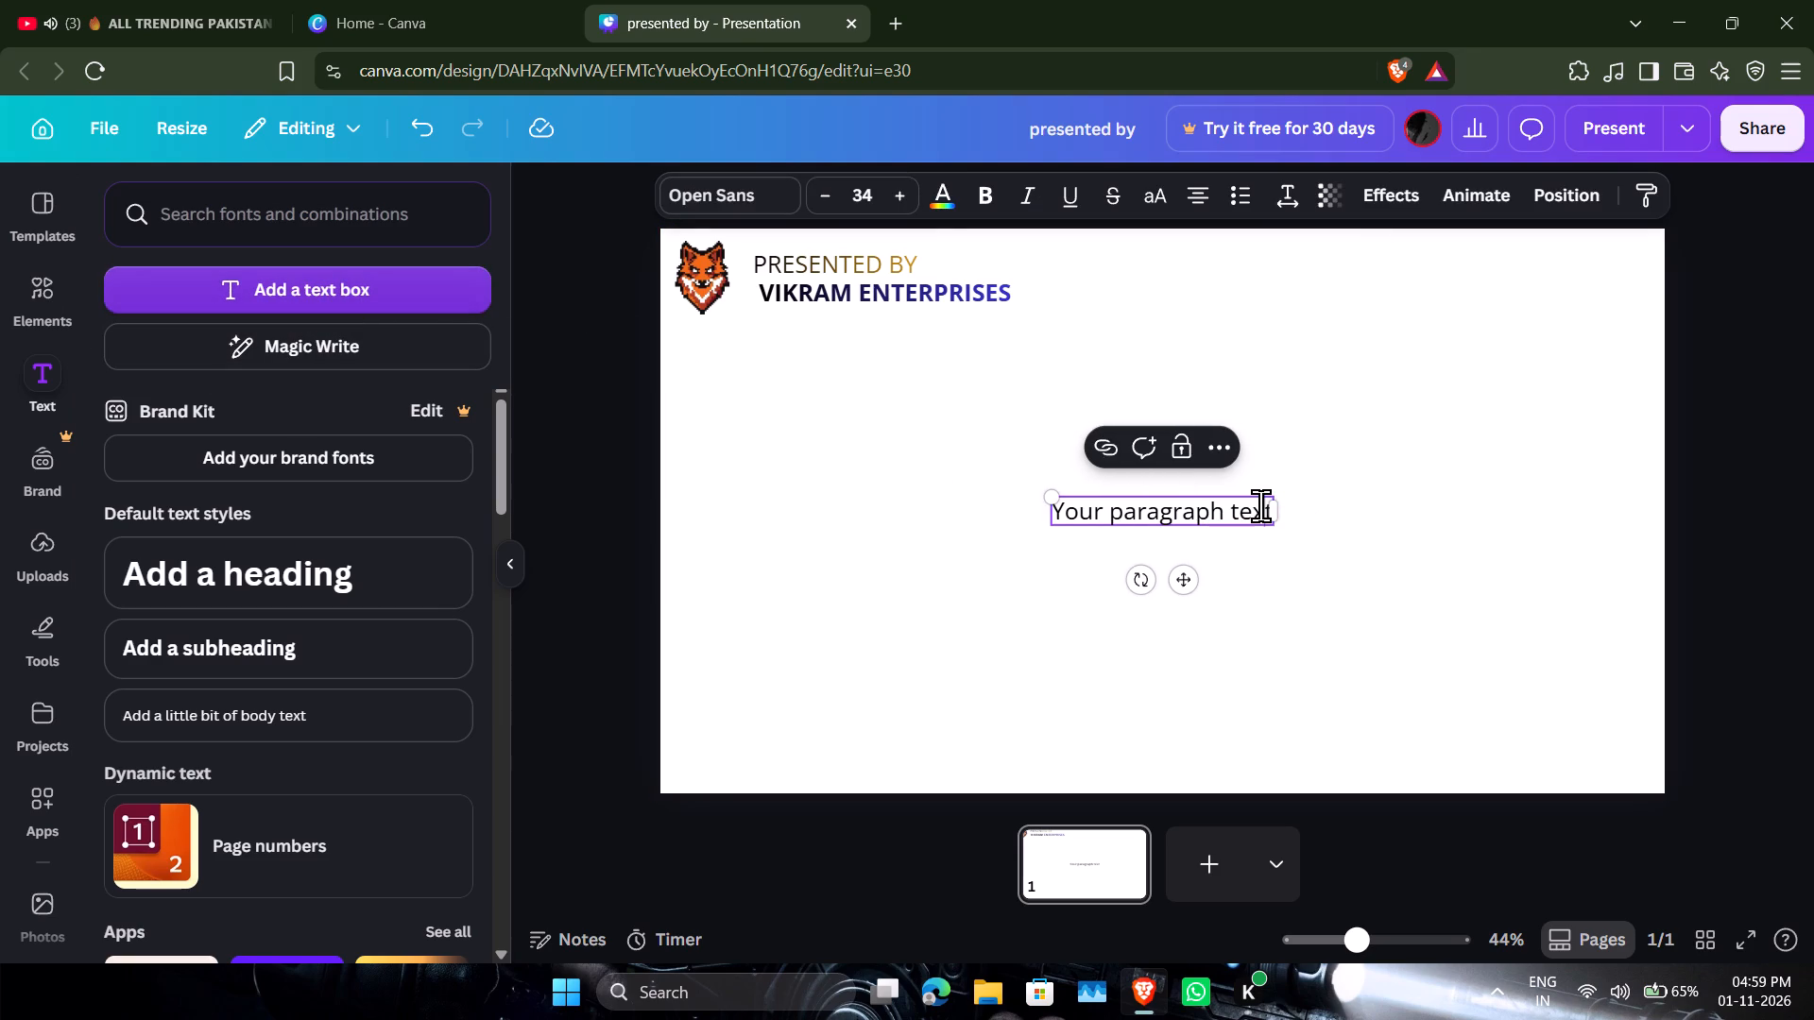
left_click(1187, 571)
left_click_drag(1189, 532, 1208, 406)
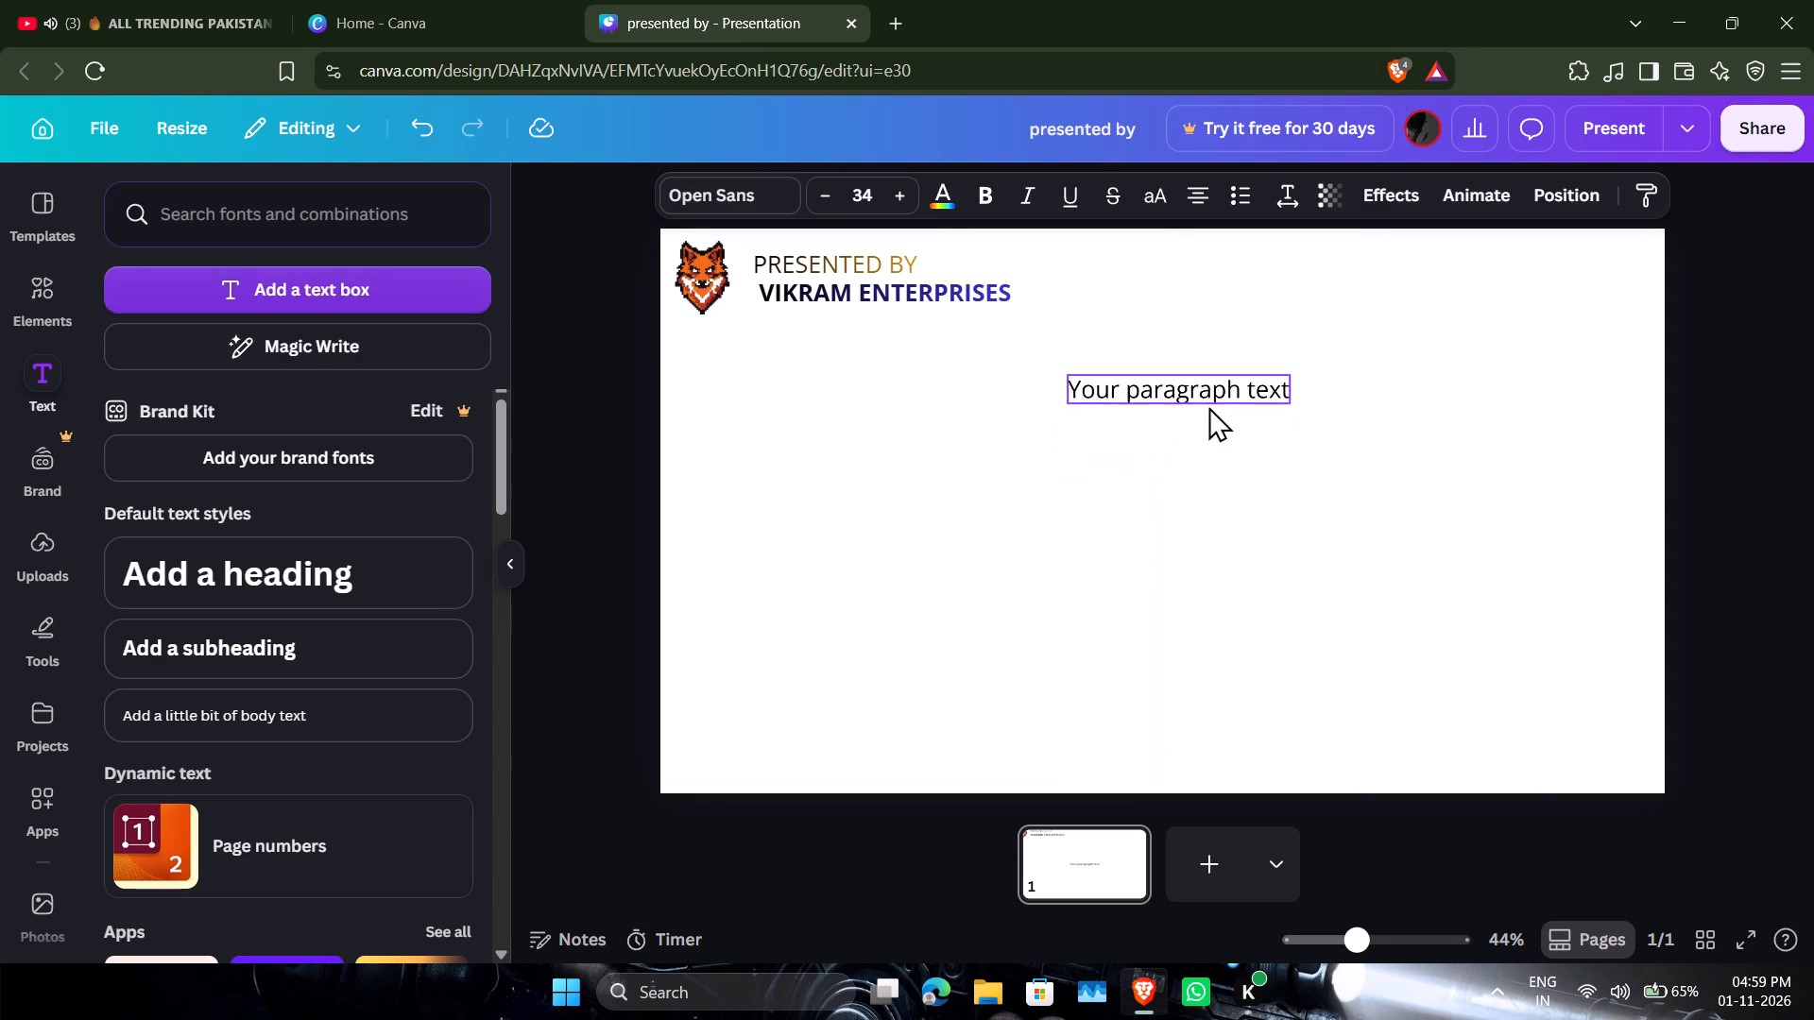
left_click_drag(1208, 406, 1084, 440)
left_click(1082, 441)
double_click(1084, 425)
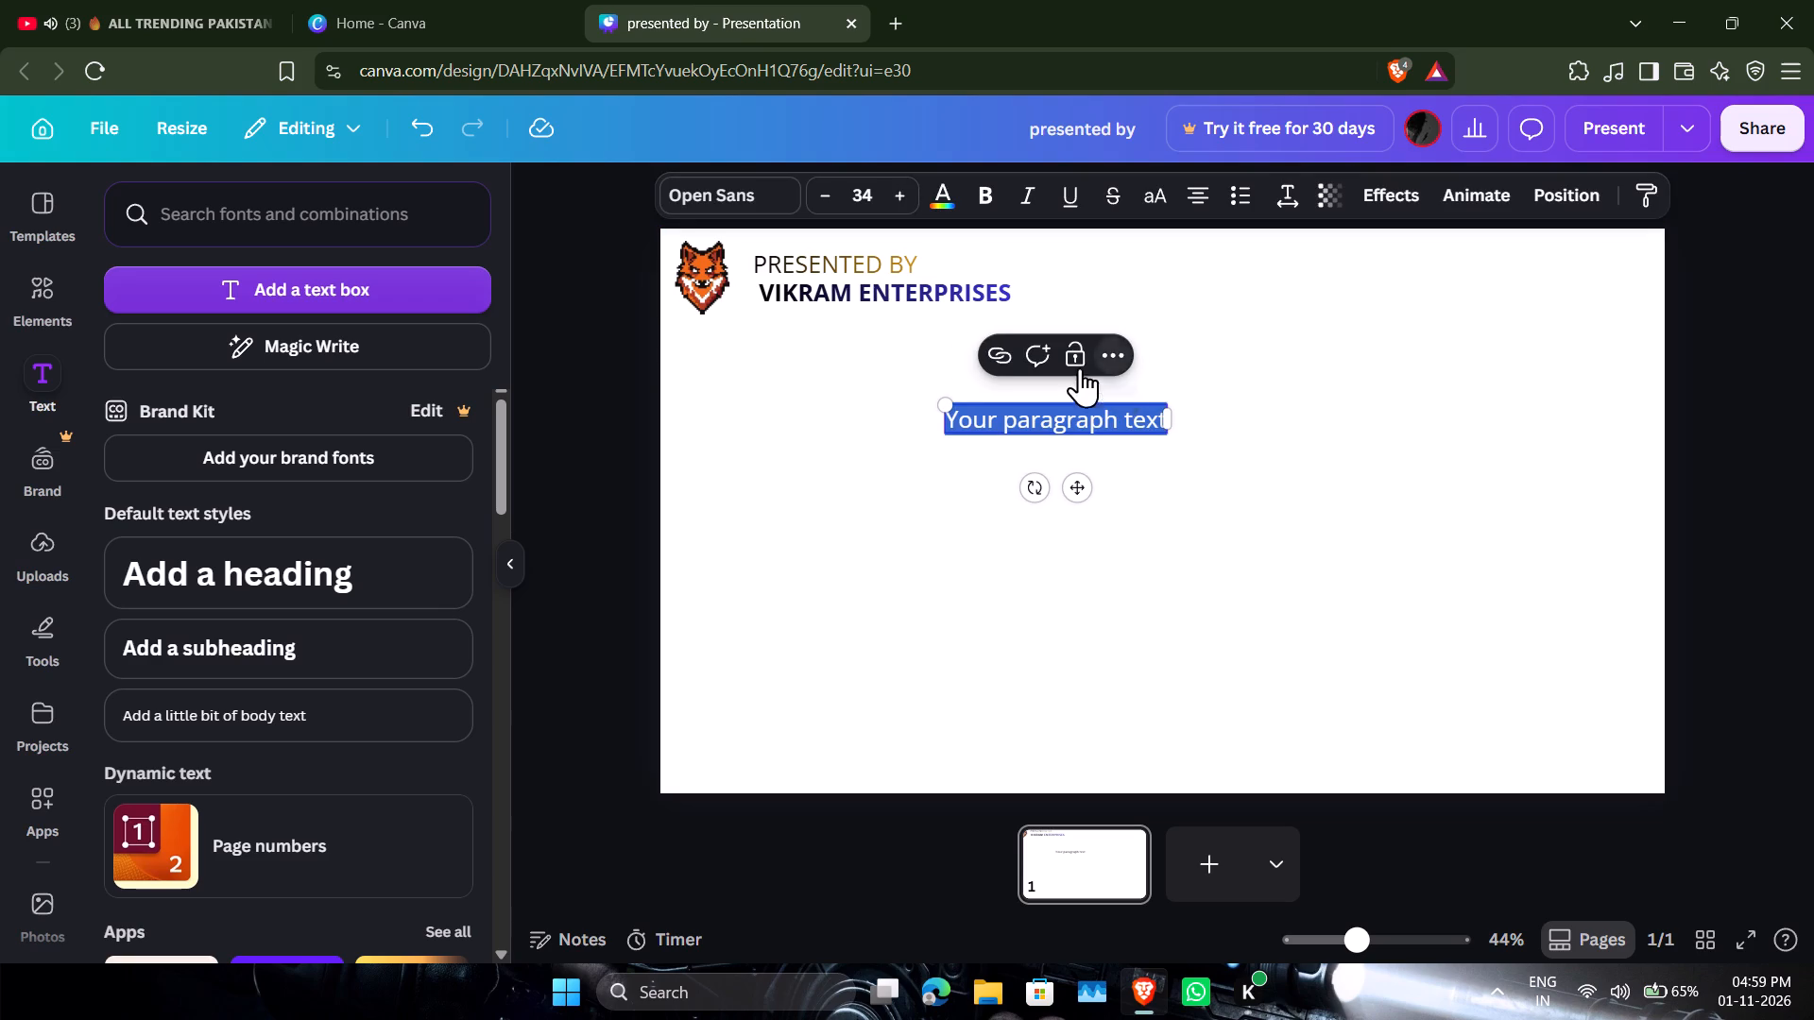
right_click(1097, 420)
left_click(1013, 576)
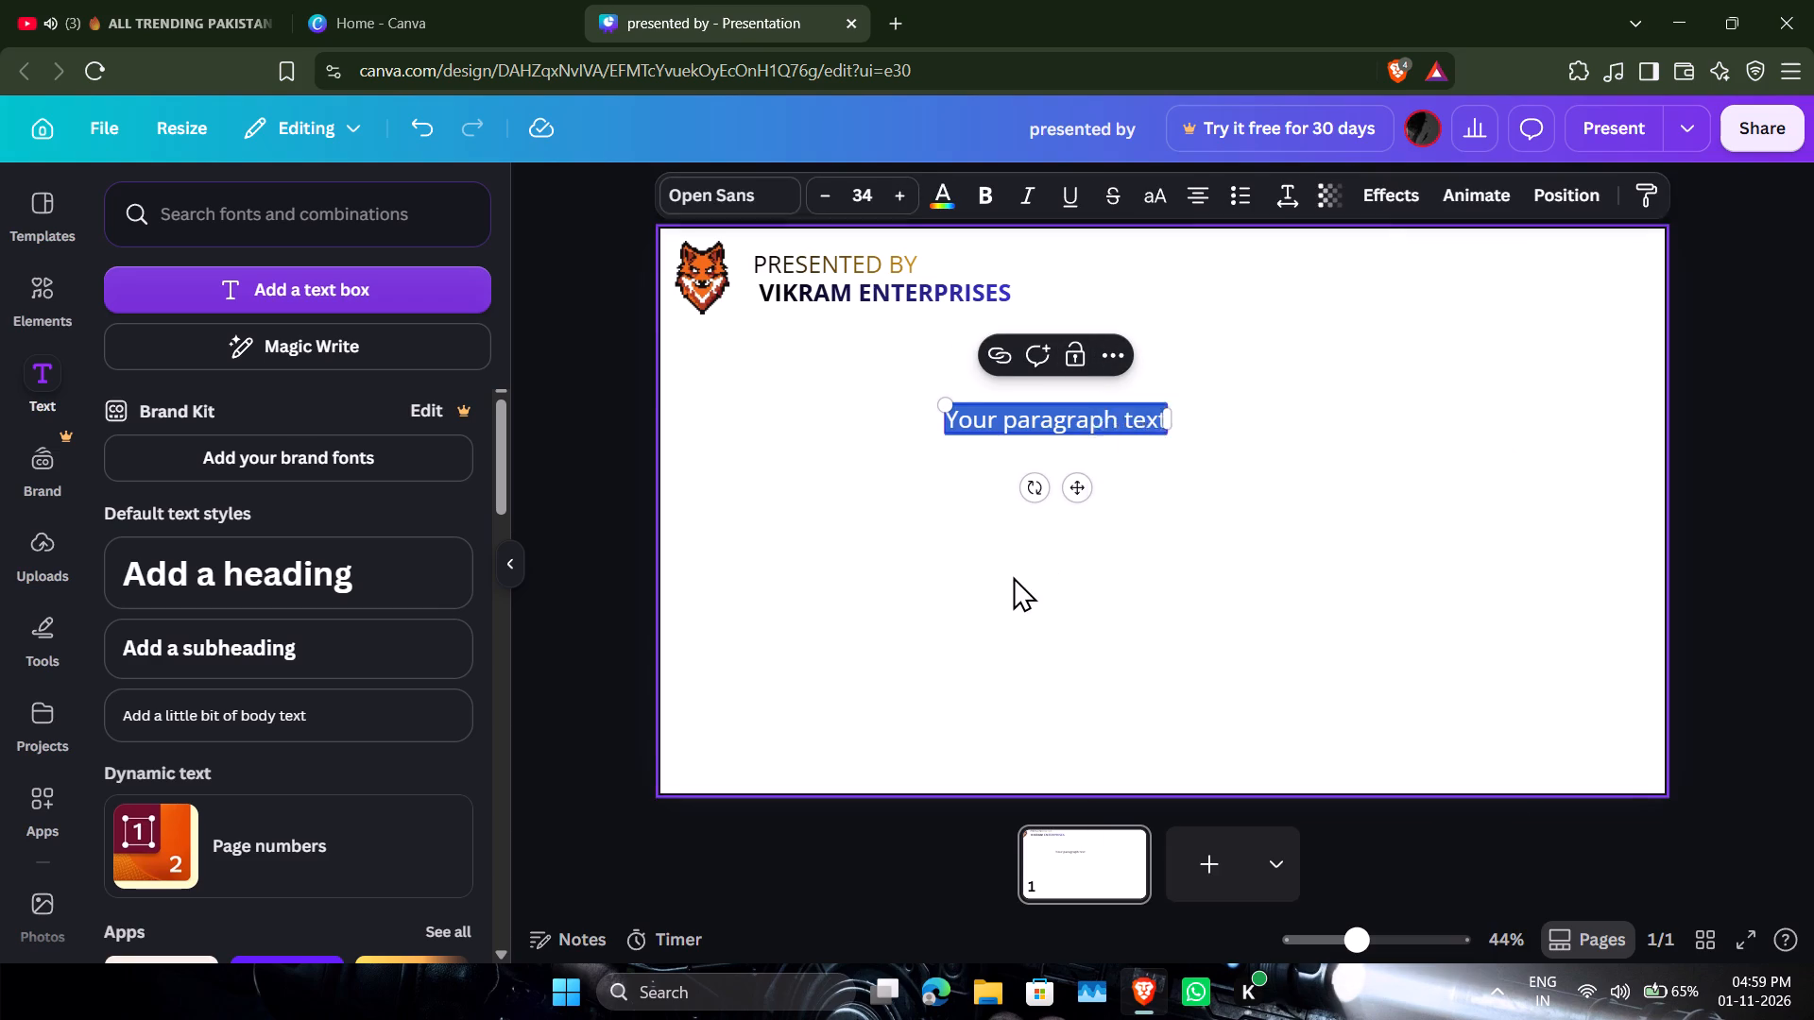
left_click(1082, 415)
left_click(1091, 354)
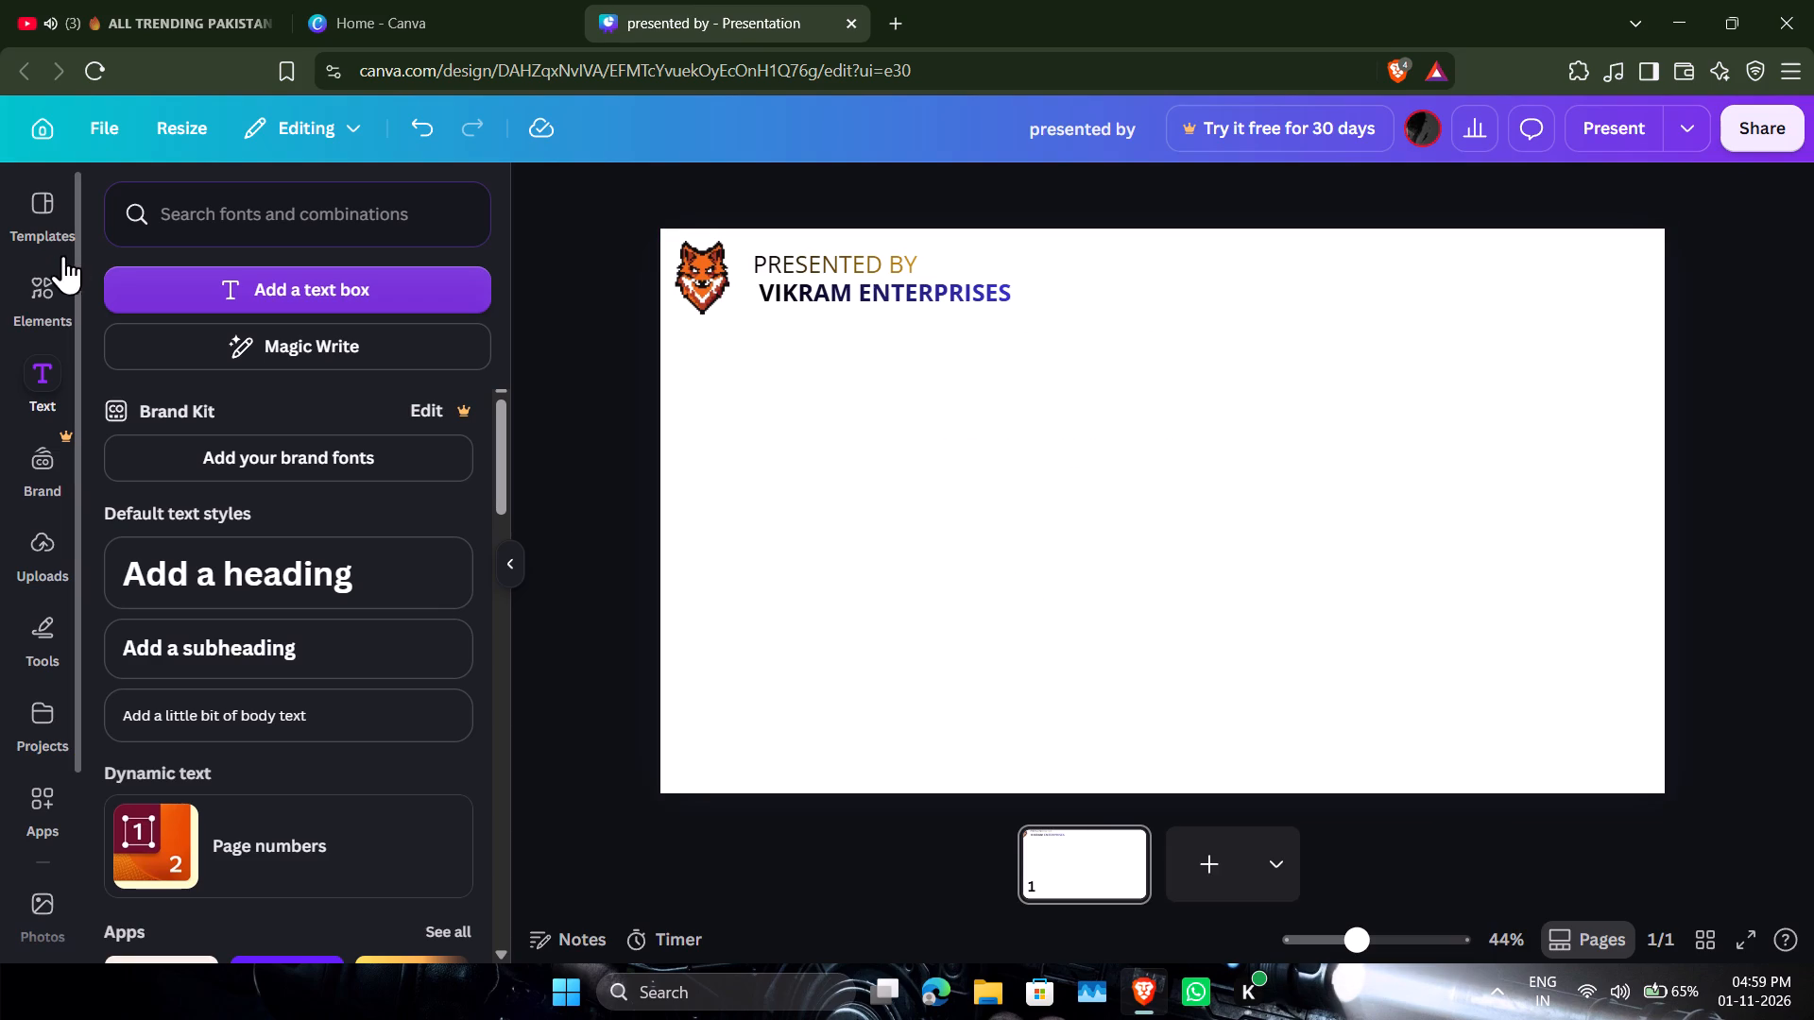
Place a small copy of the purple gradient "7" from the recently used elements directly after "VIKRAM ENTERPRISES".
left_click(50, 284)
scroll(249, 328, "down", 1)
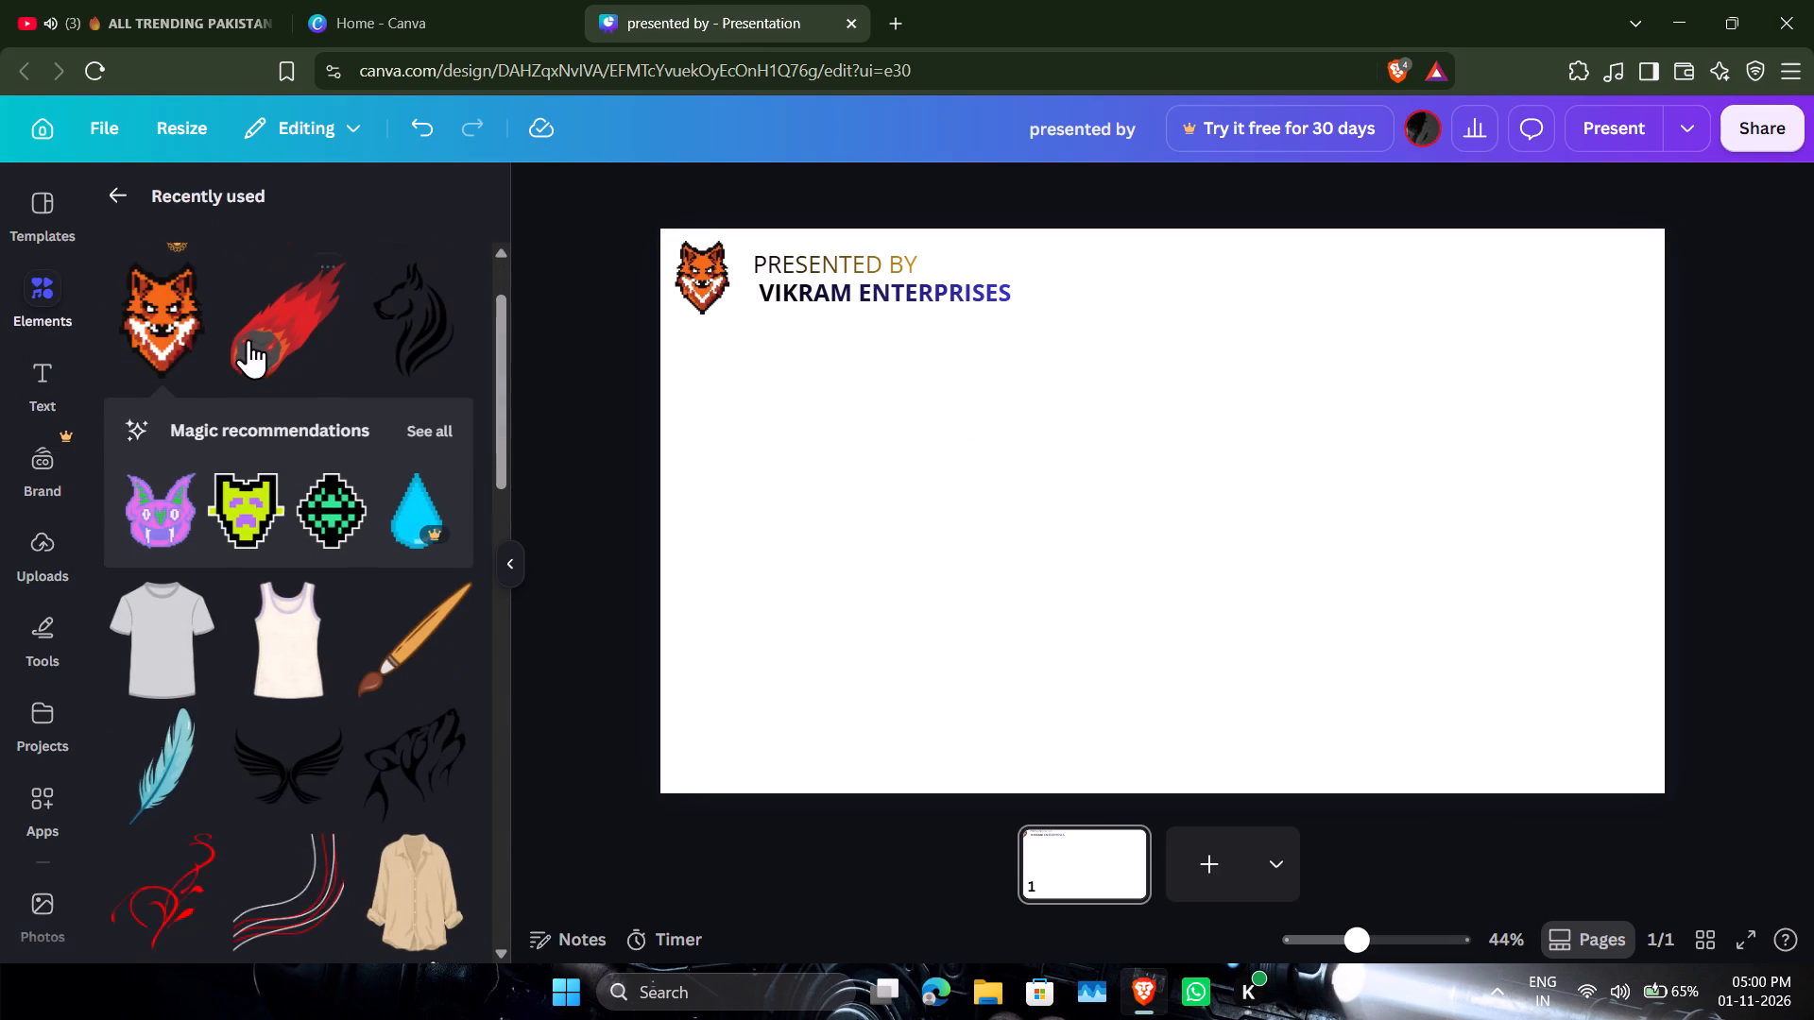
scroll(247, 355, "up", 1)
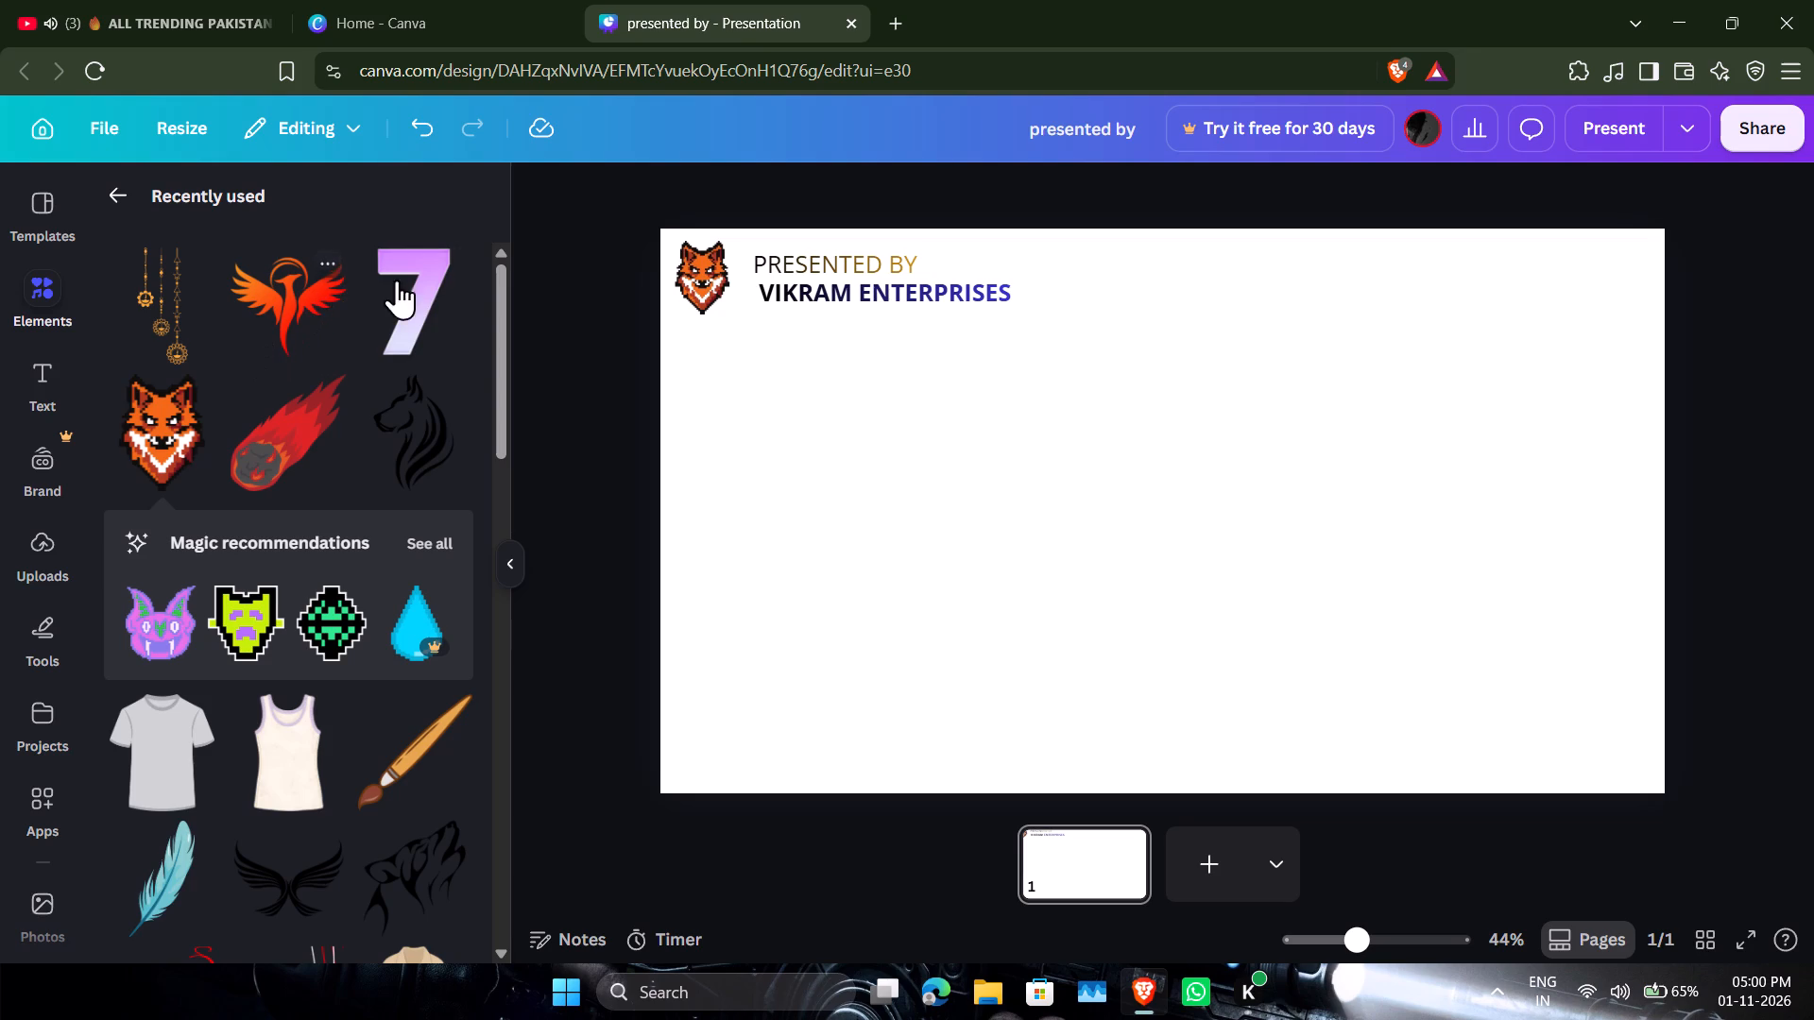
left_click_drag(436, 282, 1073, 394)
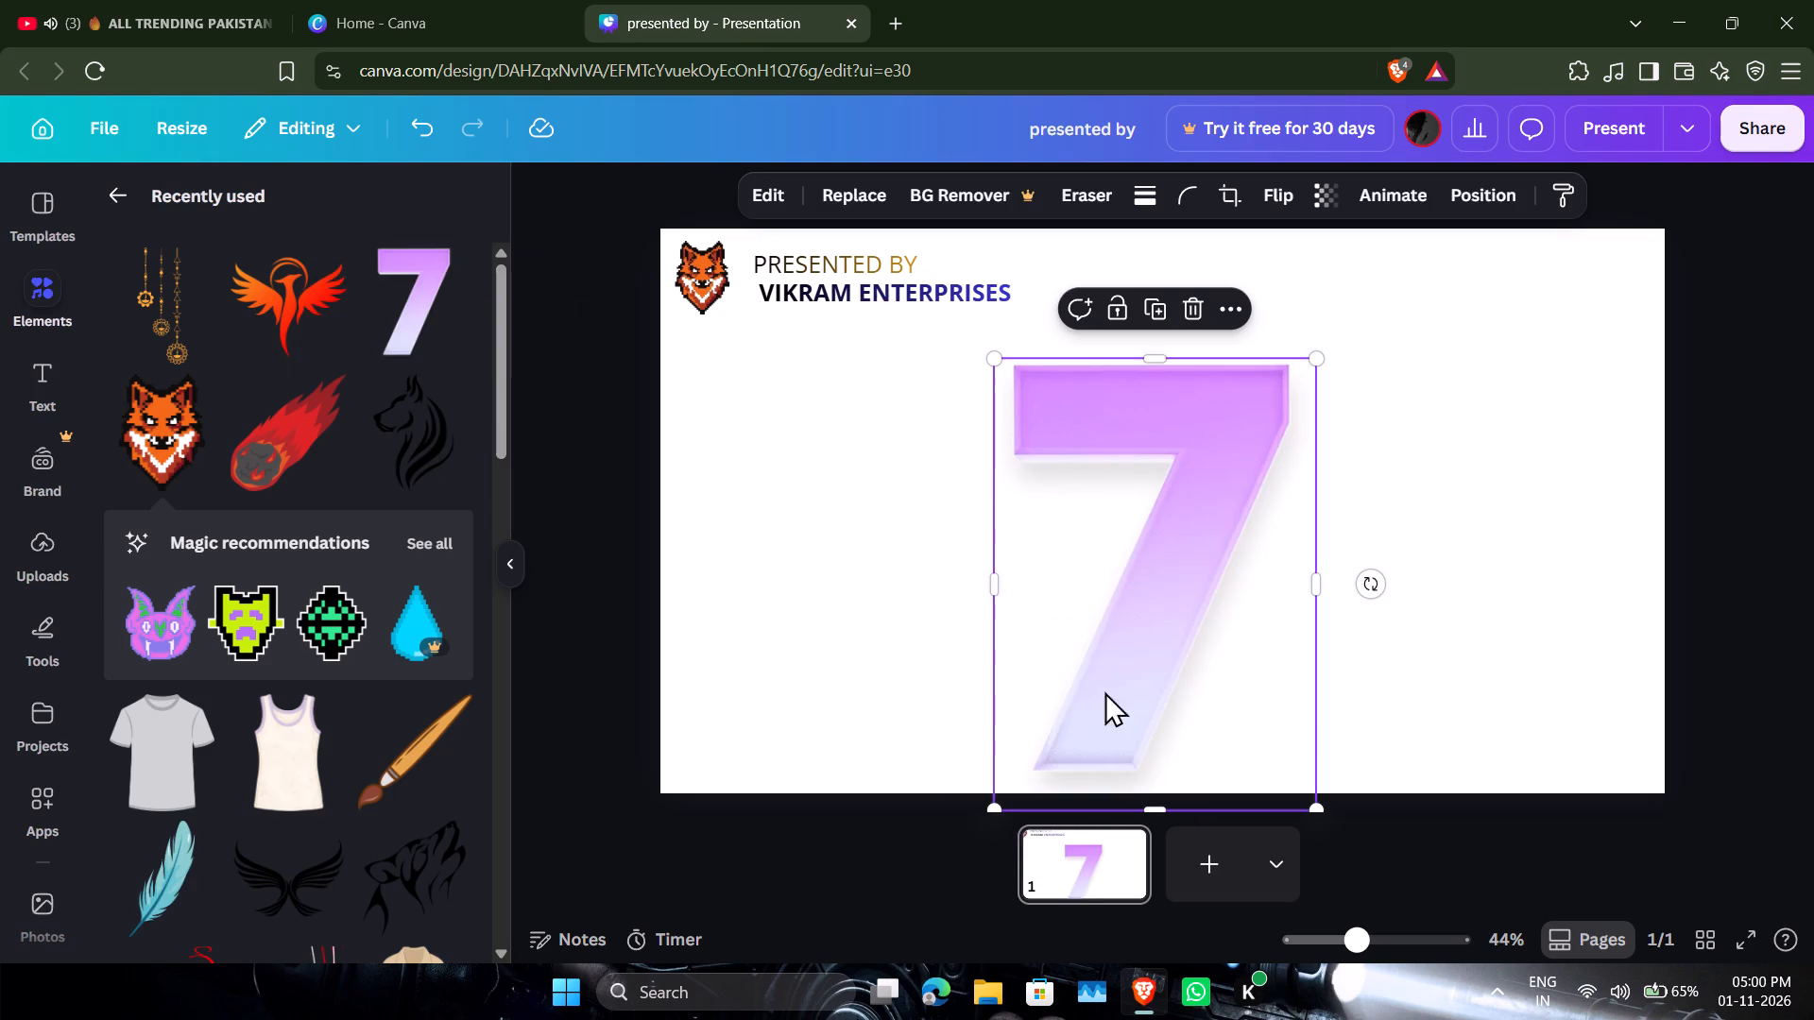
left_click_drag(1319, 807, 1034, 449)
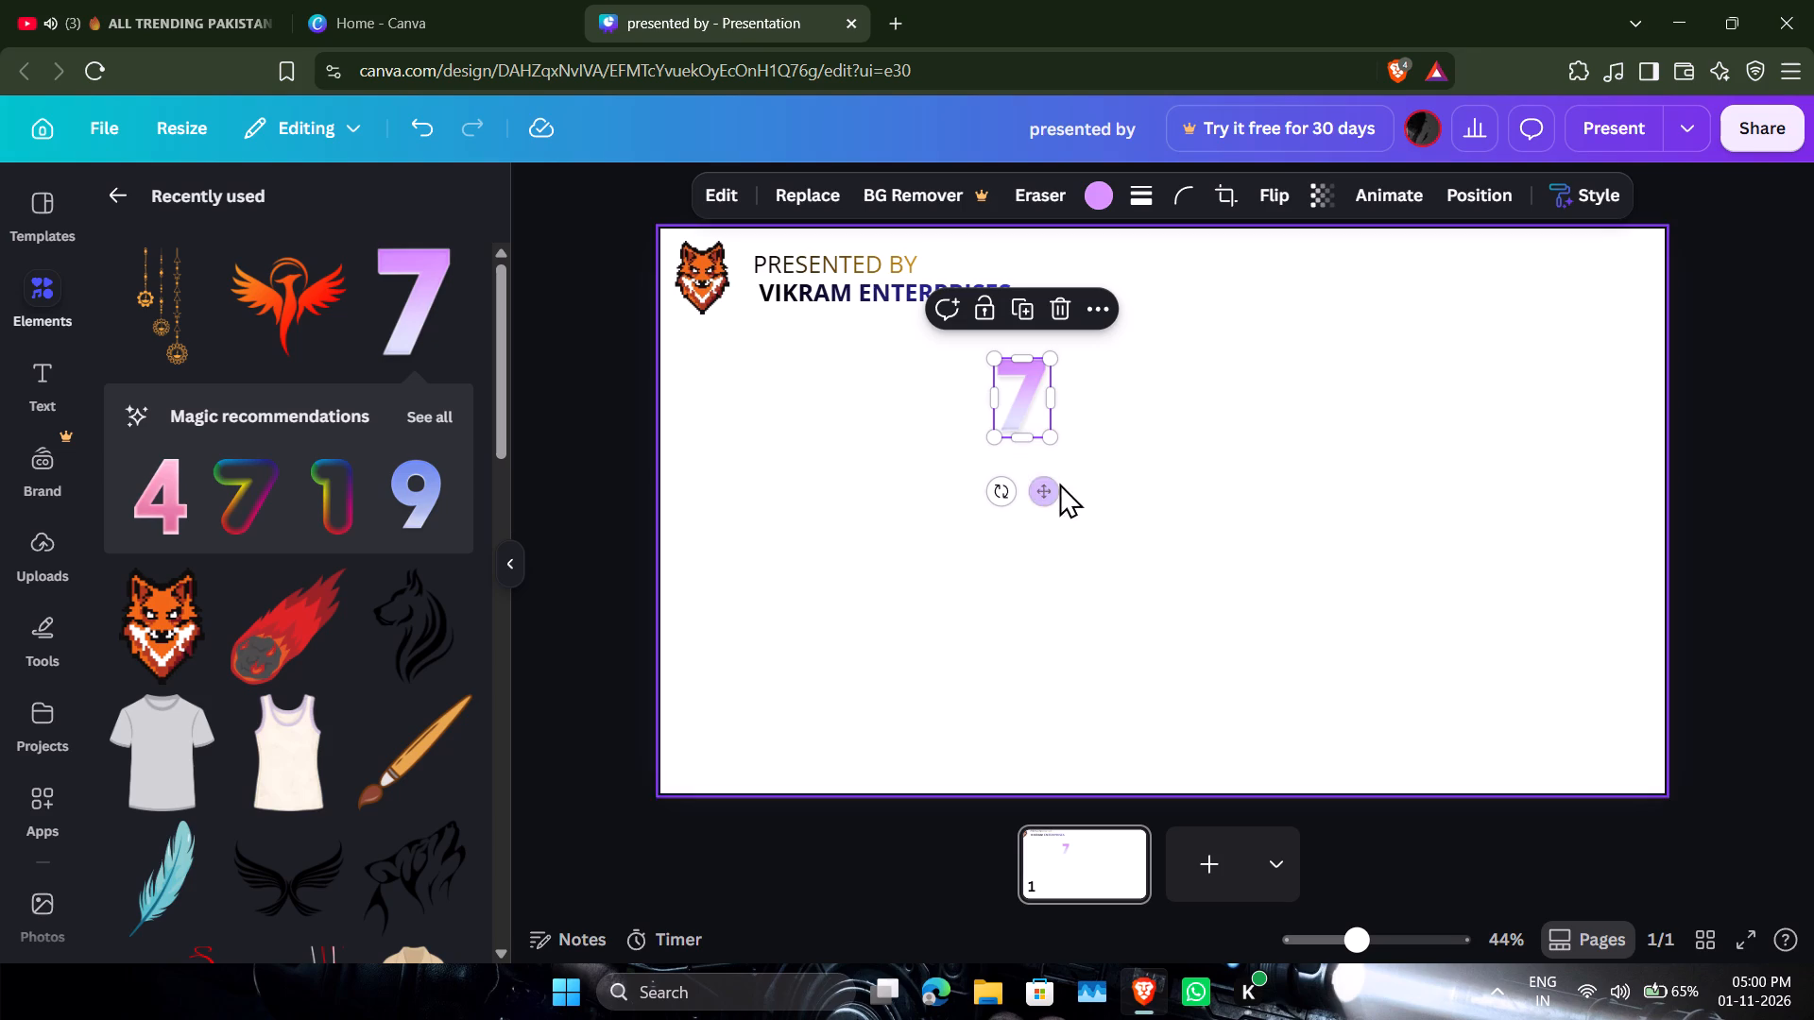
left_click_drag(1046, 492, 1065, 386)
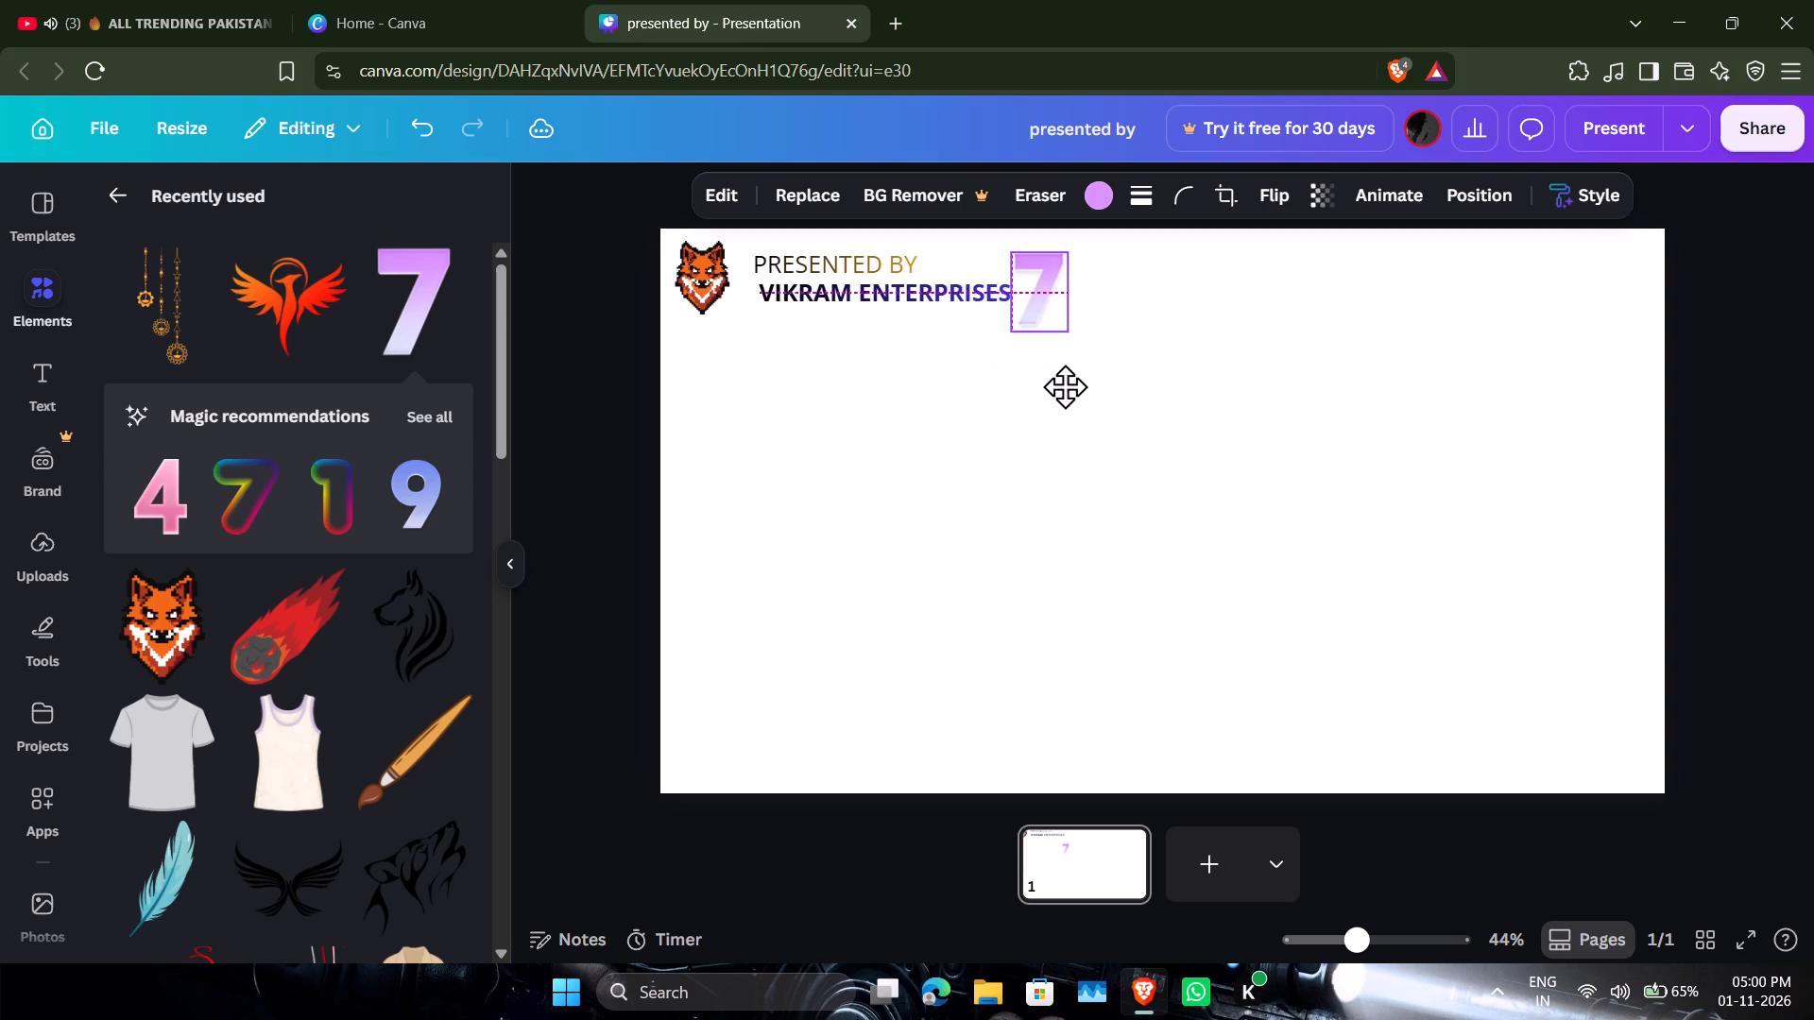
left_click_drag(1065, 386, 1066, 380)
left_click(1080, 524)
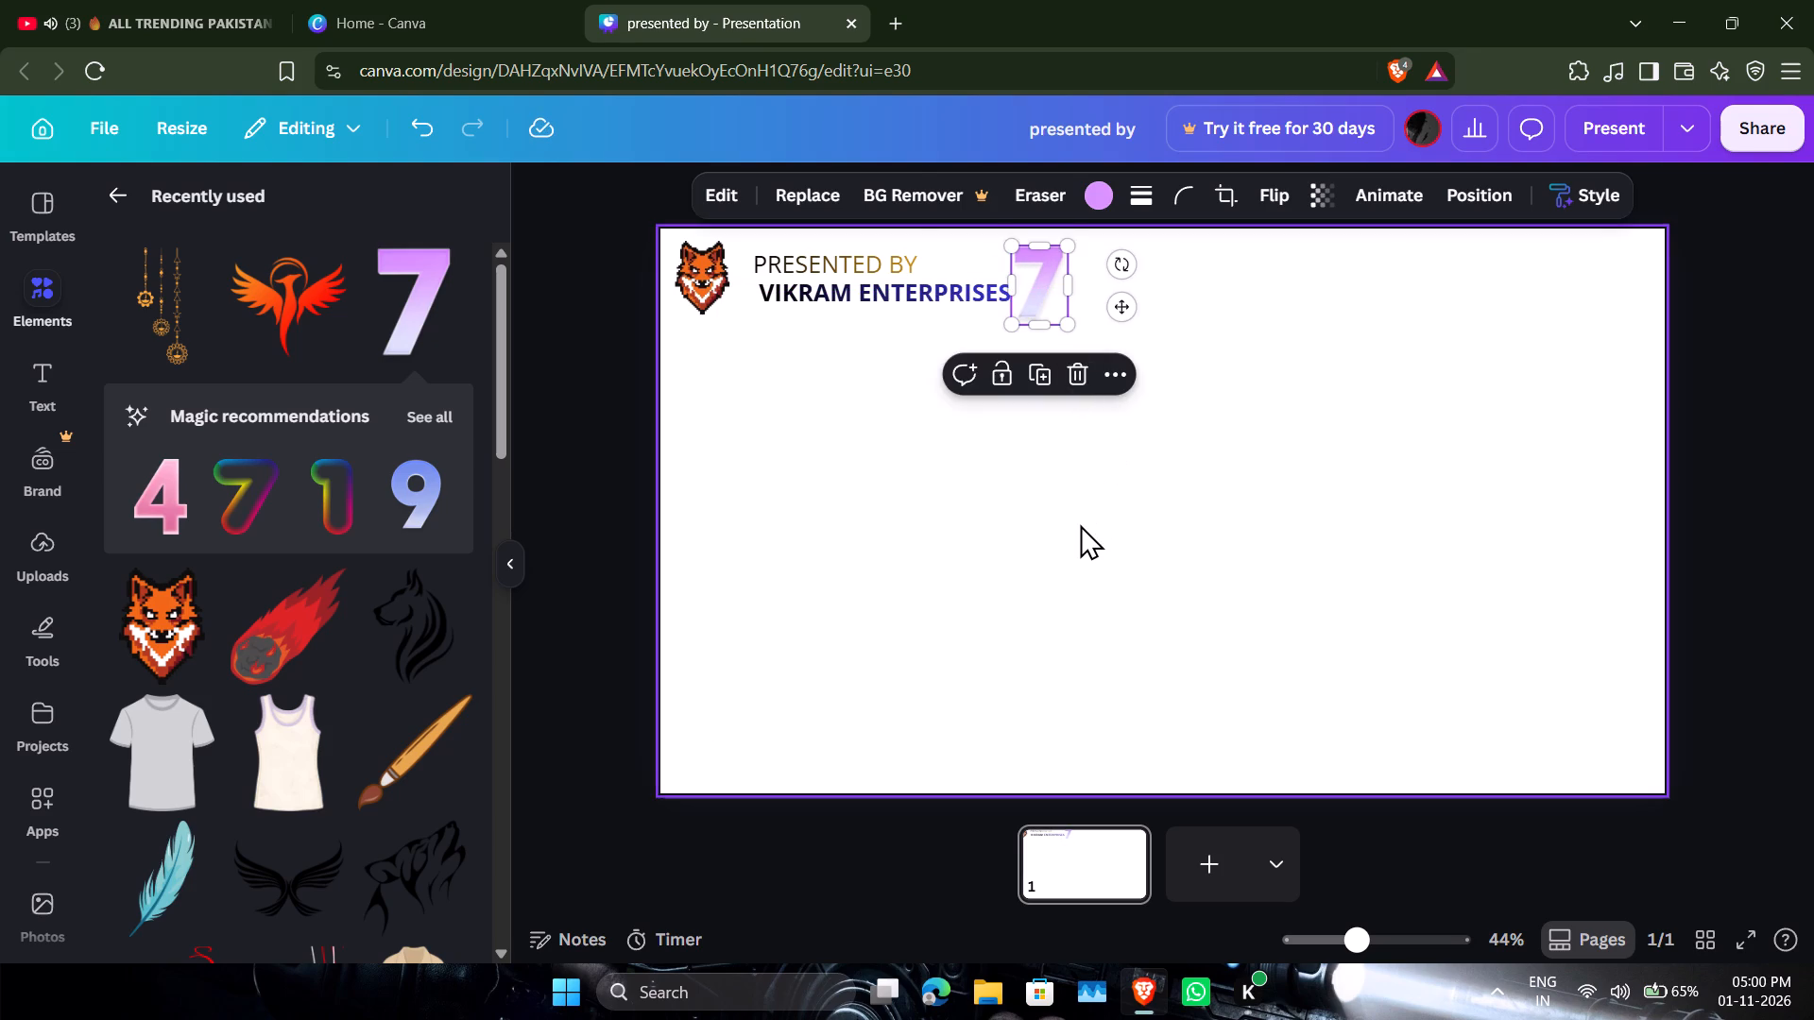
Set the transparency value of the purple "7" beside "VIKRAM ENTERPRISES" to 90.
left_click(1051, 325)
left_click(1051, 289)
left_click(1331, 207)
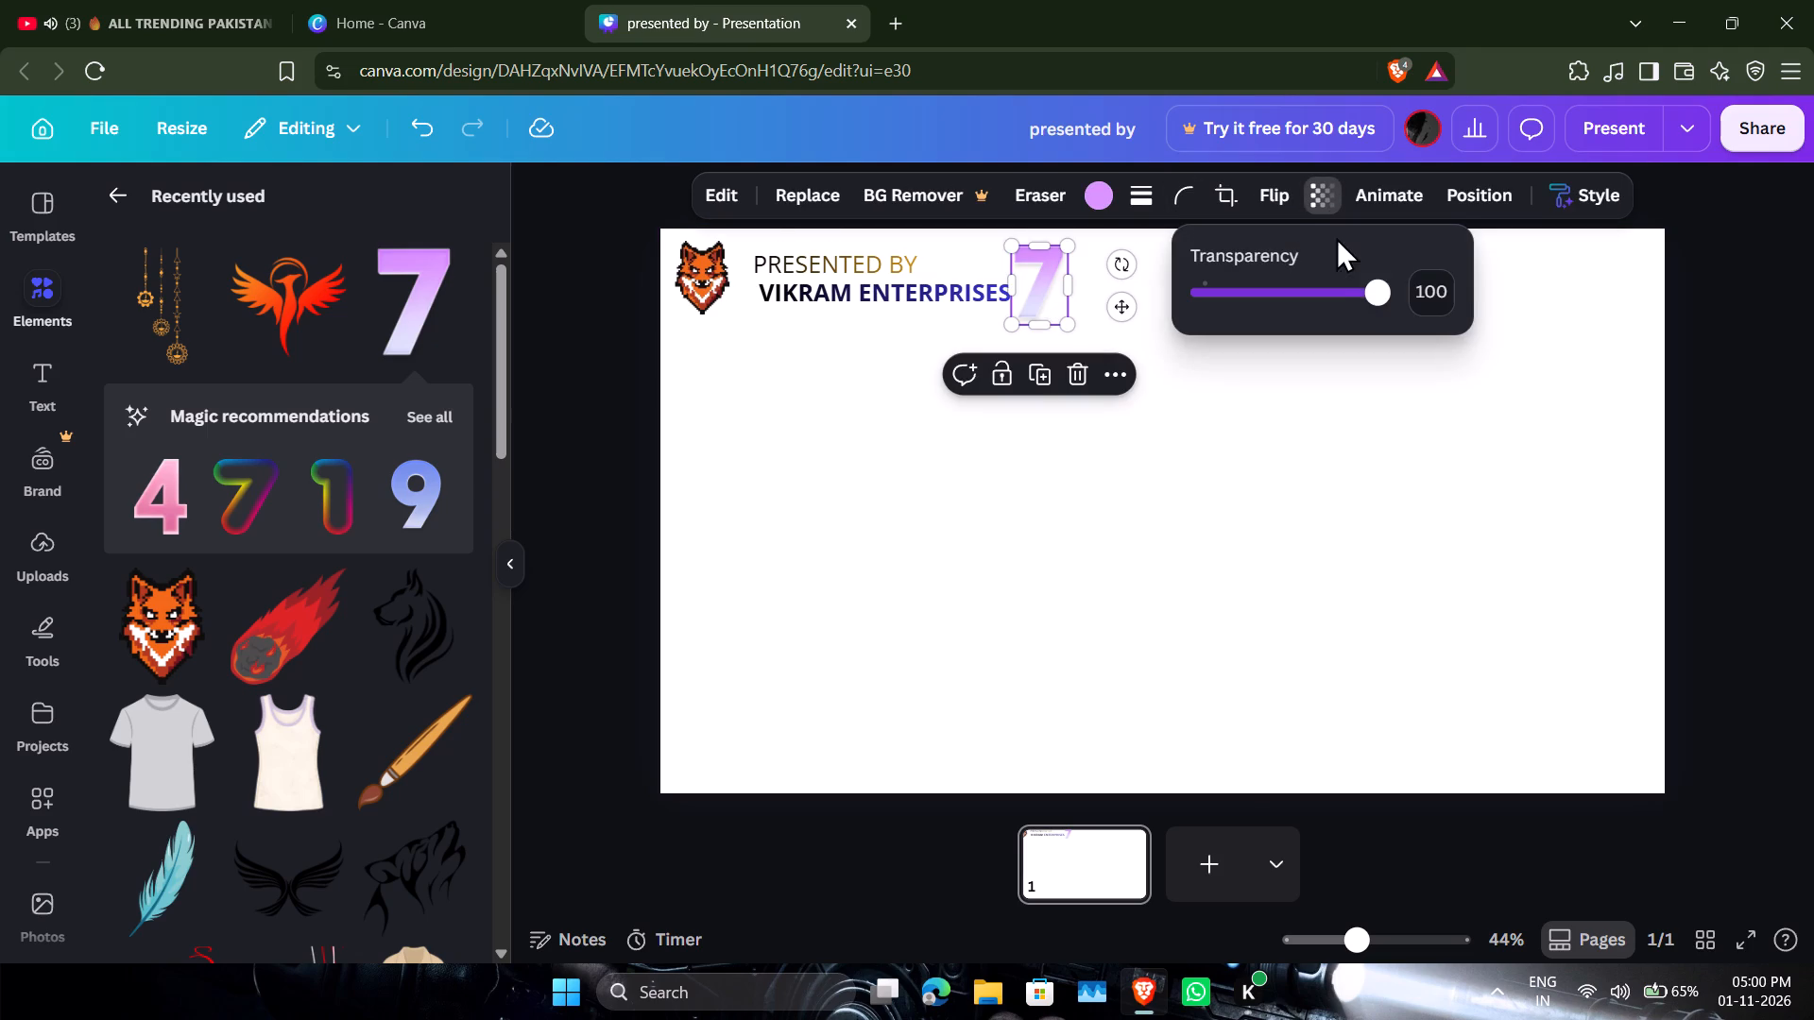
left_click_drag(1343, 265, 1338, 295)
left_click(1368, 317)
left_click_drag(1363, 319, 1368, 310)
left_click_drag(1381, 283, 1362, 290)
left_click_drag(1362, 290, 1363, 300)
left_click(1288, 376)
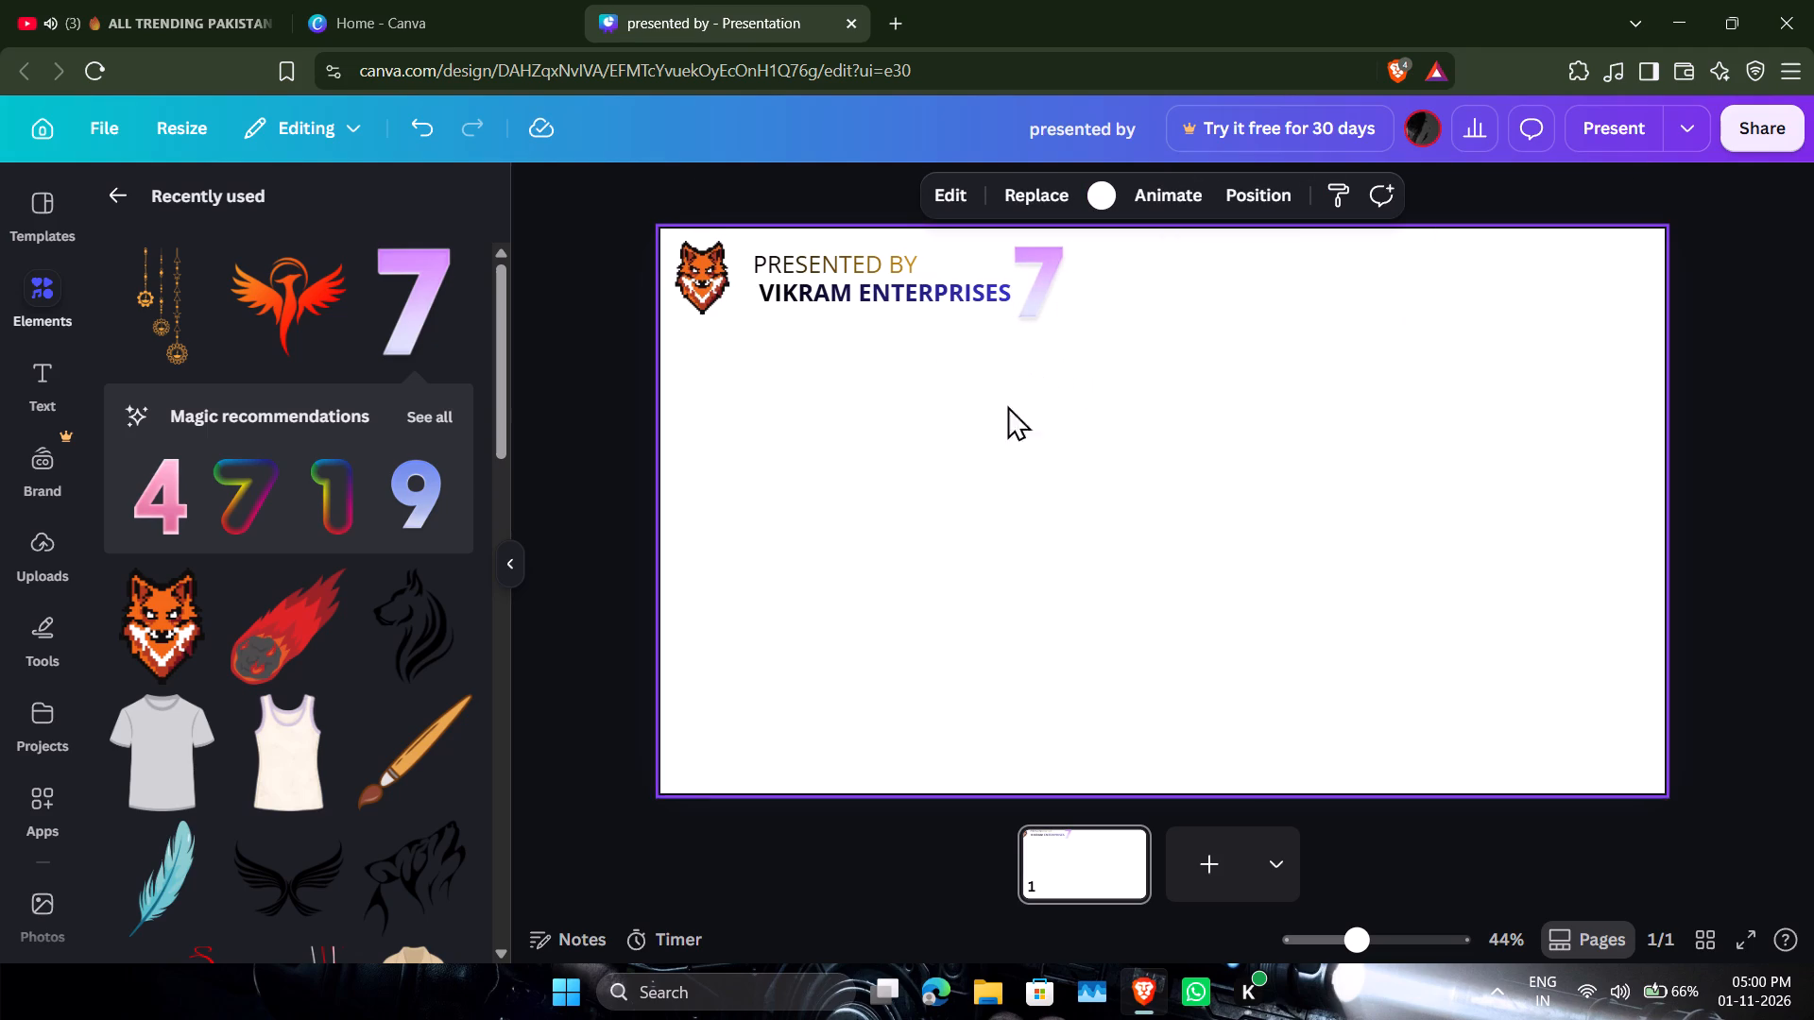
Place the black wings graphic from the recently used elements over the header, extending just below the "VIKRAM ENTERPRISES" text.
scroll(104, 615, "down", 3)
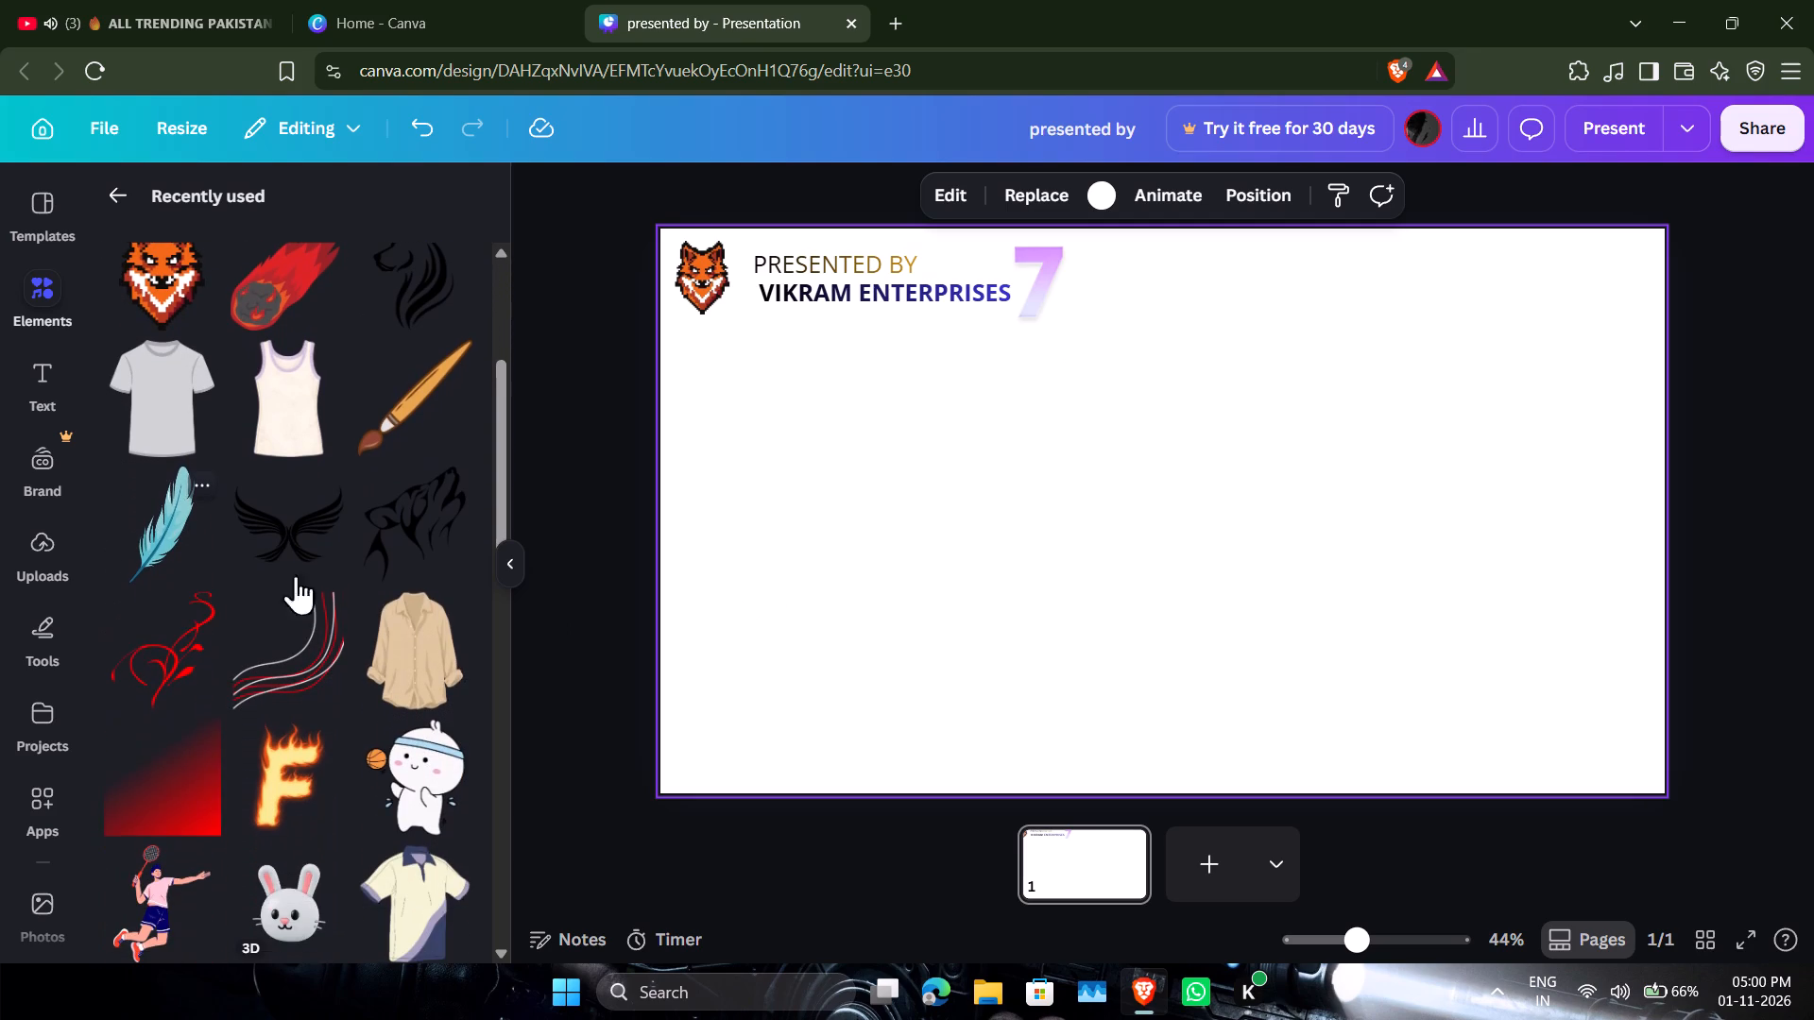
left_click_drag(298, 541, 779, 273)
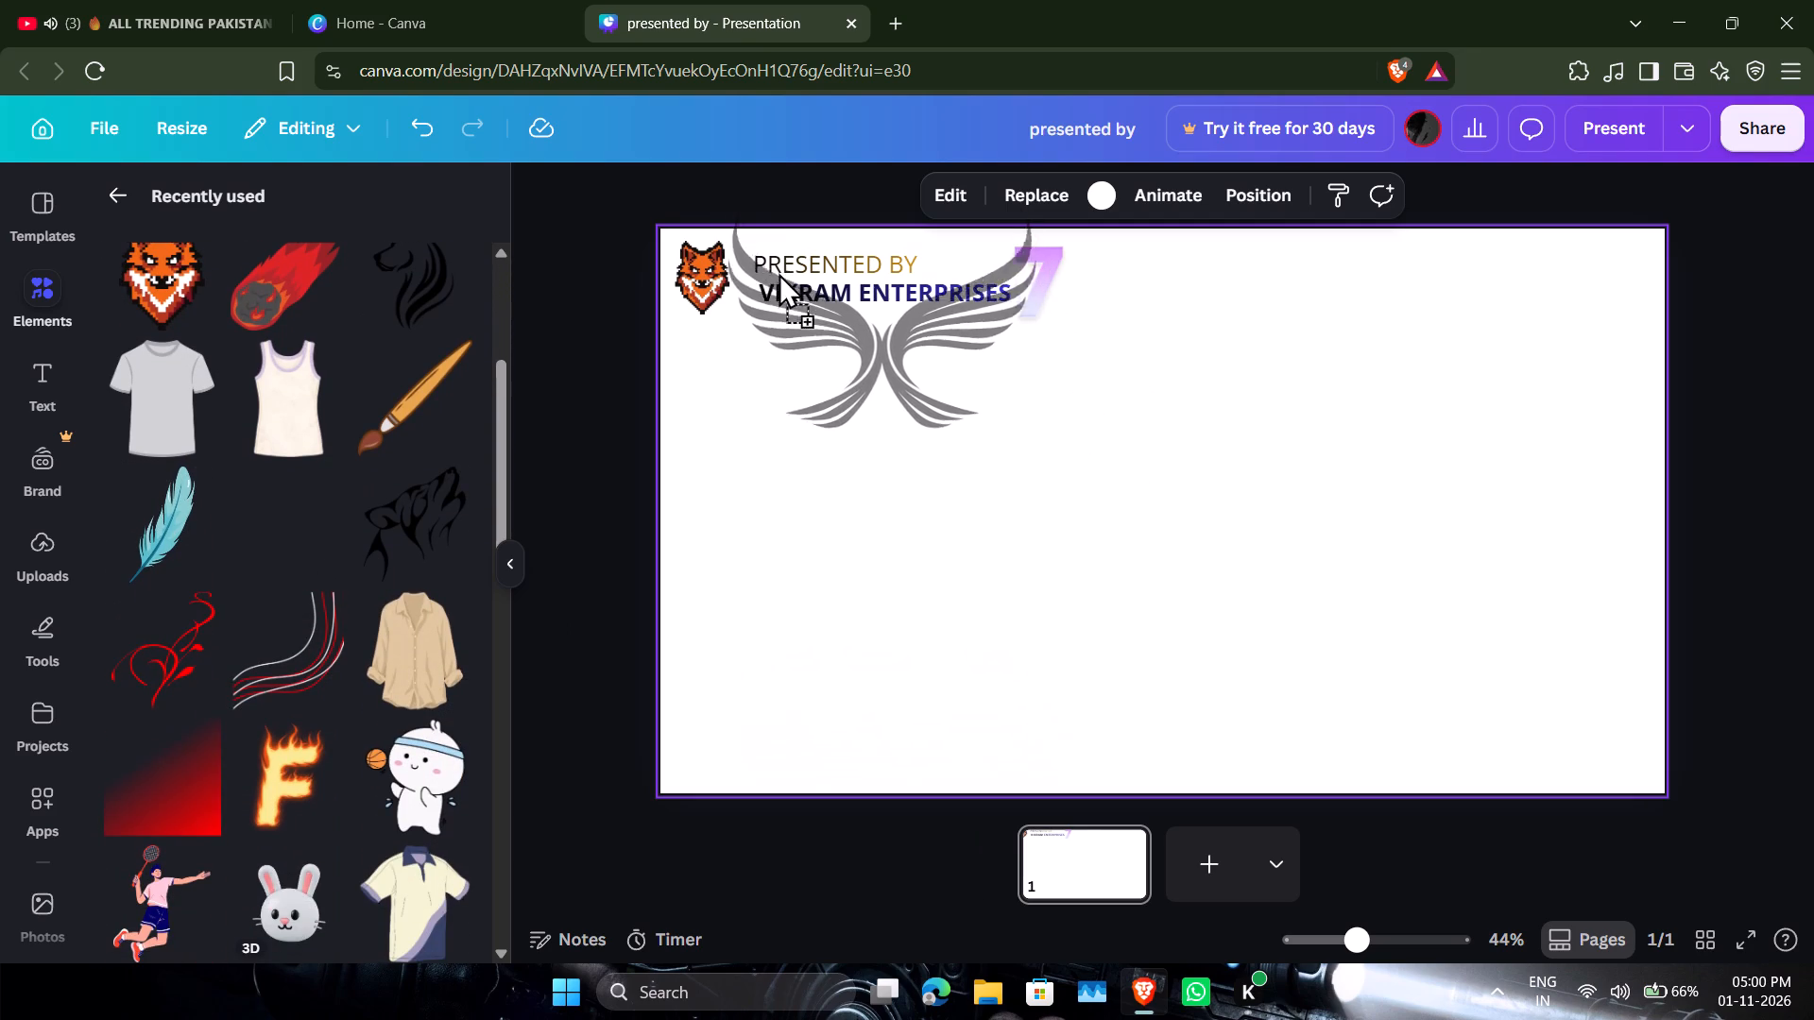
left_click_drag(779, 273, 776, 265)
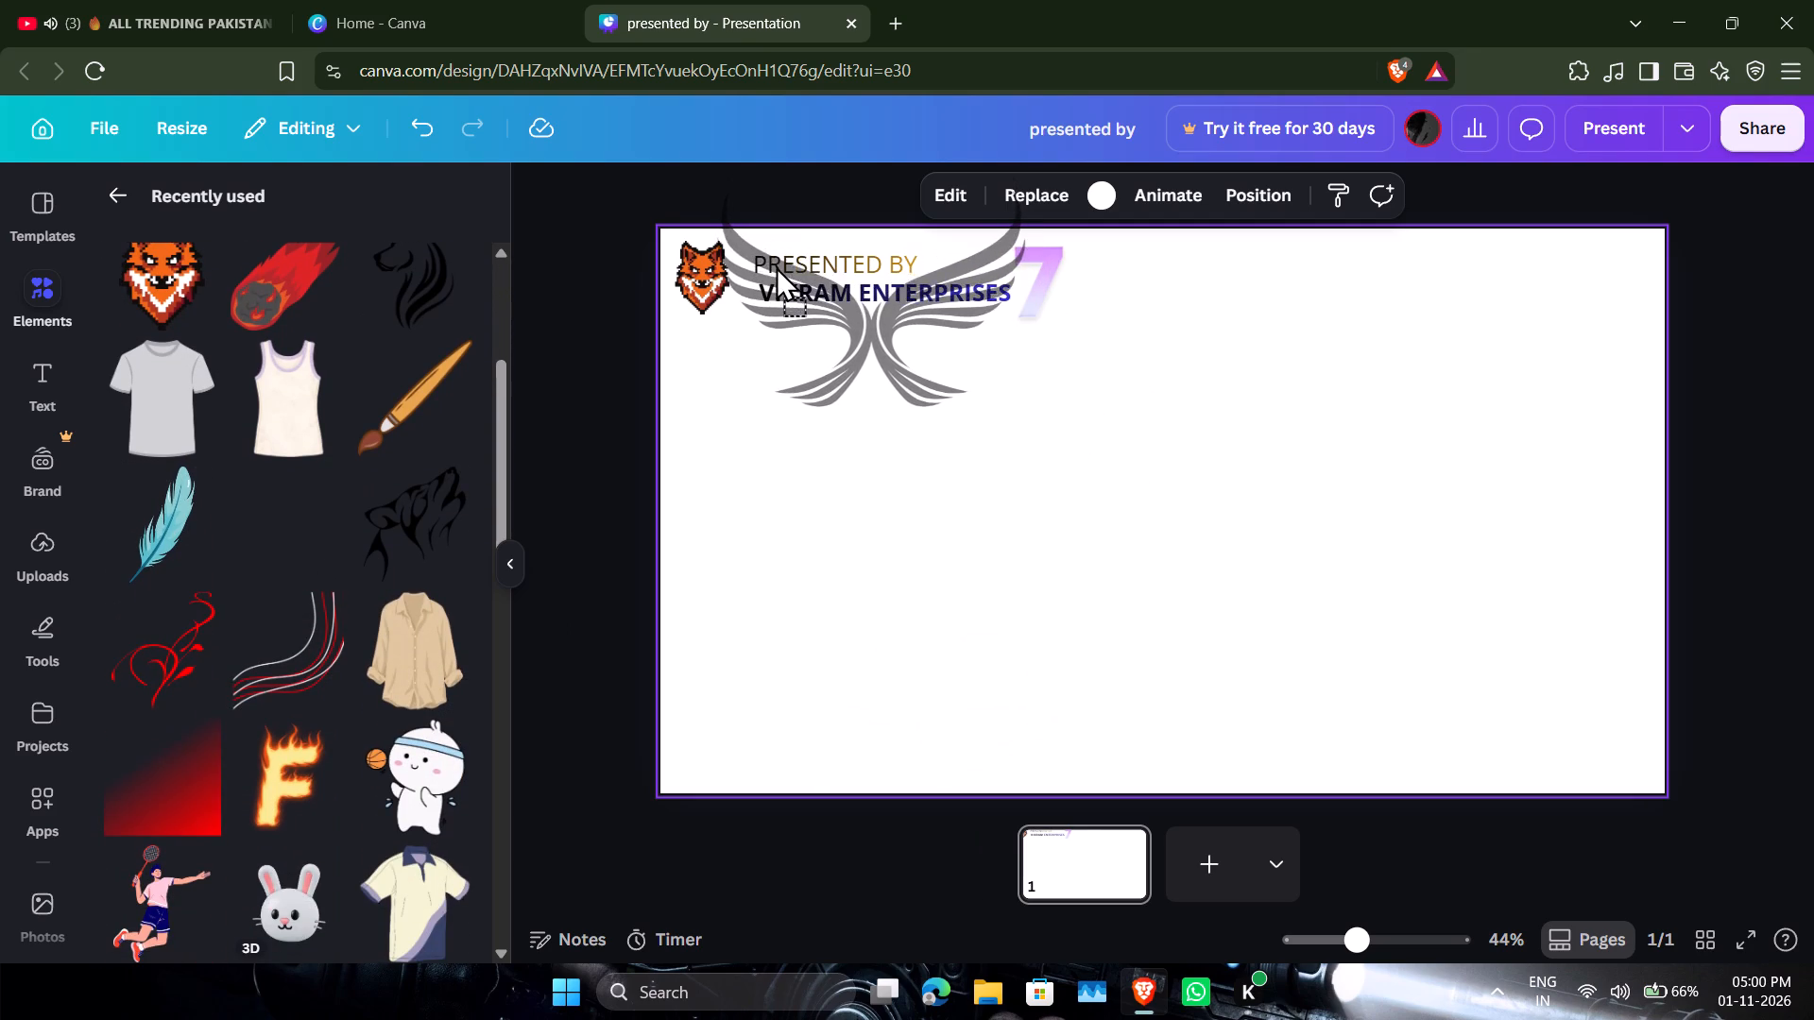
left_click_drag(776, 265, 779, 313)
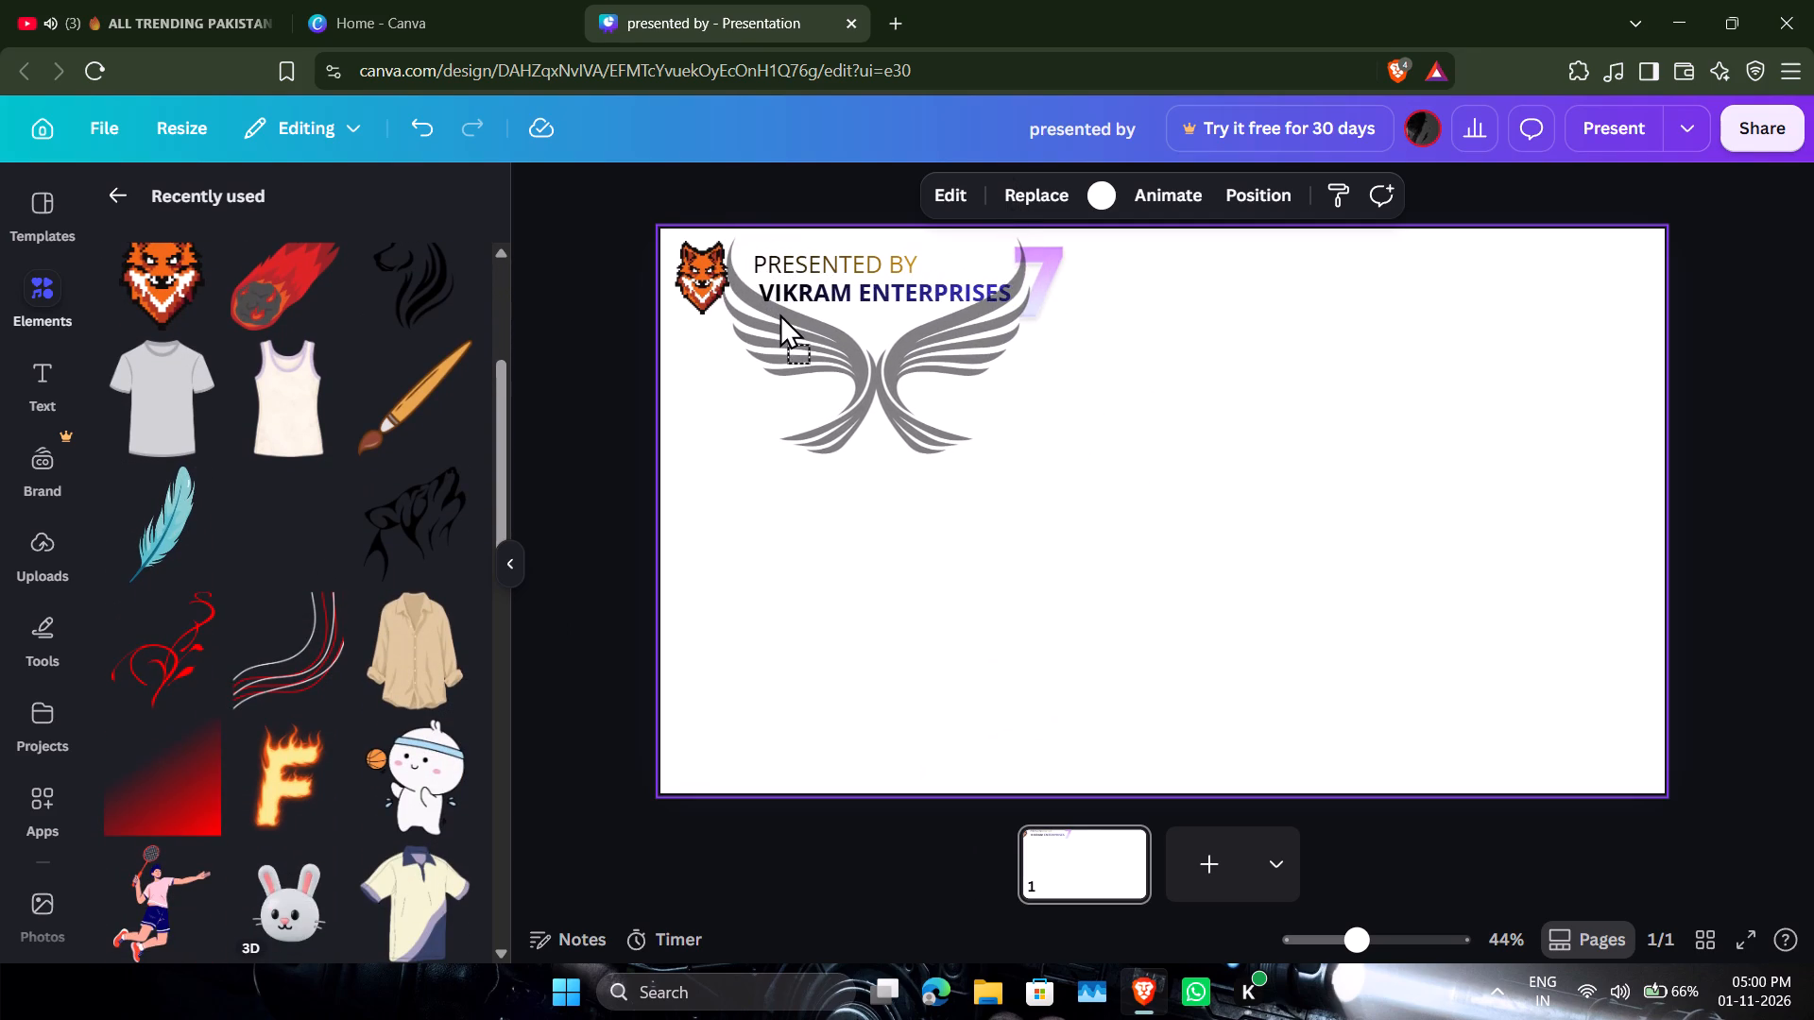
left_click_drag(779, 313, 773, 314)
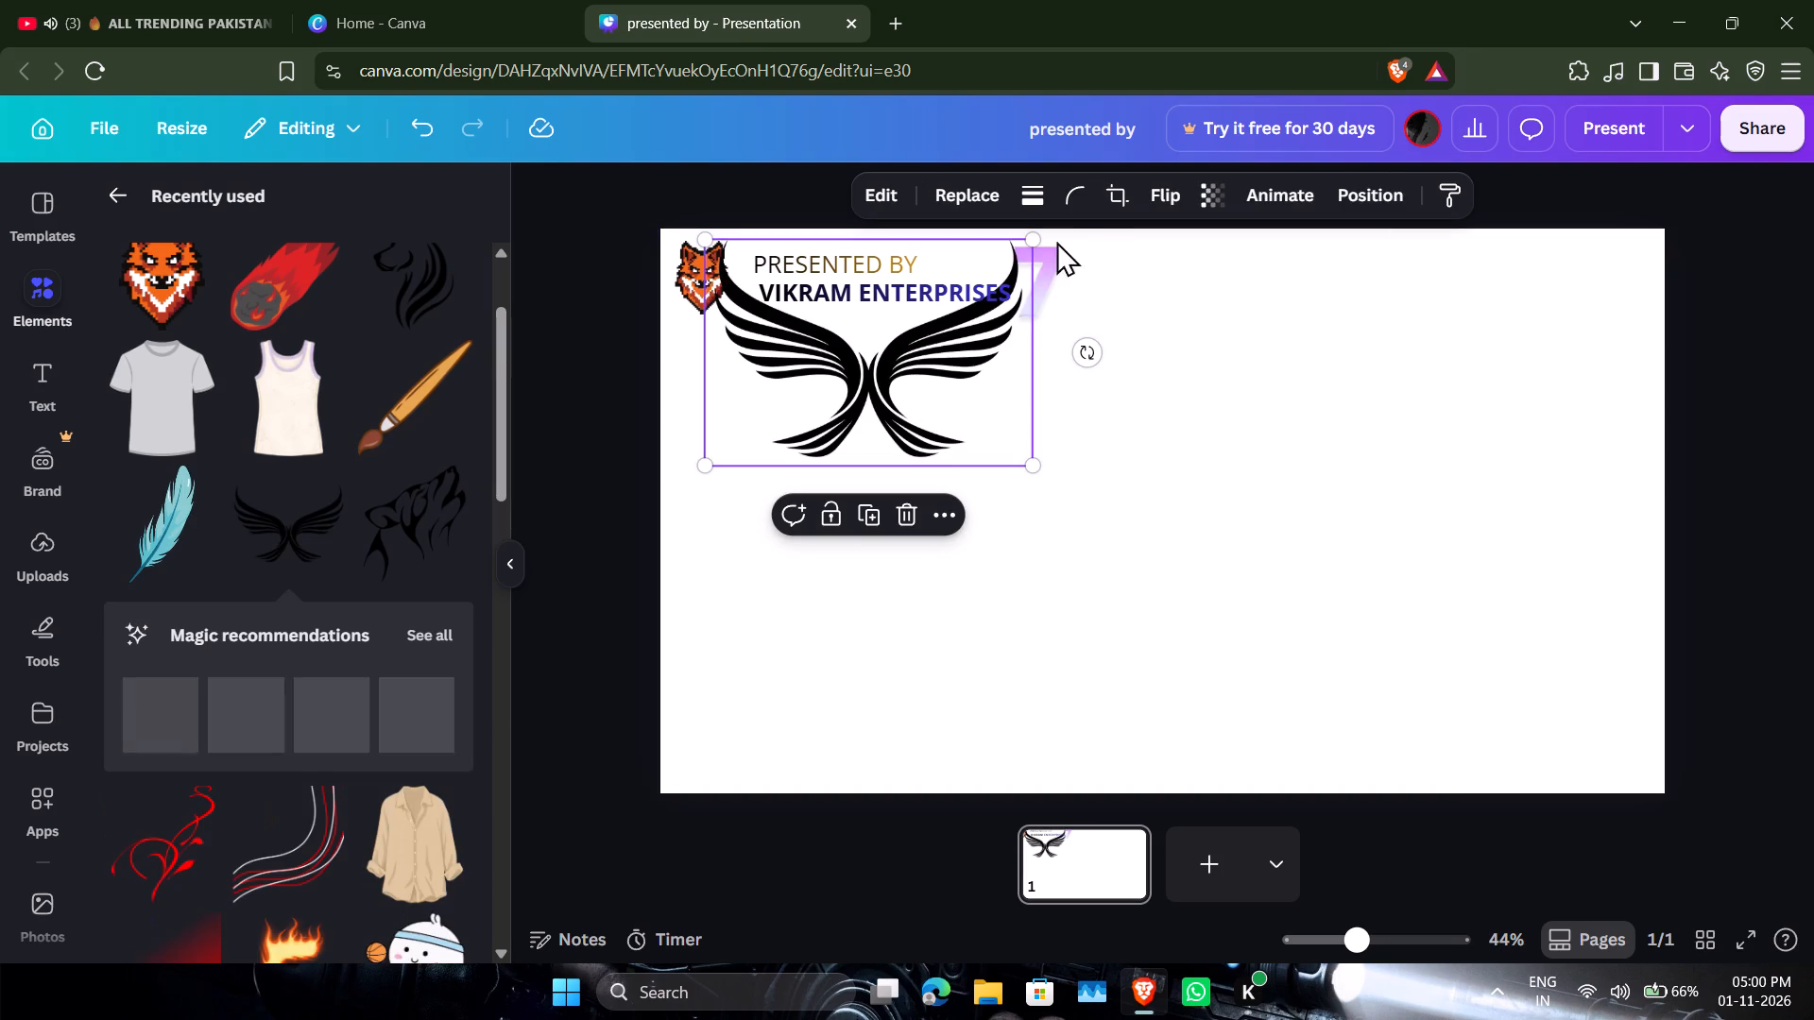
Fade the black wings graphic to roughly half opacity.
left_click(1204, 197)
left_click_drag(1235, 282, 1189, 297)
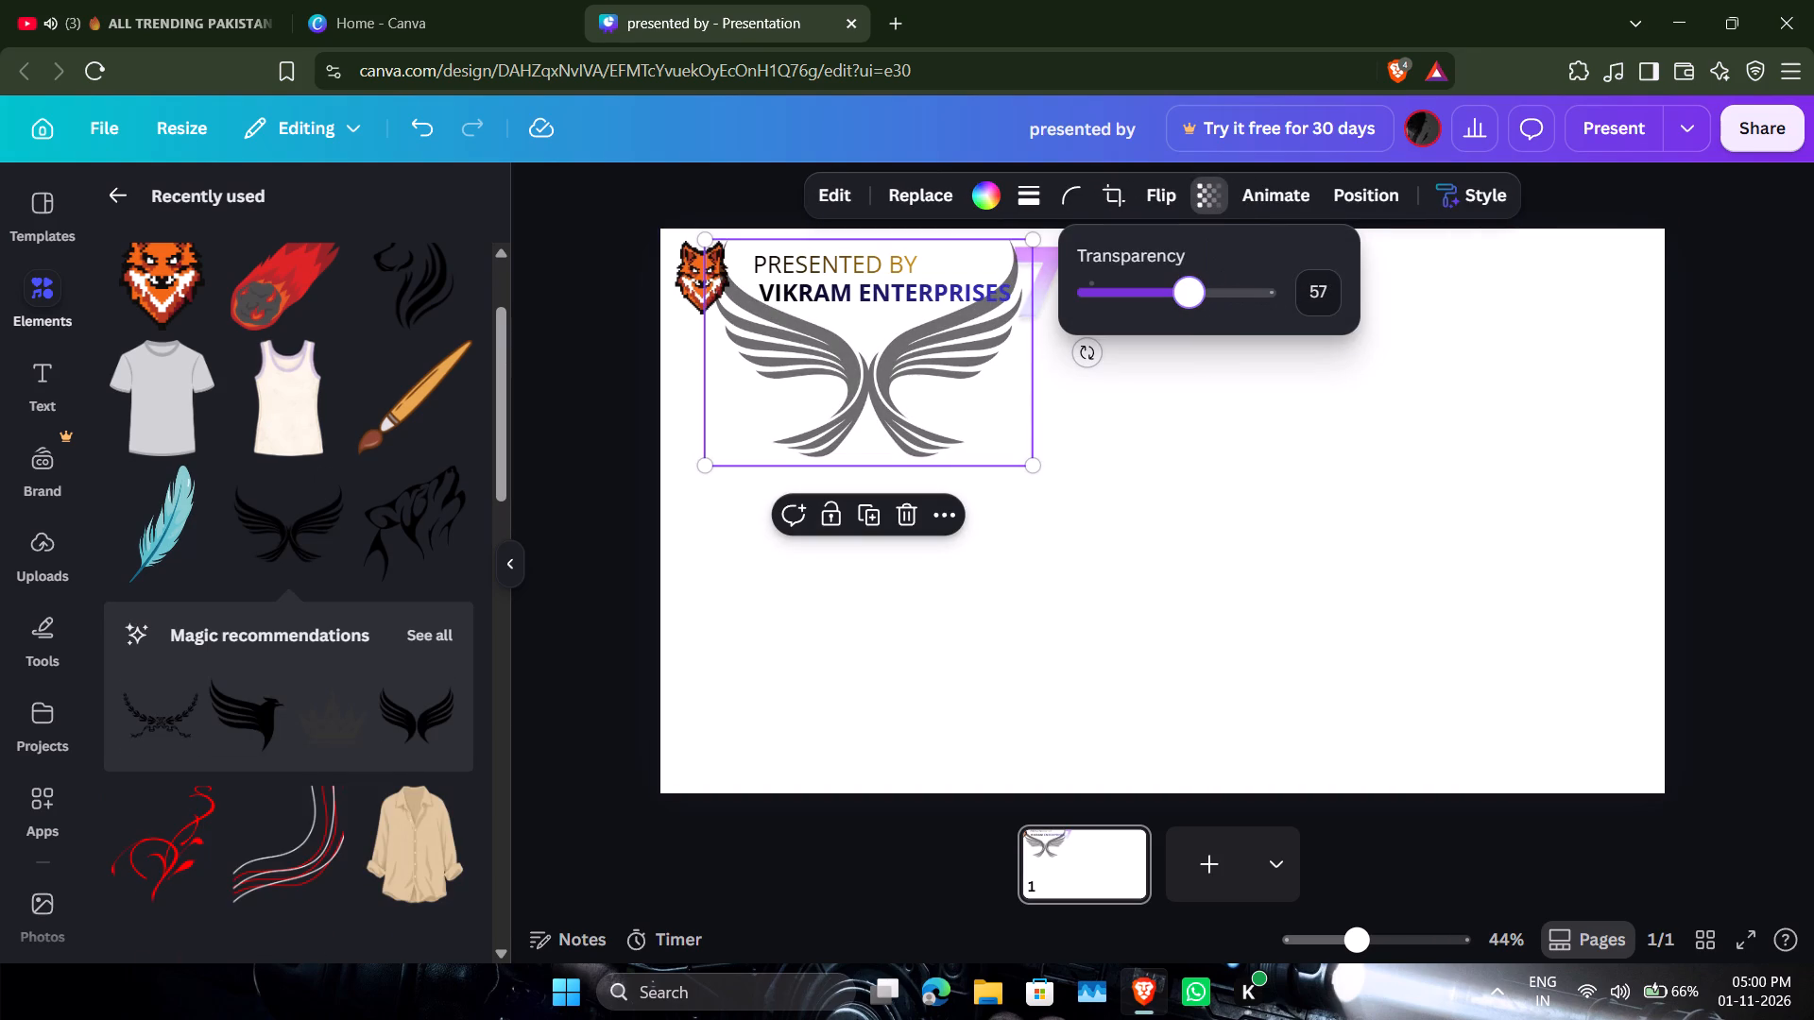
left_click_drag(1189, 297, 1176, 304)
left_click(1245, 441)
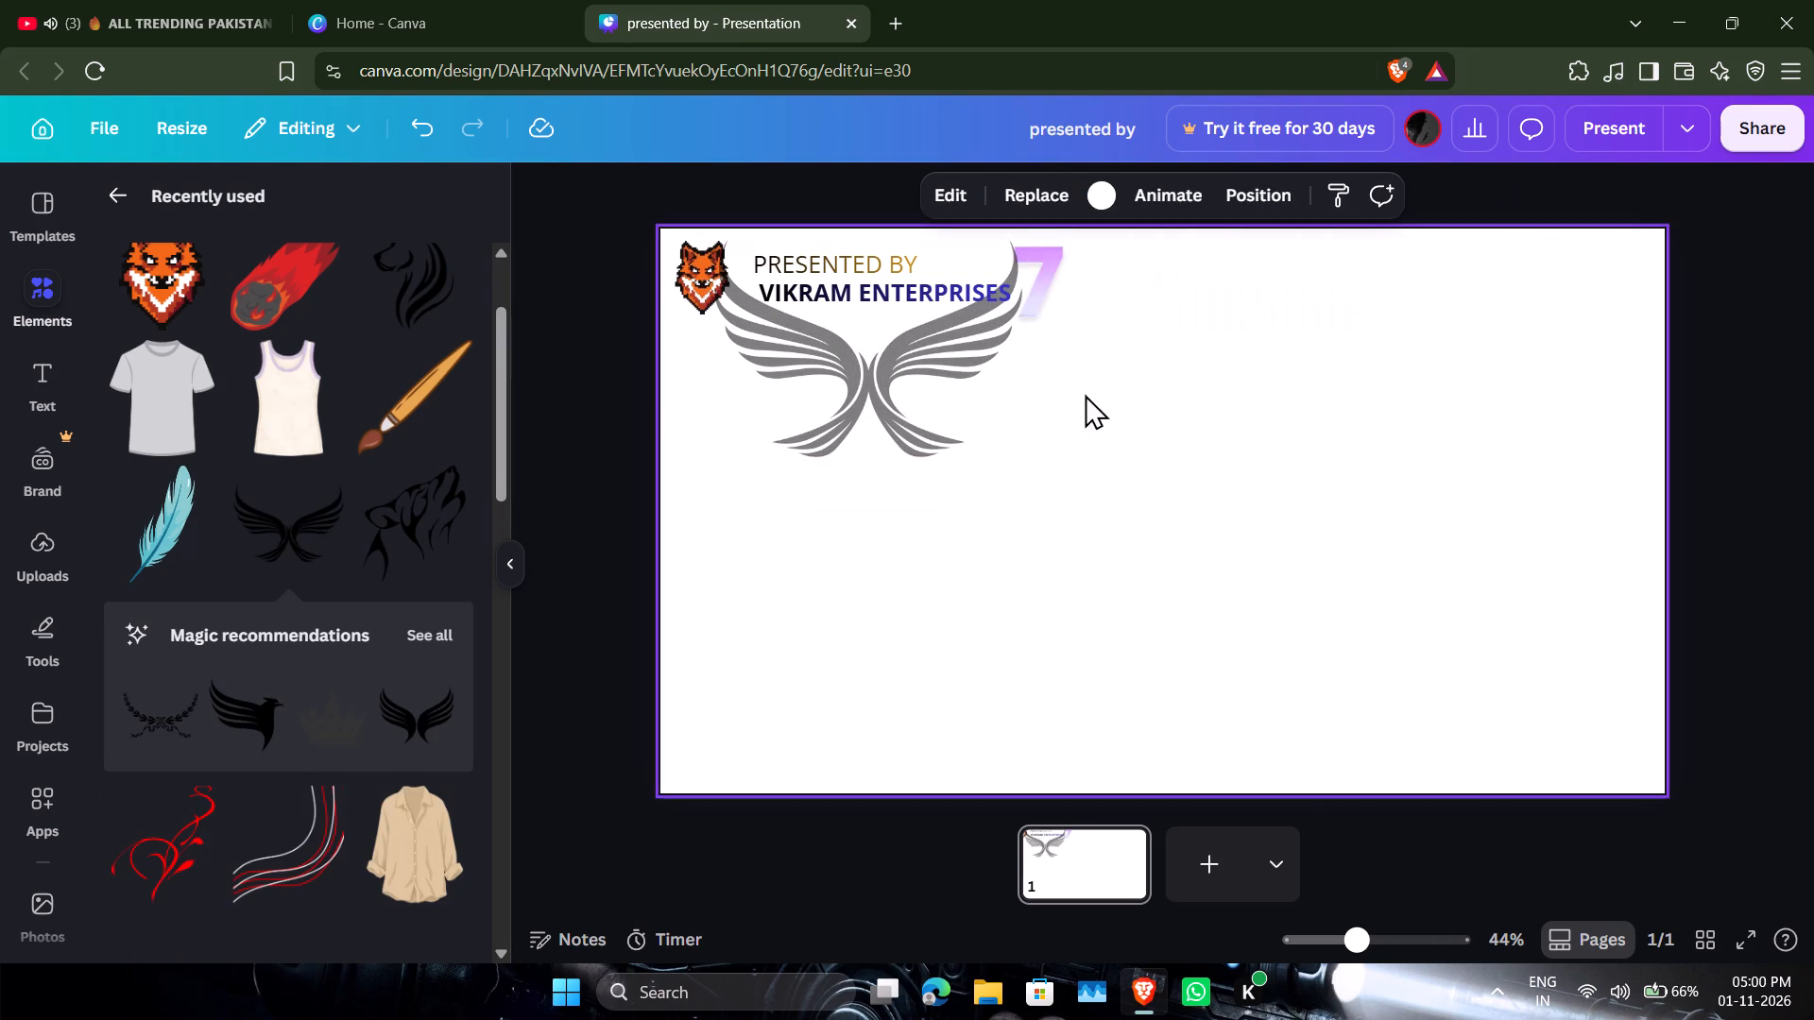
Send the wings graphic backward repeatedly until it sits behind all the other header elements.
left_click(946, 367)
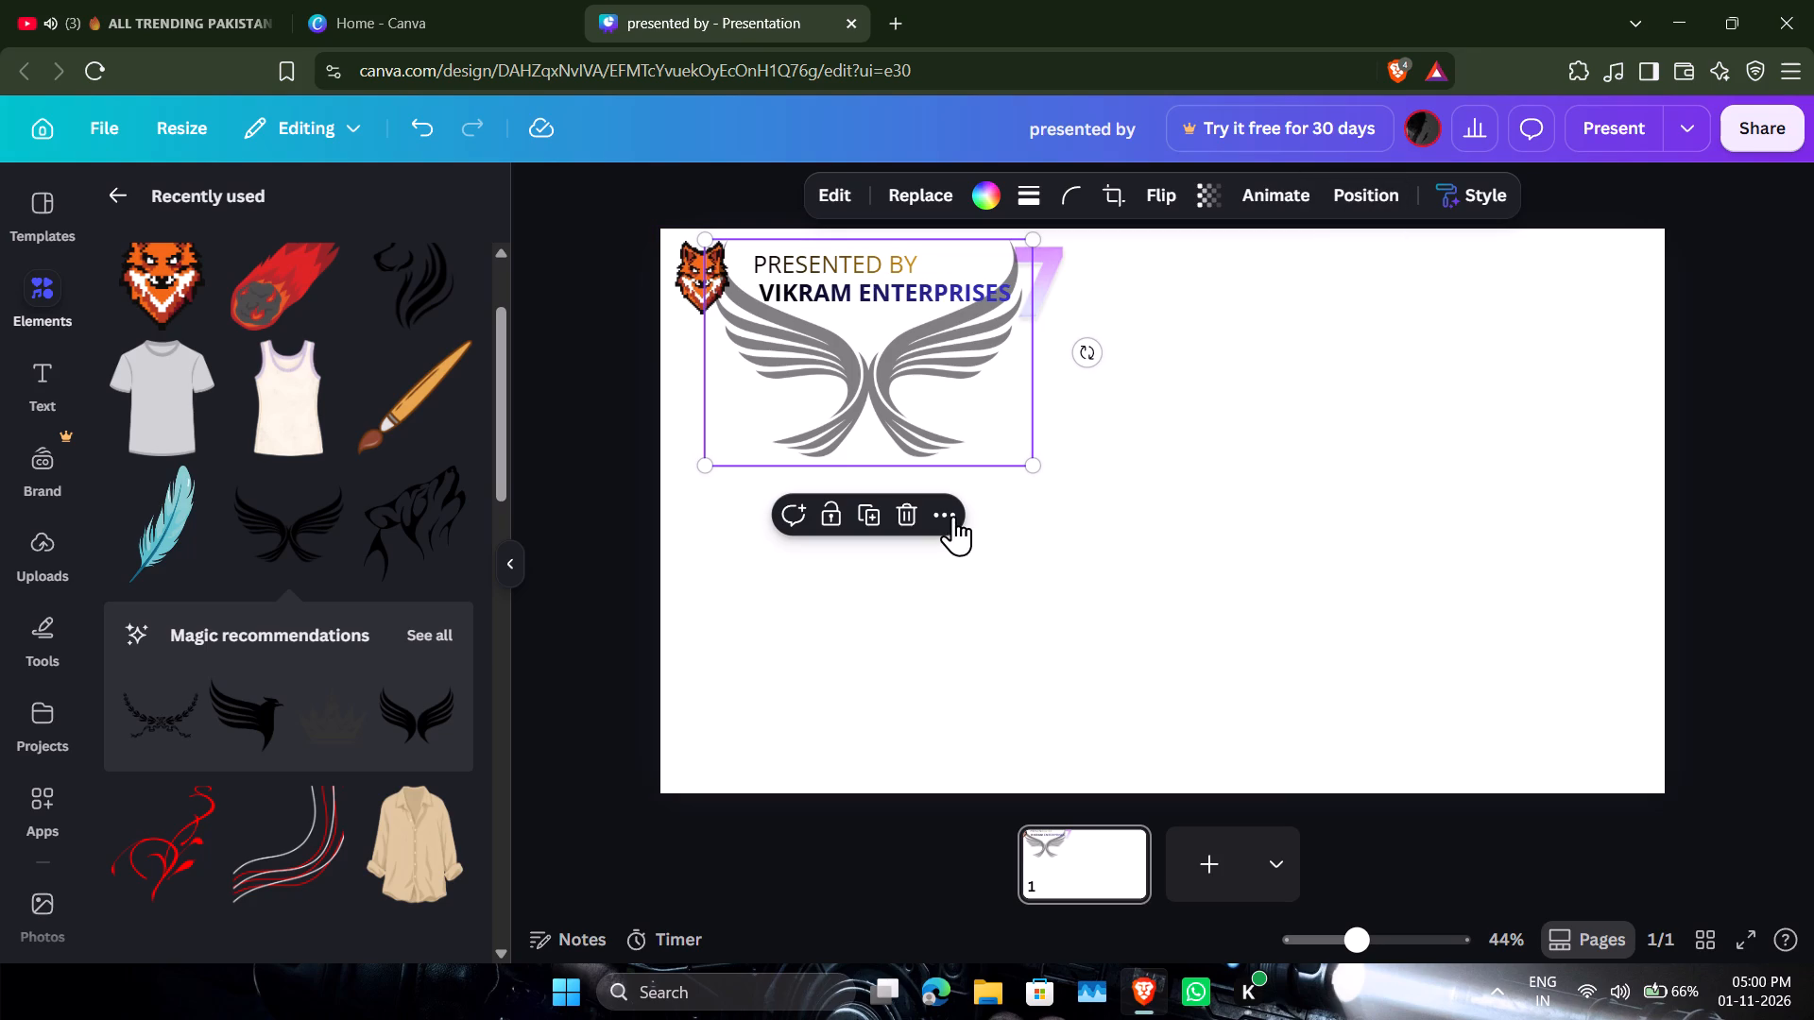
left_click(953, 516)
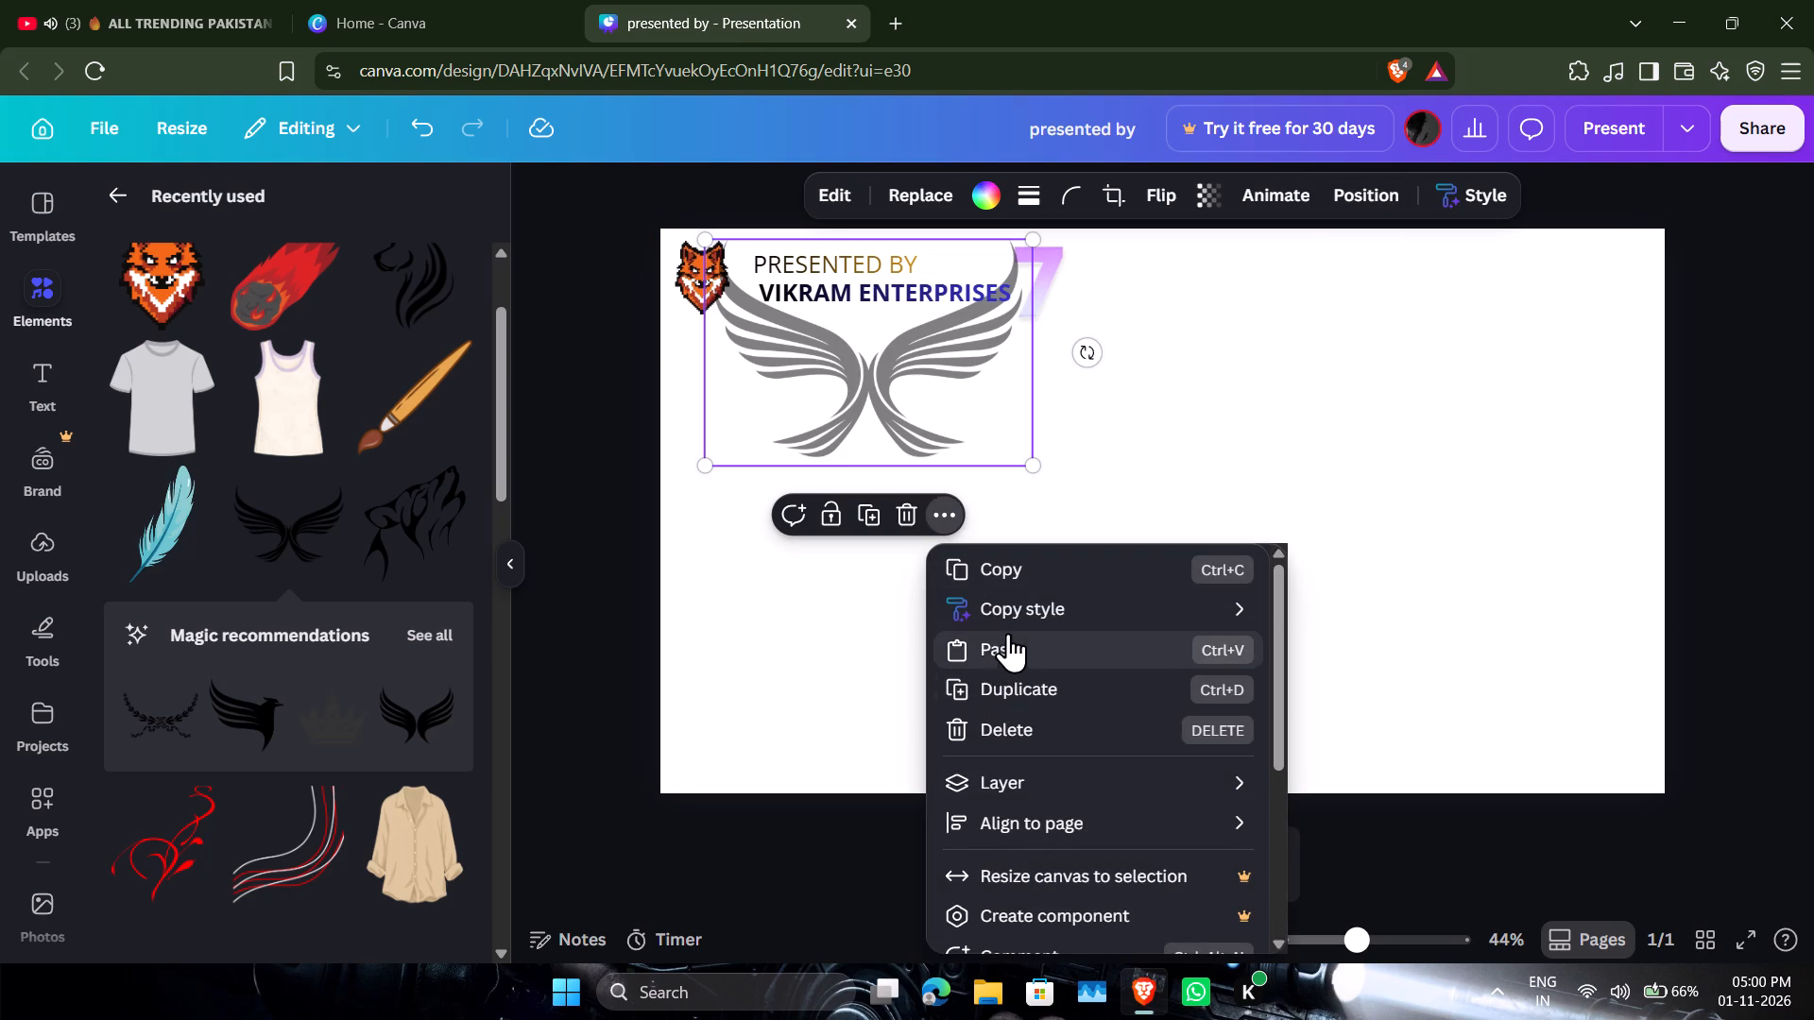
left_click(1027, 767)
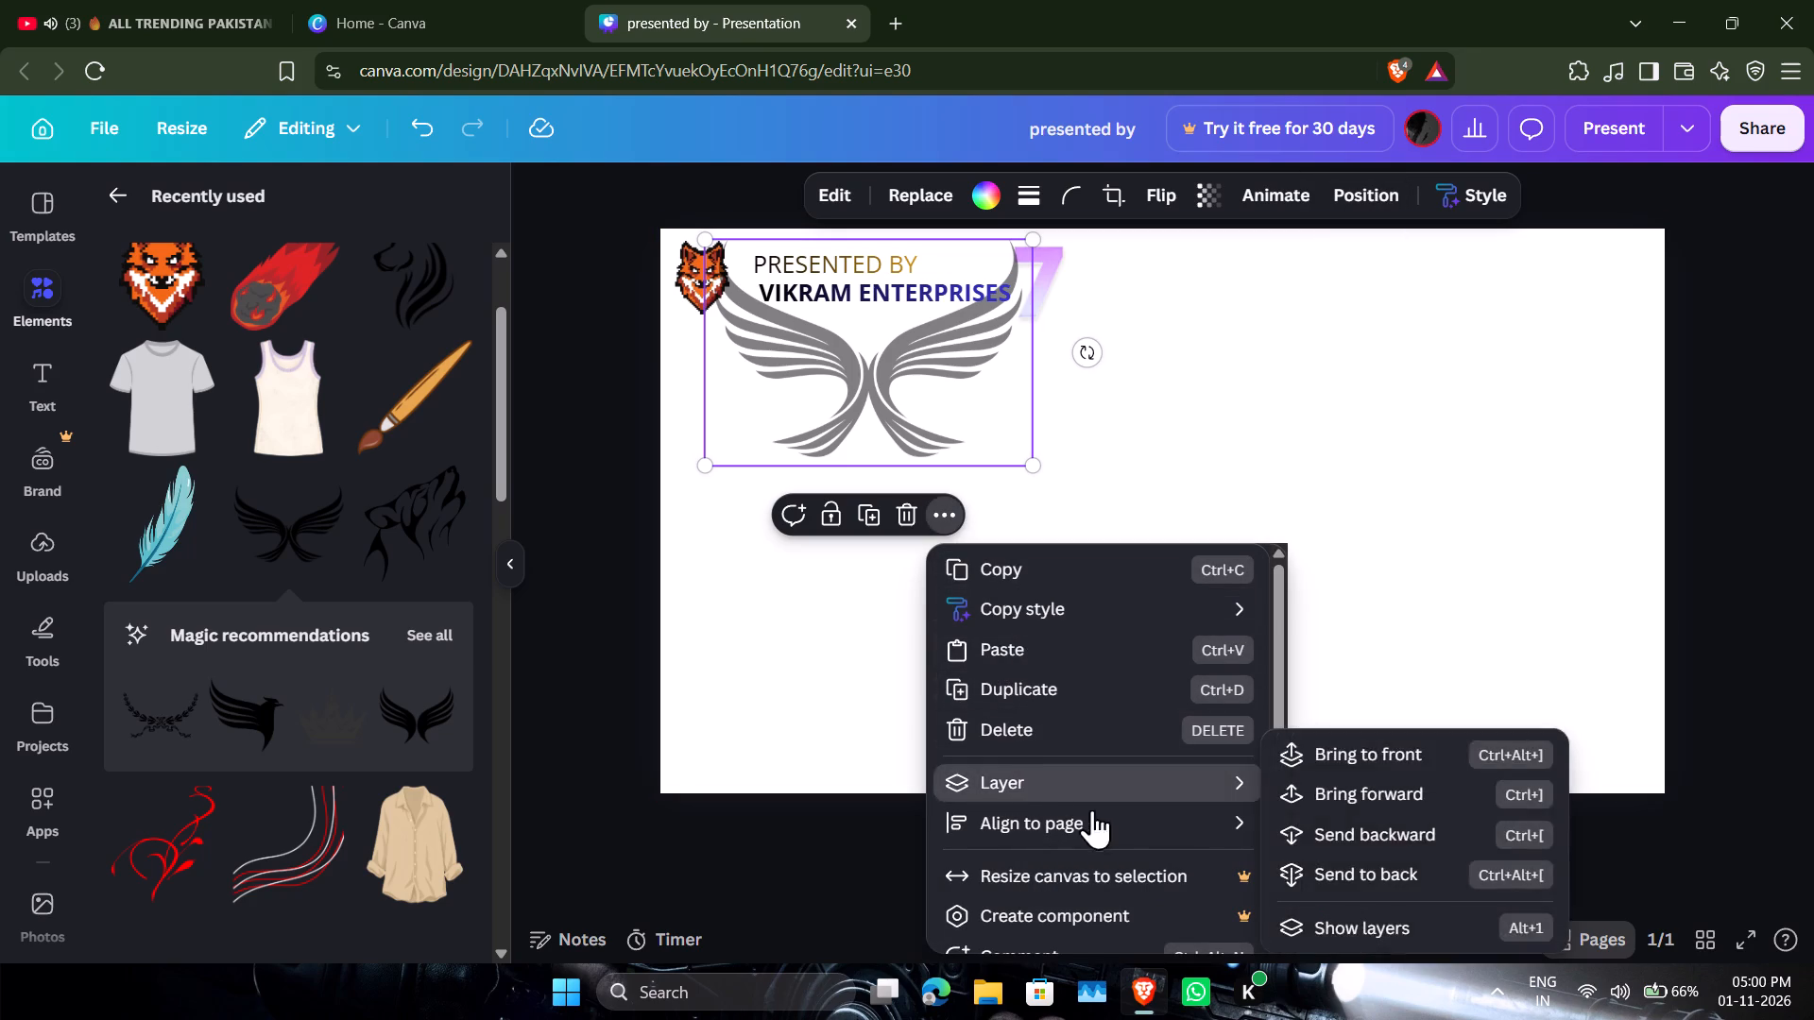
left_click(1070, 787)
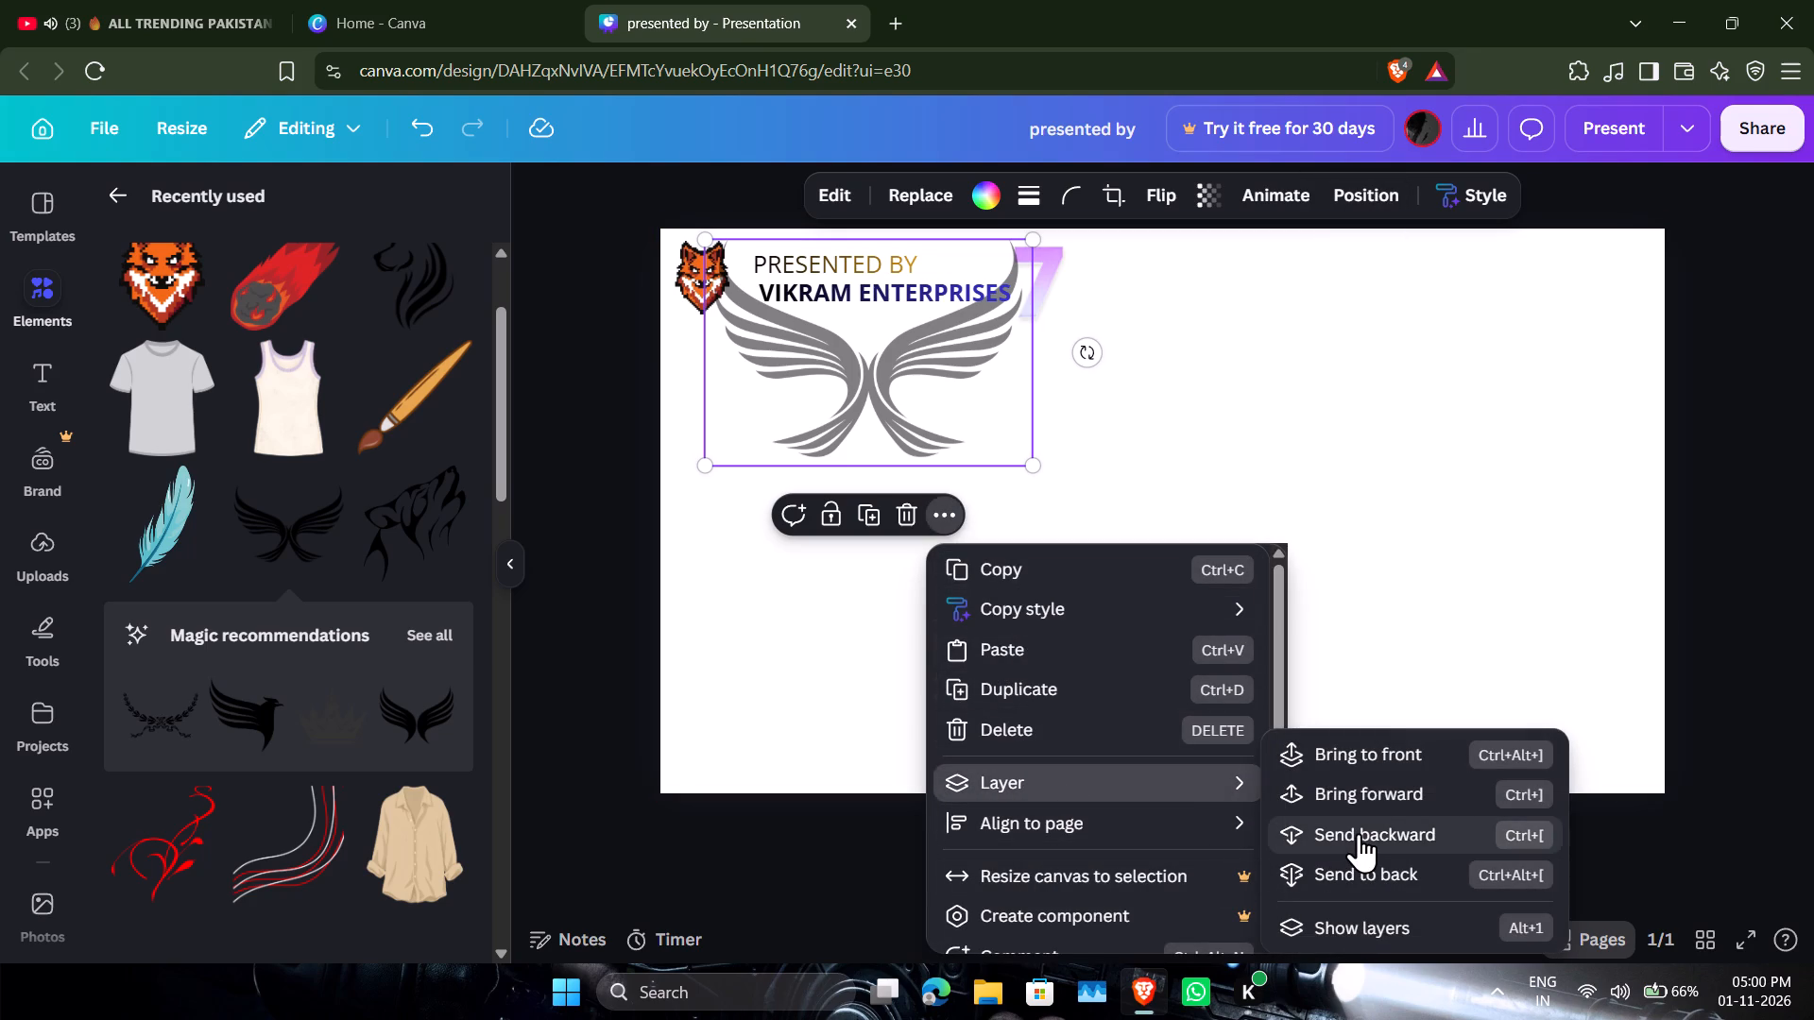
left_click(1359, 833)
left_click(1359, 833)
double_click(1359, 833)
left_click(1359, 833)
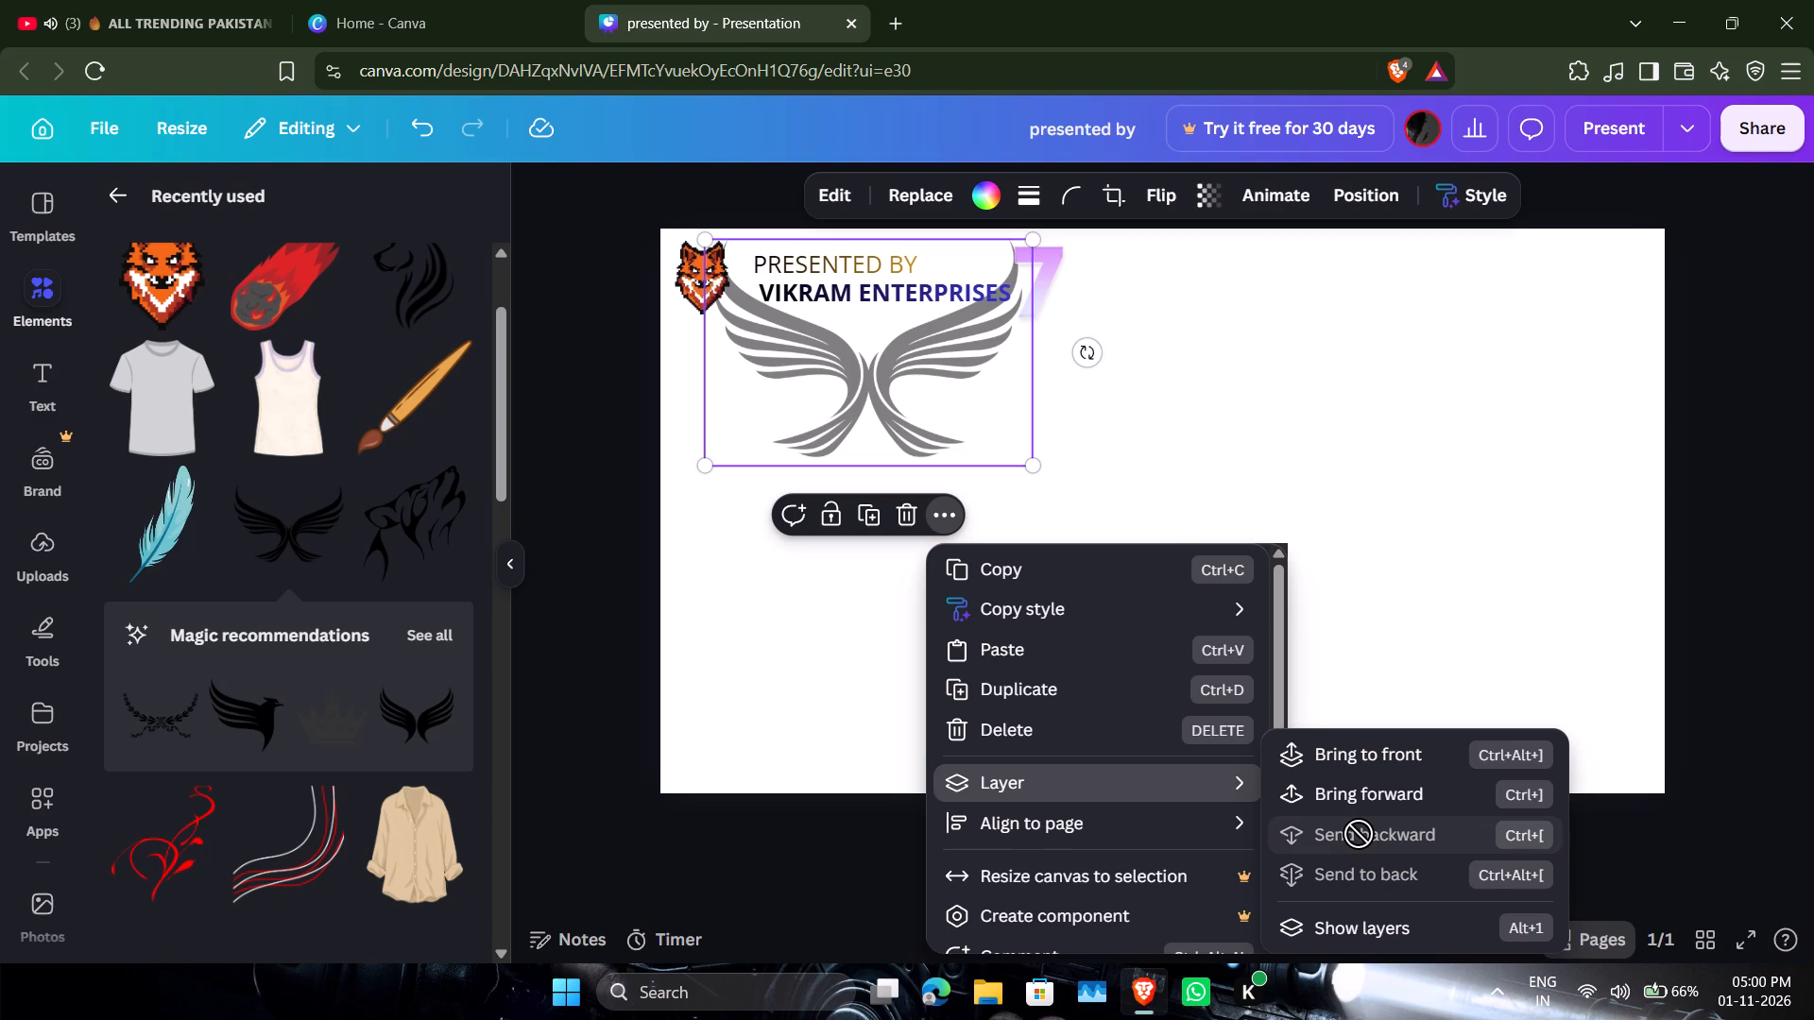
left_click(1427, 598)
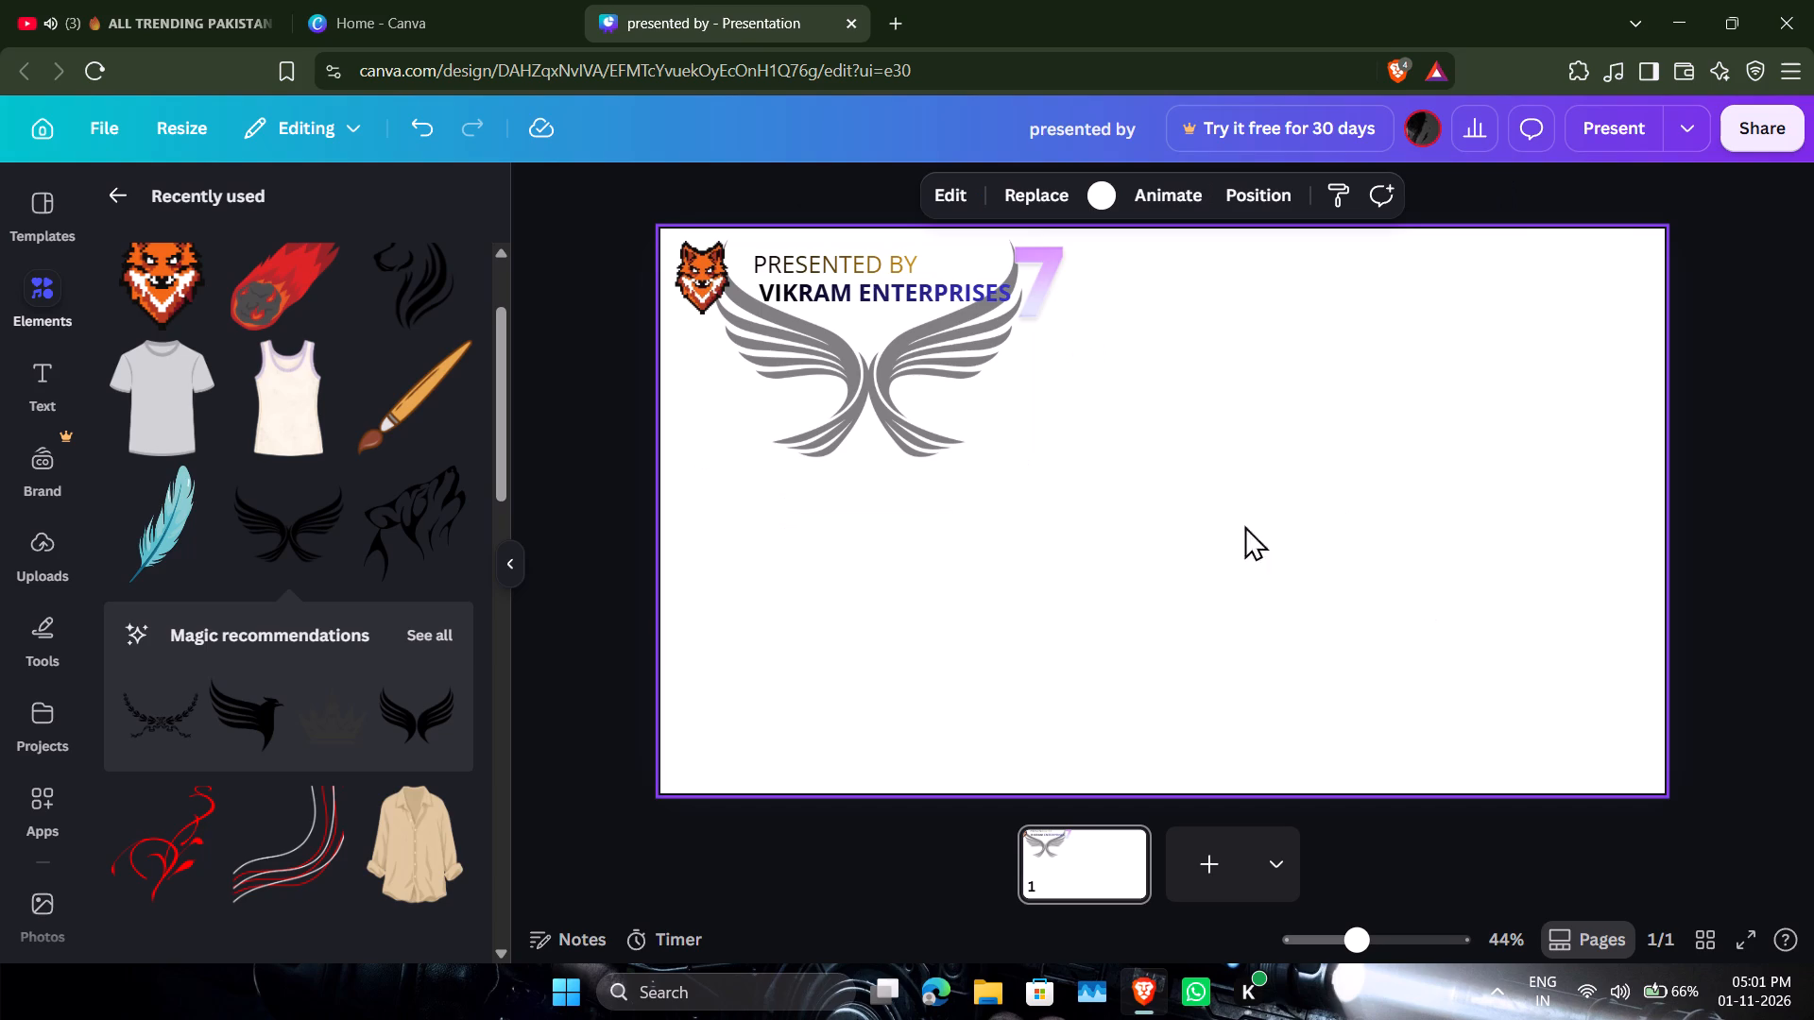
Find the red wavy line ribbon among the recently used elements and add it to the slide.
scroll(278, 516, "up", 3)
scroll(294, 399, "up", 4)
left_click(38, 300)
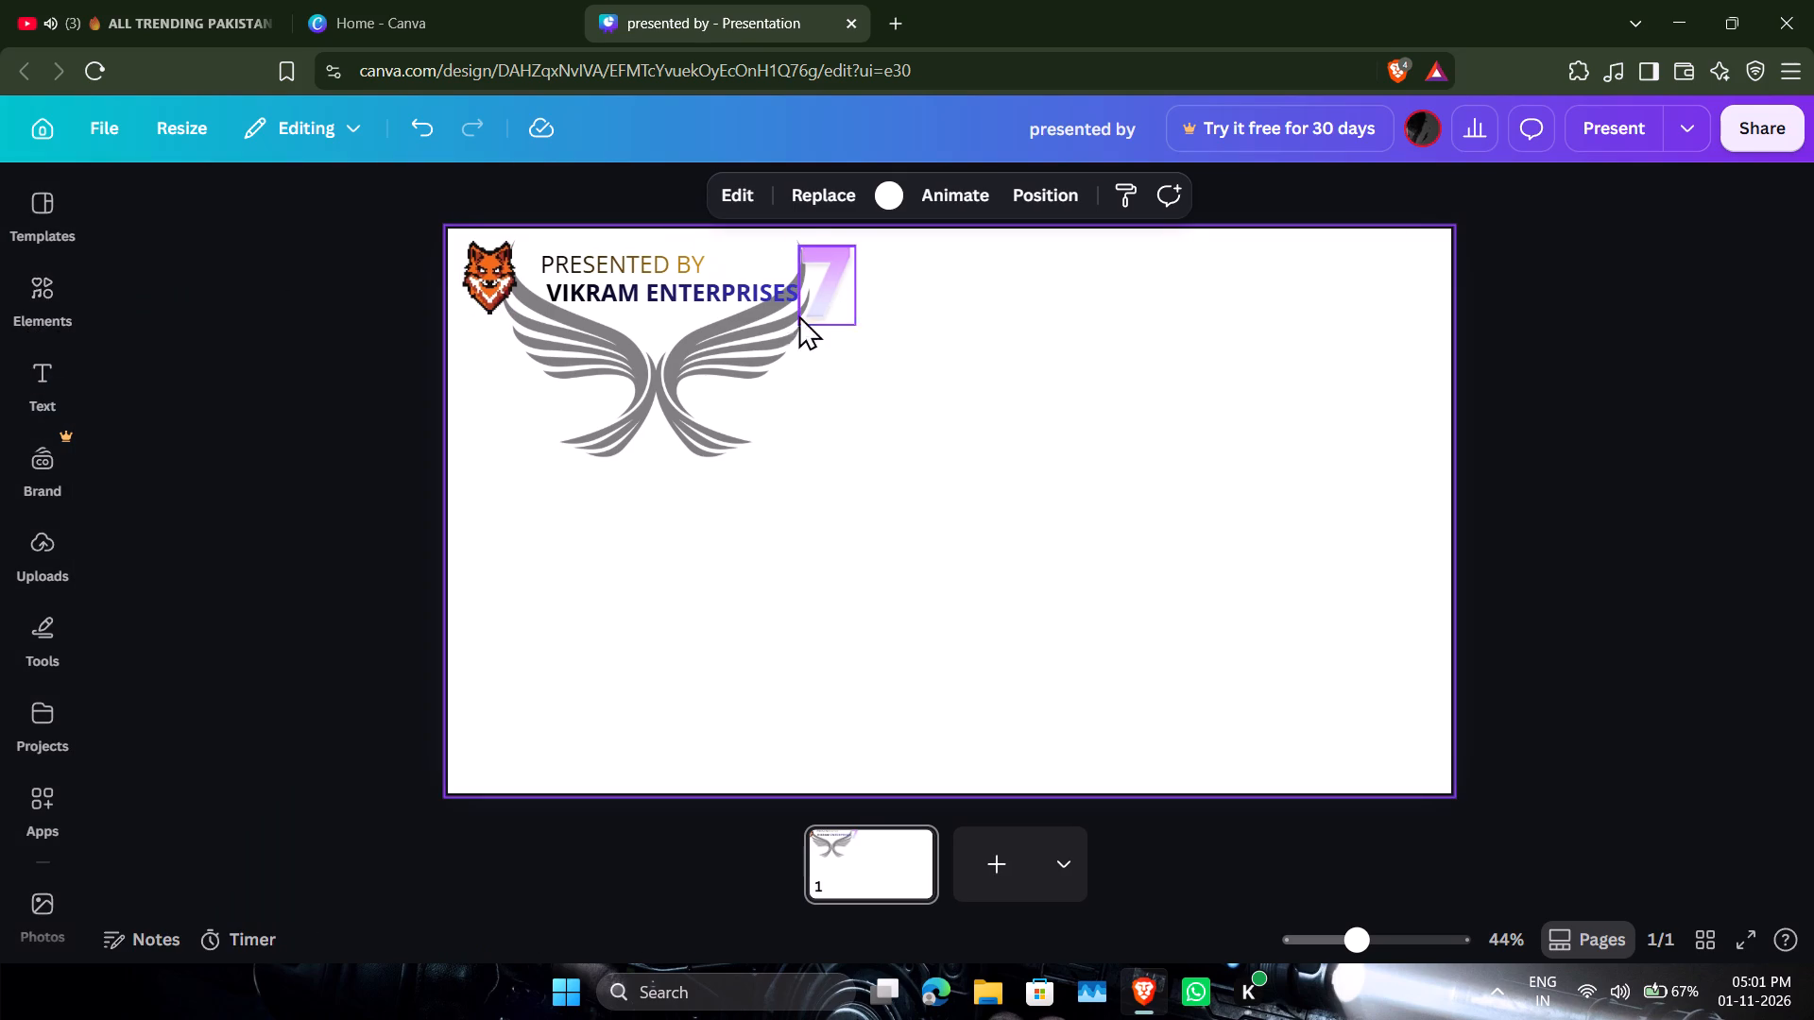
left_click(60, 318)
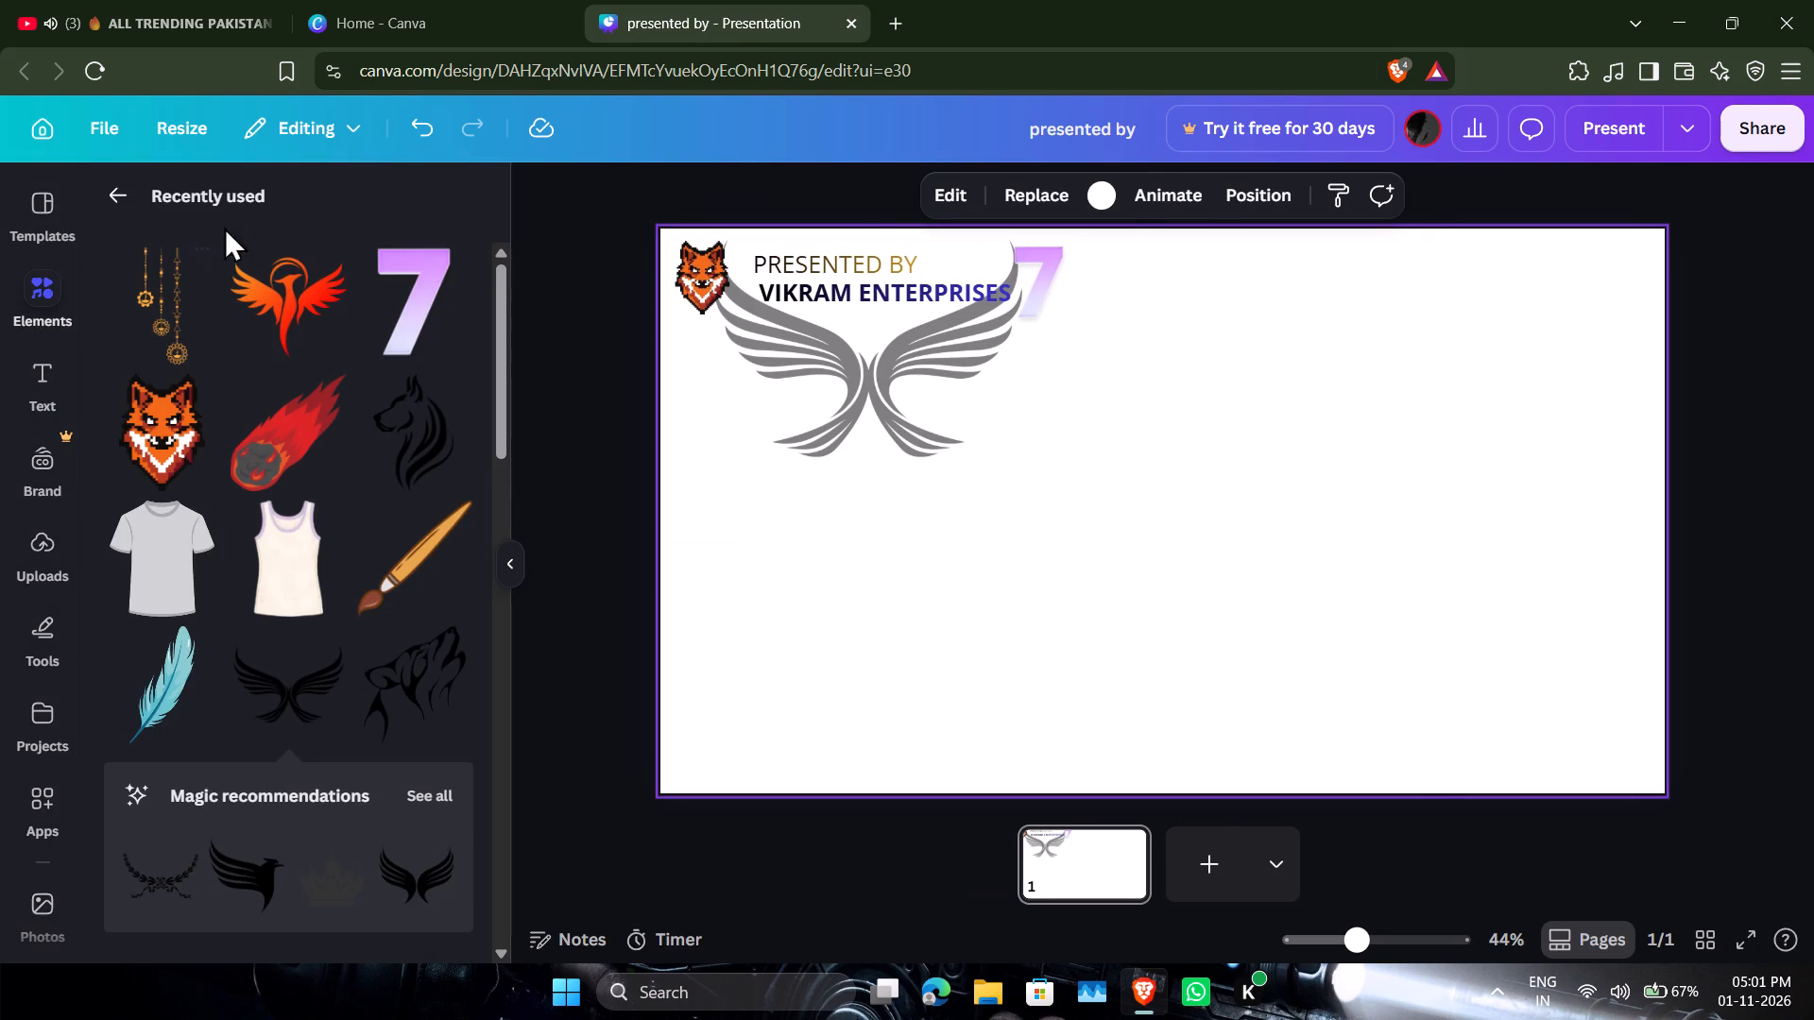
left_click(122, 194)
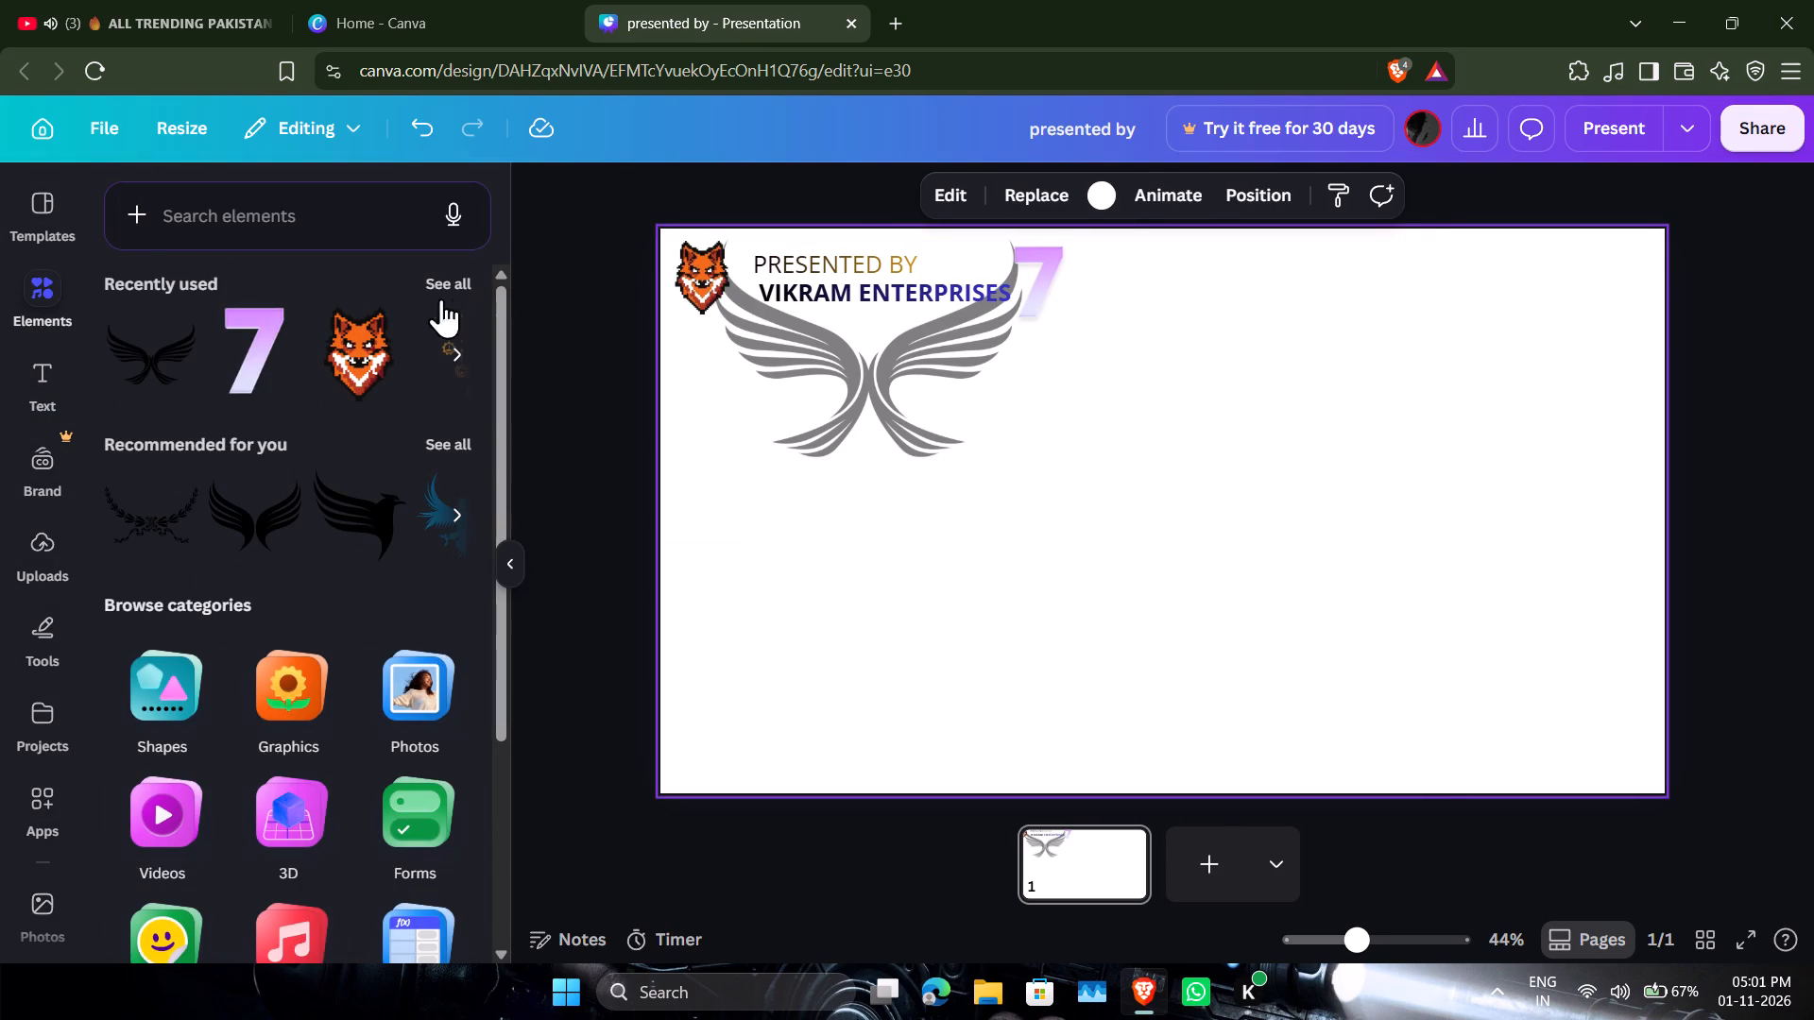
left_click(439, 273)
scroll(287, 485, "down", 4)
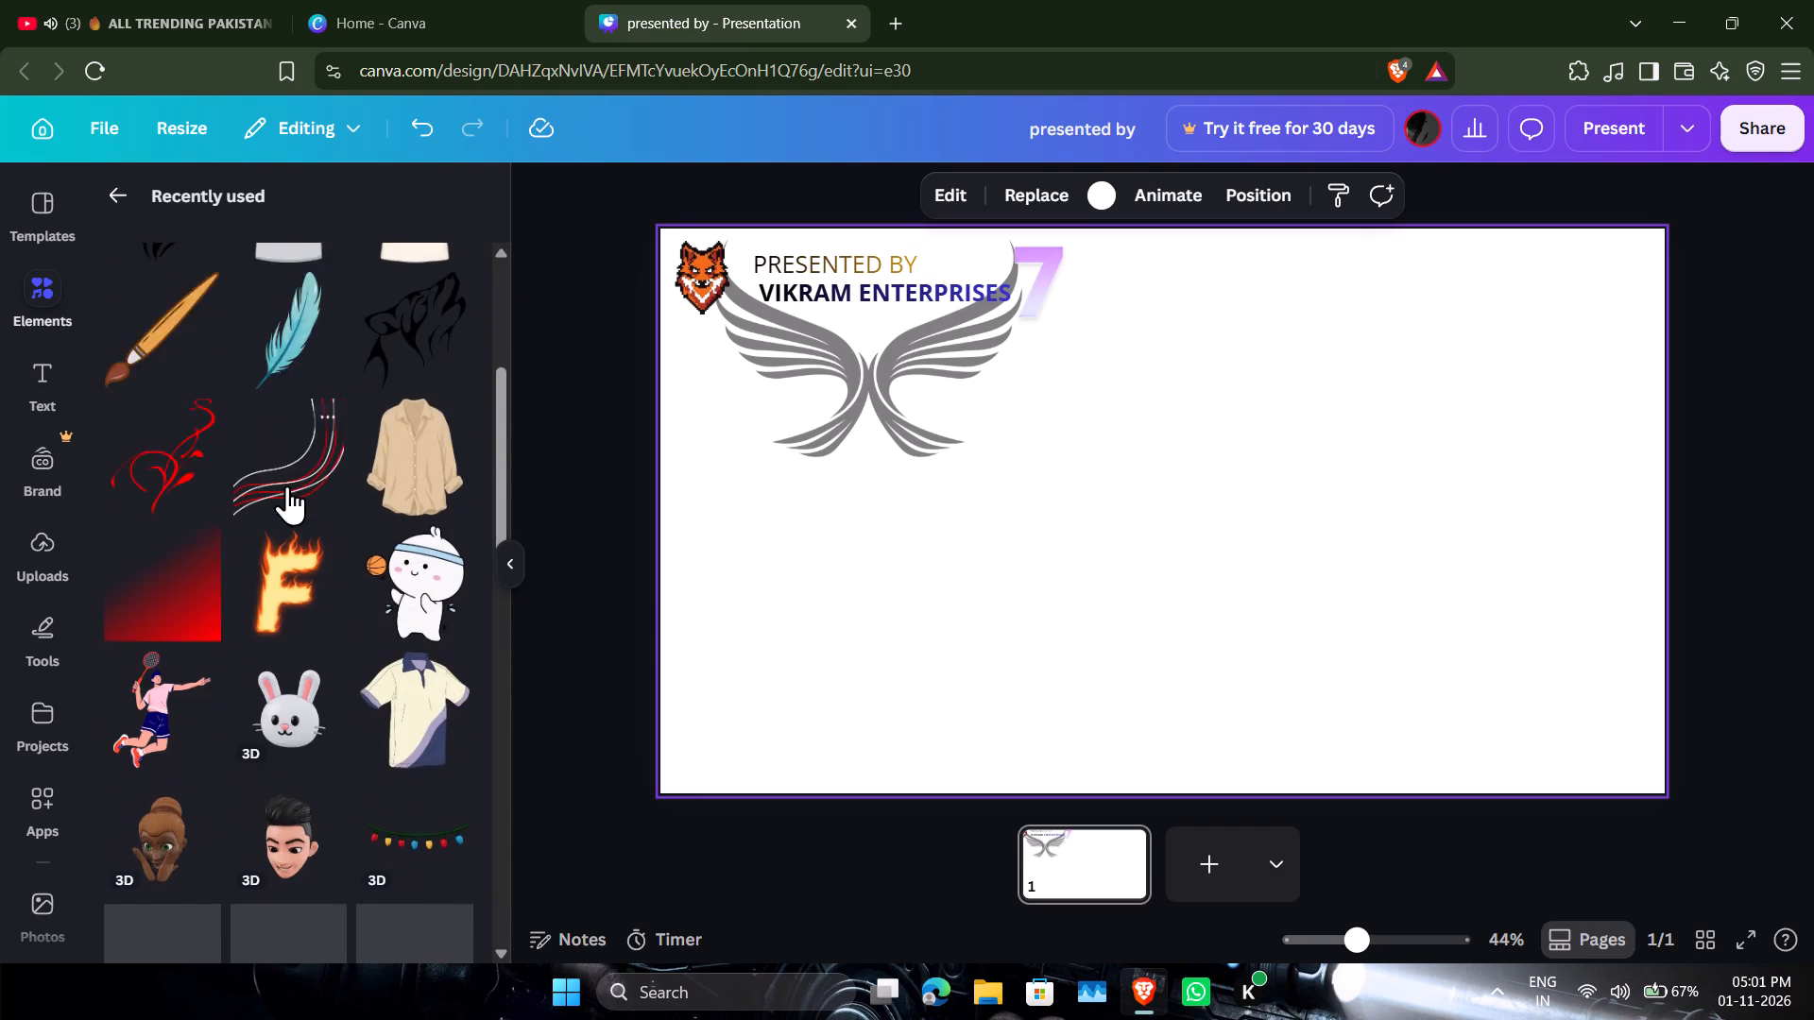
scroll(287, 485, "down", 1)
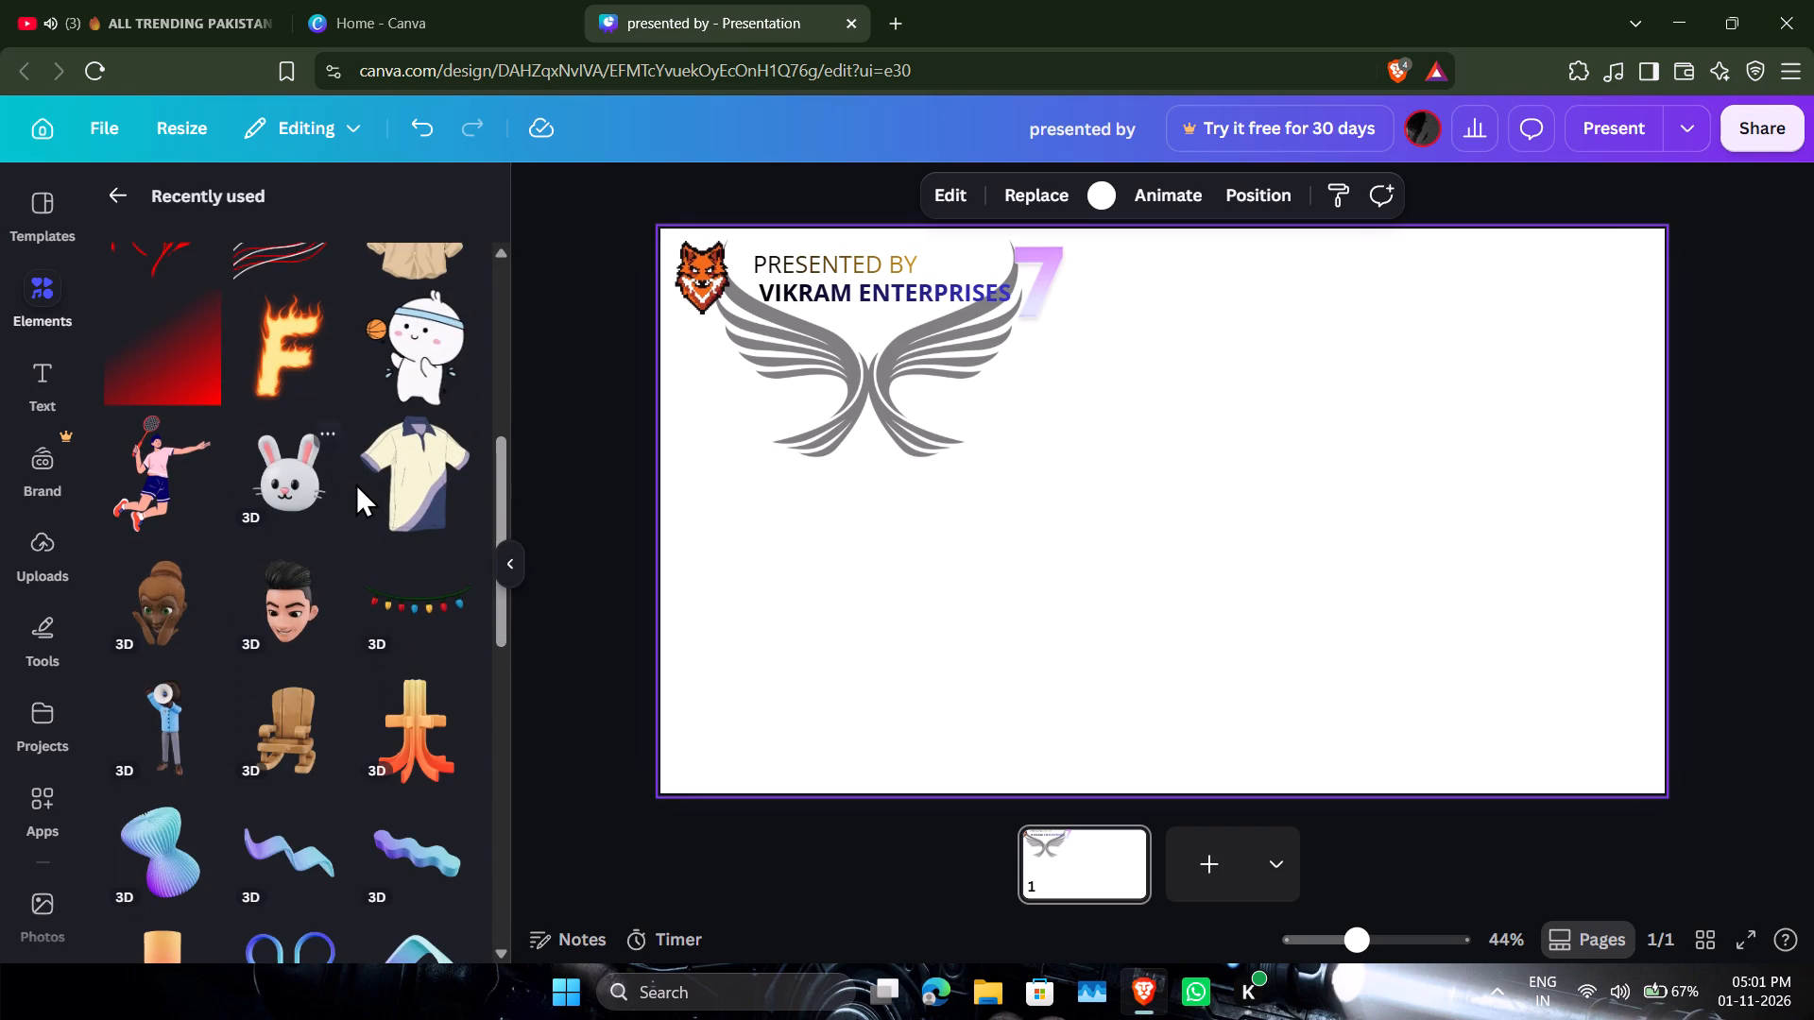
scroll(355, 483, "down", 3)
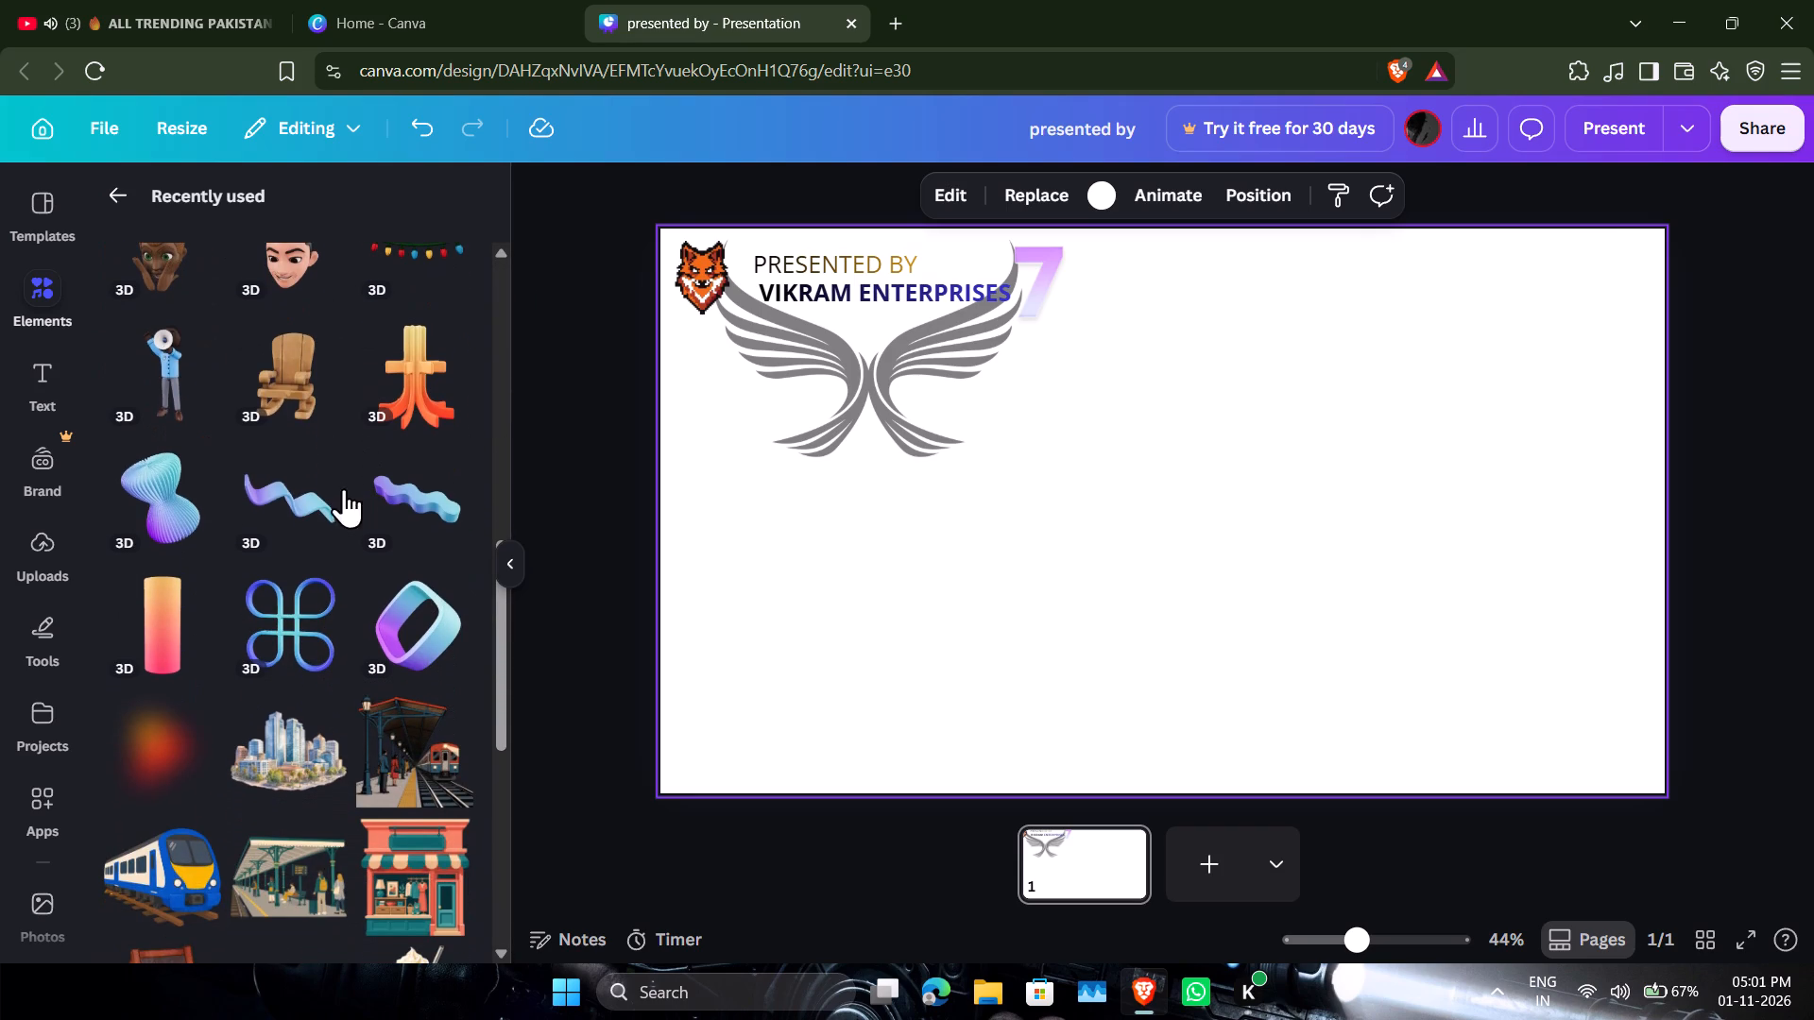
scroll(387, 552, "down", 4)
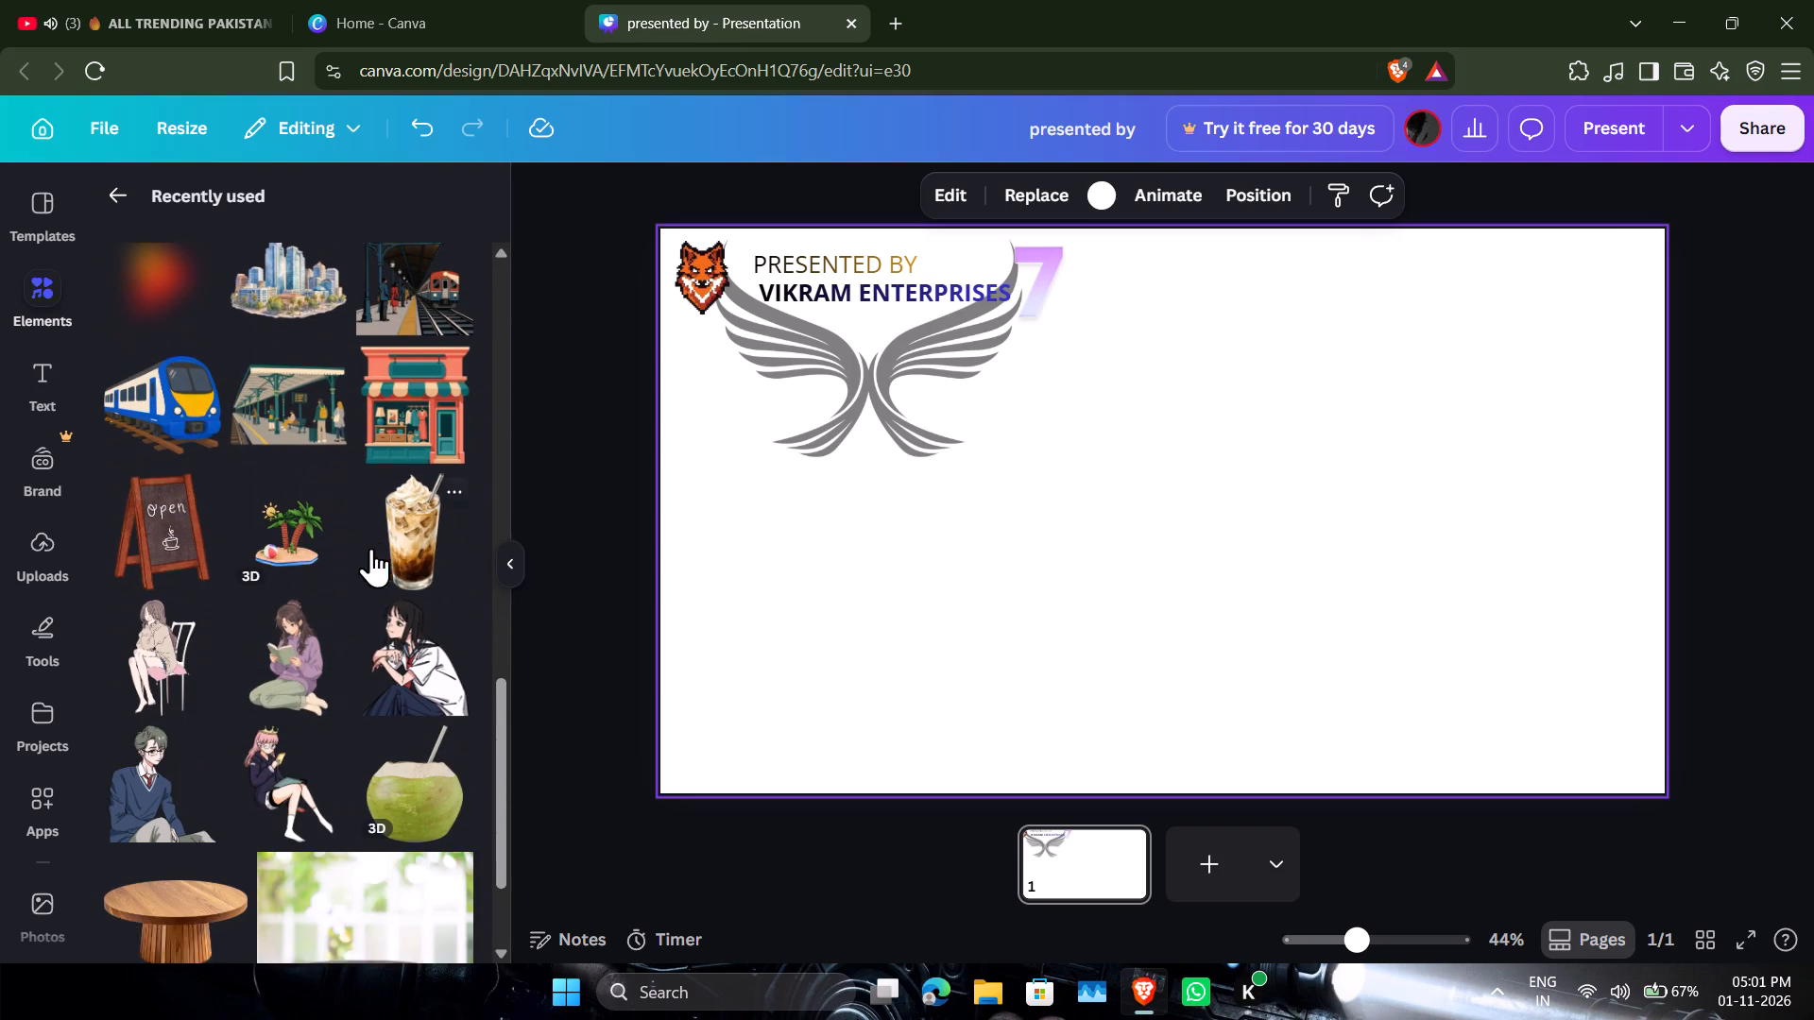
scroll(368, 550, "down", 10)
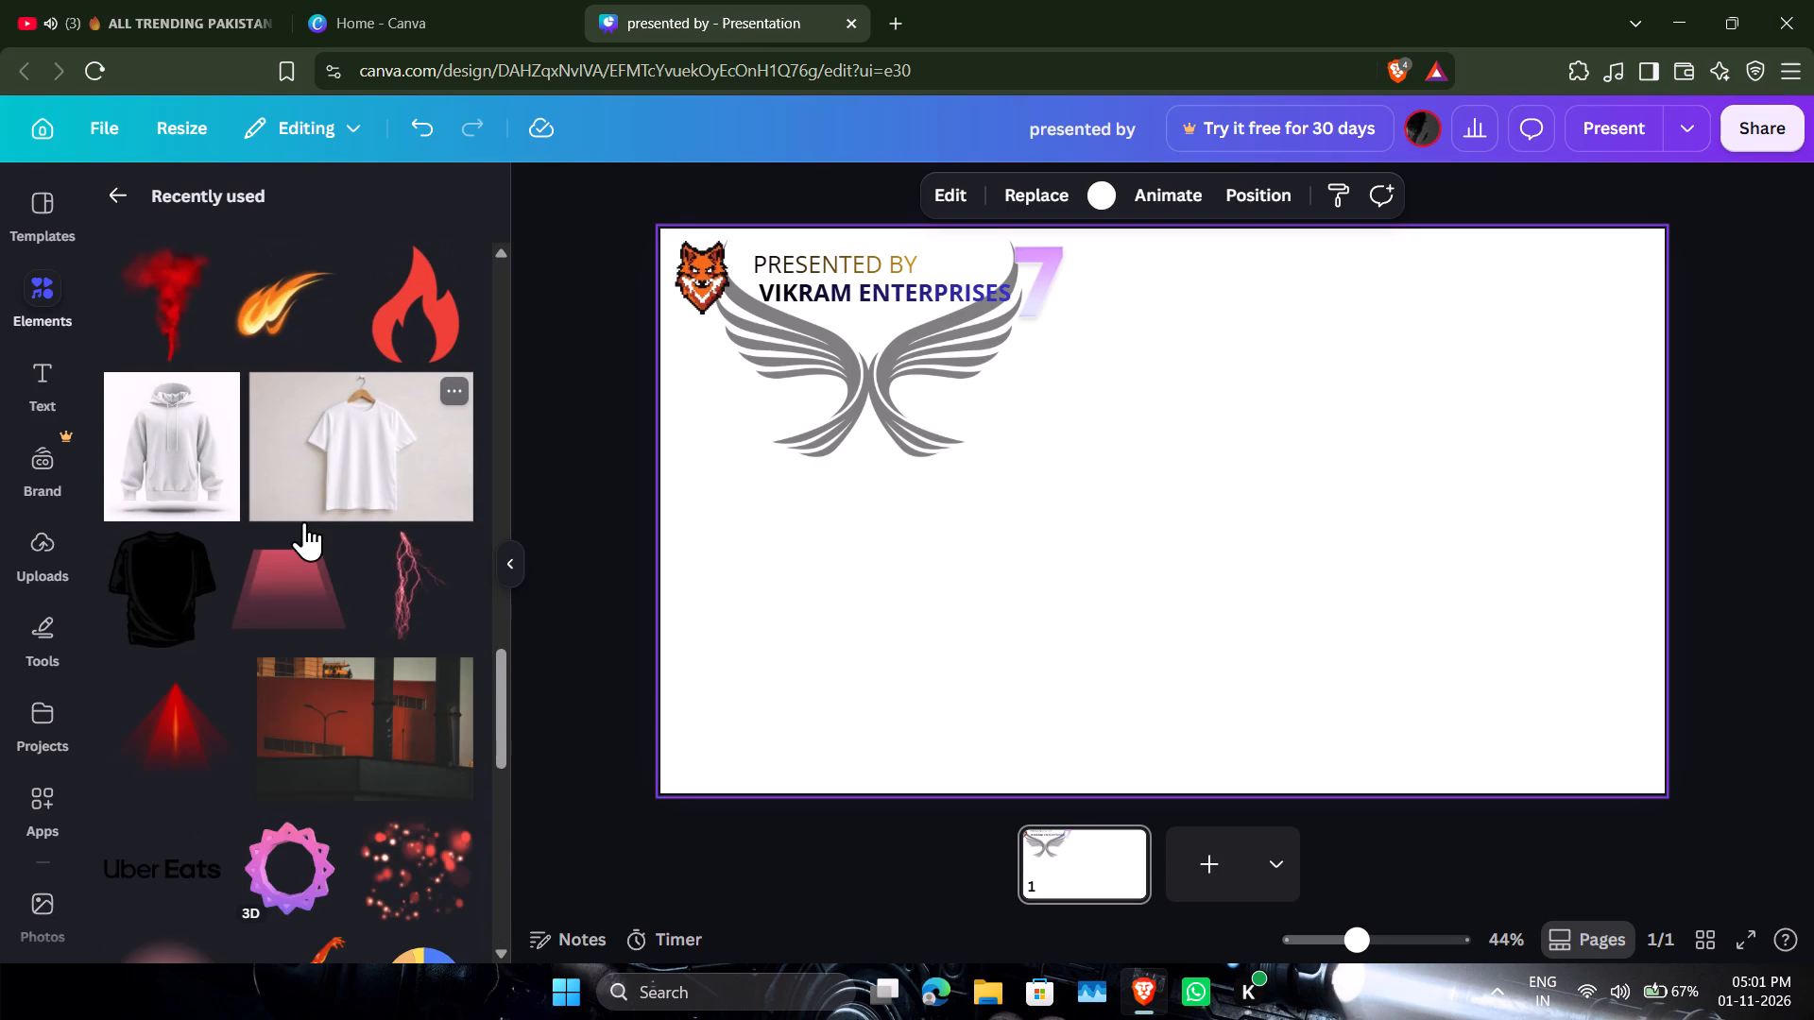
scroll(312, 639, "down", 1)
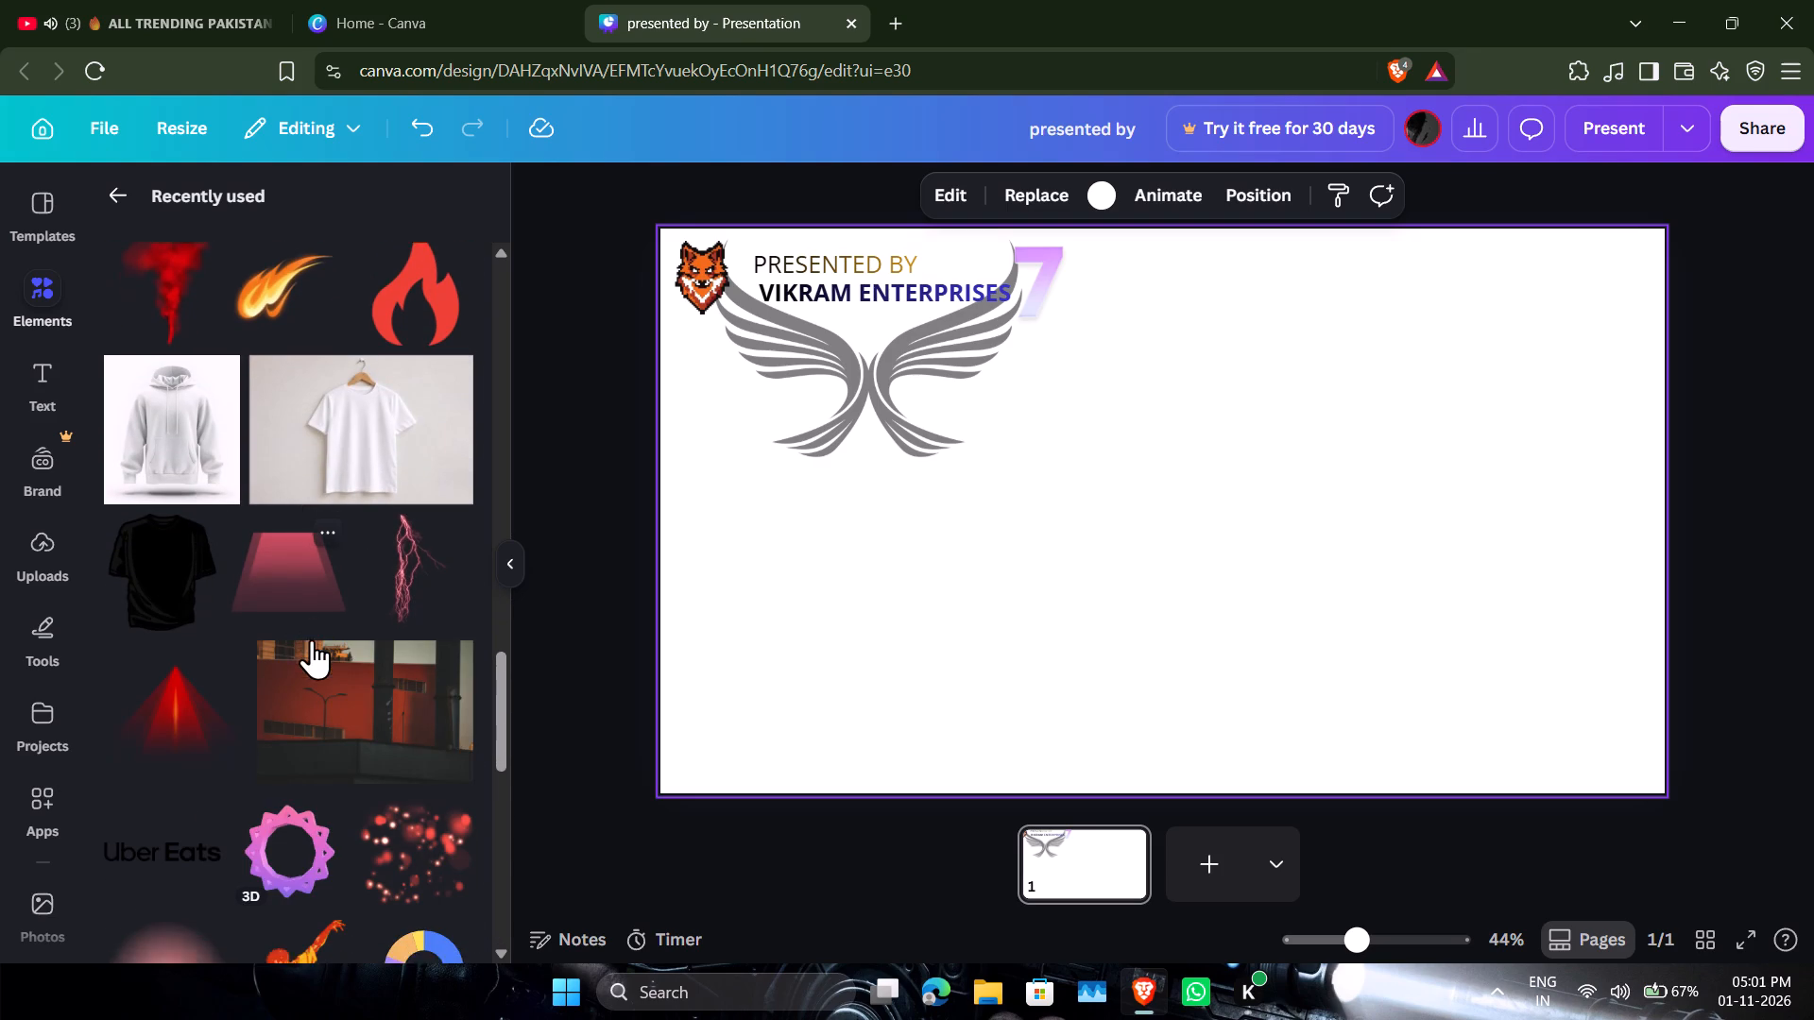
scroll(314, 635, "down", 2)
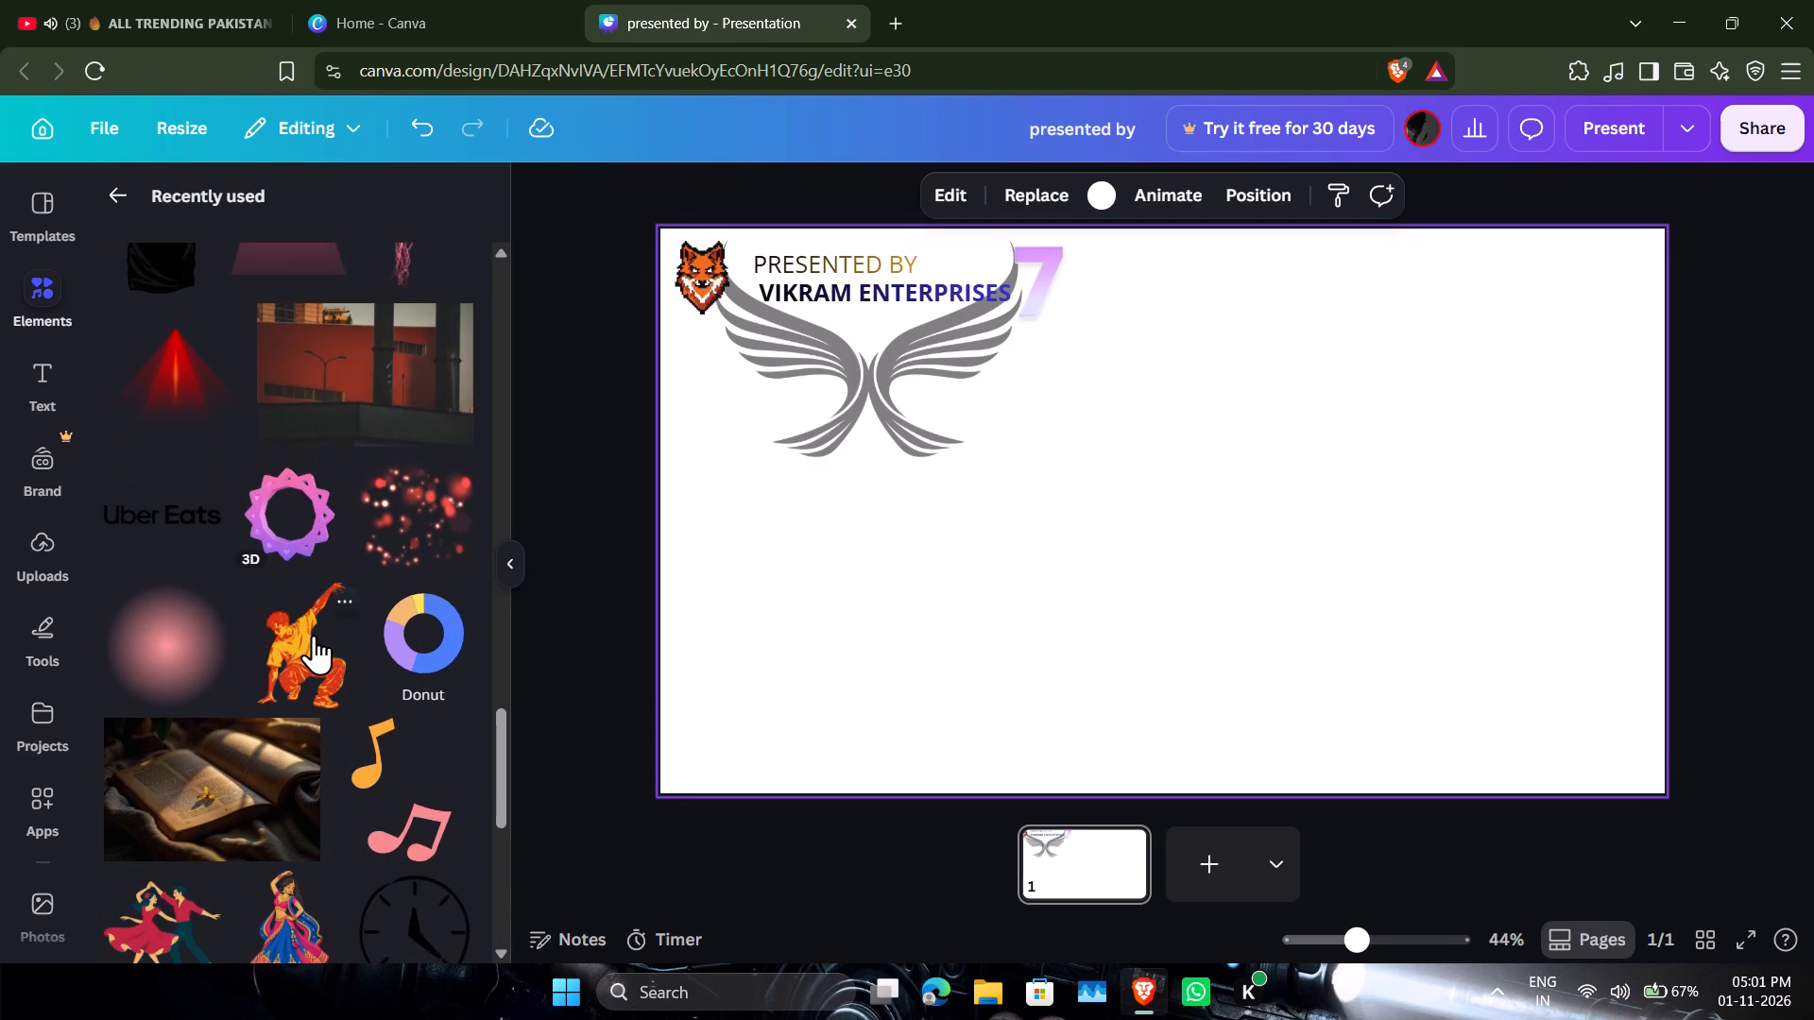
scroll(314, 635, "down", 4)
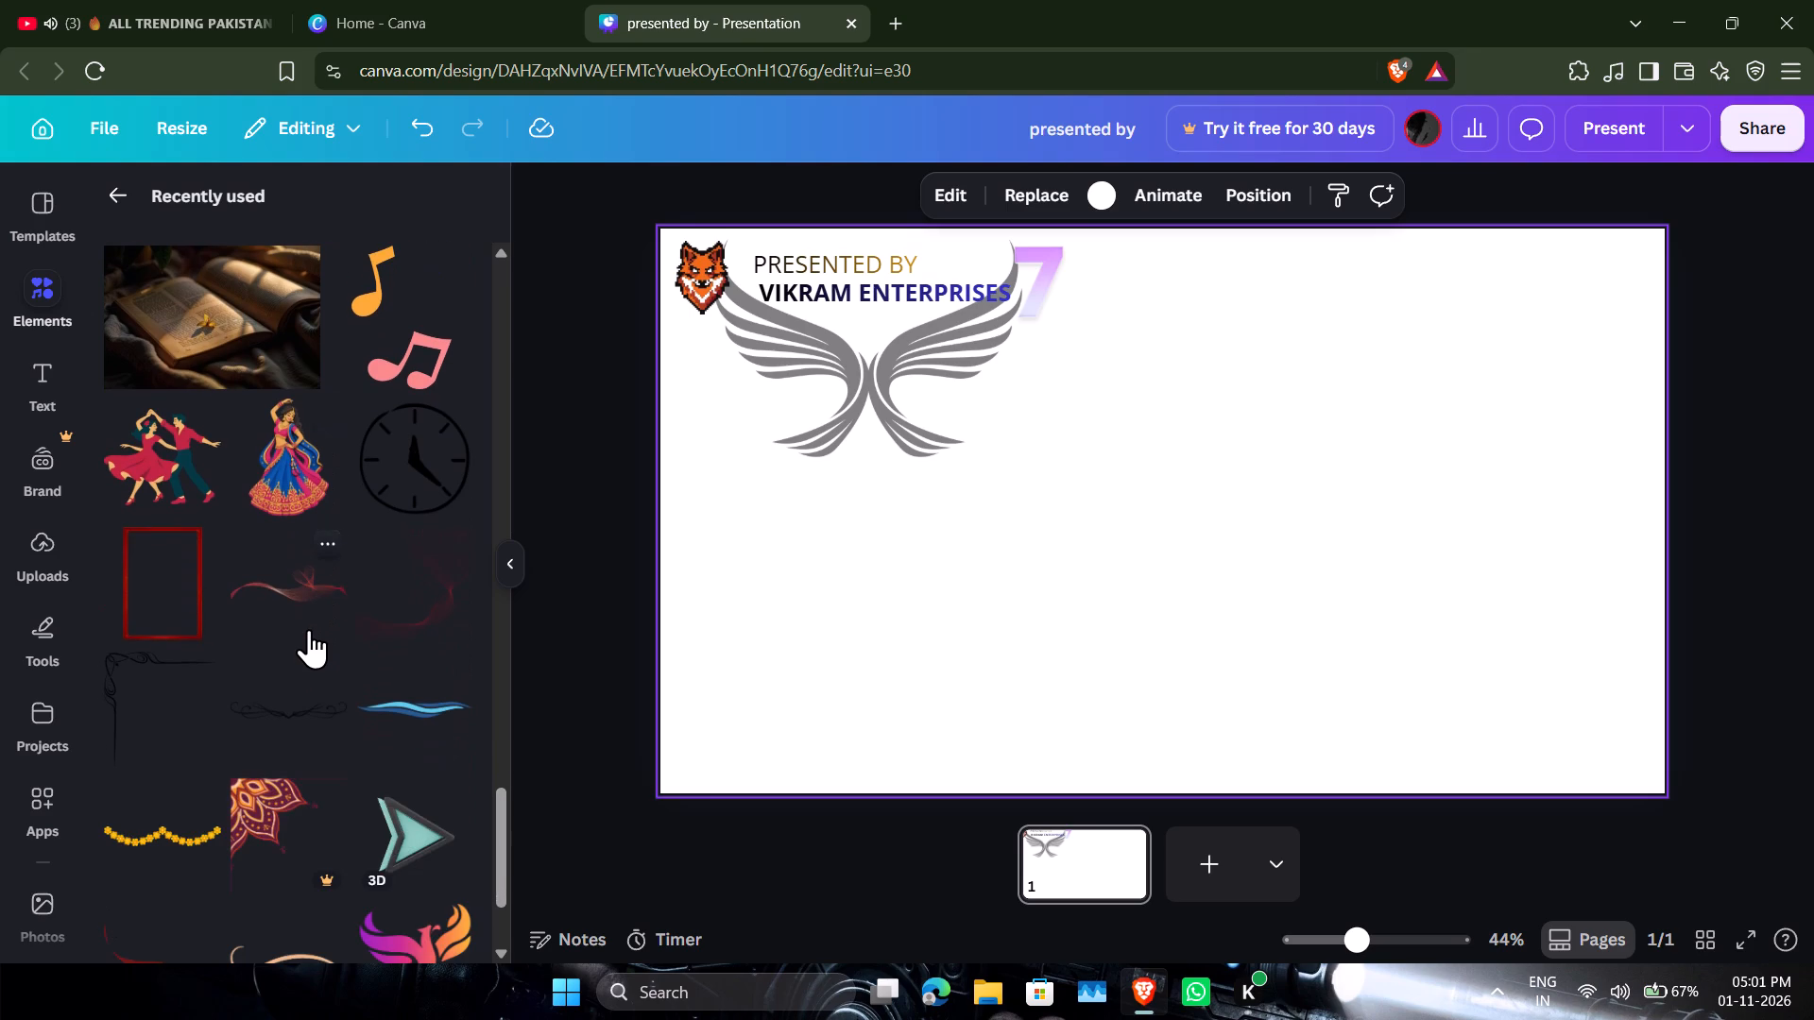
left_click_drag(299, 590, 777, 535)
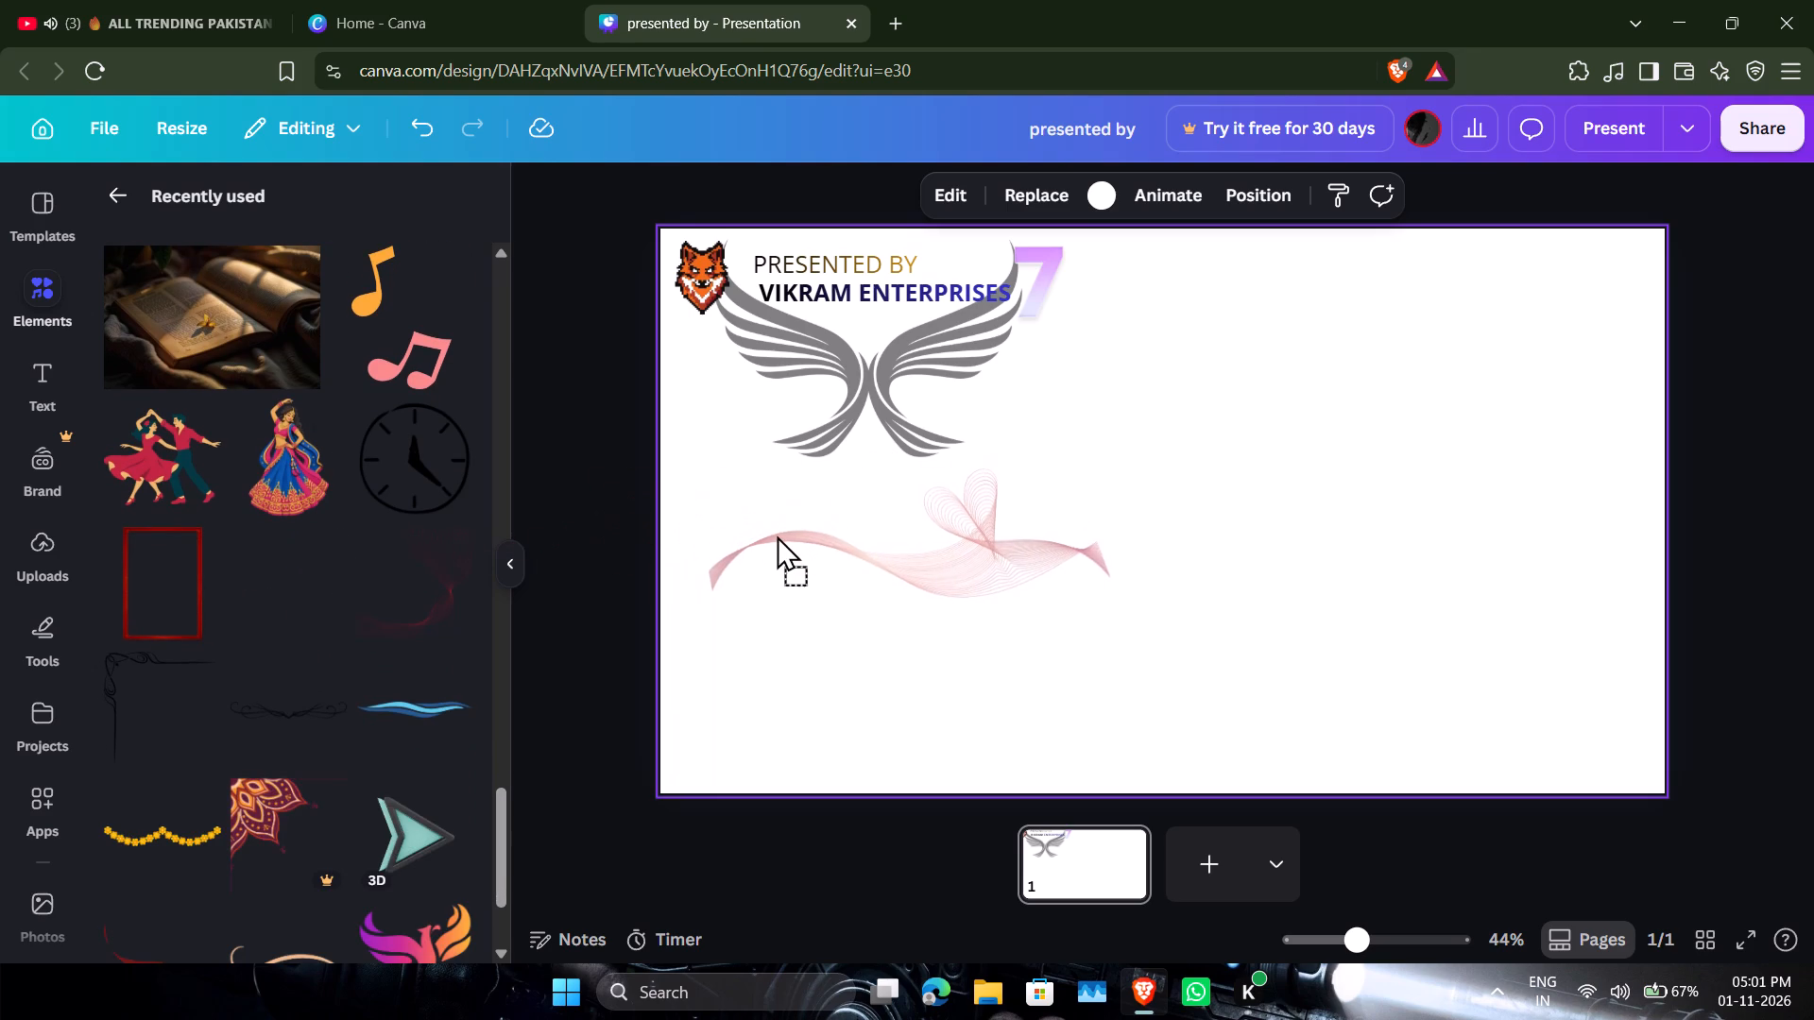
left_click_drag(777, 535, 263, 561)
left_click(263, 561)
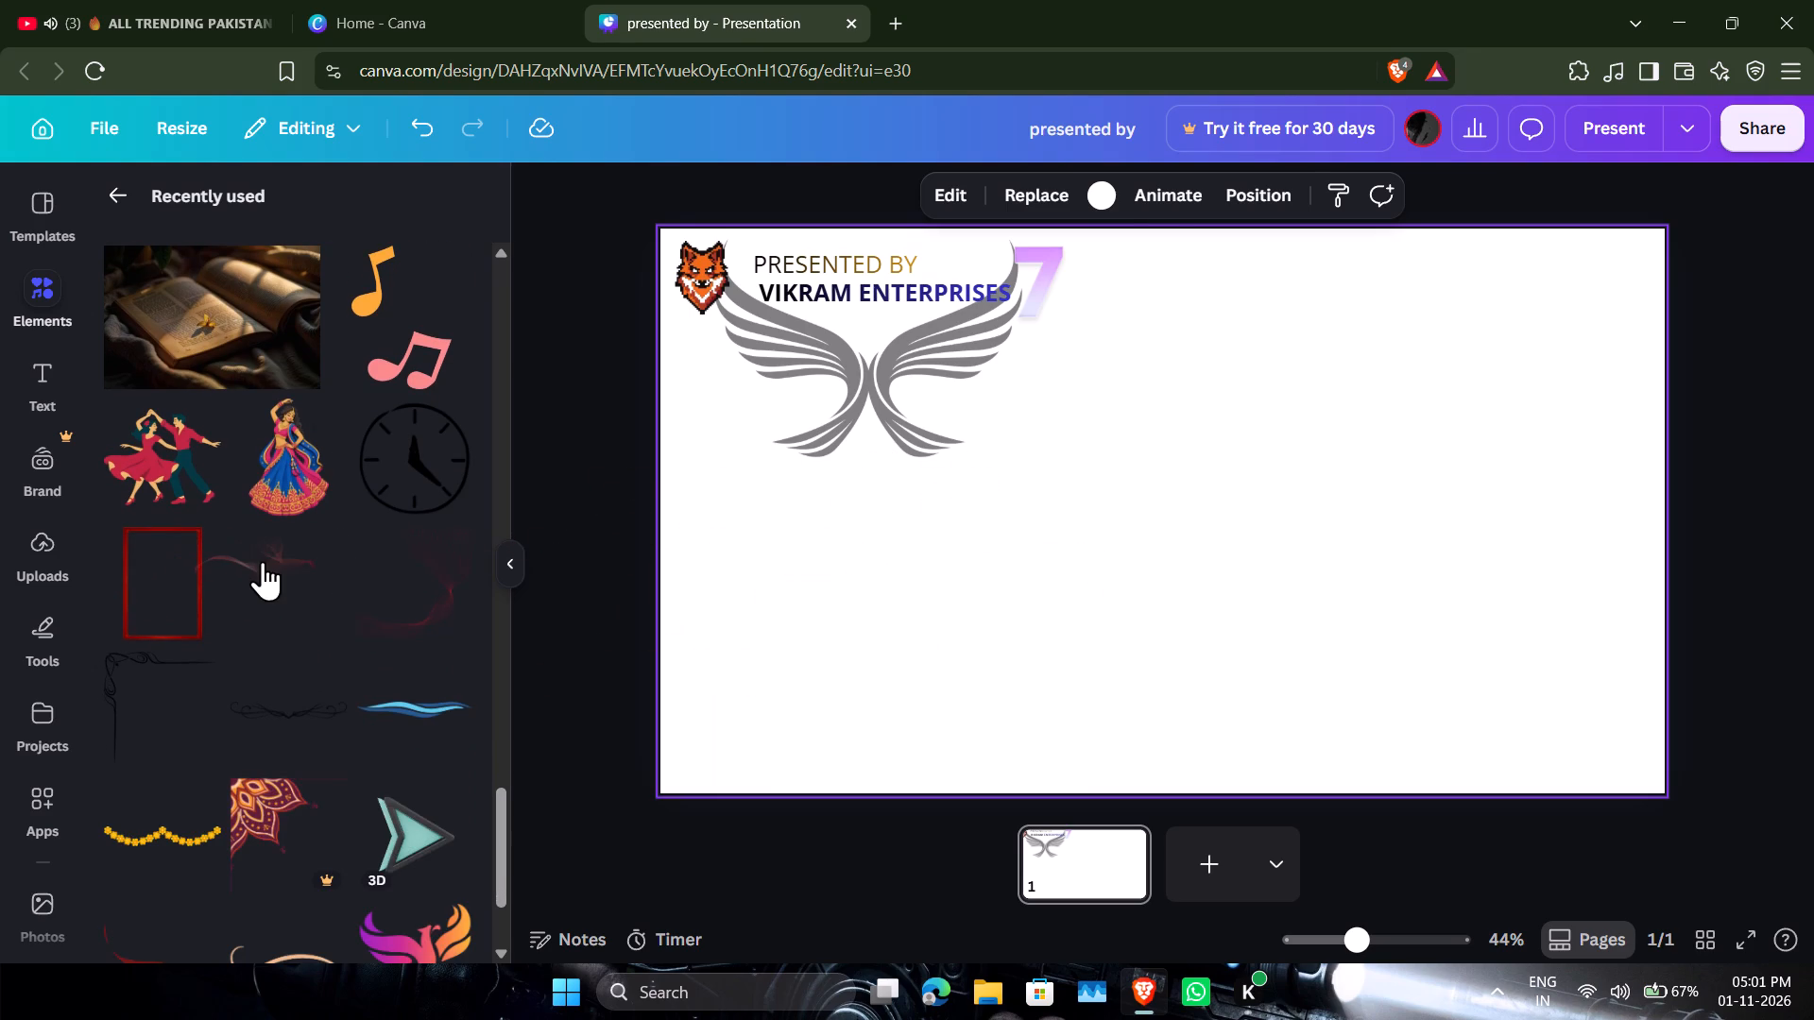
Clear the slide by deleting the wings, both header texts, the purple "7", the red ribbon and the fox logo.
left_click(849, 388)
left_click(902, 517)
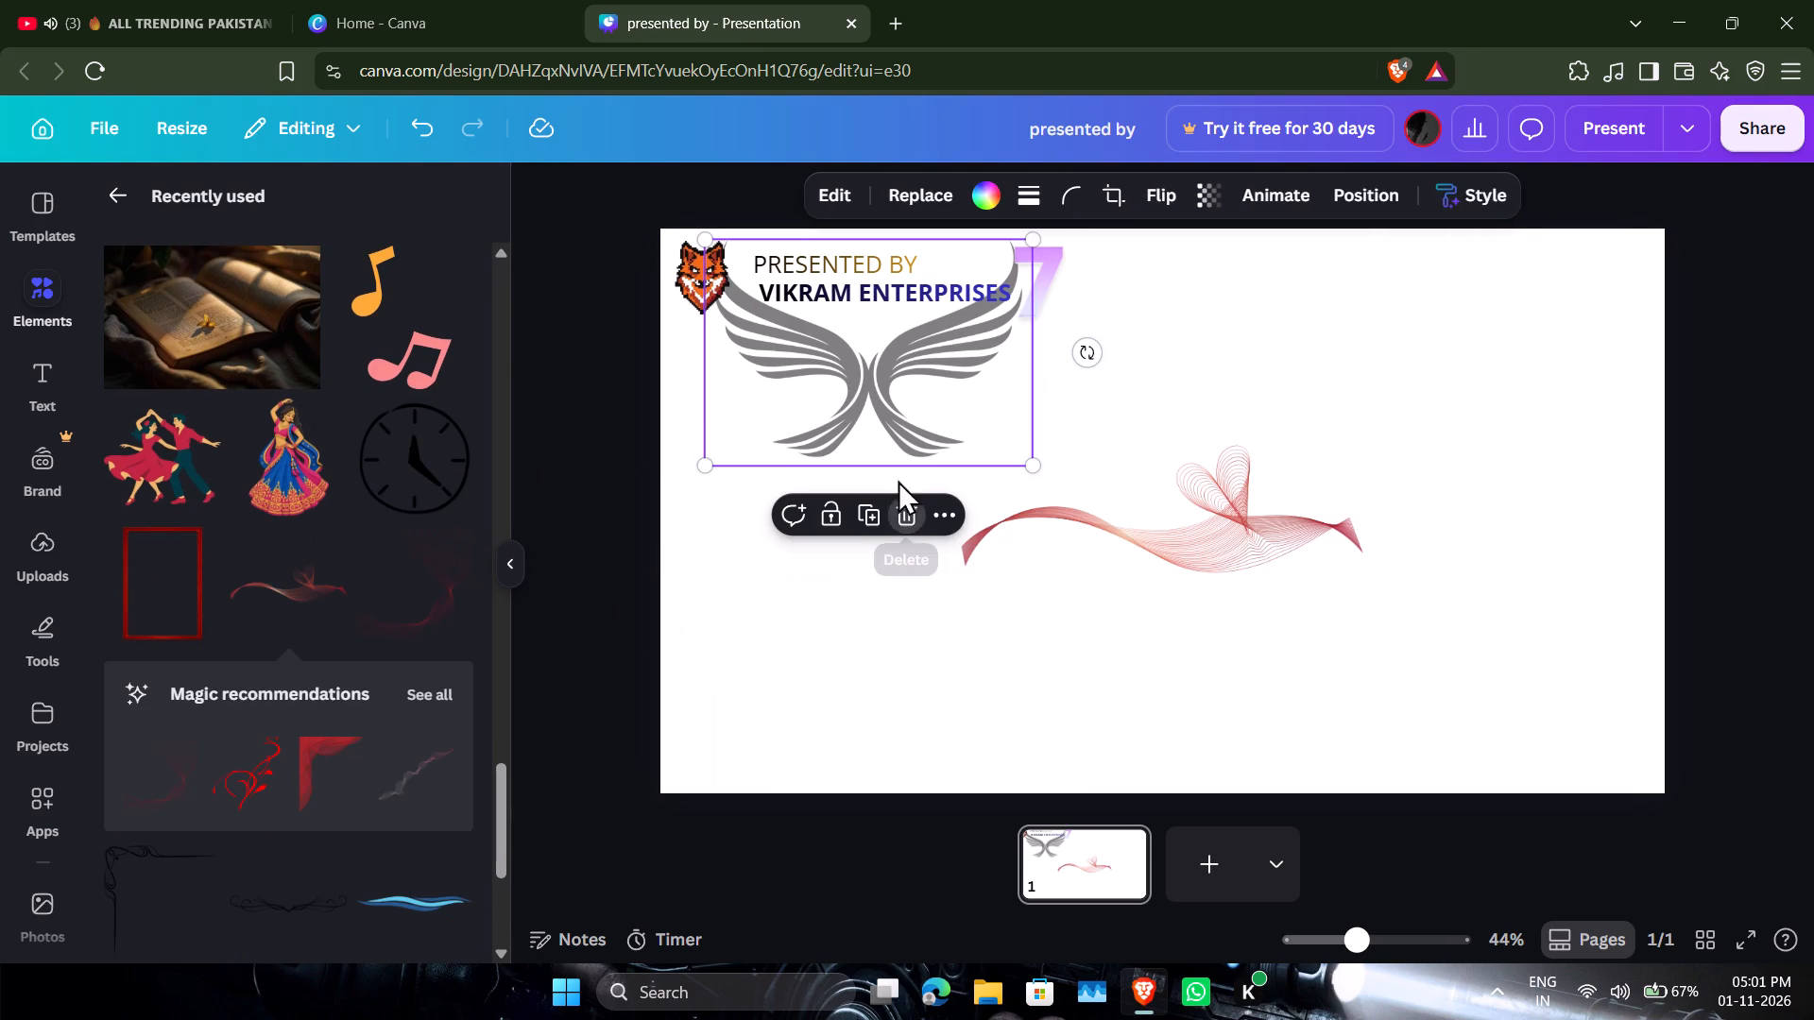
left_click(844, 307)
left_click(926, 362)
left_click(829, 256)
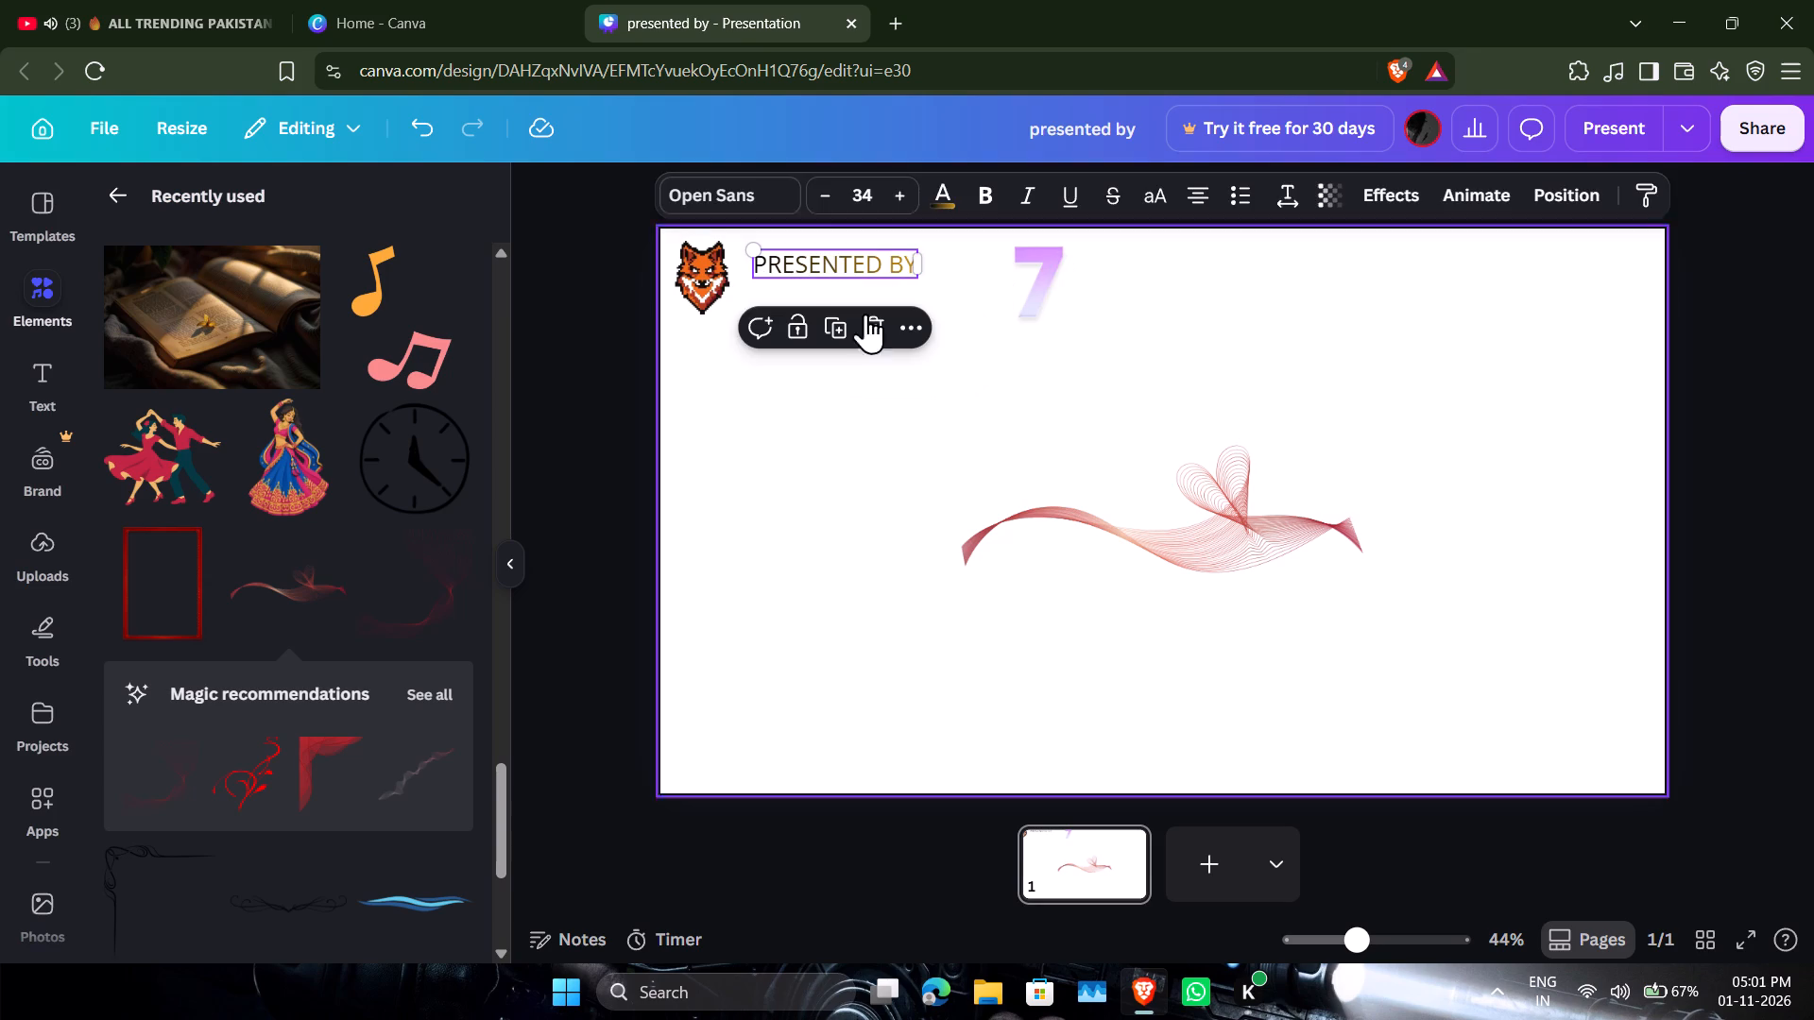
left_click(880, 333)
left_click(1052, 271)
left_click(1073, 365)
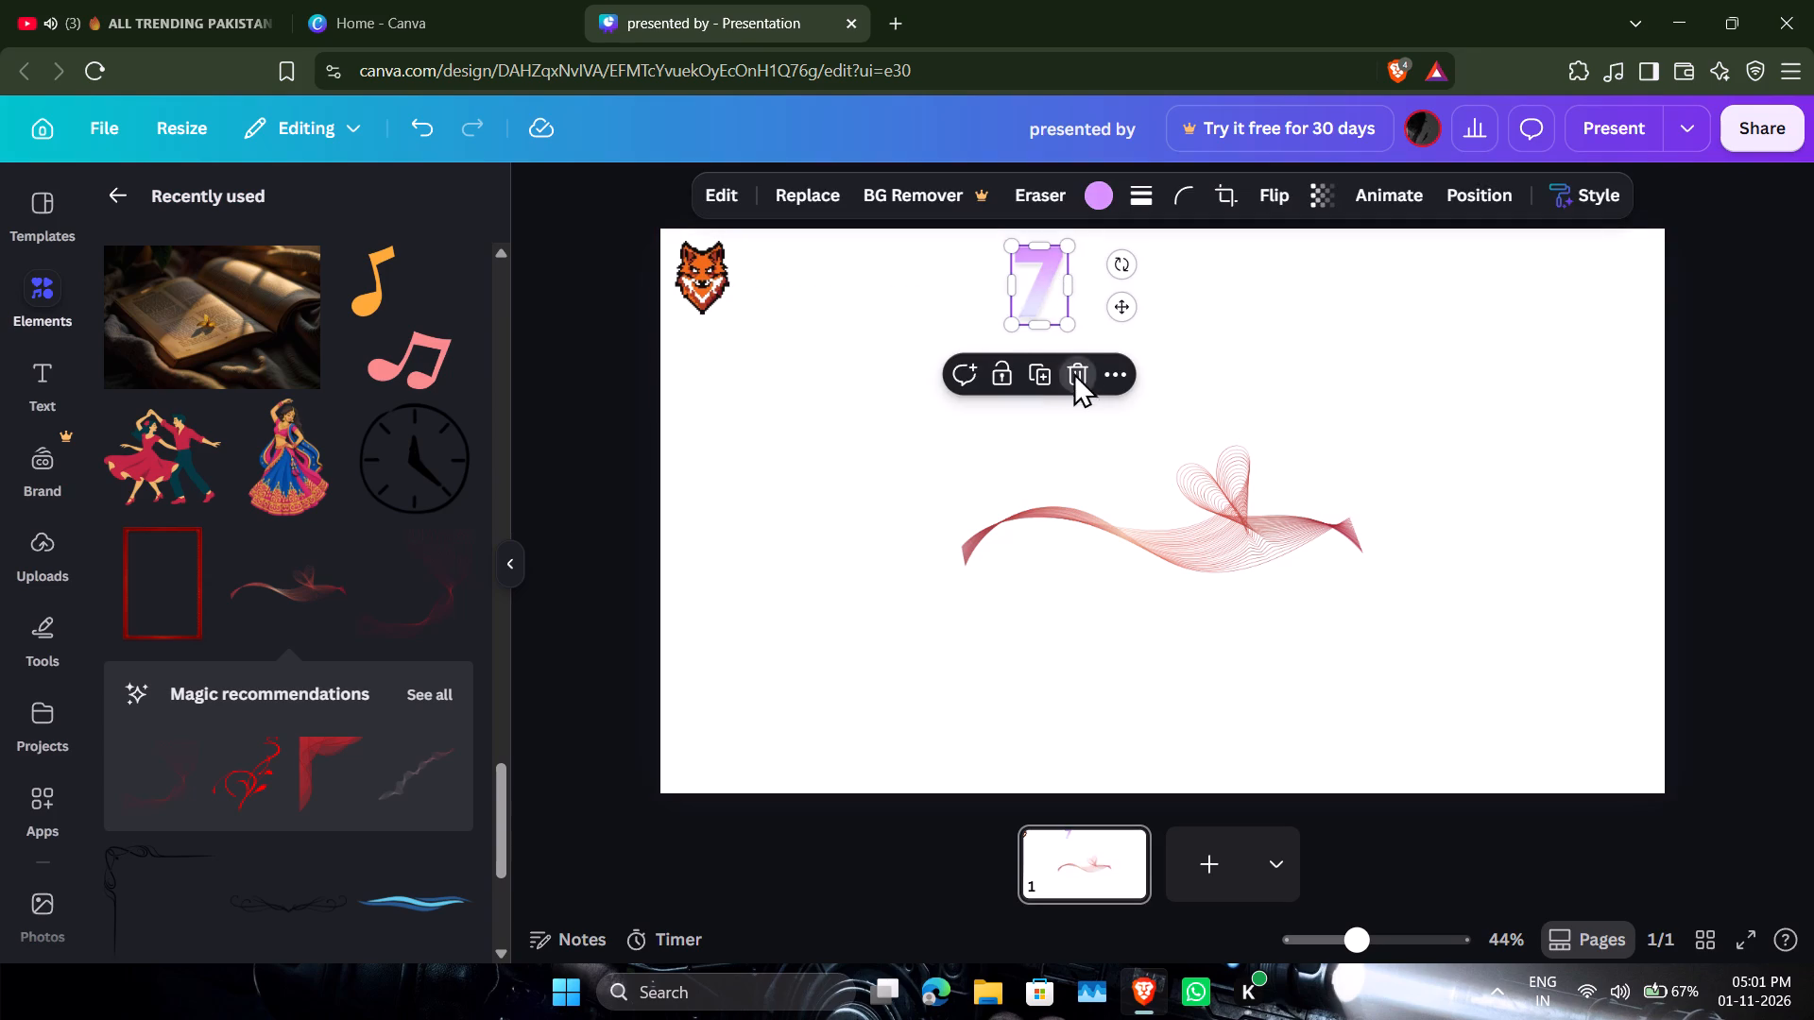
left_click(1095, 494)
left_click(1203, 394)
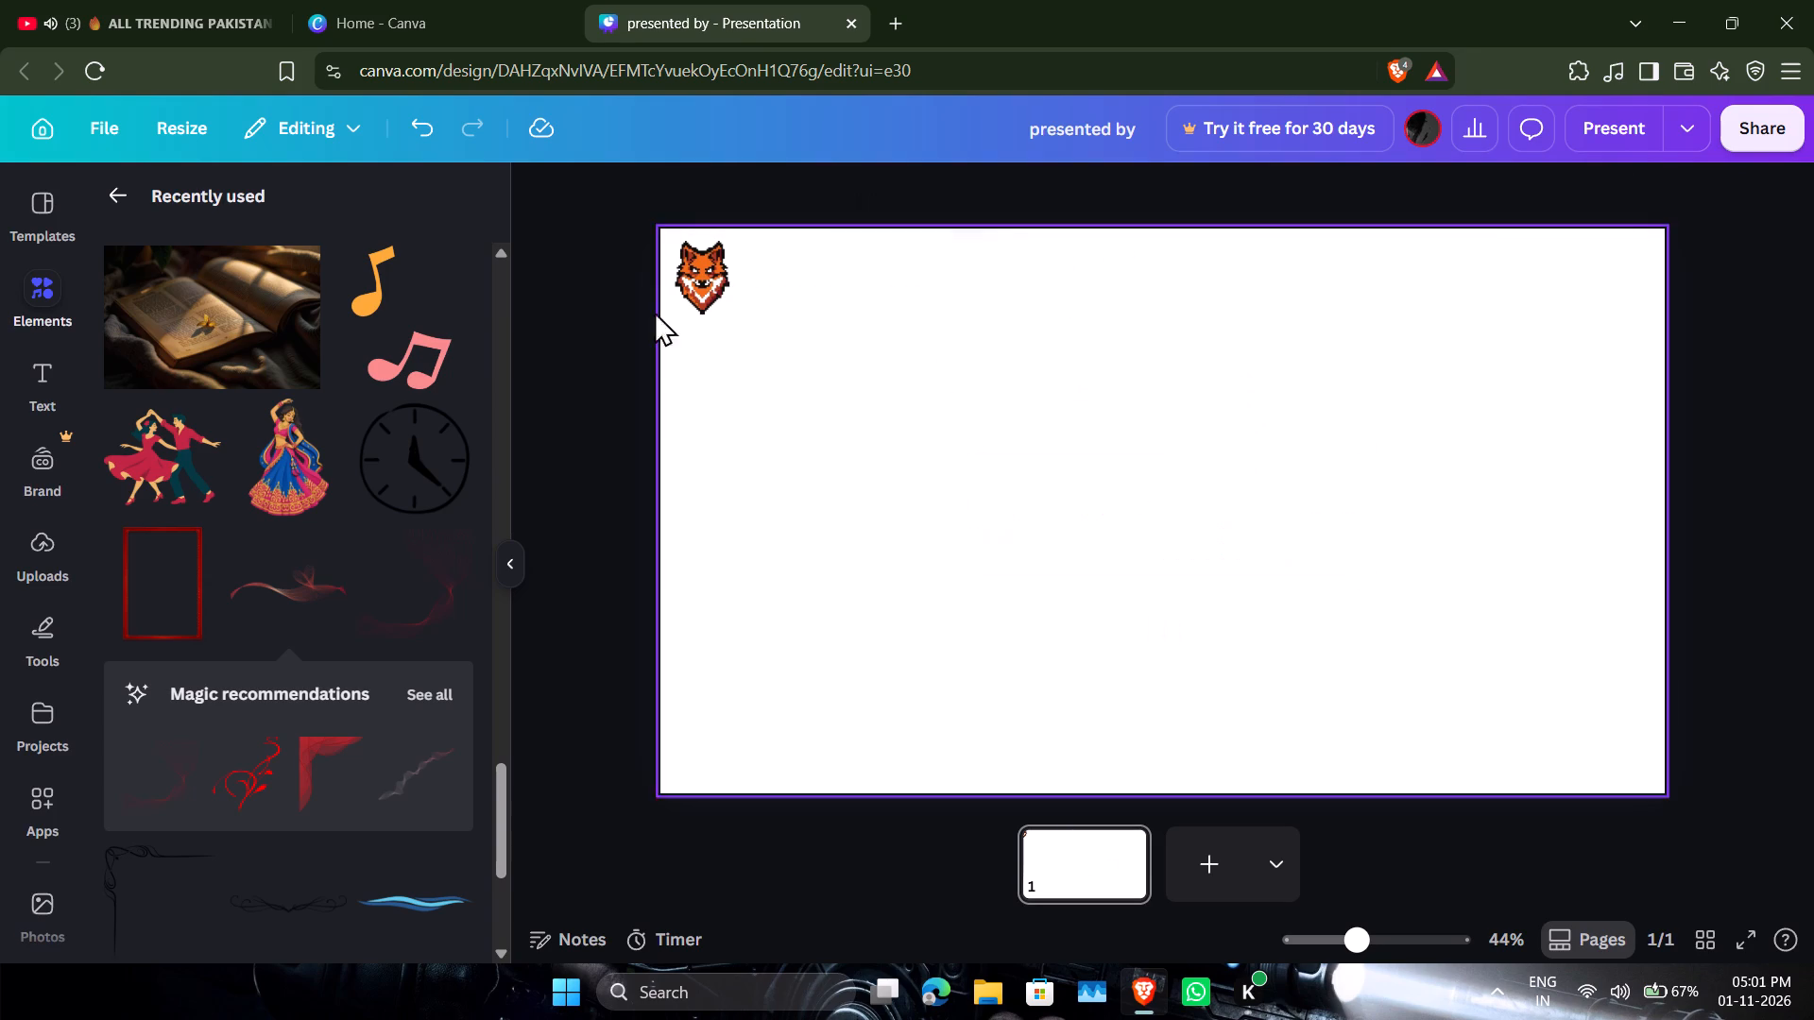
left_click(721, 277)
left_click(748, 355)
left_click(801, 348)
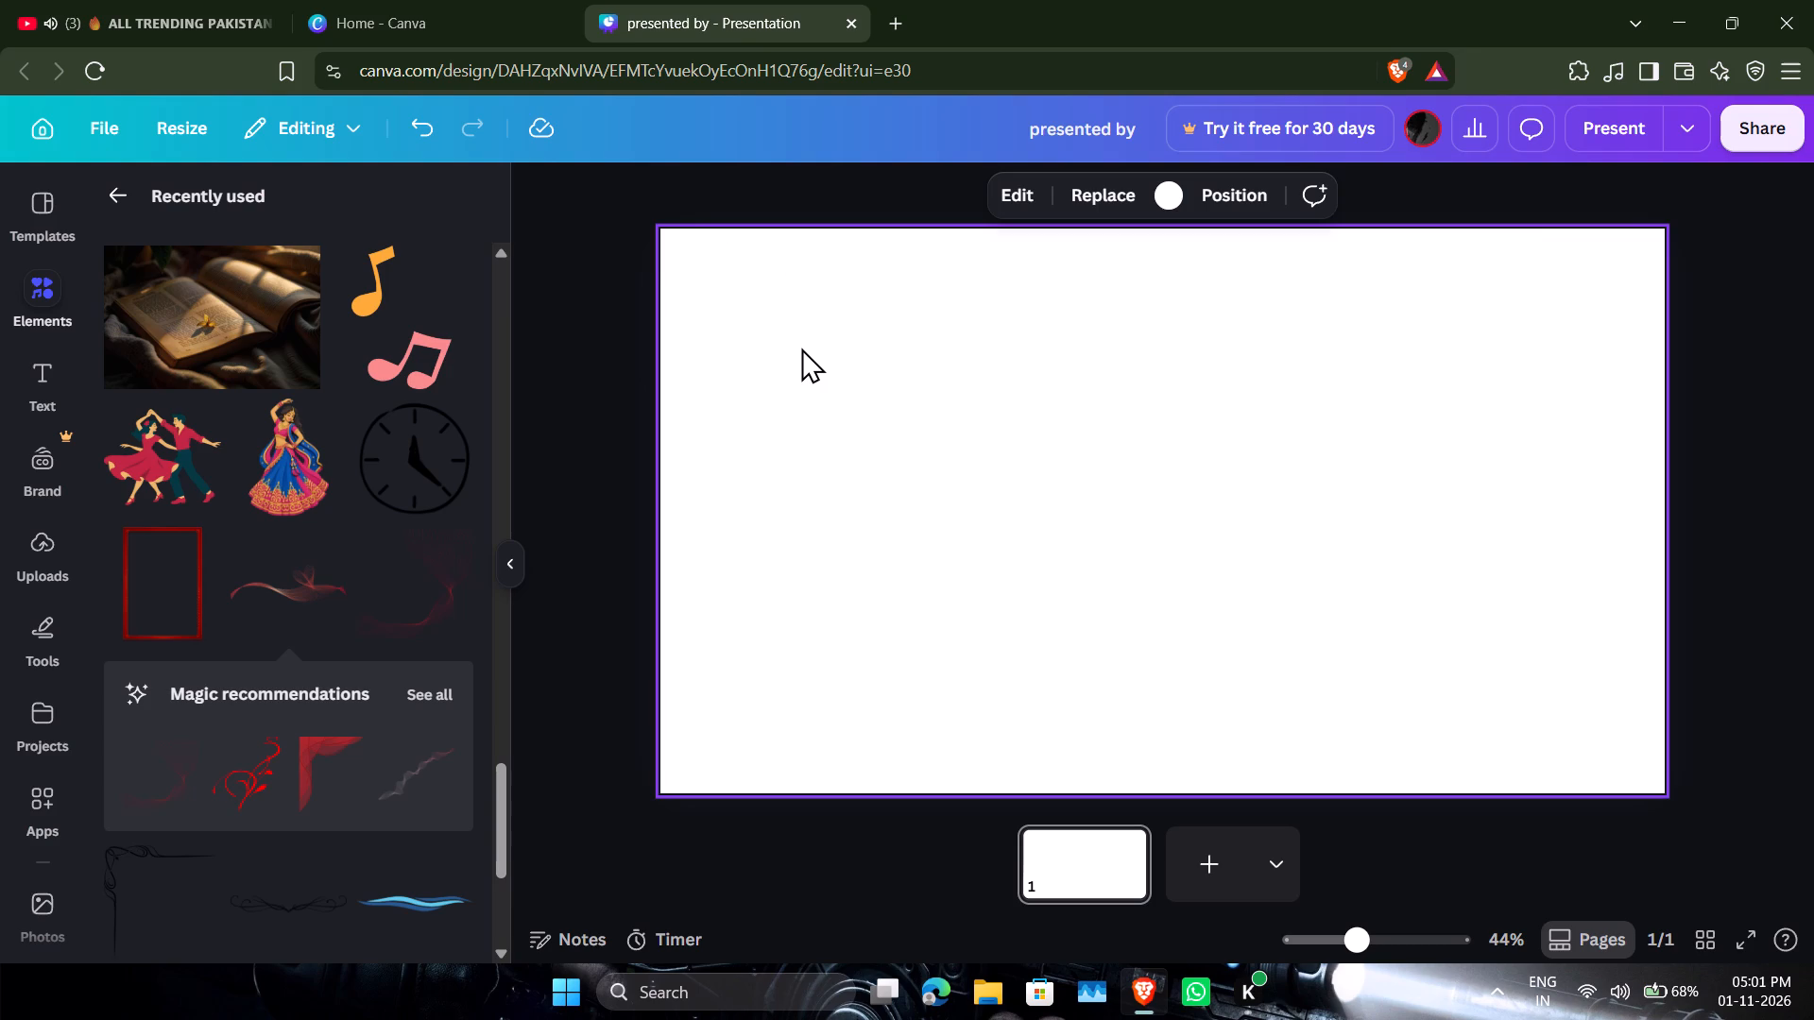
Browse the presentation templates for a suitable slide design.
left_click(35, 388)
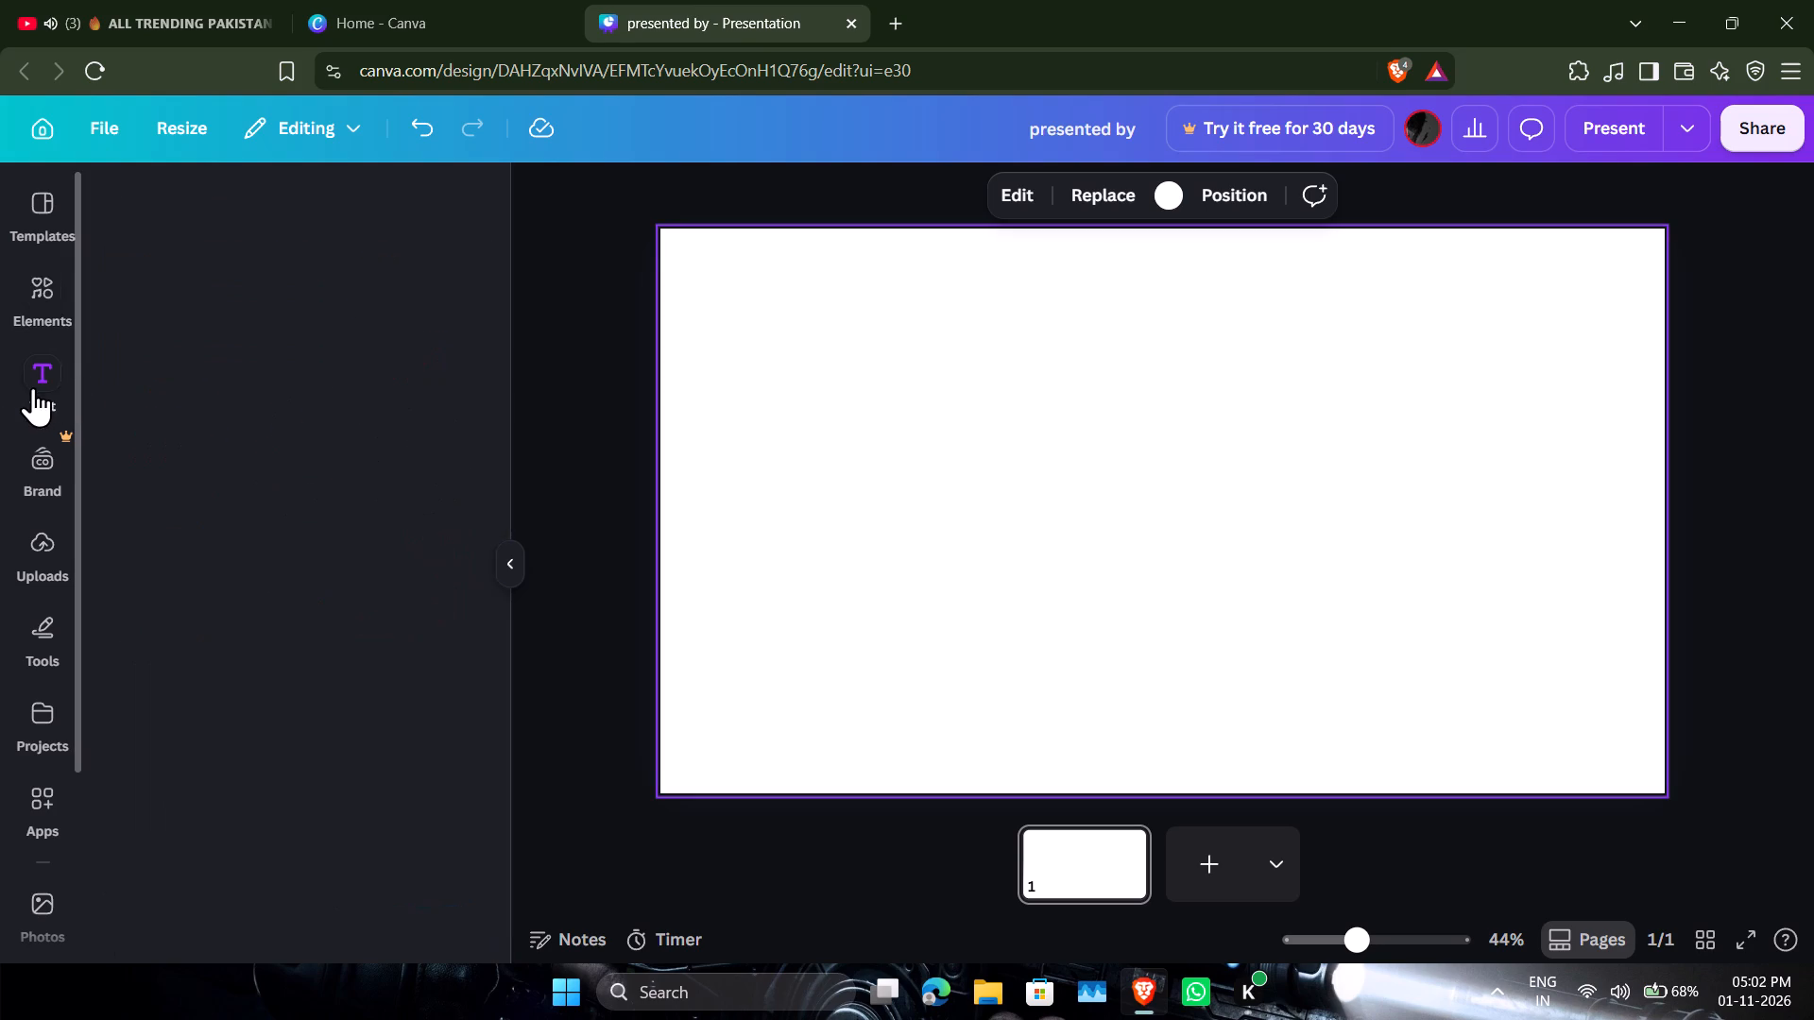
left_click(46, 230)
left_click(183, 217)
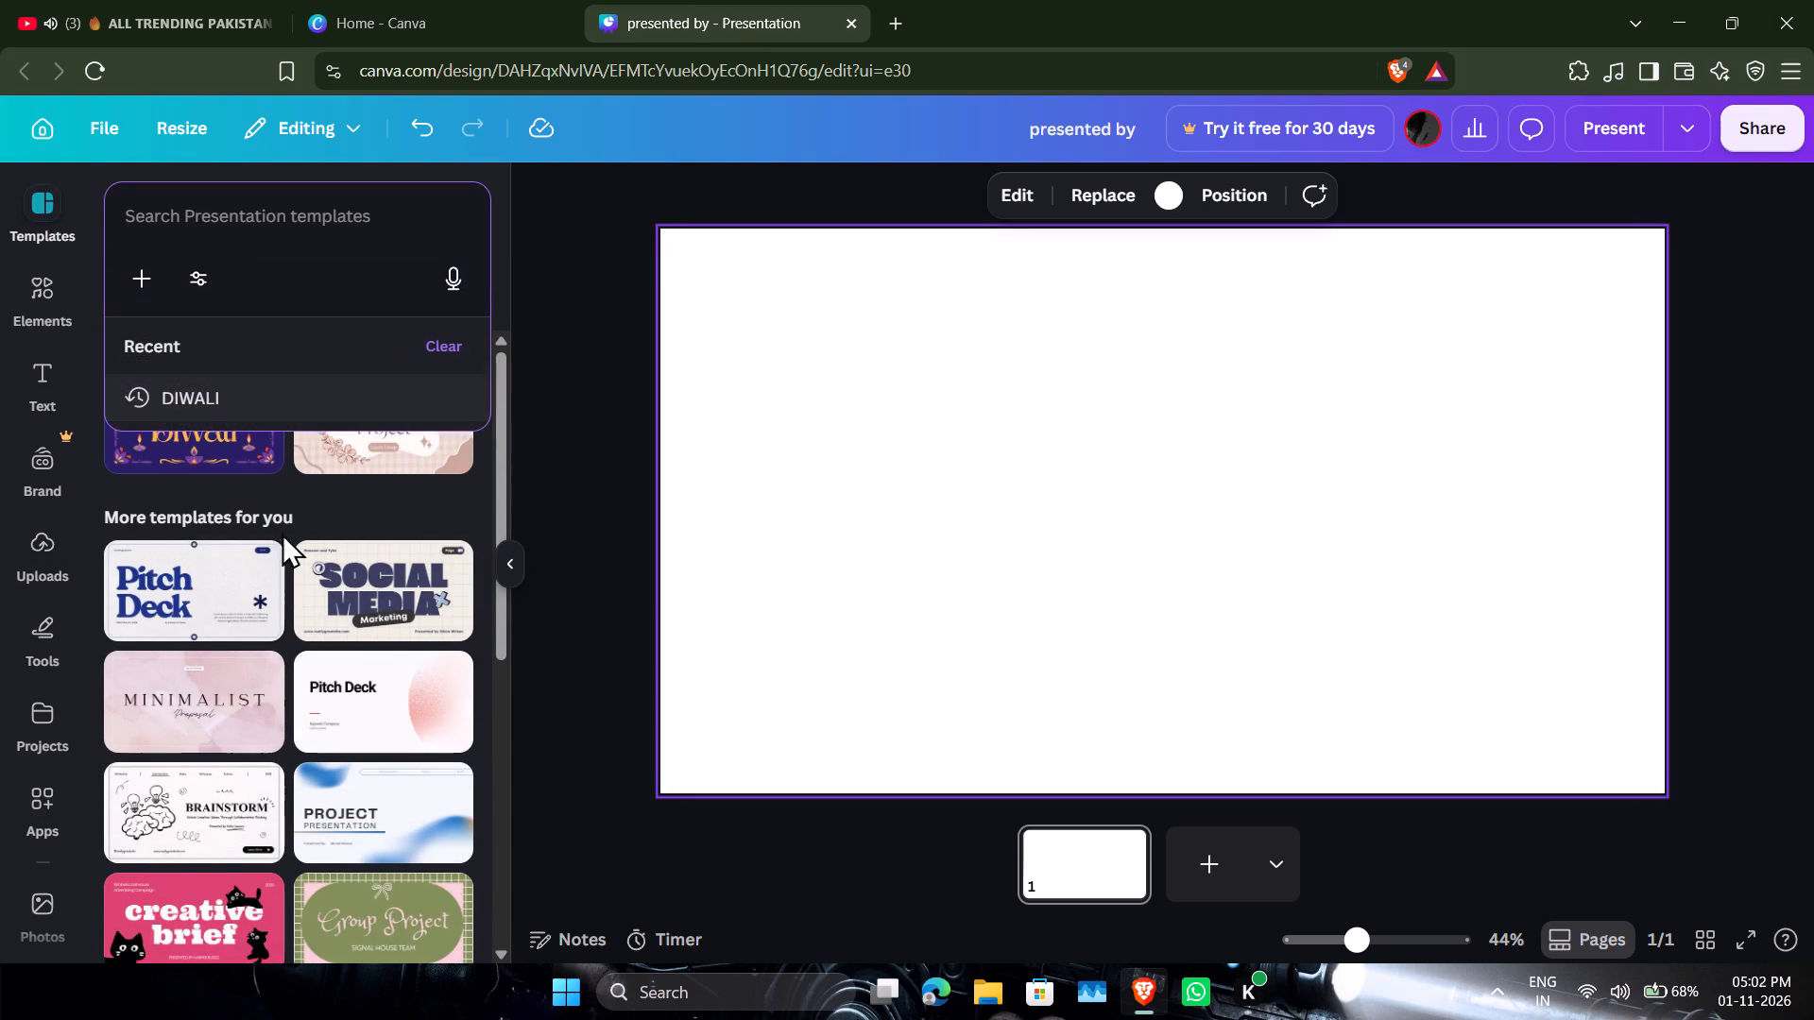
scroll(284, 550, "down", 6)
scroll(284, 550, "up", 2)
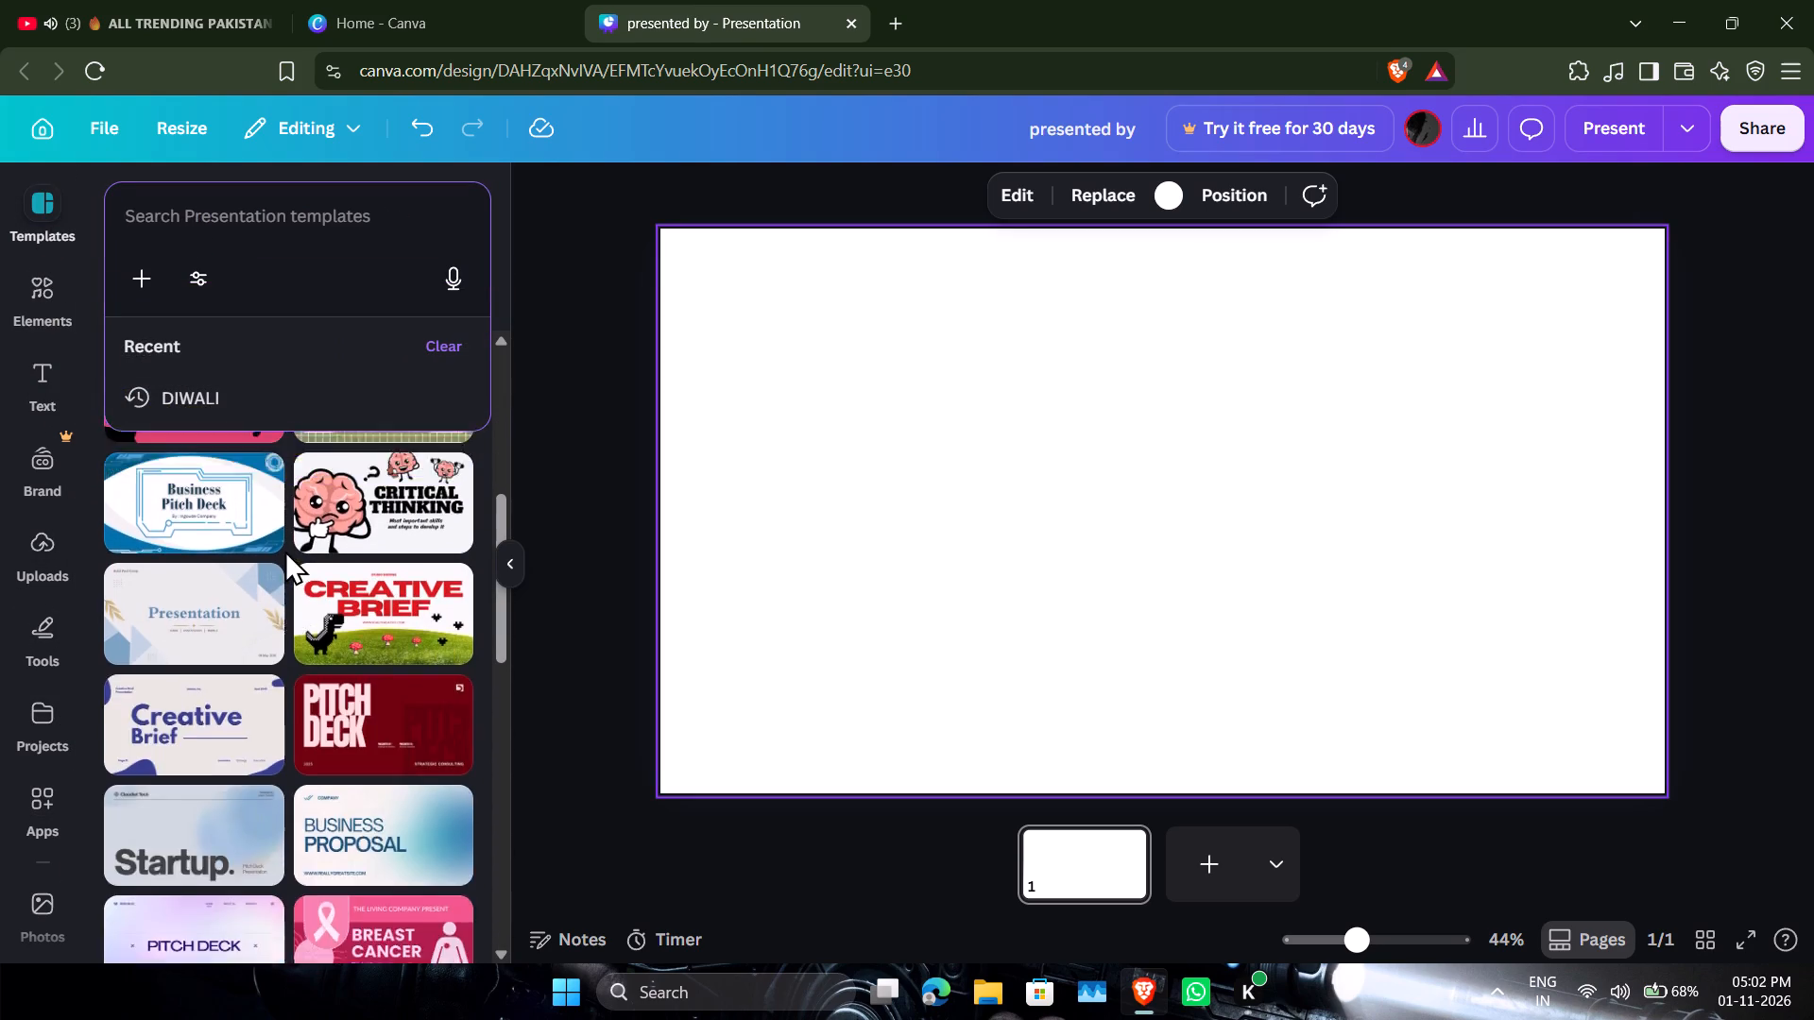
scroll(284, 550, "down", 6)
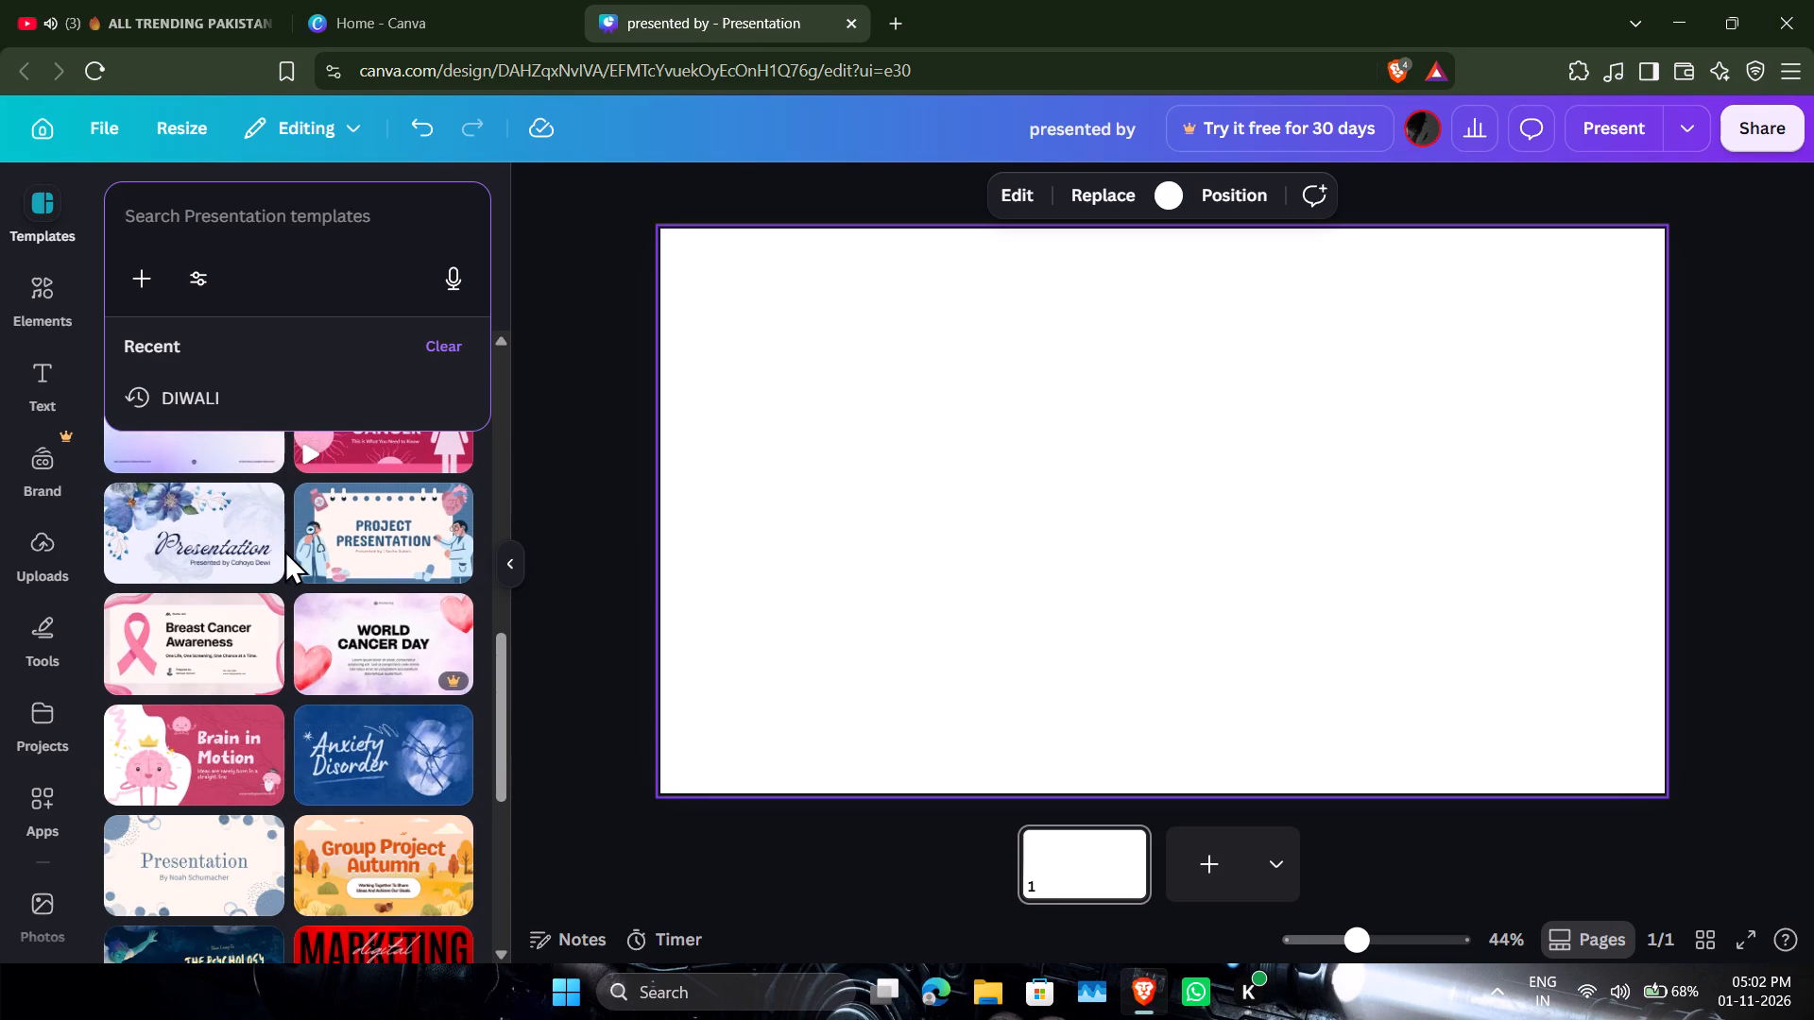
scroll(284, 550, "up", 5)
scroll(284, 550, "down", 4)
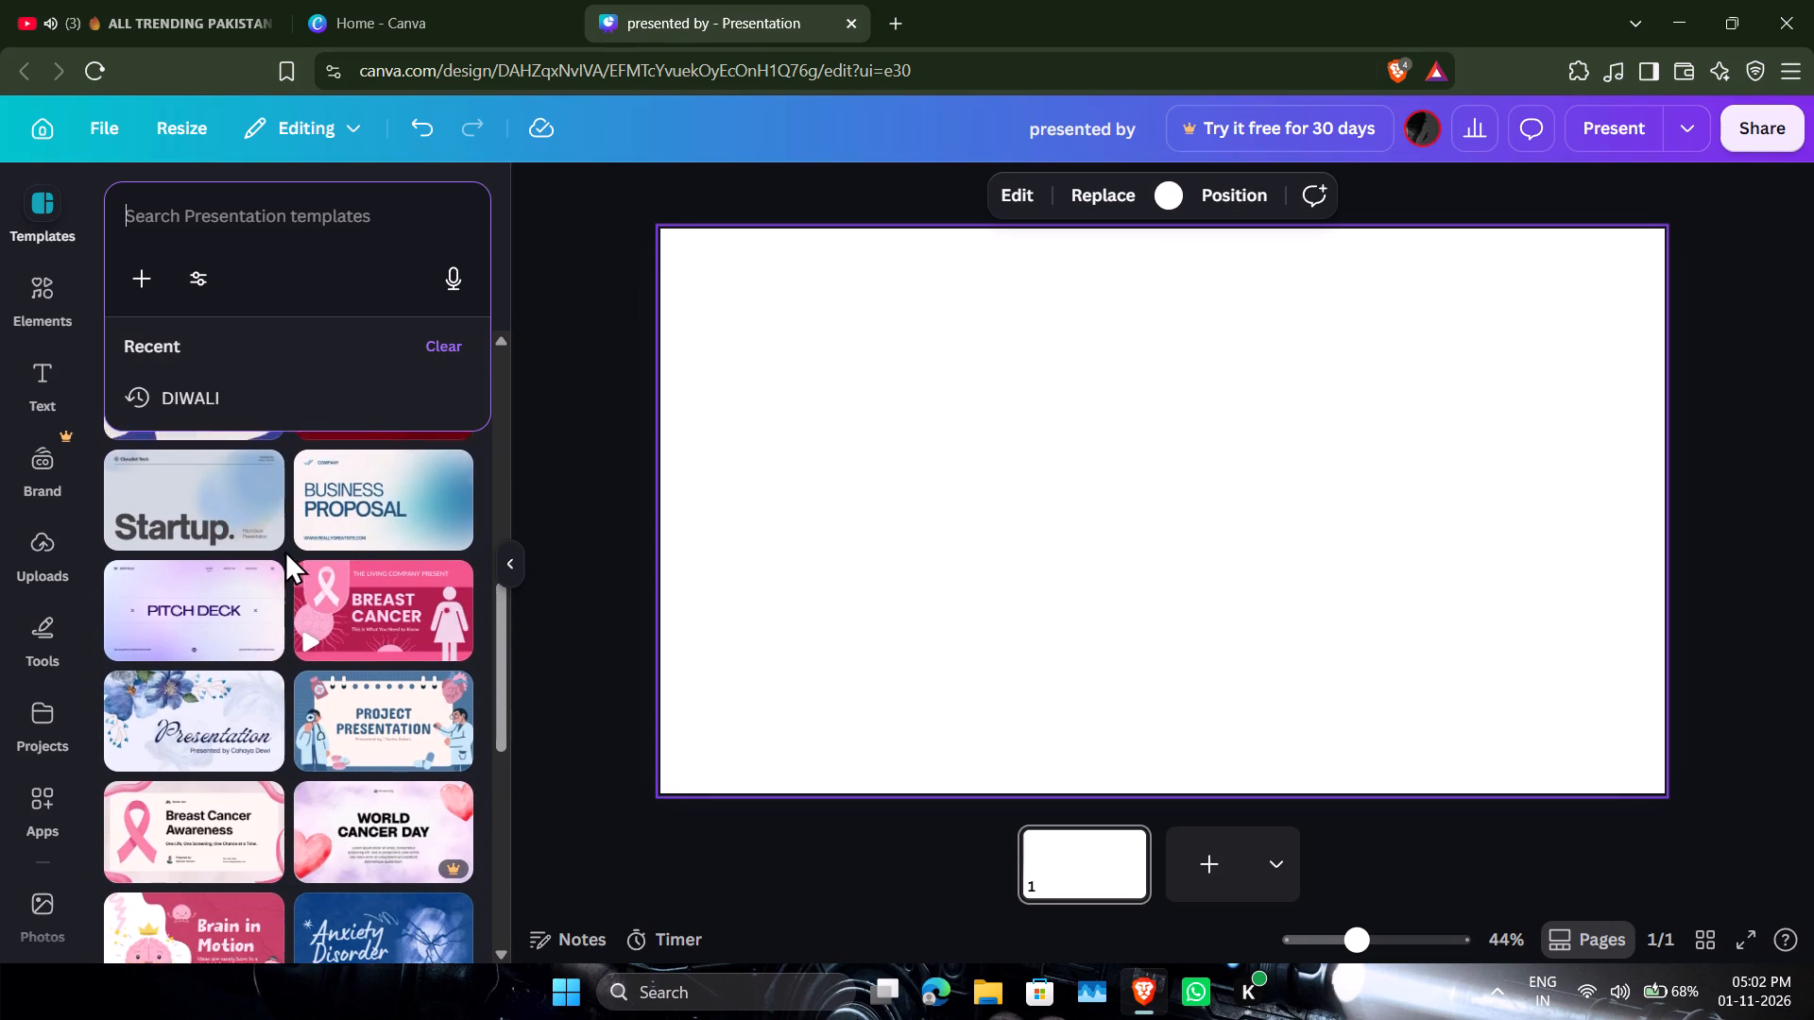
scroll(284, 550, "down", 2)
scroll(284, 550, "up", 3)
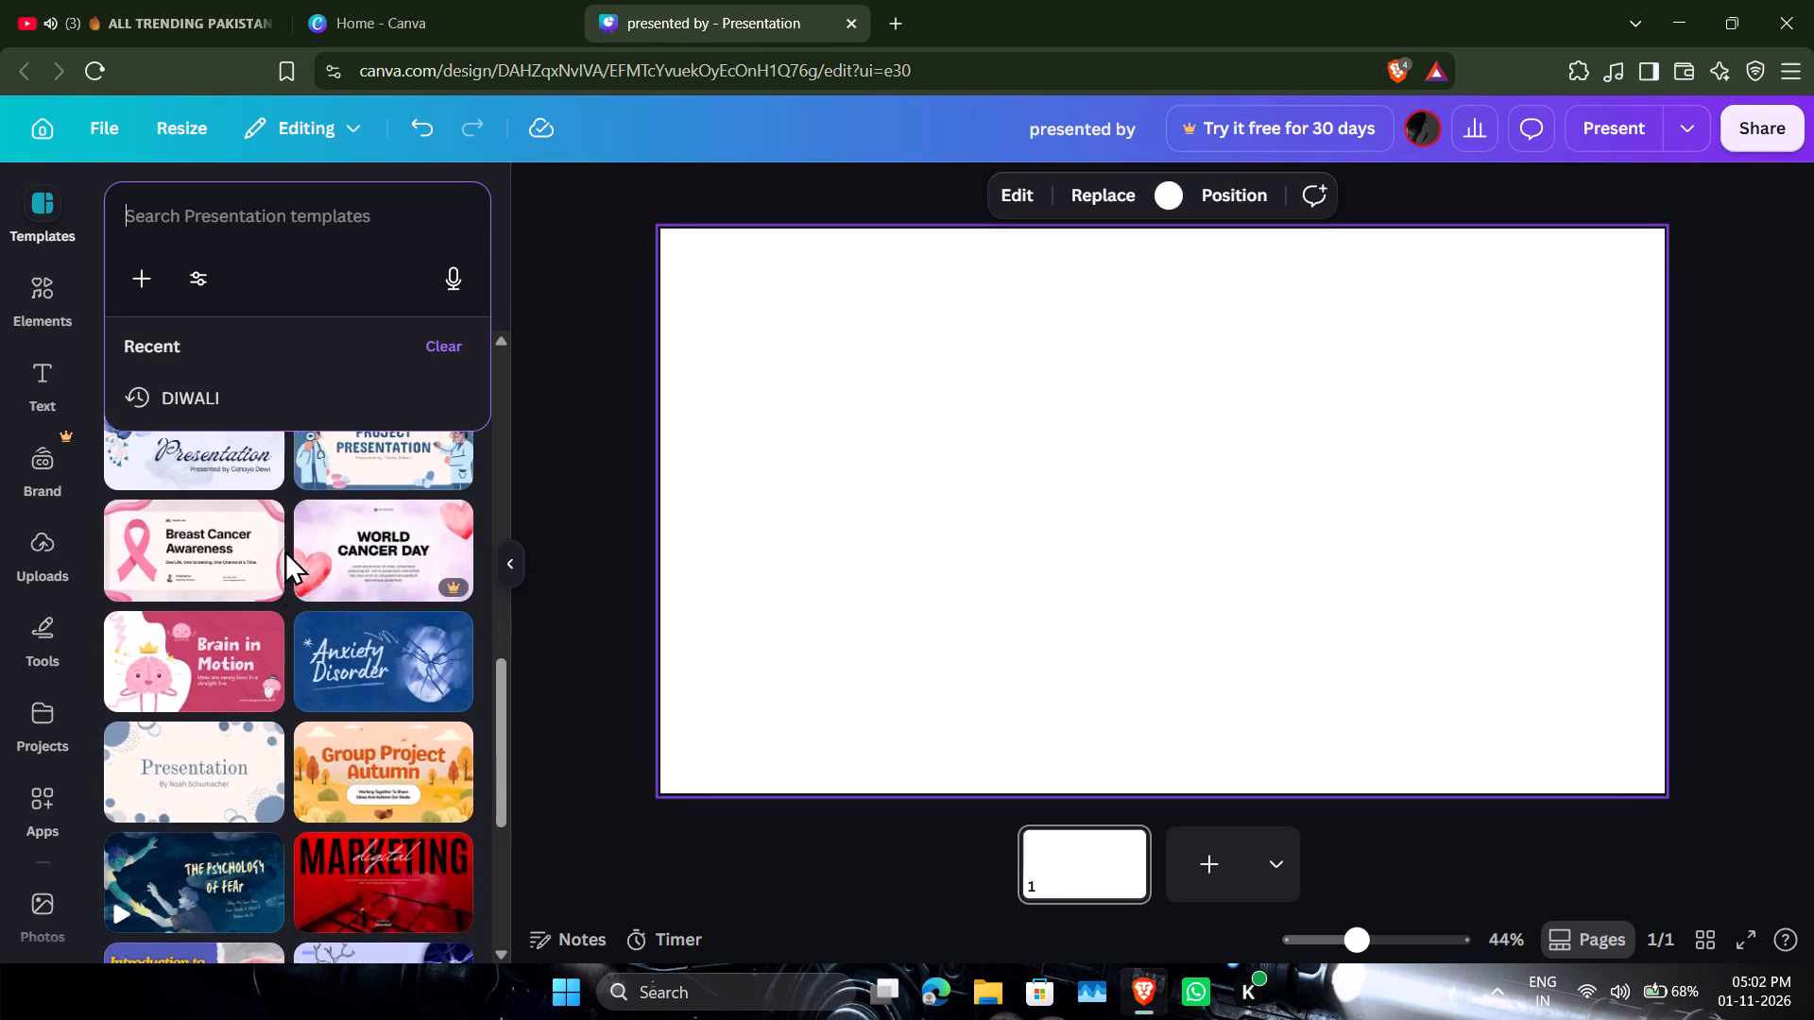
scroll(284, 550, "up", 4)
scroll(284, 550, "down", 3)
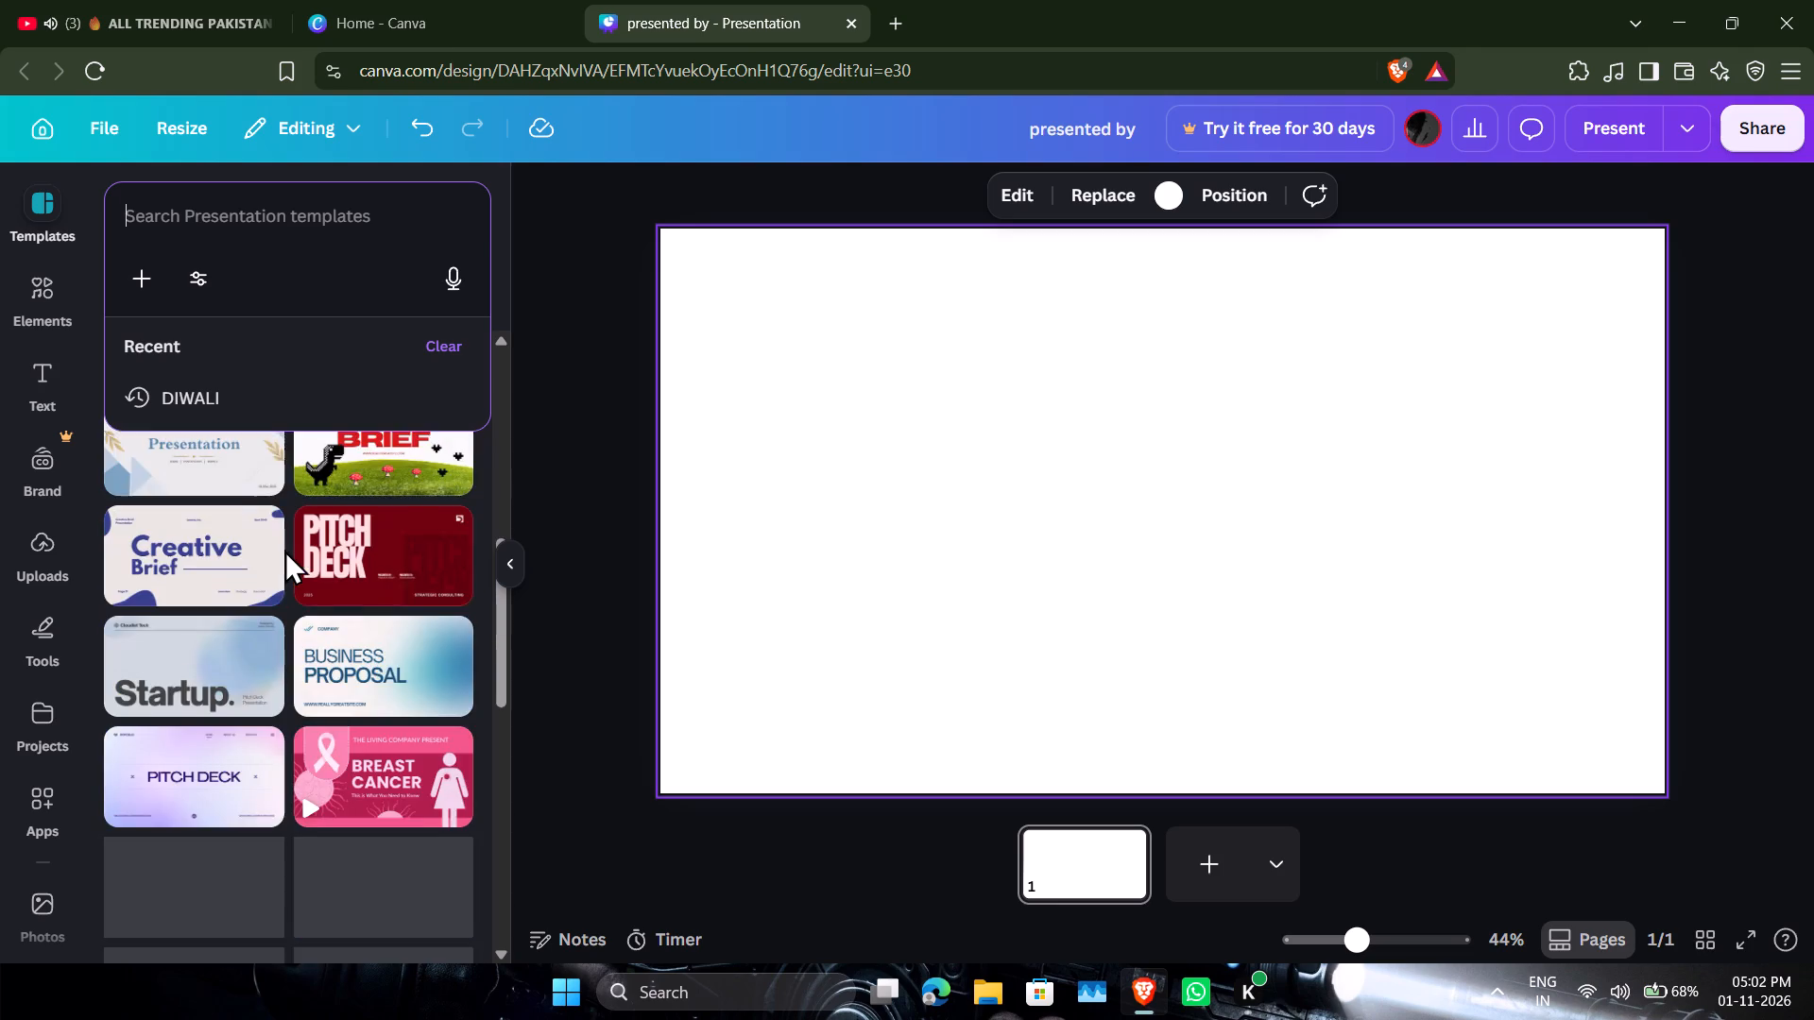
scroll(284, 550, "down", 3)
scroll(284, 550, "up", 10)
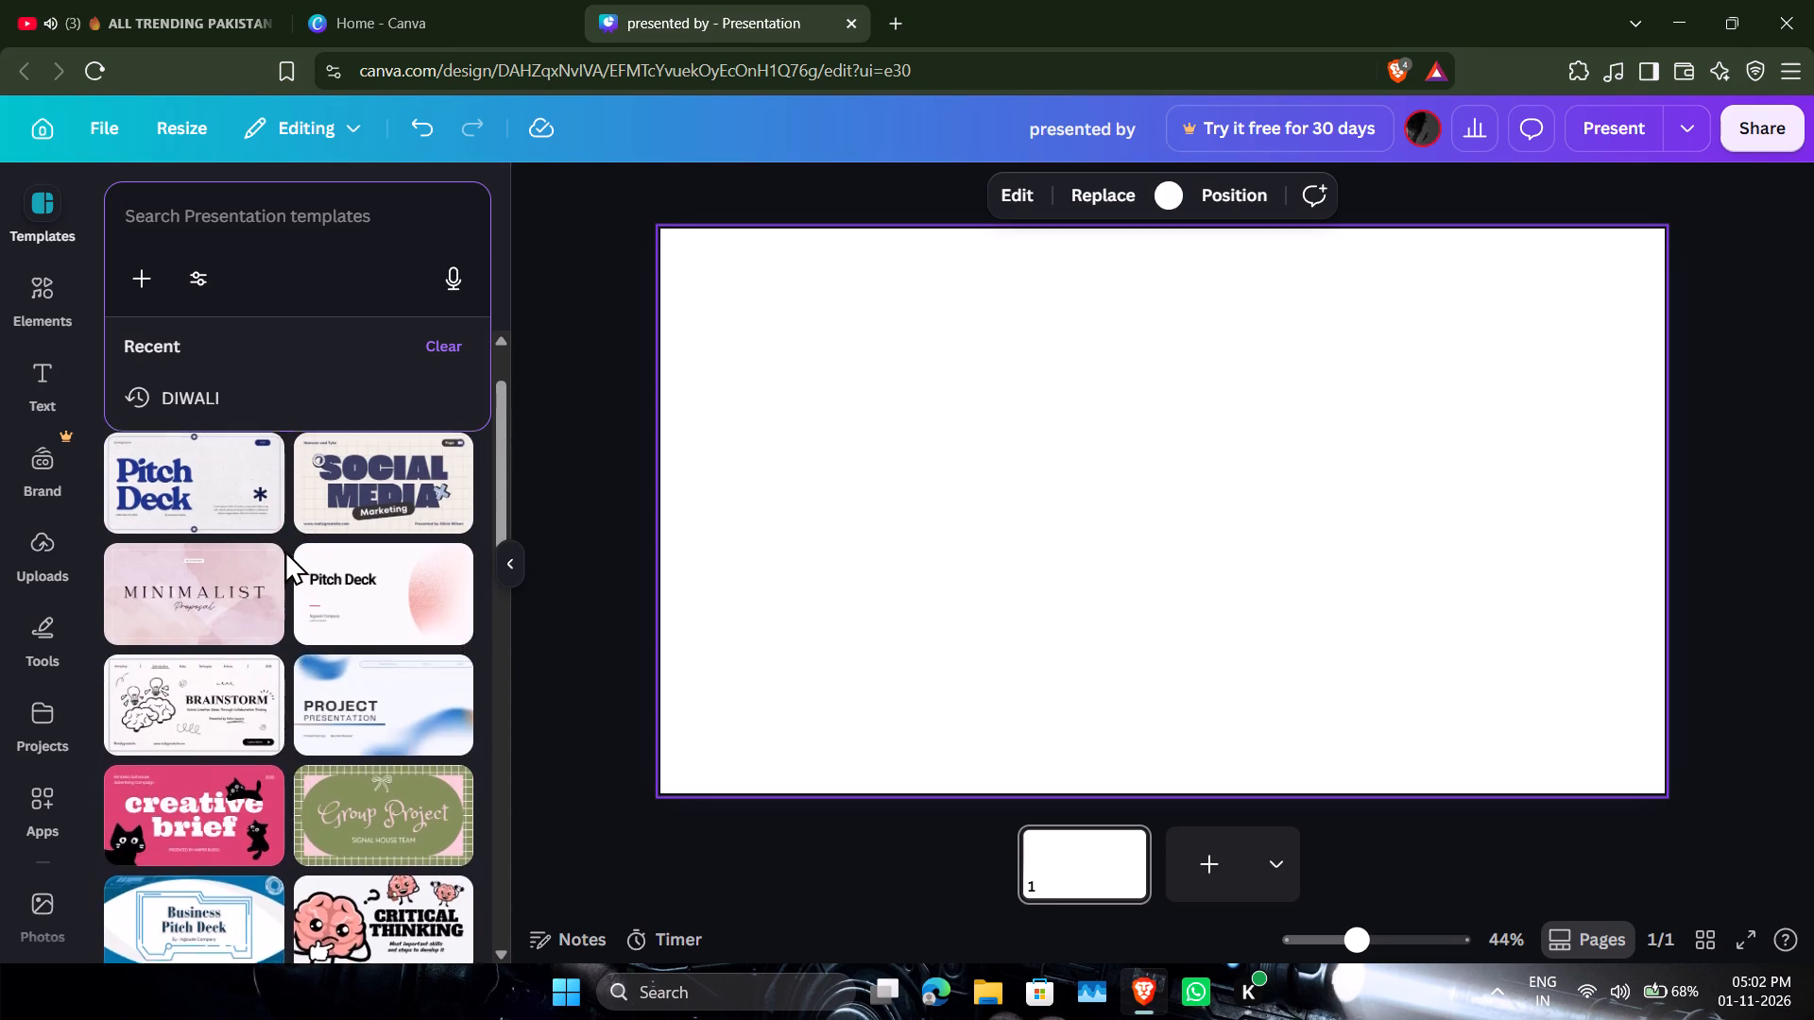
scroll(284, 550, "up", 2)
scroll(284, 550, "down", 4)
scroll(284, 550, "up", 1)
scroll(284, 550, "down", 6)
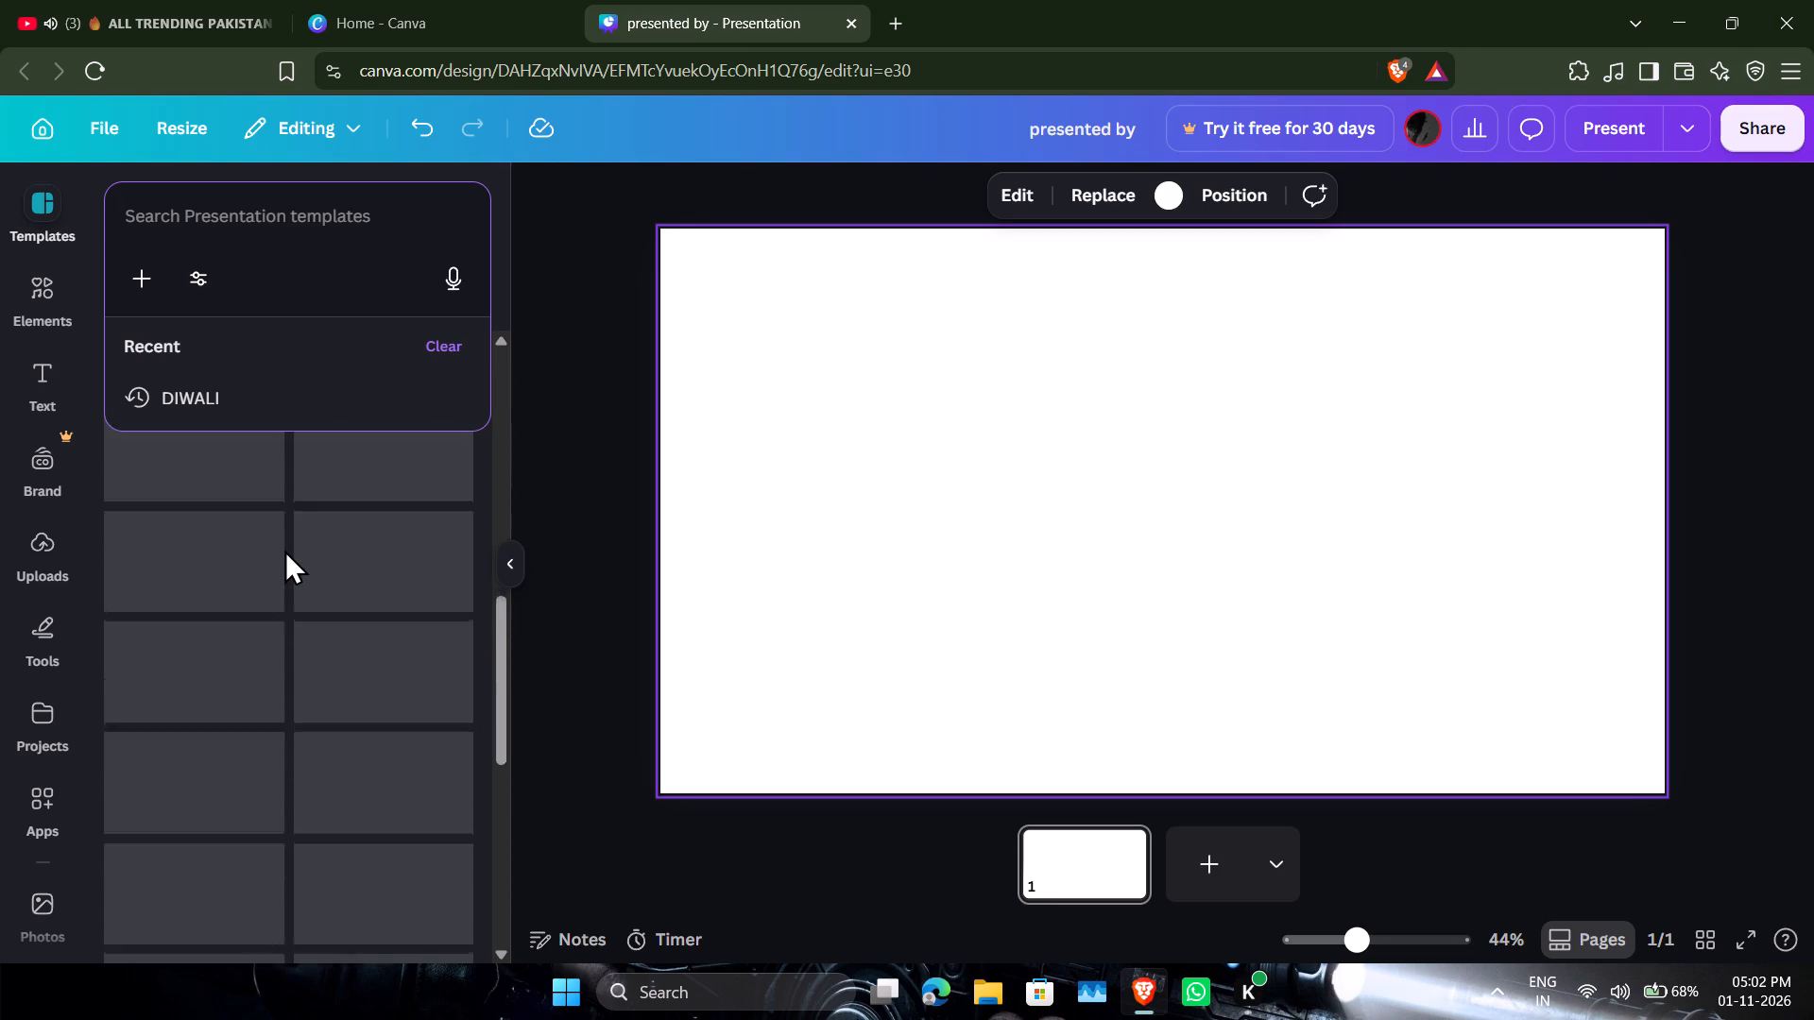
Clear the recent template search history.
left_click(434, 344)
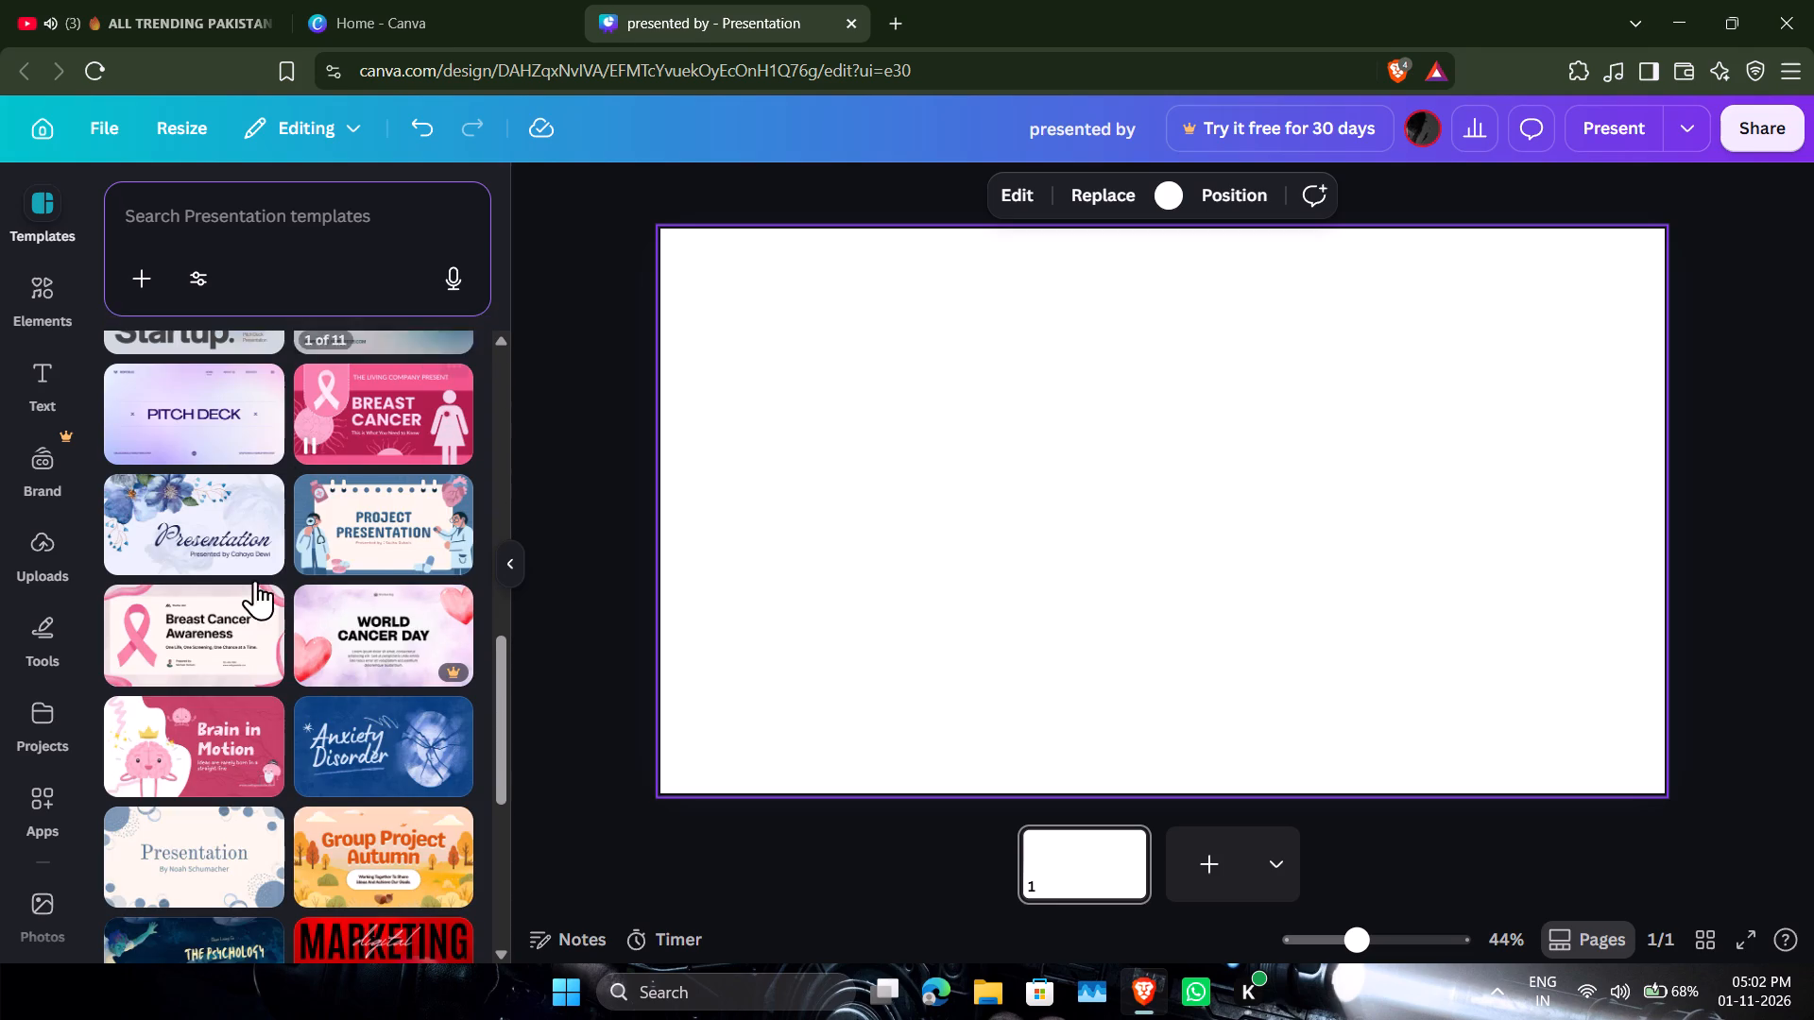
Find the Blue Modern Futuristic Presentation template with blue wave corners and apply its title page to the blank slide.
scroll(175, 709, "down", 4)
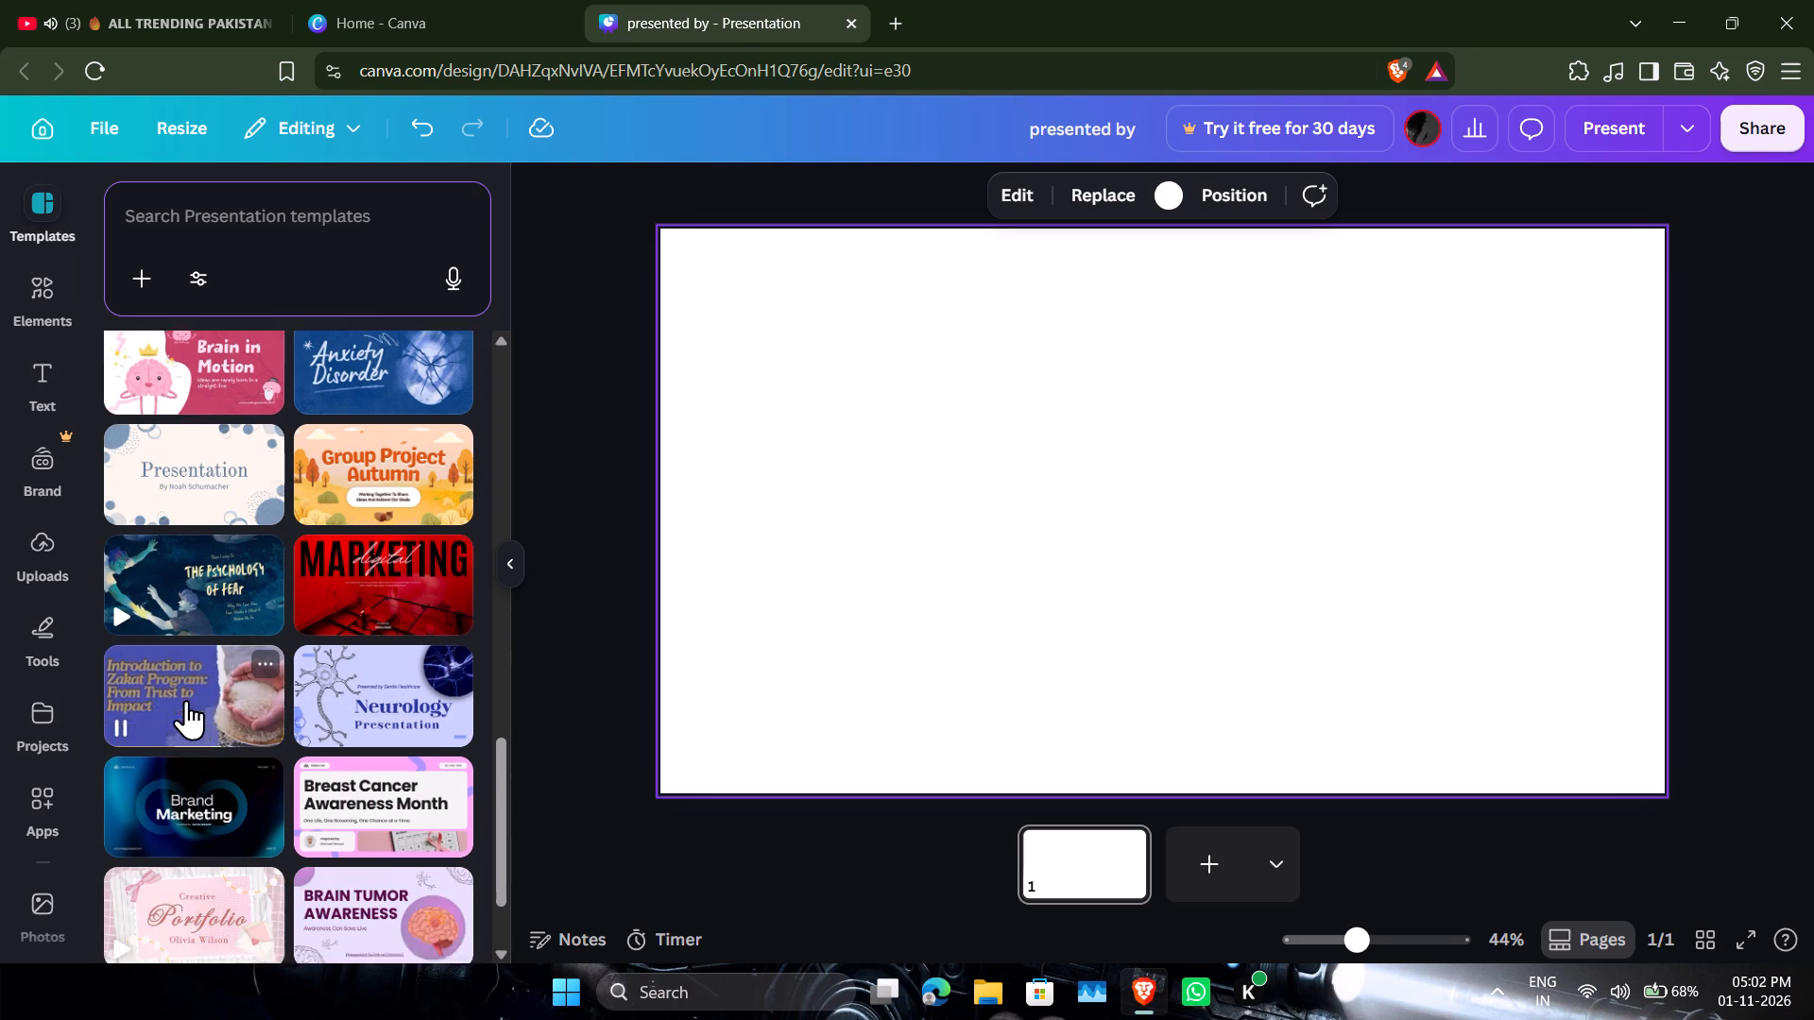
scroll(308, 715, "down", 3)
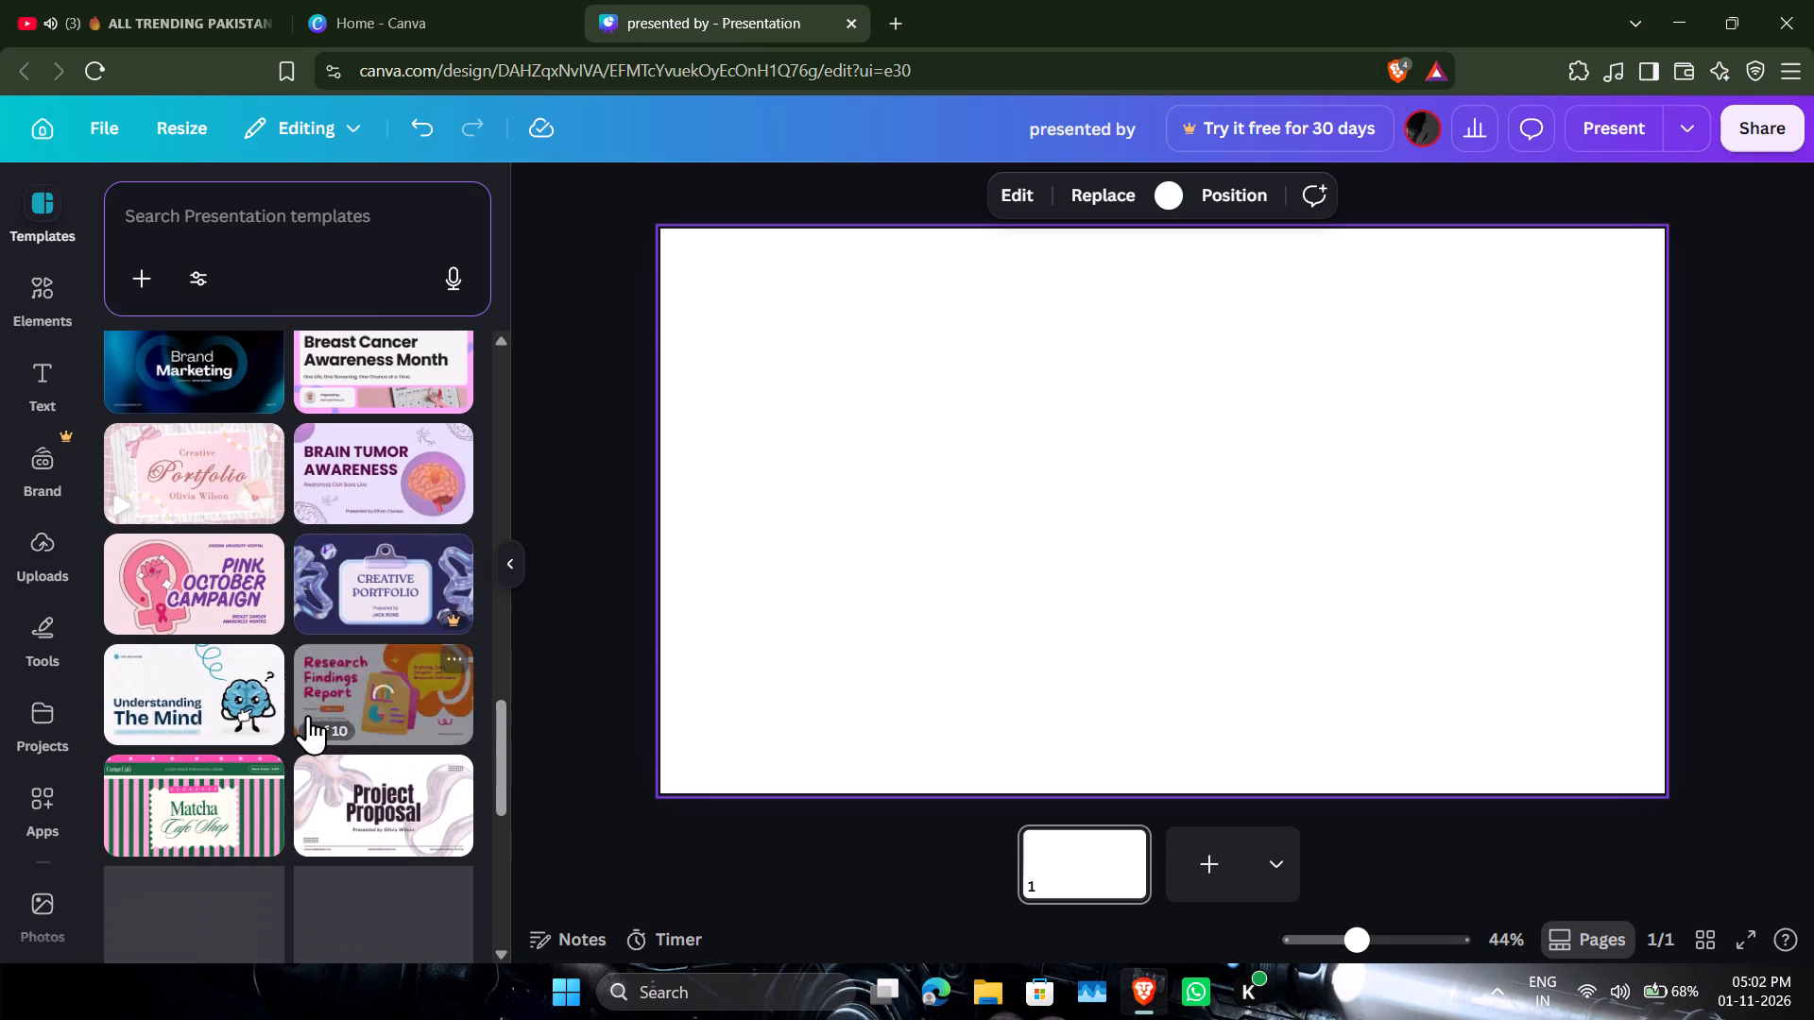
scroll(308, 716, "down", 3)
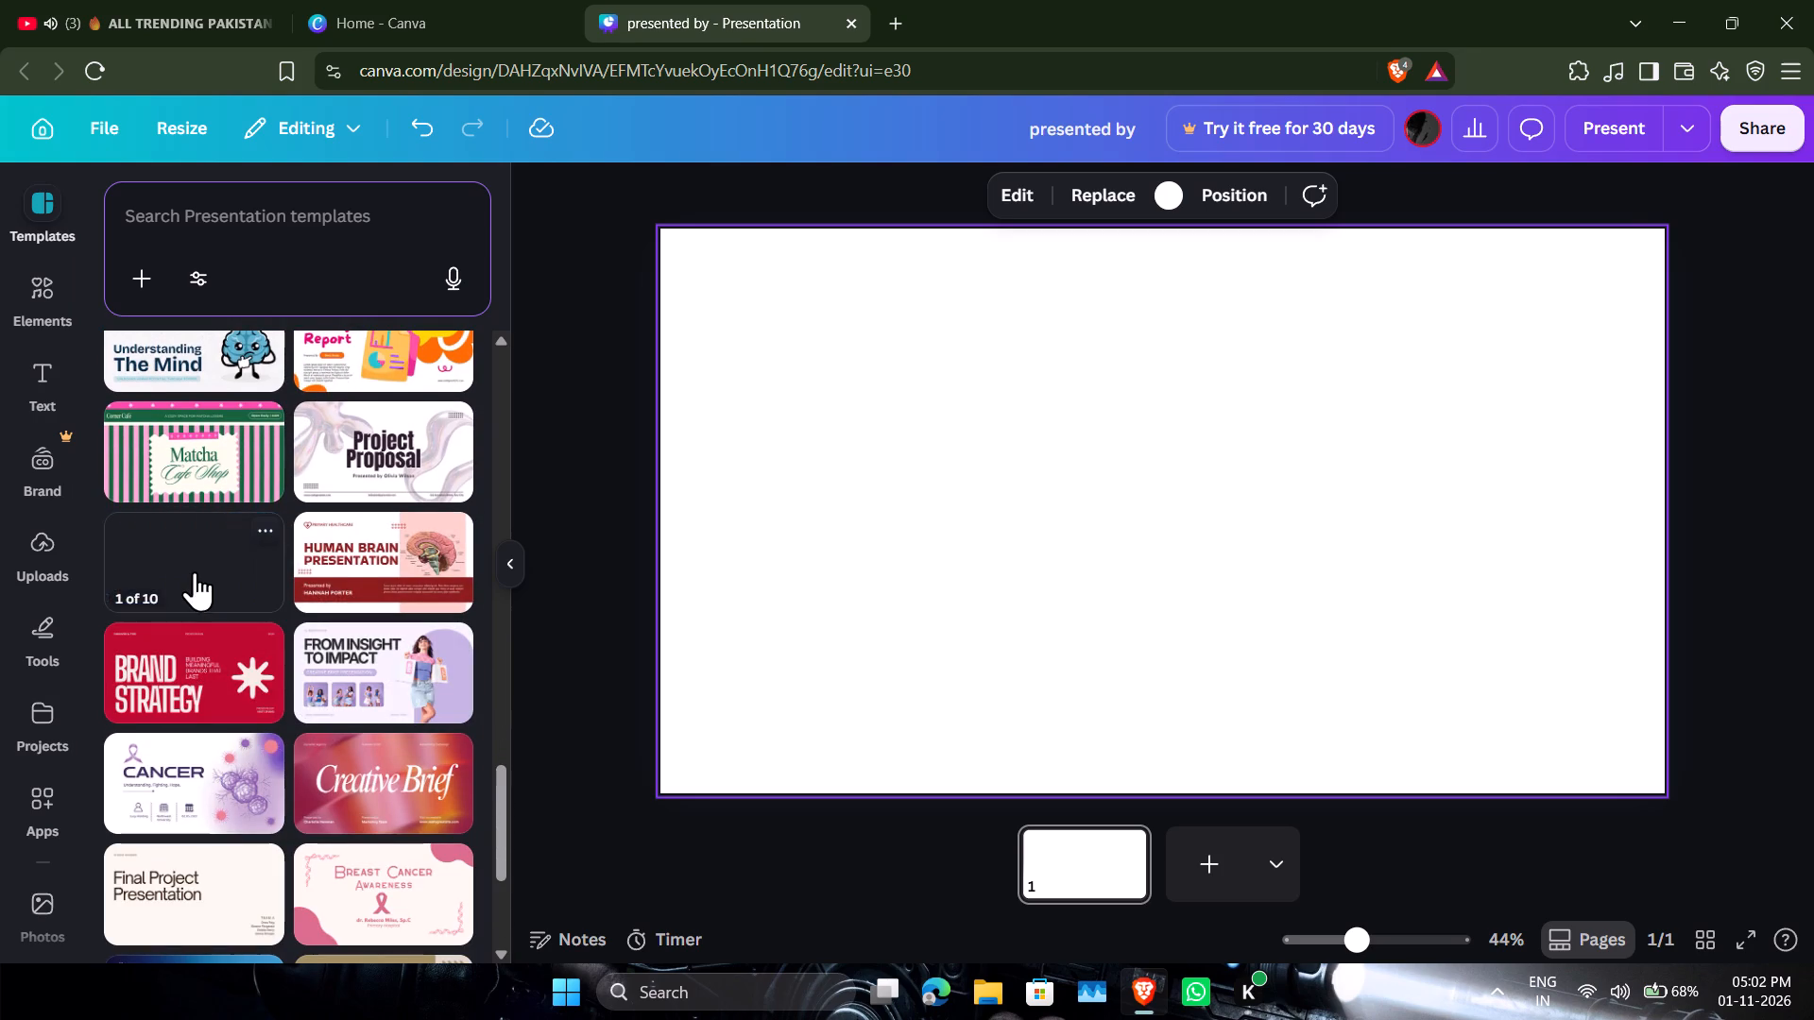
left_click_drag(195, 571, 882, 413)
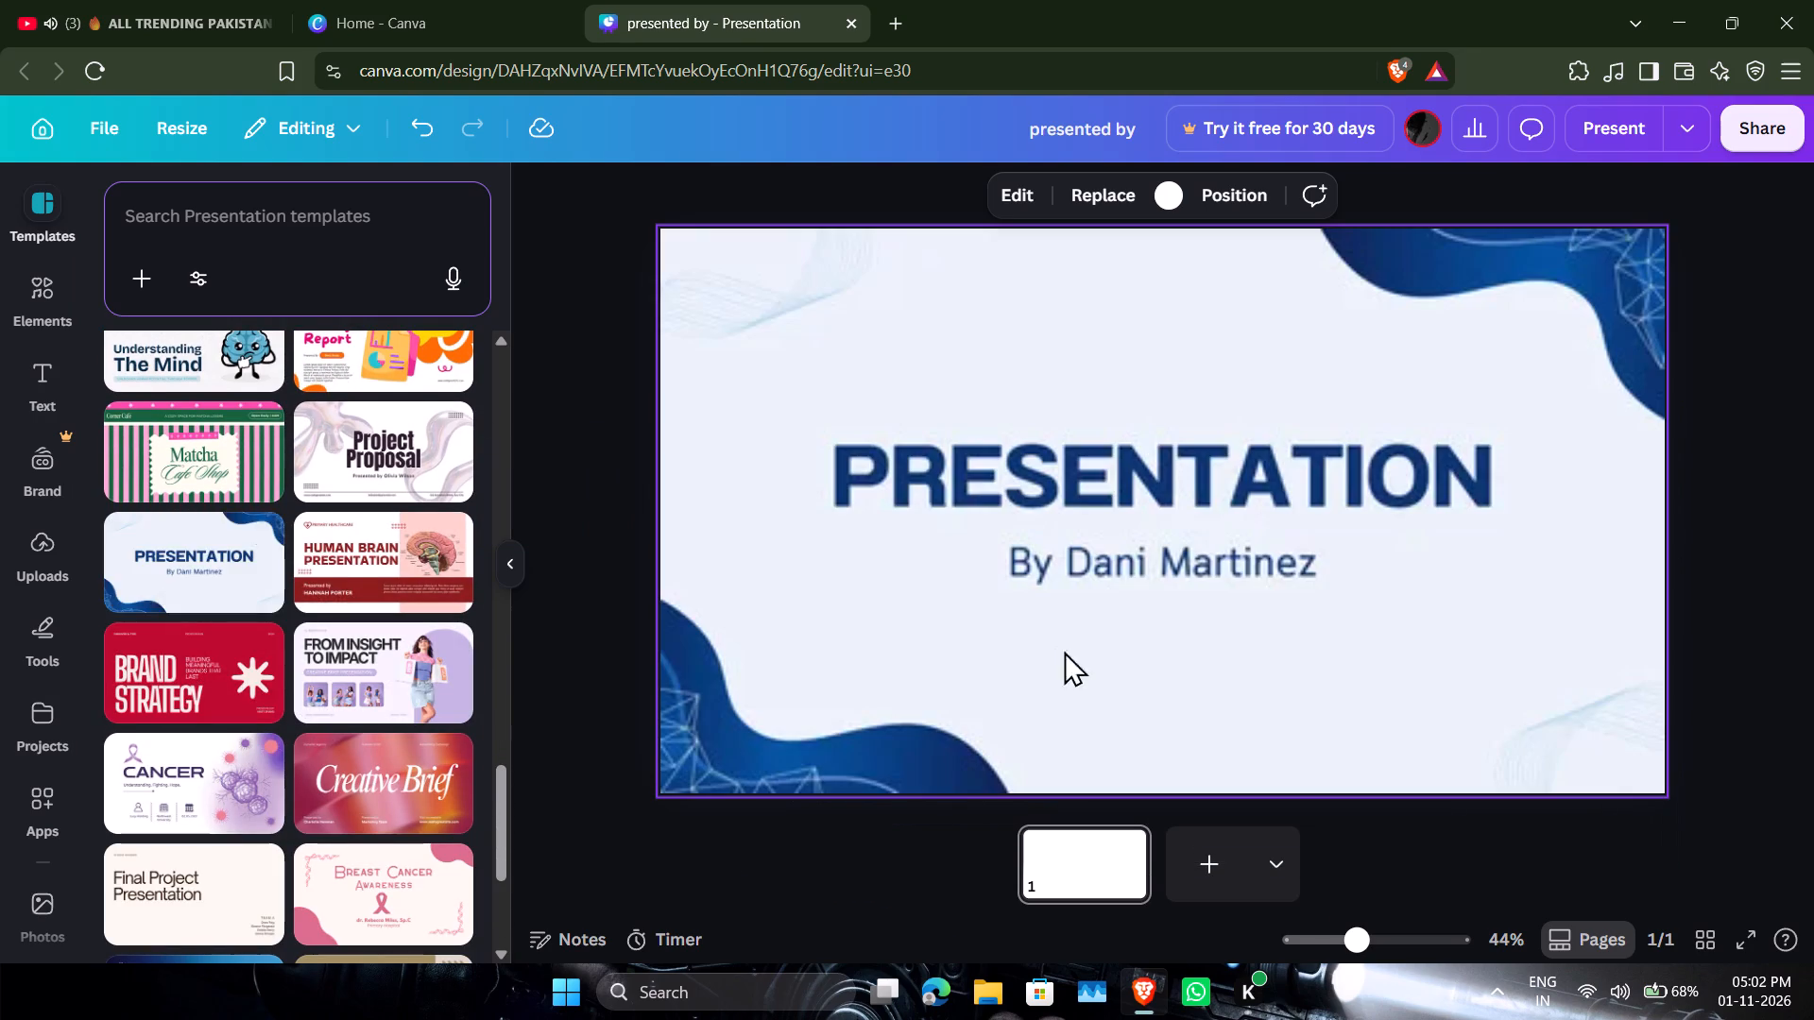
left_click_drag(1086, 650, 1071, 615)
Delete the template's "PRESENTATION" title and the author byline beneath it.
left_click(1375, 530)
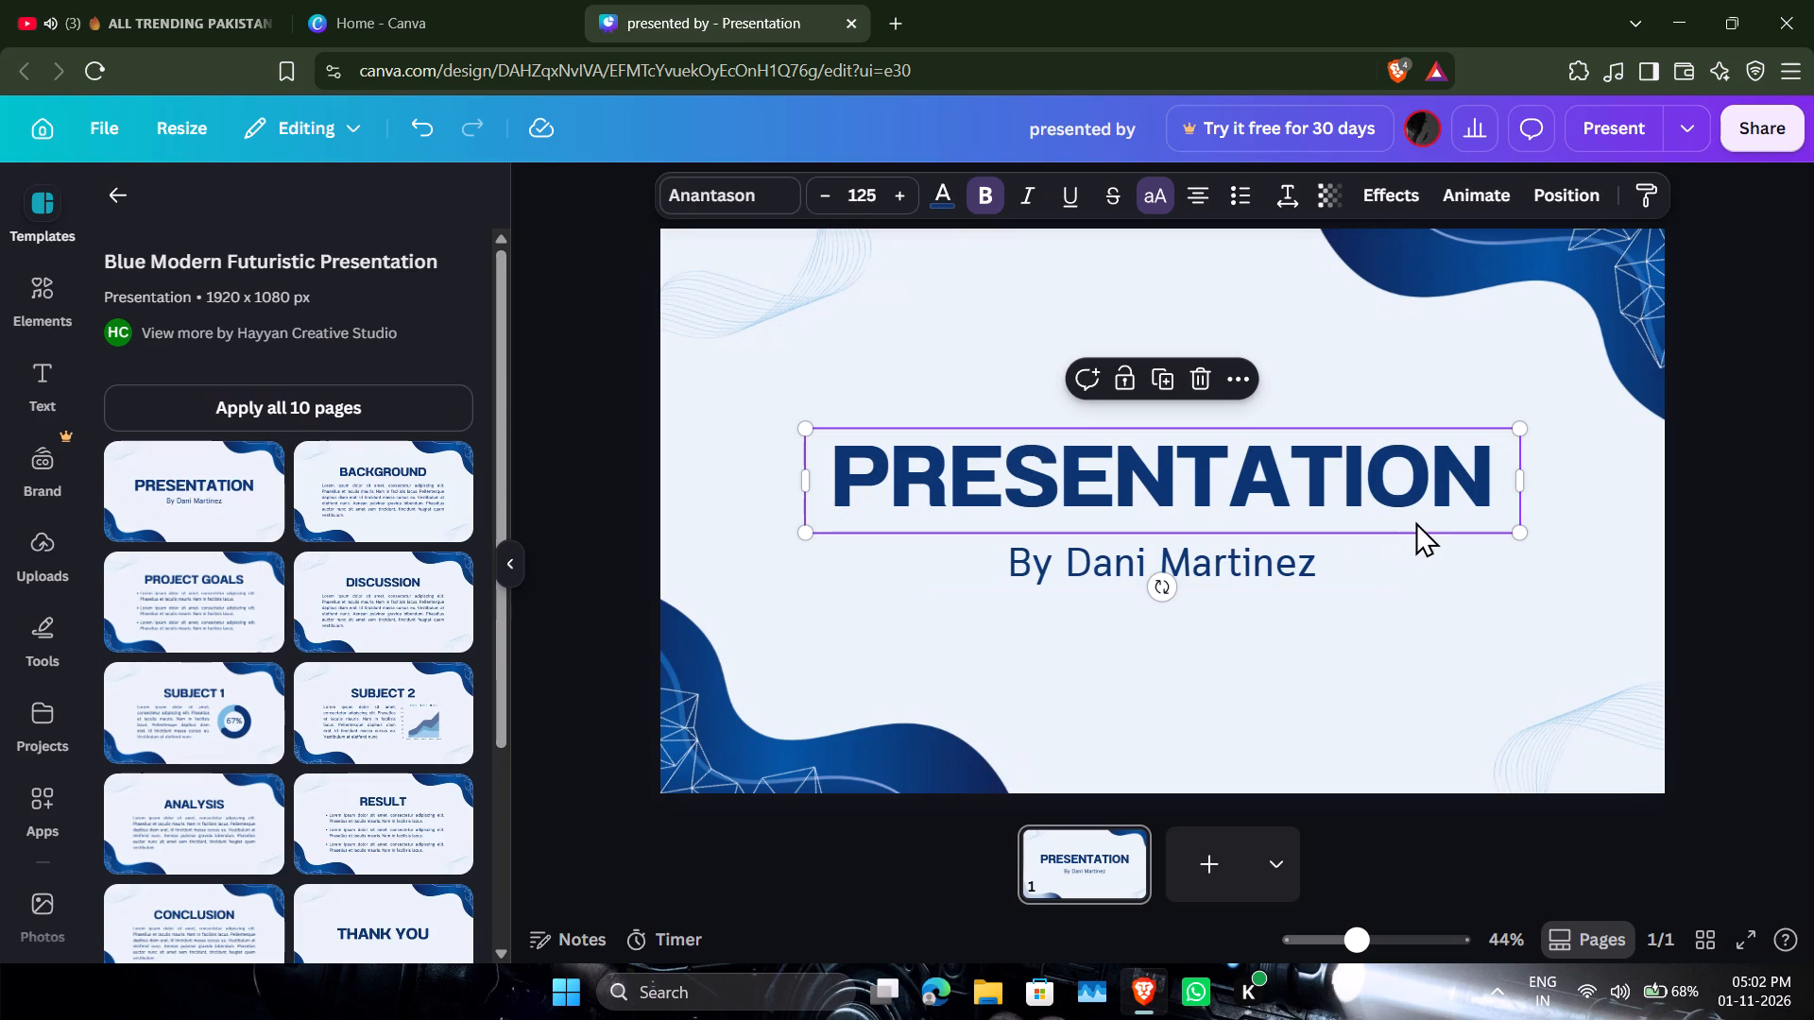
key("BackSpace")
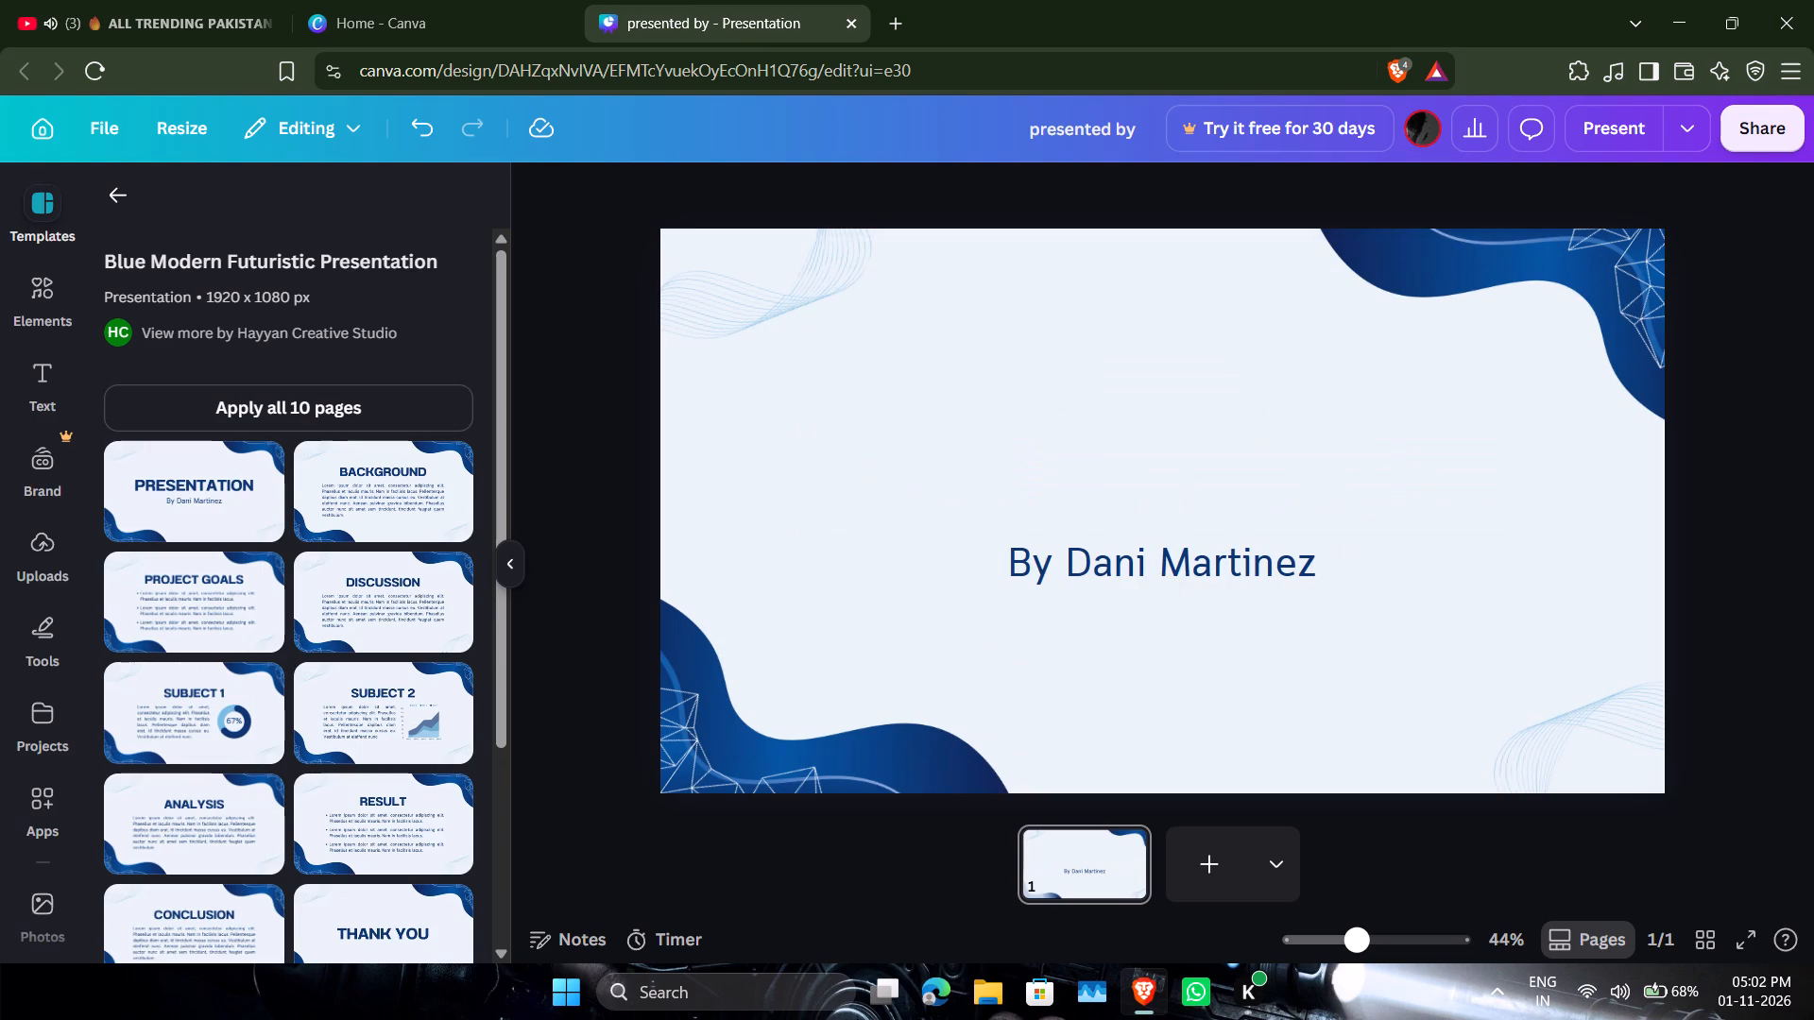
key("BackSpace")
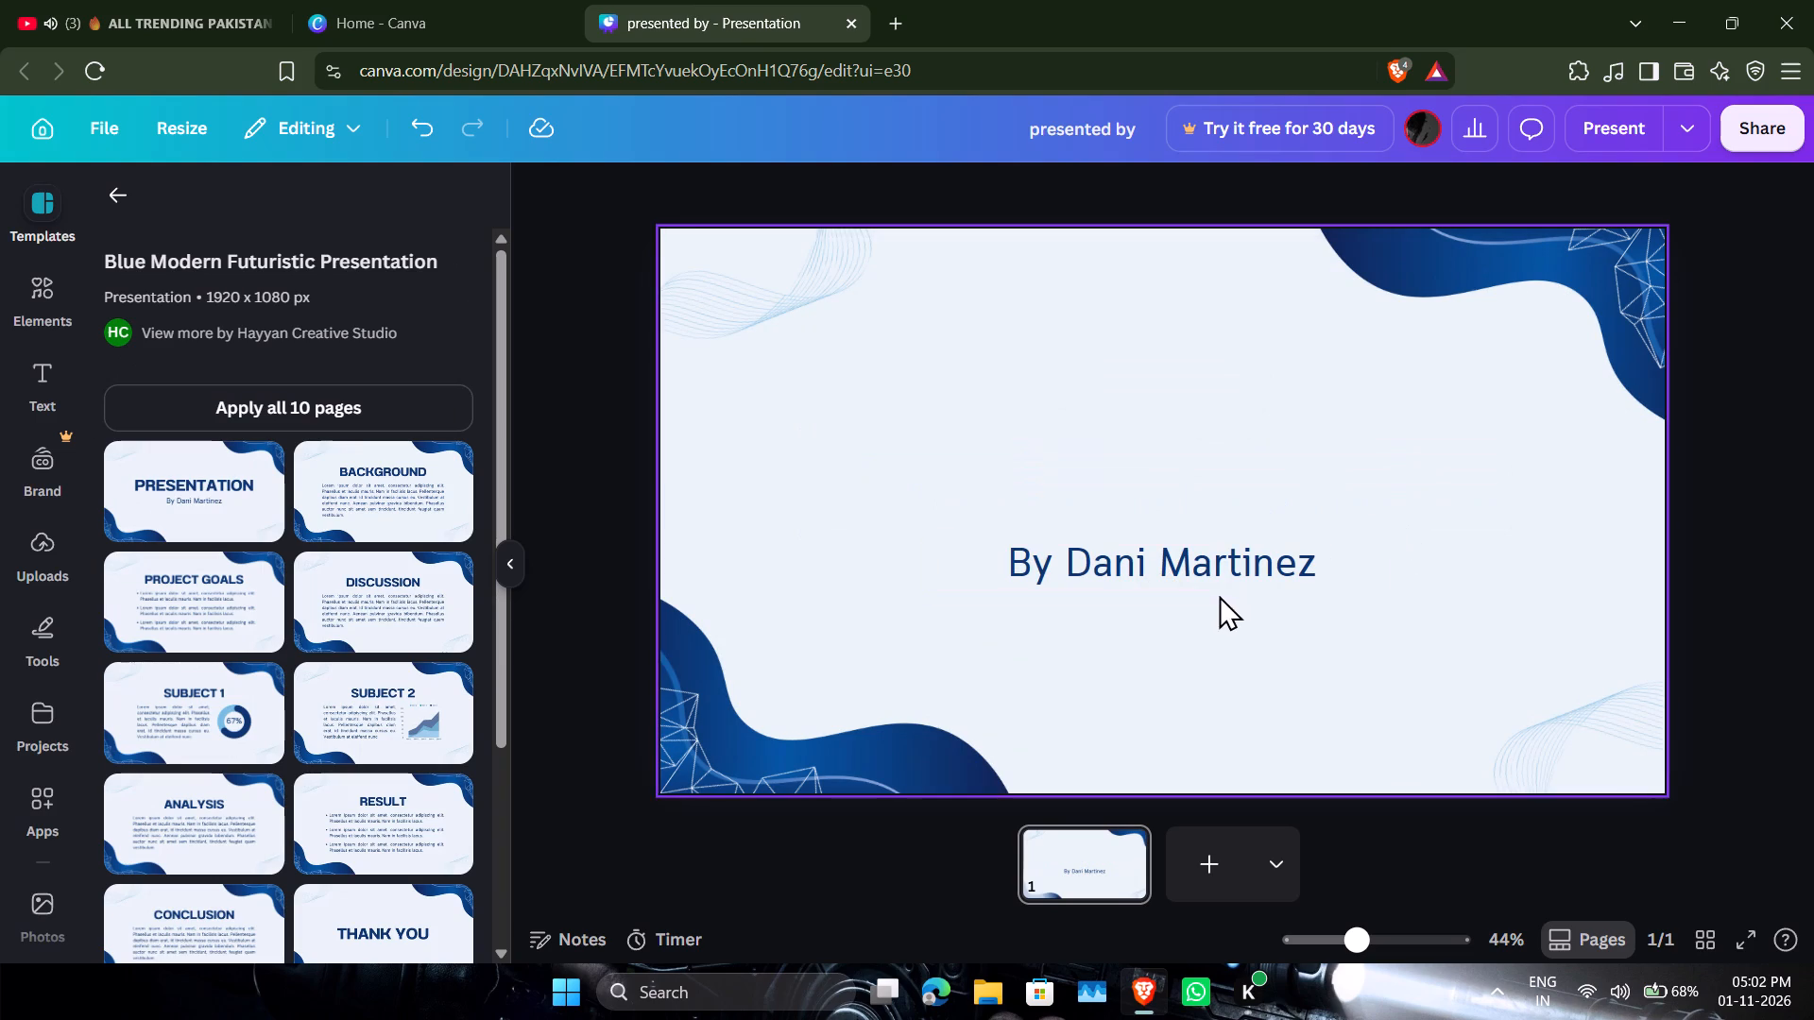
left_click(1247, 569)
key("BackSpace")
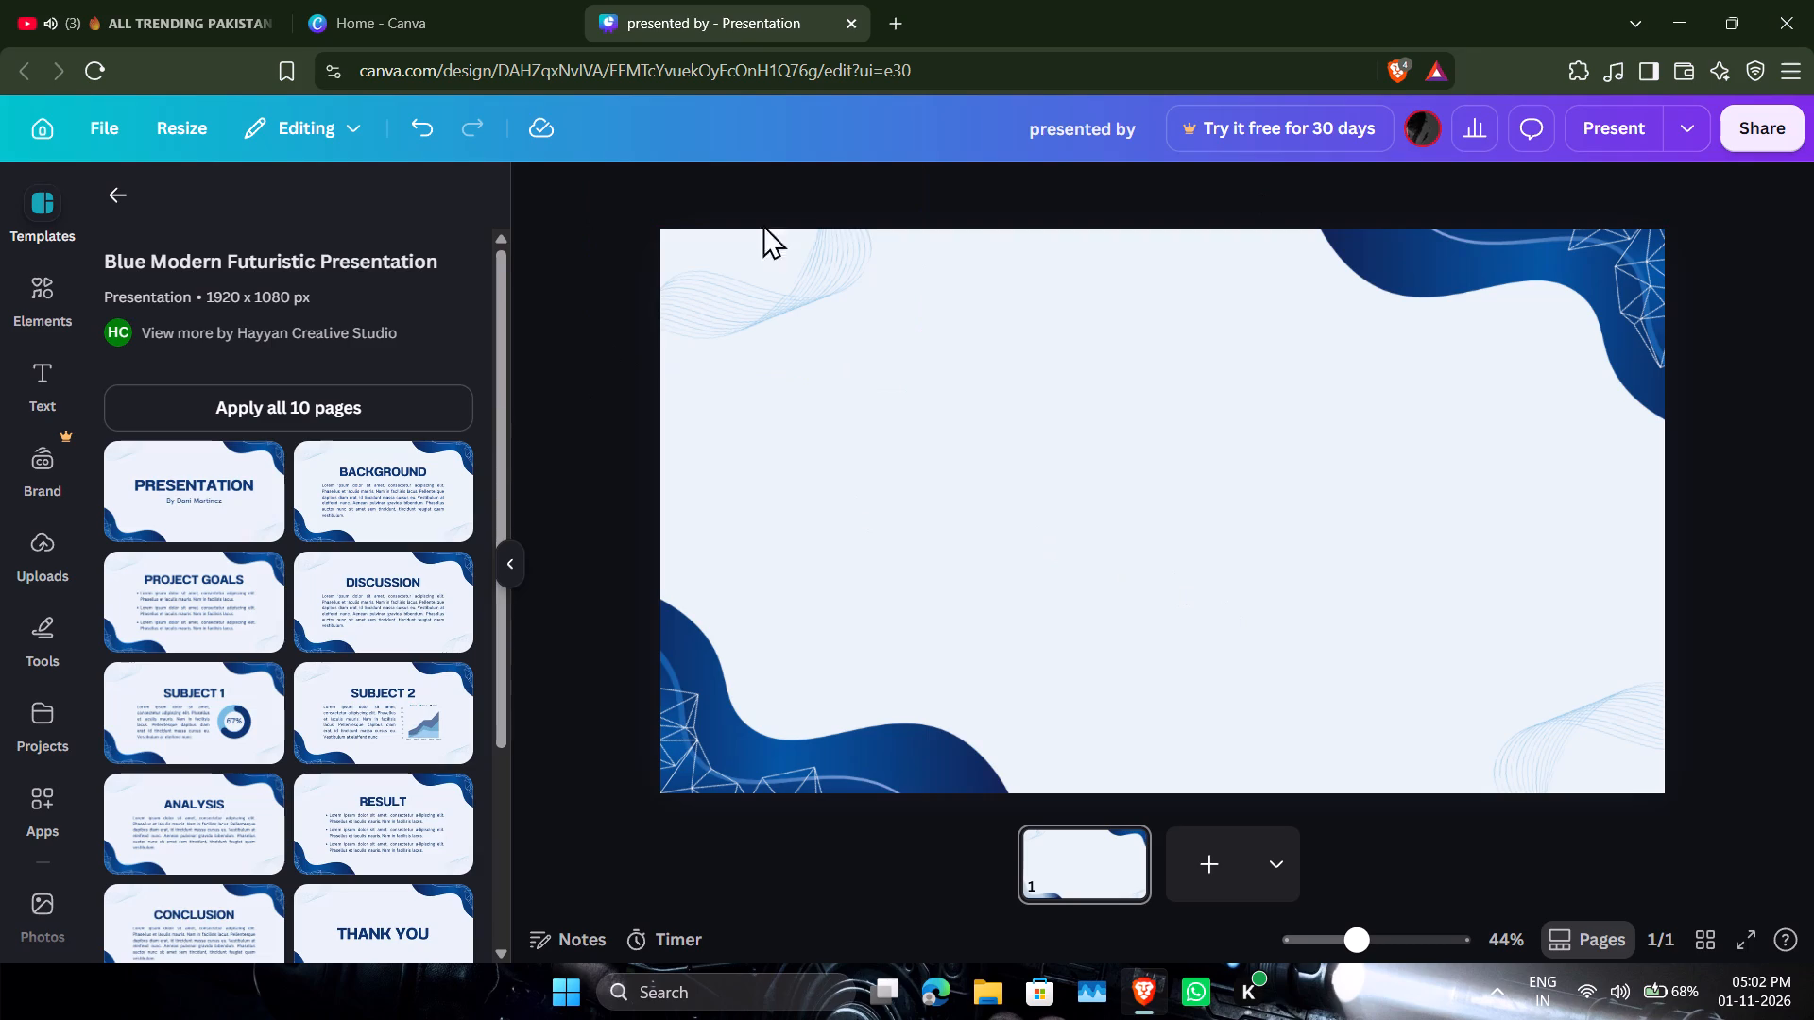
Add two subheading text boxes and move one of them to the upper part of the slide.
left_click(41, 363)
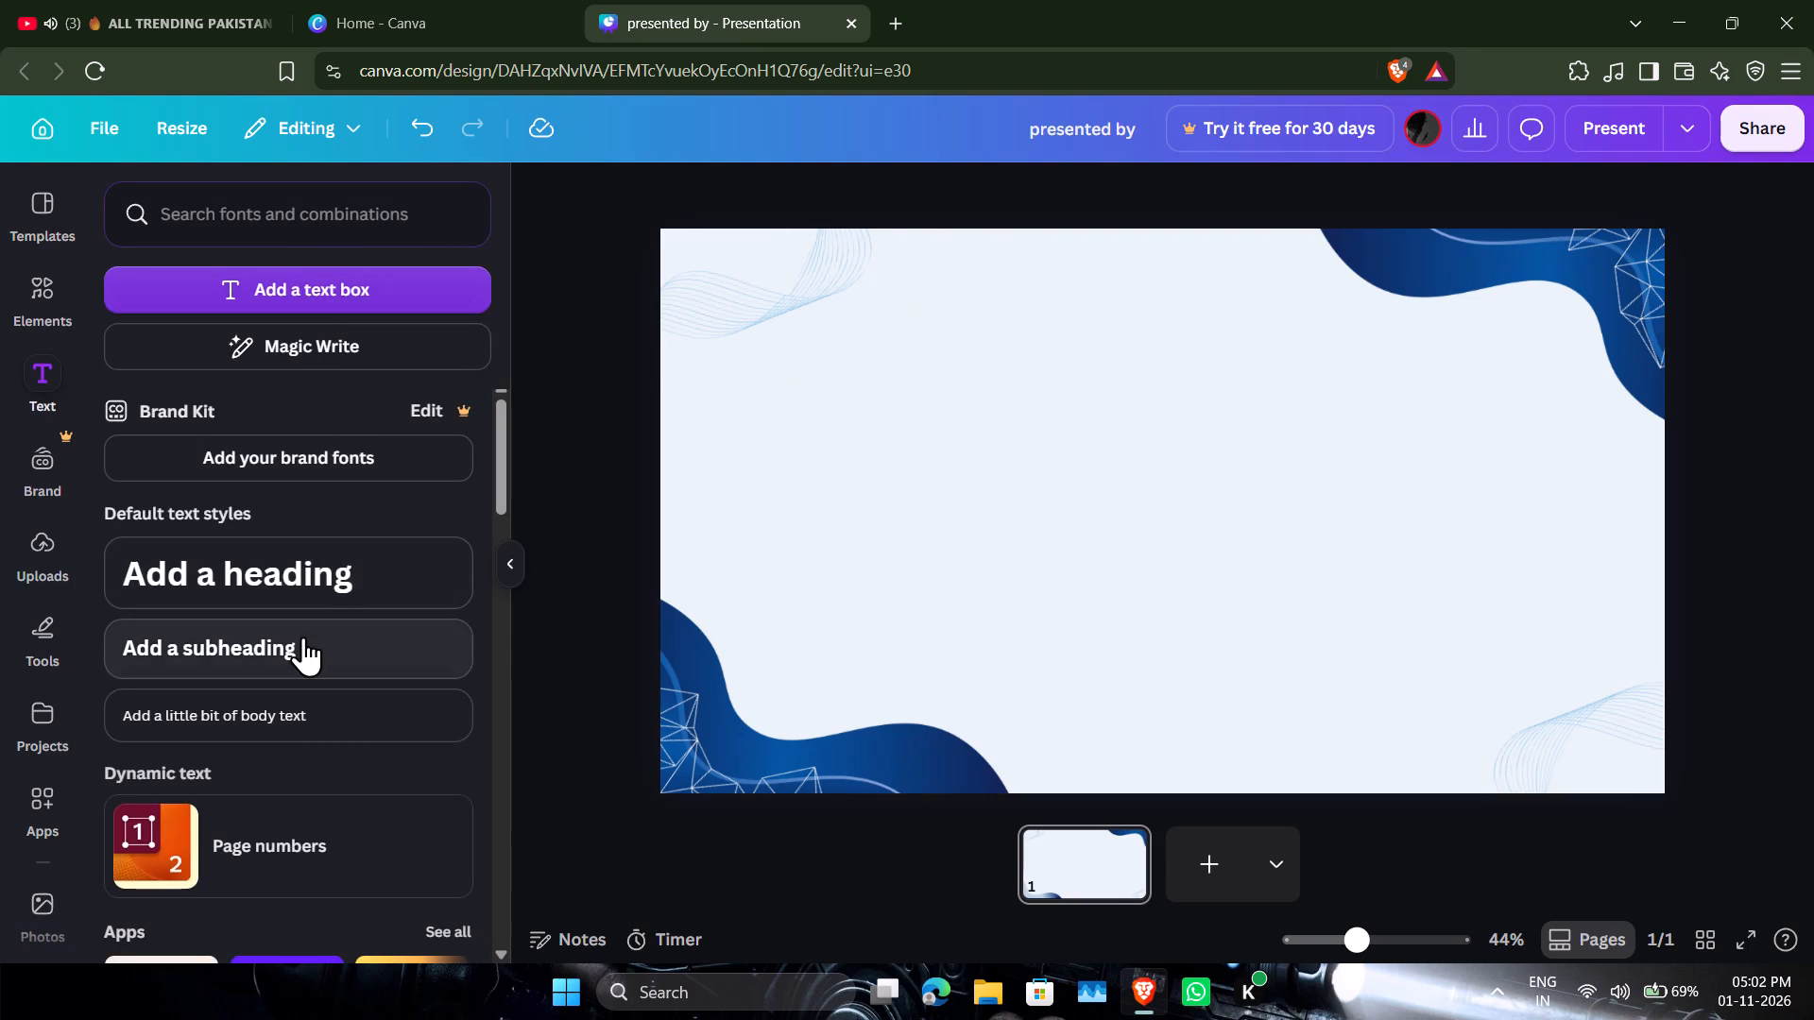
double_click(303, 637)
left_click(1101, 532)
left_click_drag(1130, 545, 1114, 433)
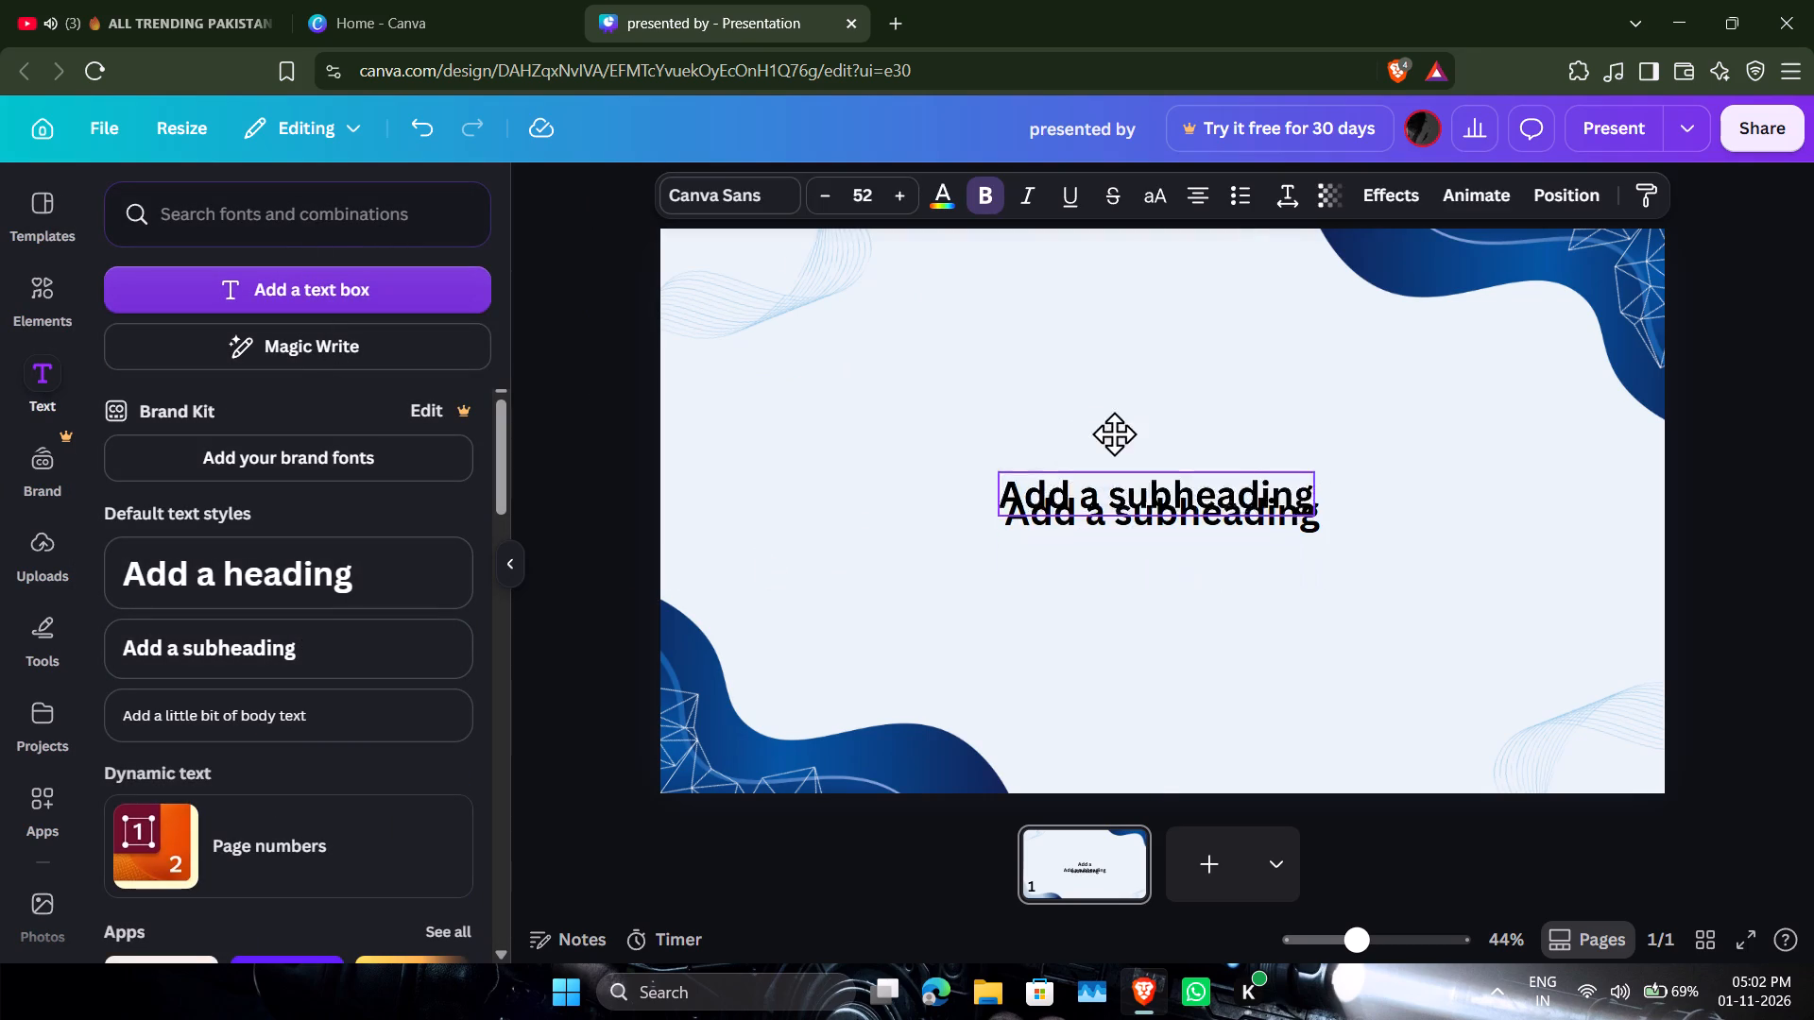
left_click_drag(1114, 433, 1019, 306)
Replace the upper subheading's placeholder text with "VIKRAM".
left_click(1172, 303)
left_click(1185, 300)
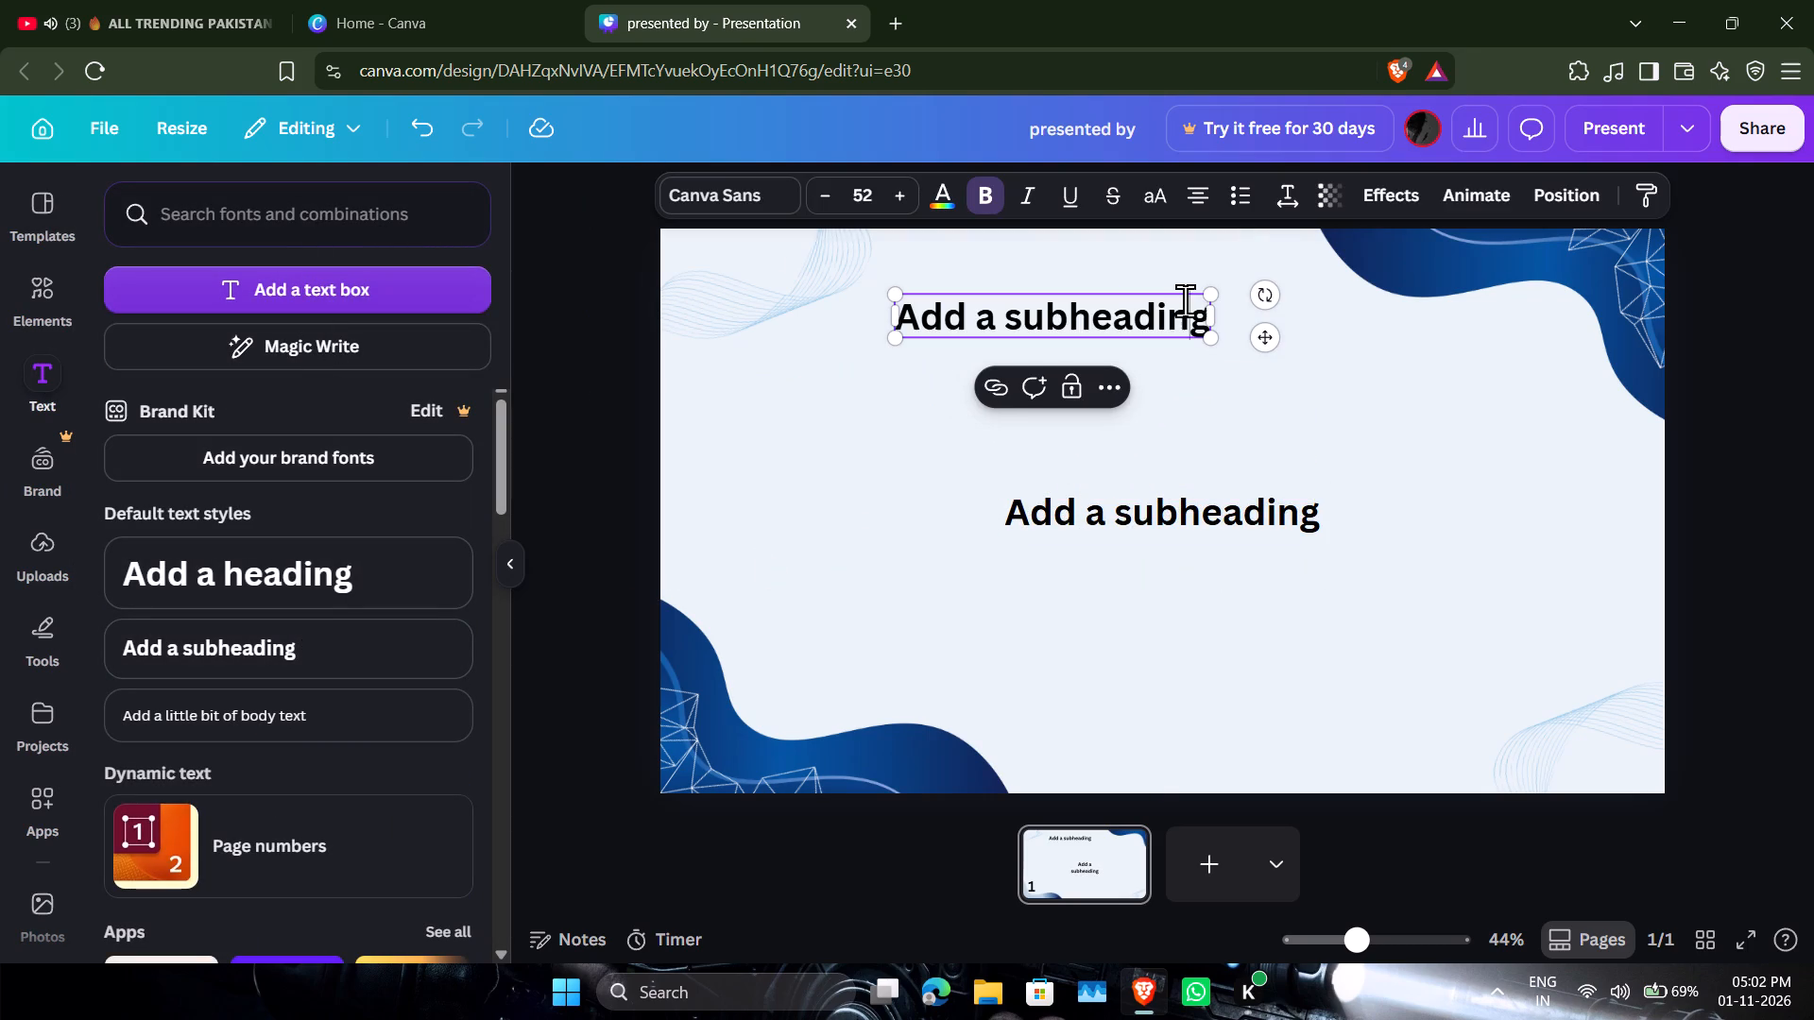
key("BackSpace")
key("backslash")
key("BackSpace")
key("BackSpace")
key("BackSpace")
key("BackSpace")
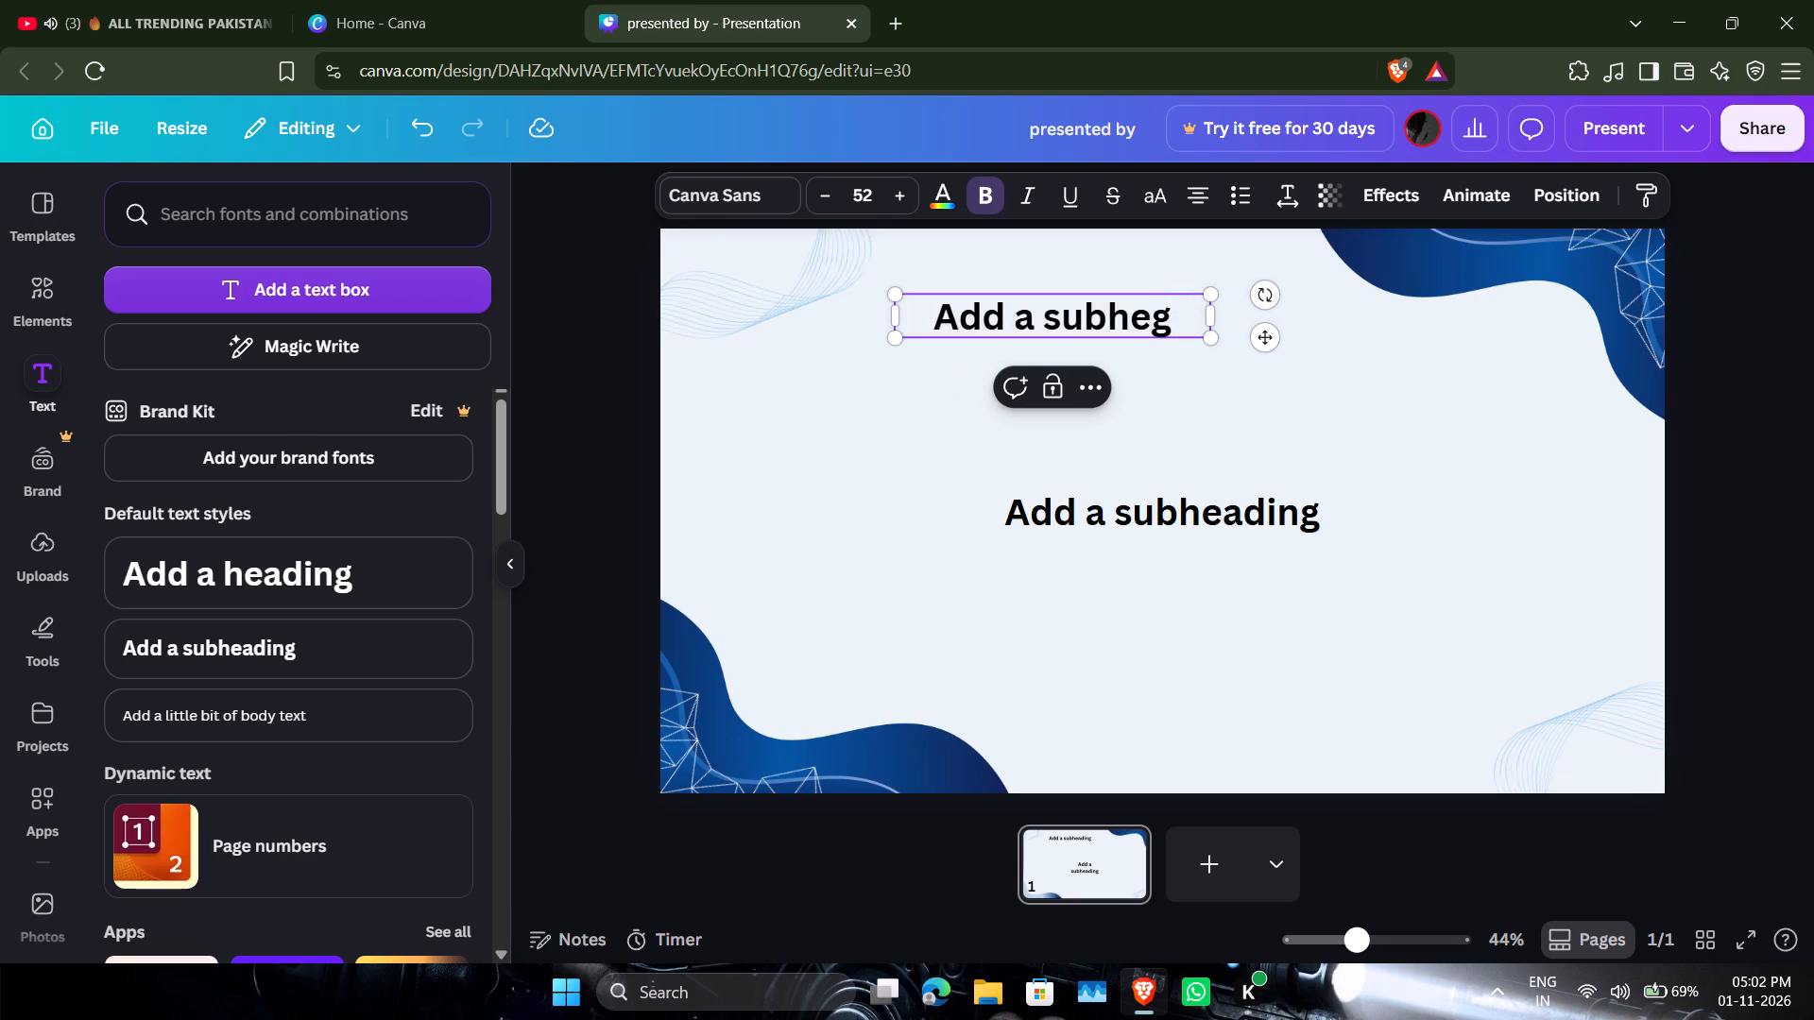
key("BackSpace")
key("BackSpace")
key("BackSpace")
key("BackSpace")
key("BackSpace")
key("BackSpace")
key("BackSpace")
key("BackSpace")
key("BackSpace")
key("BackSpace")
key("BackSpace")
key("BackSpace")
key("BackSpace")
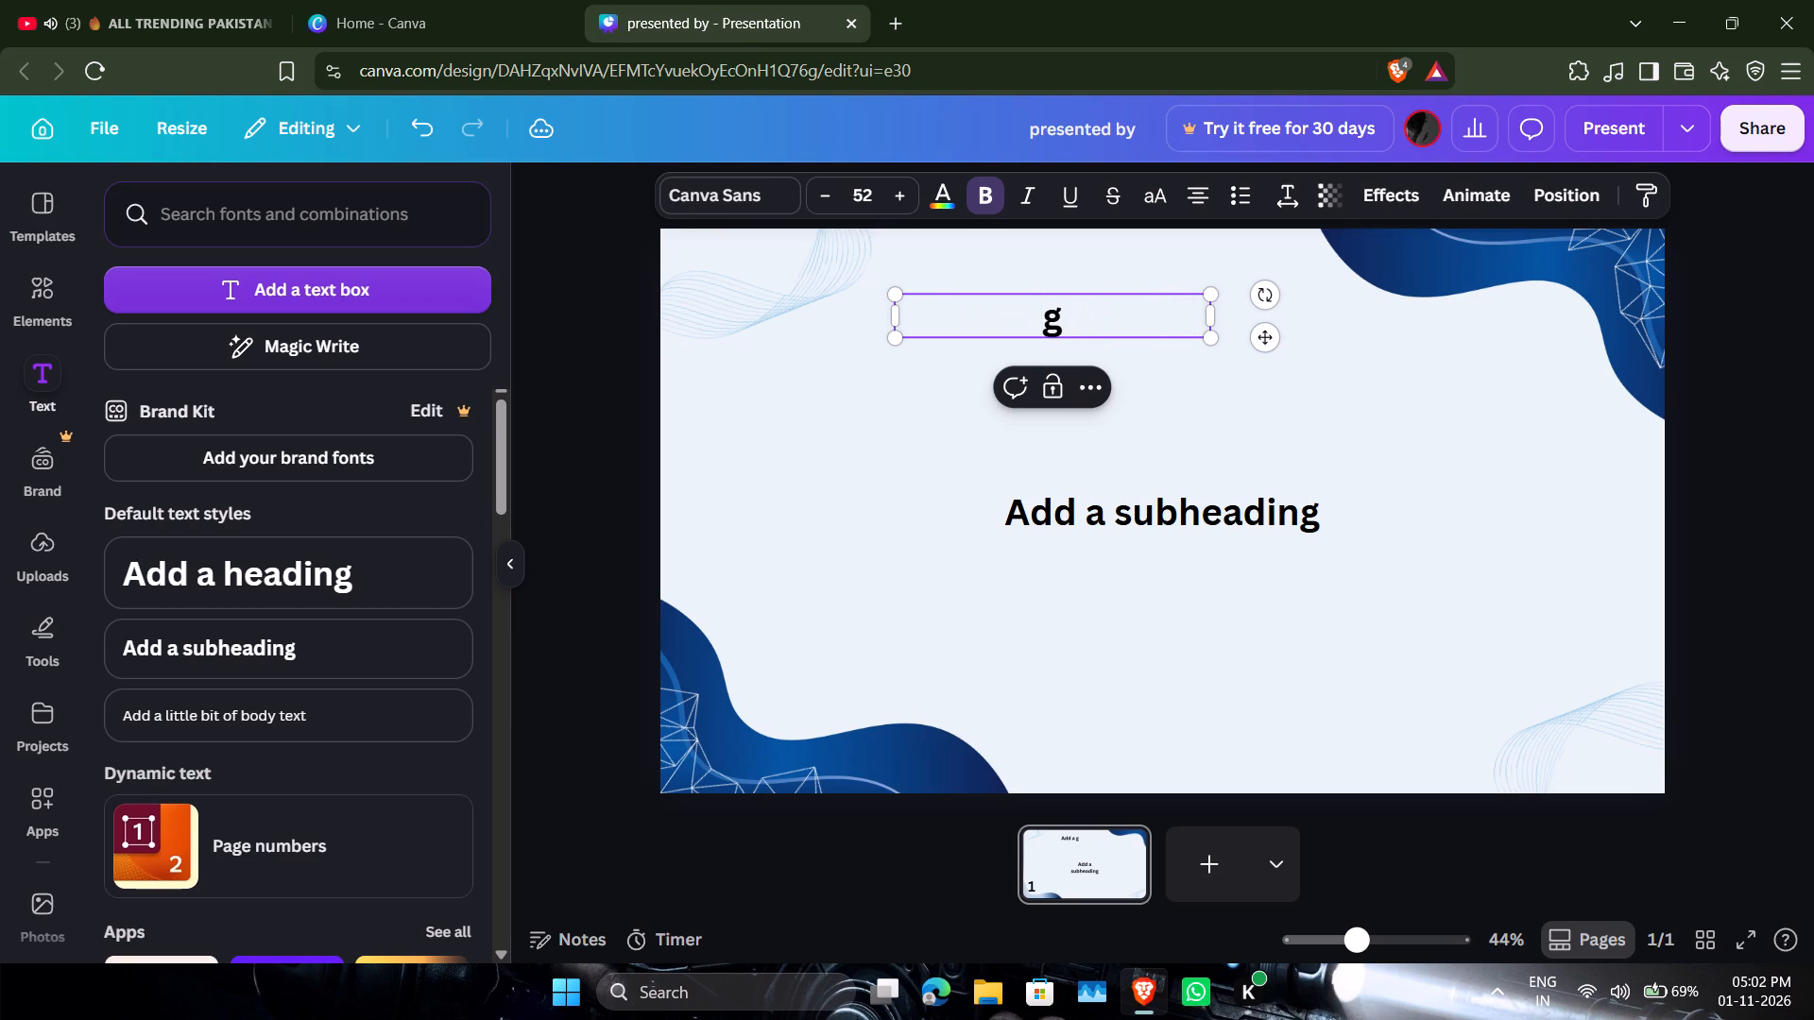
left_click(1178, 307)
key("BackSpace")
key("equal")
key("BackSpace")
key("equal")
key("BackSpace")
key("equal")
key("BackSpace")
key("BackSpace")
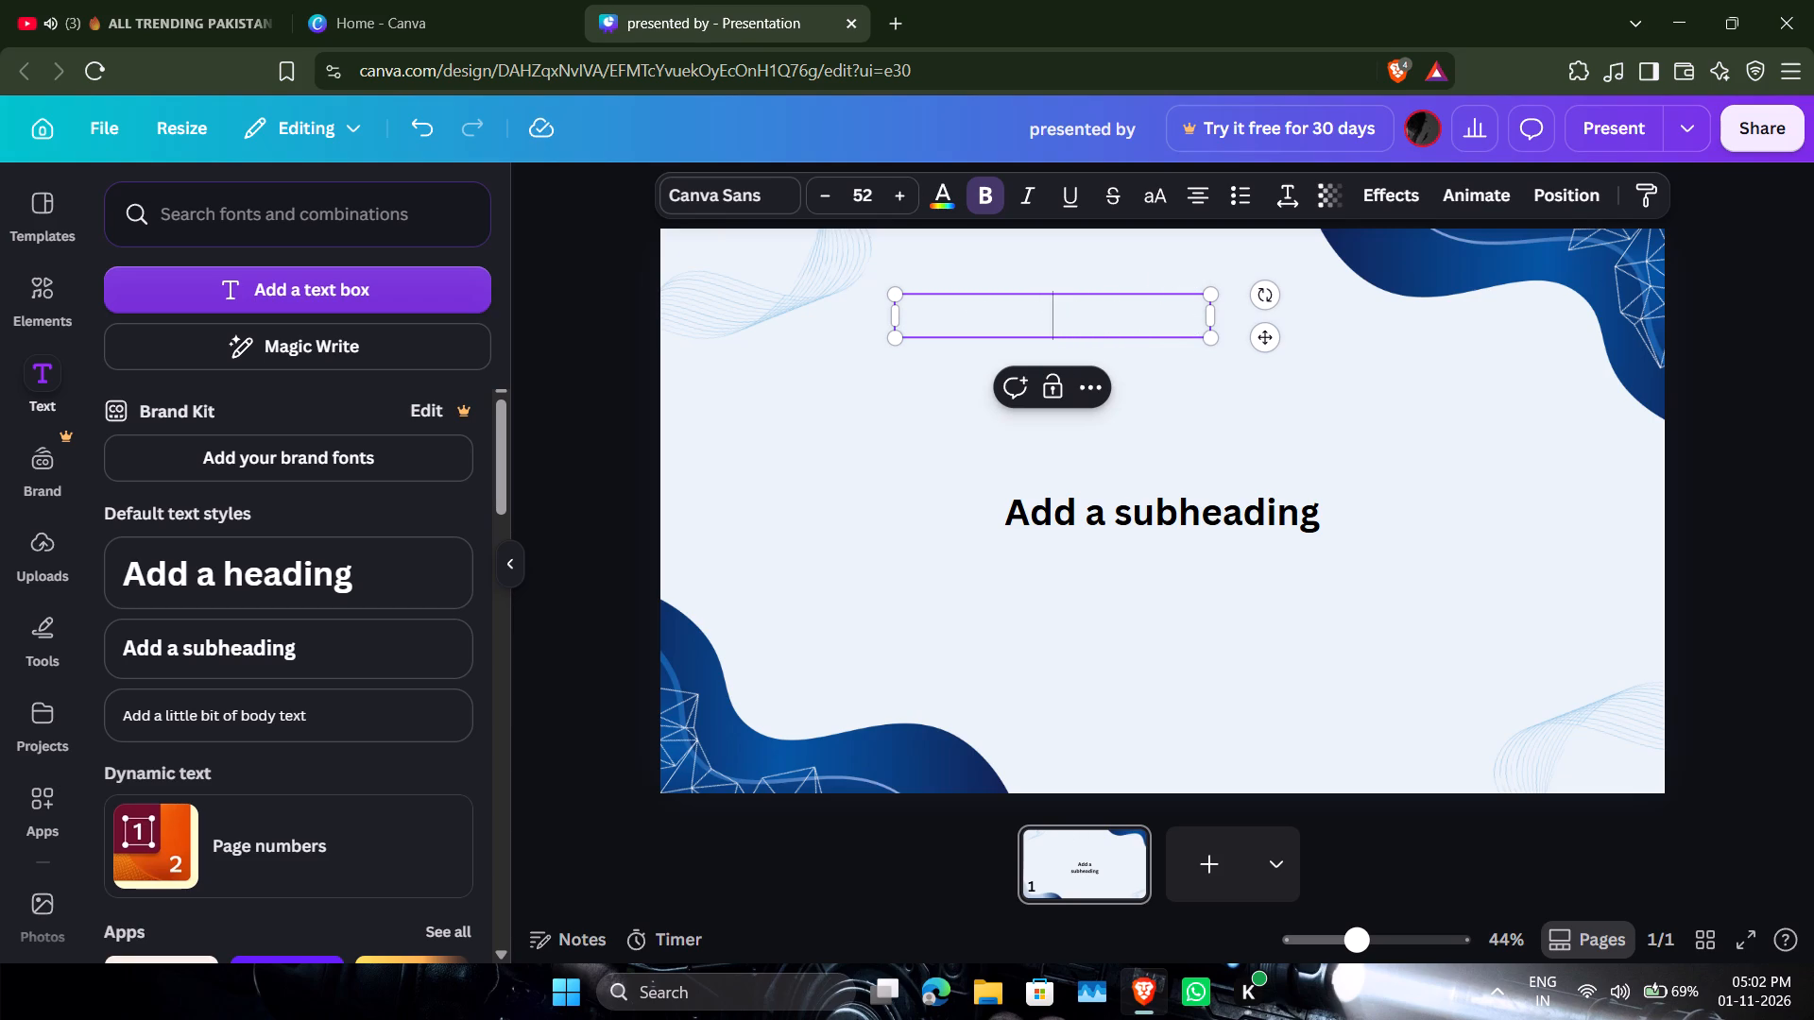
key("v")
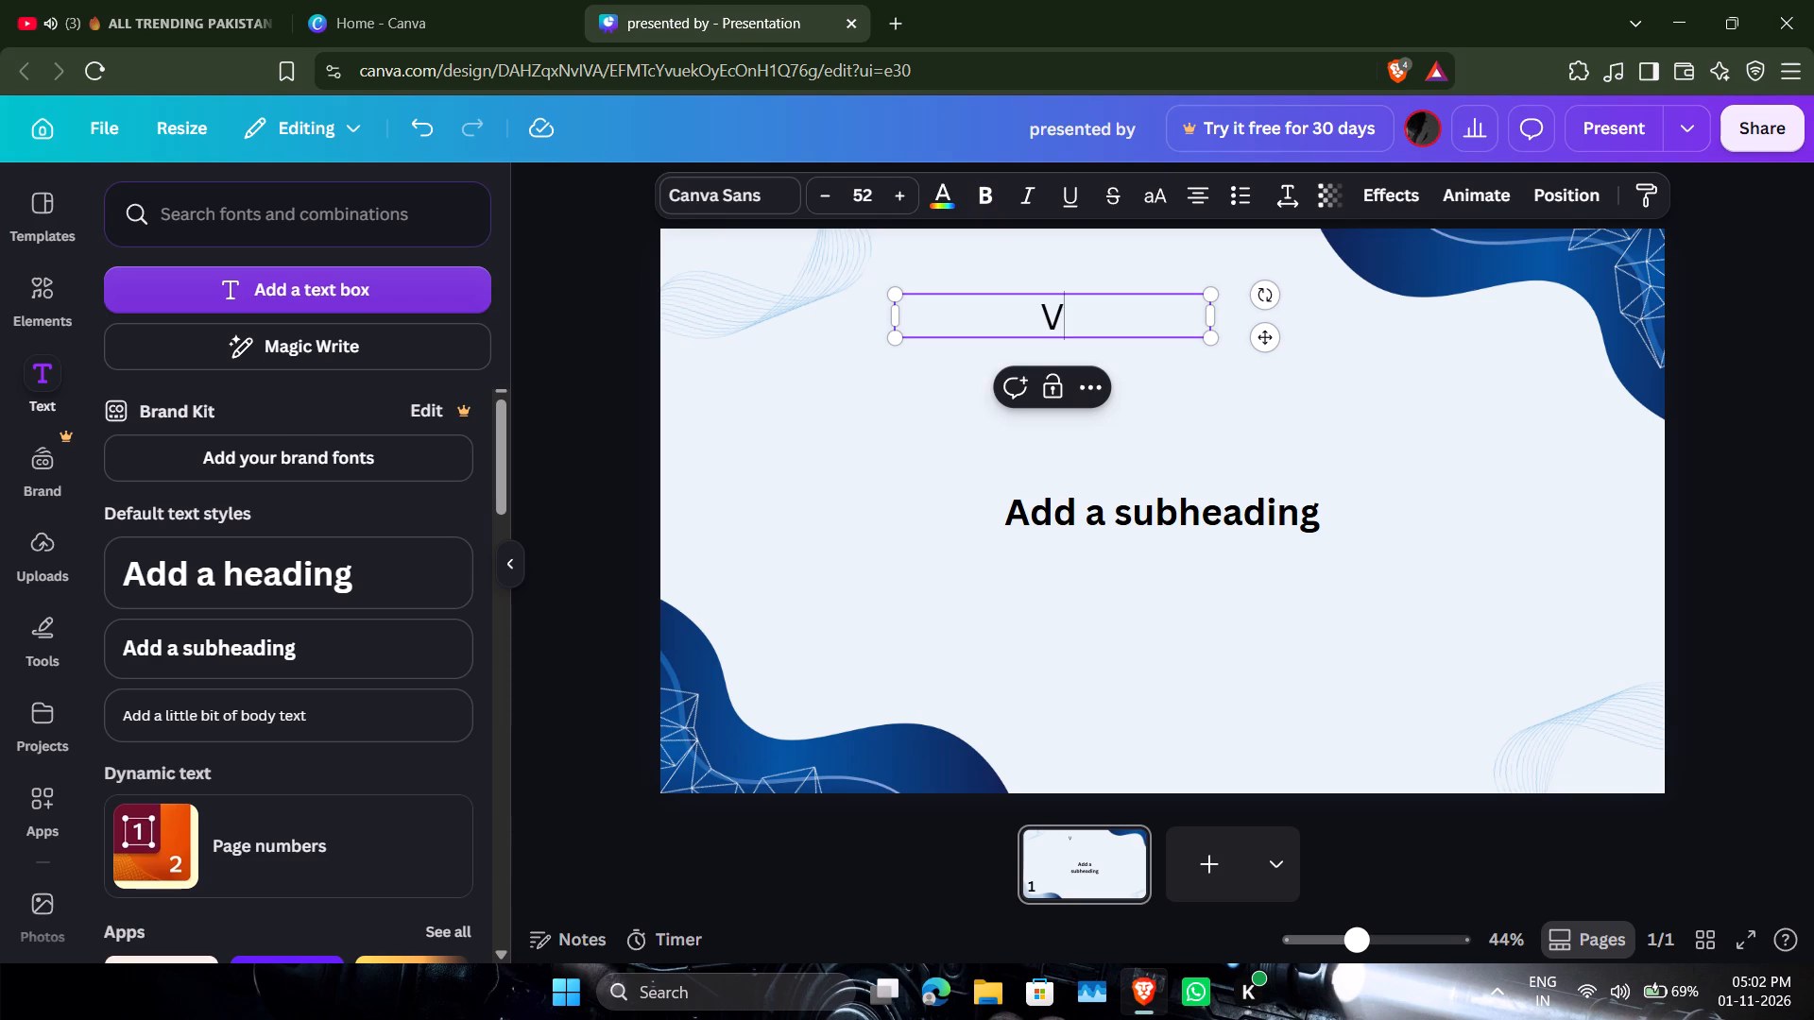
type("IKR")
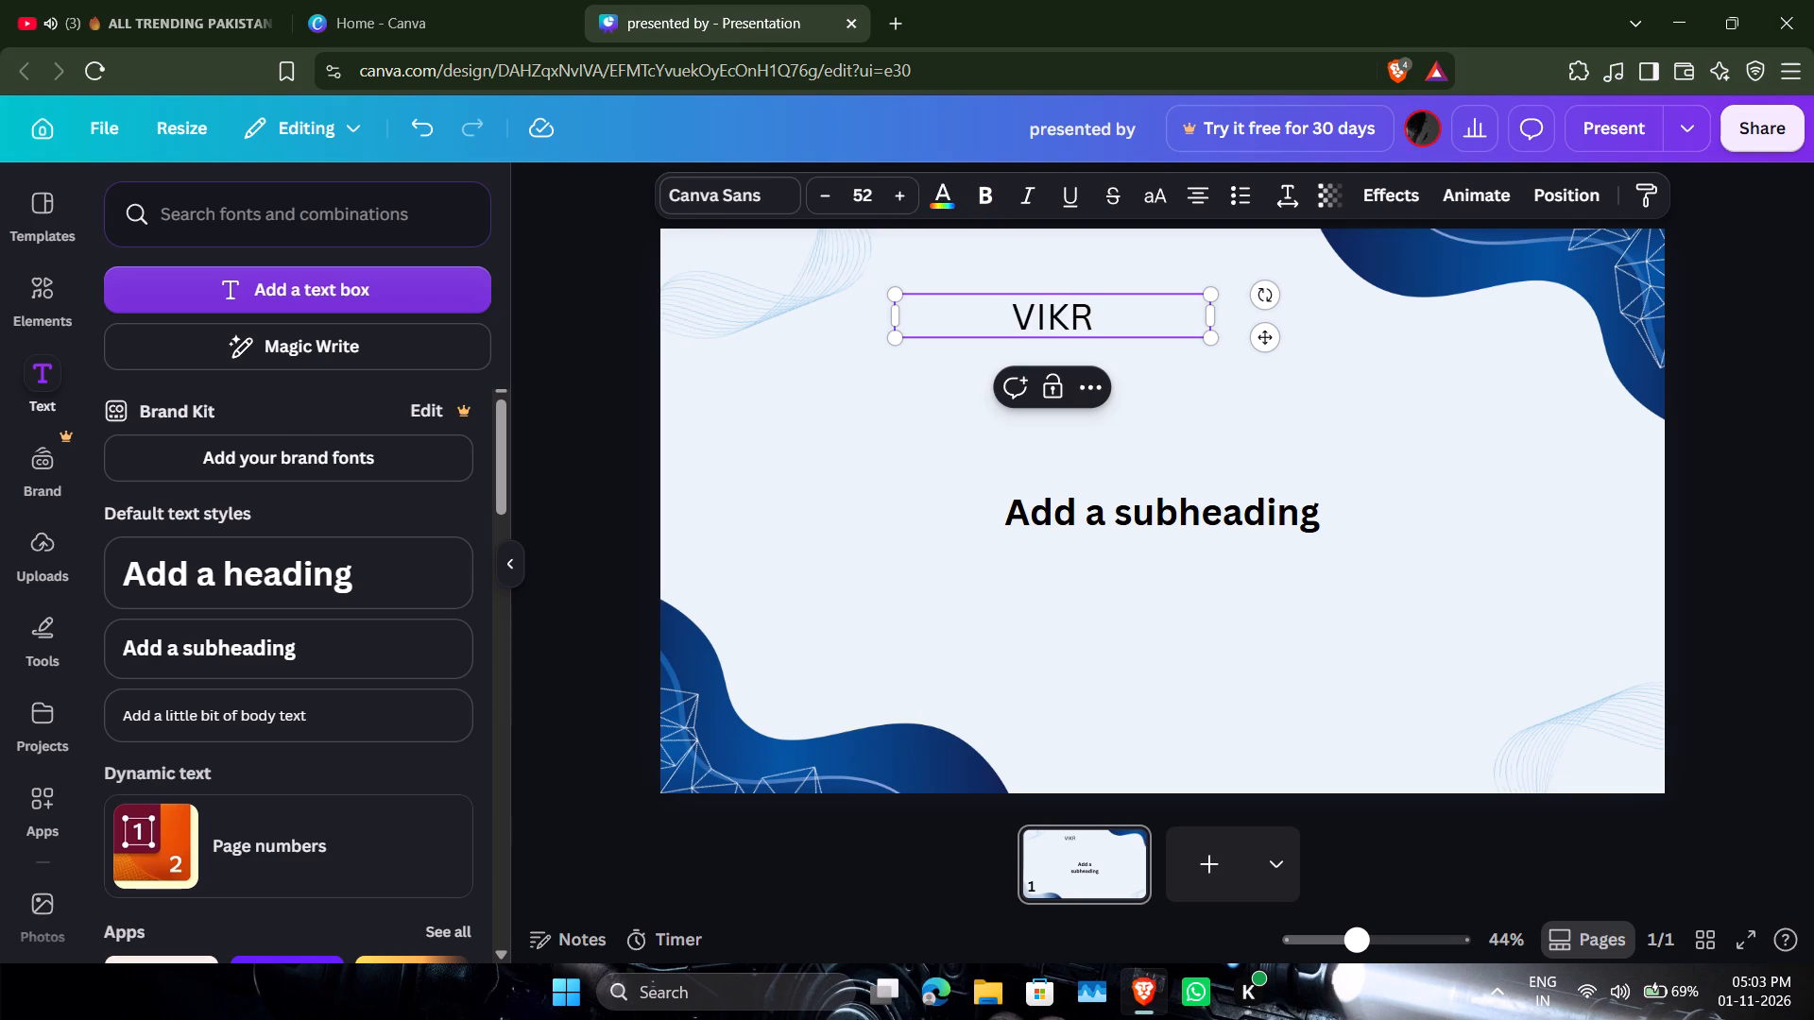
type("AM")
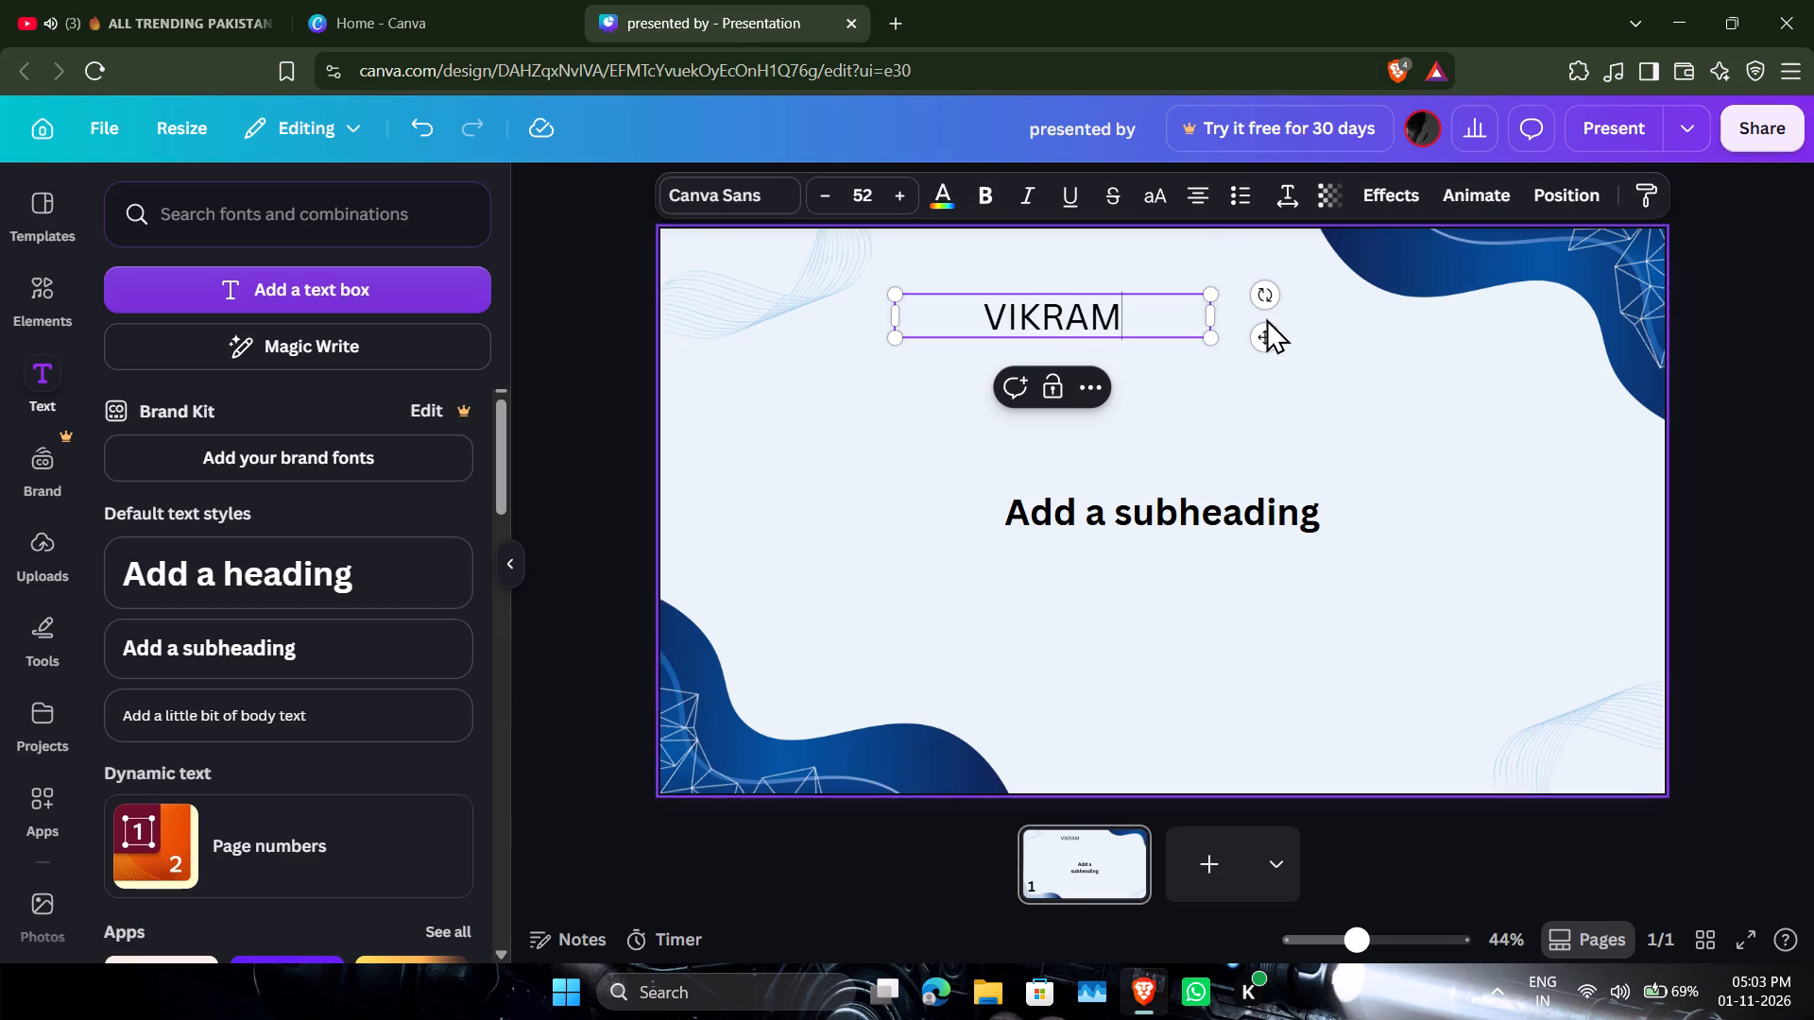
Move the "VIKRAM" text into the slide's top-left corner, over the thin wavy lines.
left_click_drag(1263, 340, 966, 290)
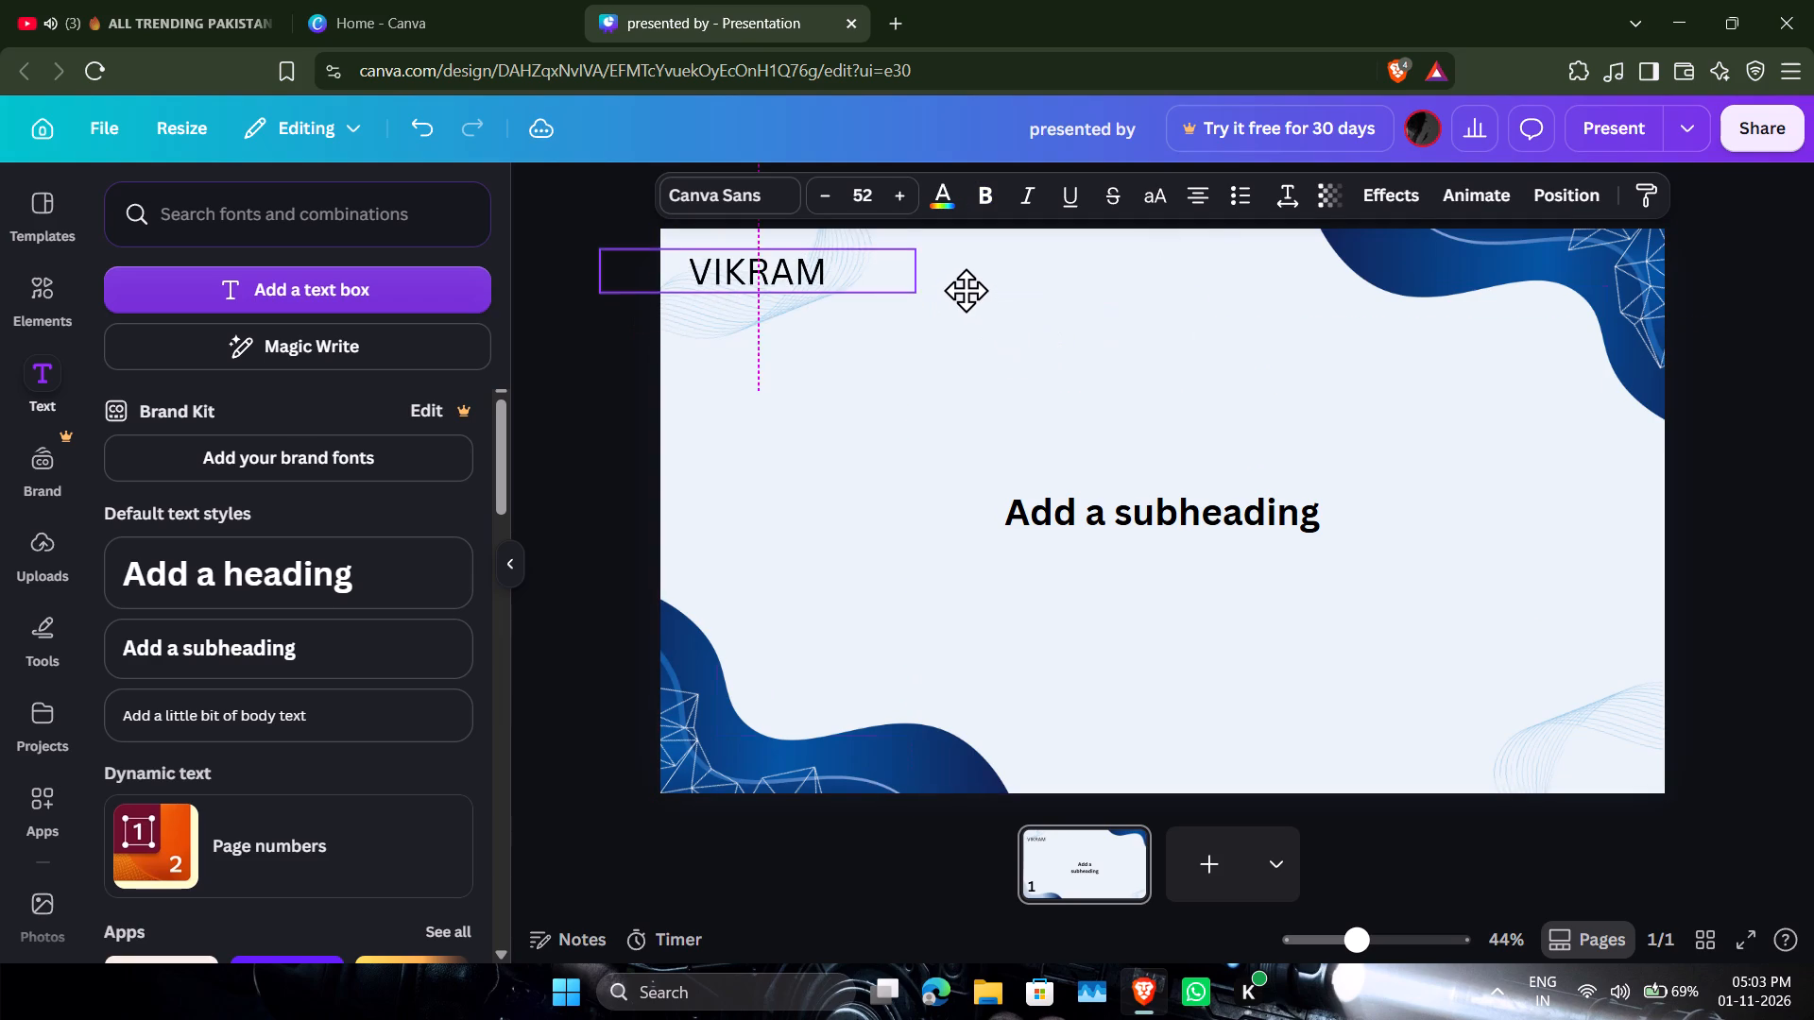
left_click_drag(966, 290, 955, 283)
left_click_drag(955, 283, 966, 273)
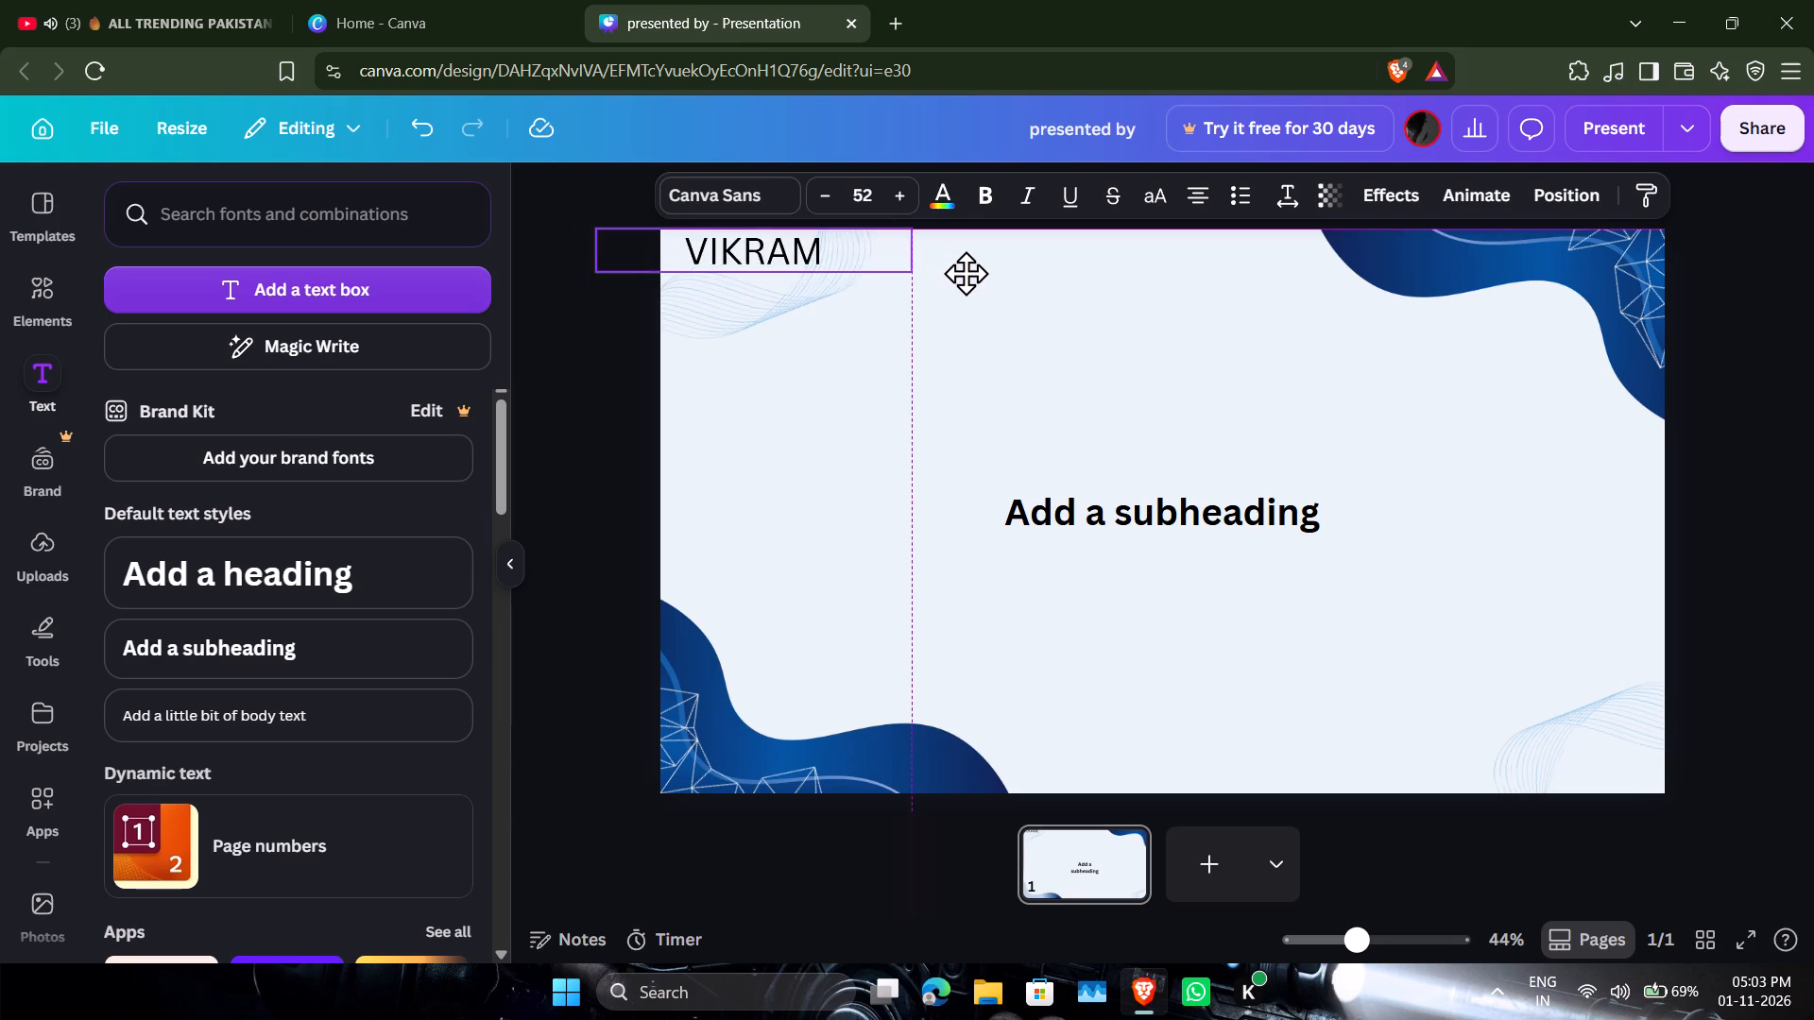
left_click_drag(966, 273, 969, 283)
left_click(1260, 284)
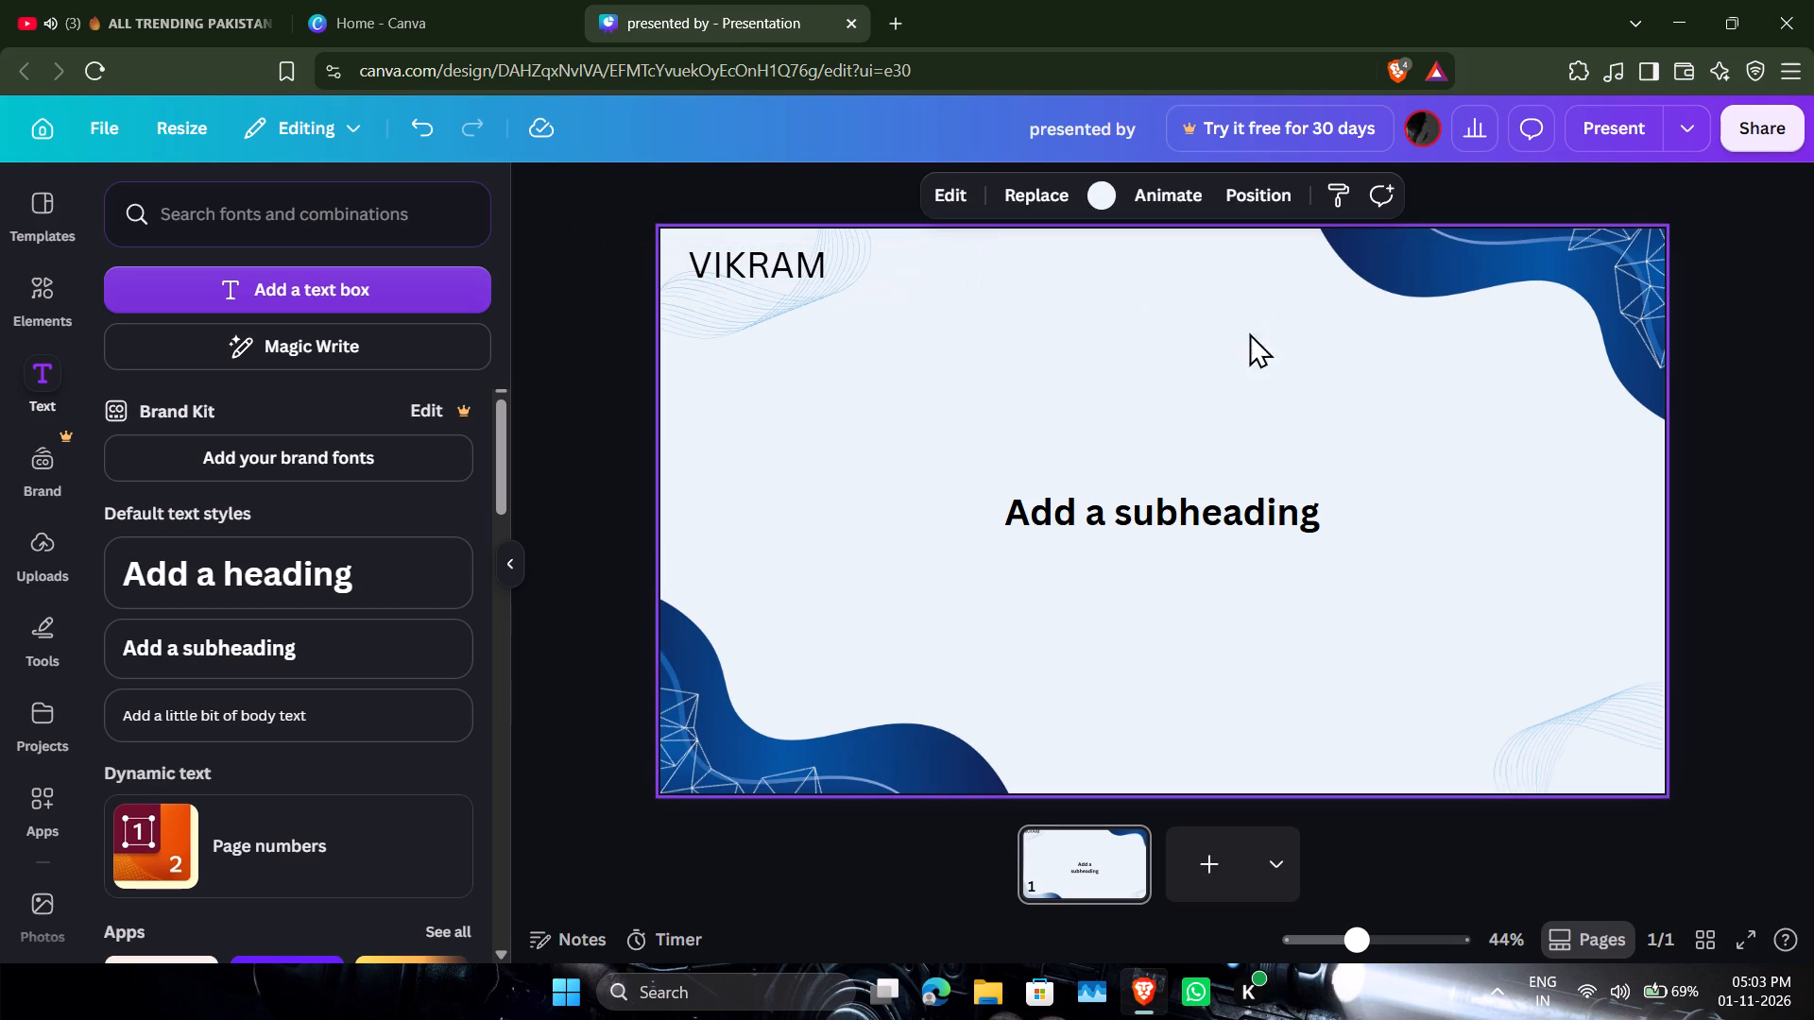
Delete the unused "Add a subheading" text box from the middle of the slide.
left_click(1258, 535)
left_click(1202, 462)
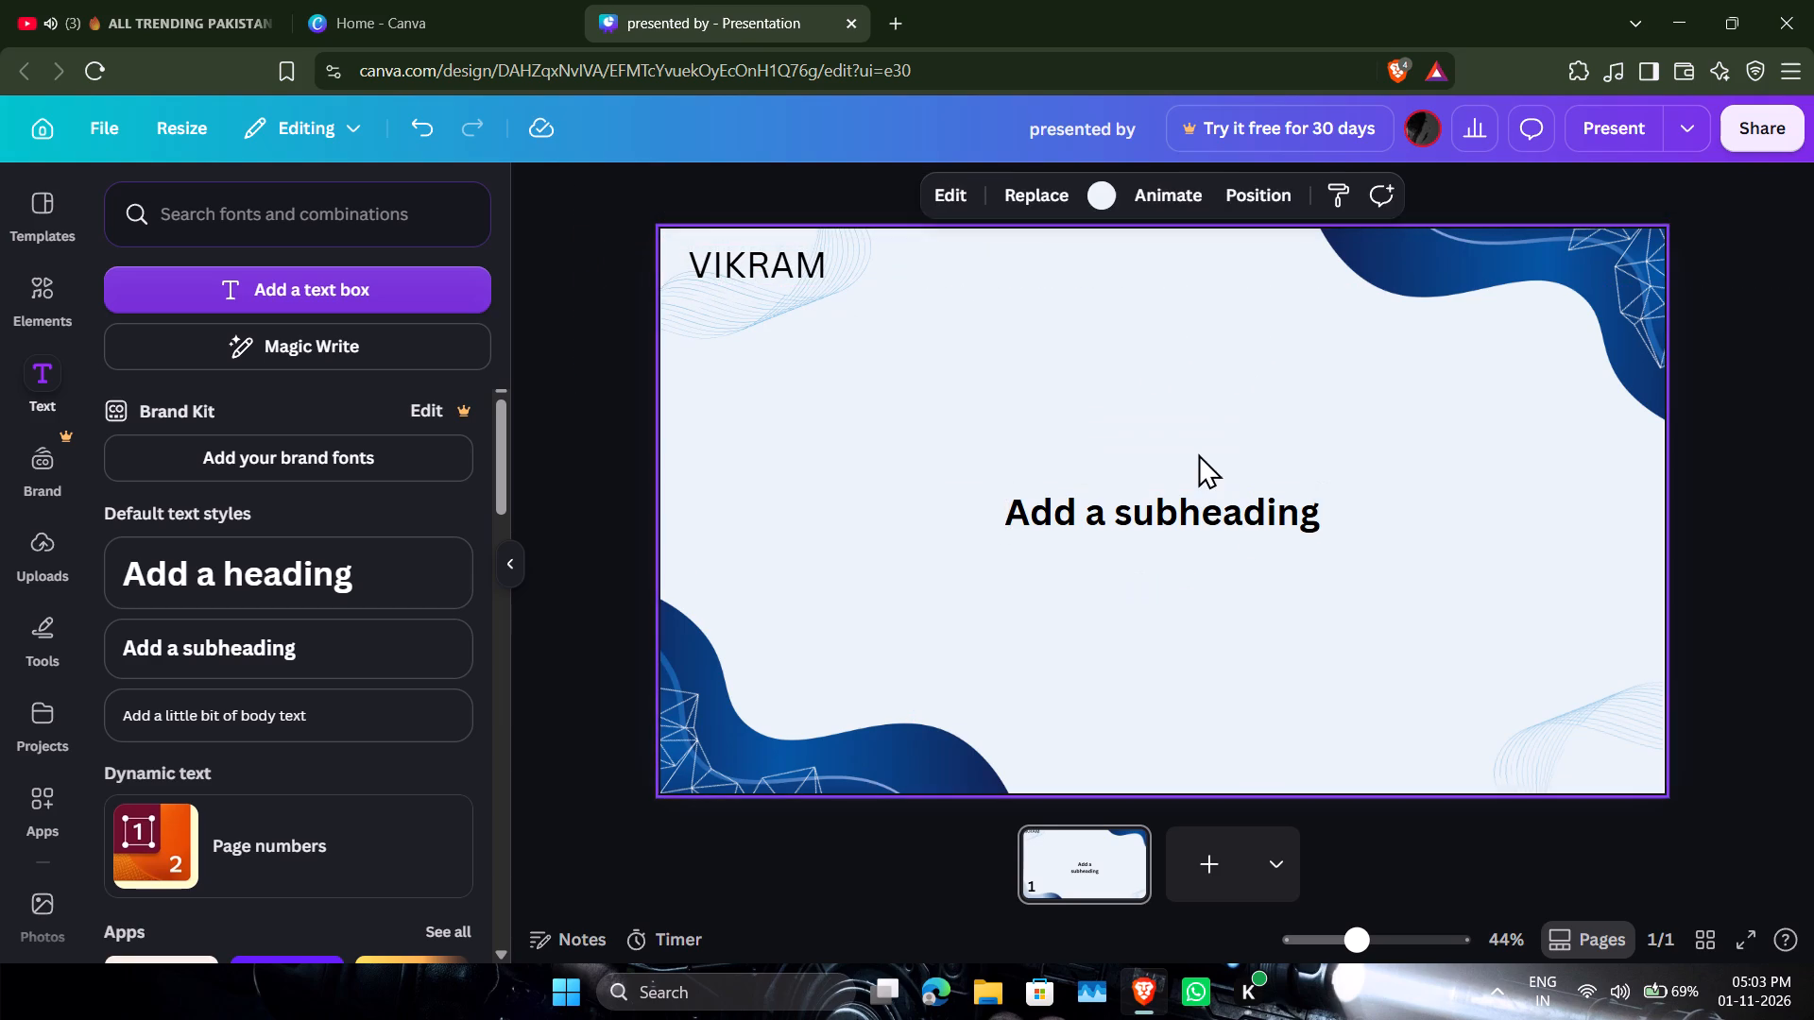
left_click(1157, 521)
left_click(1194, 445)
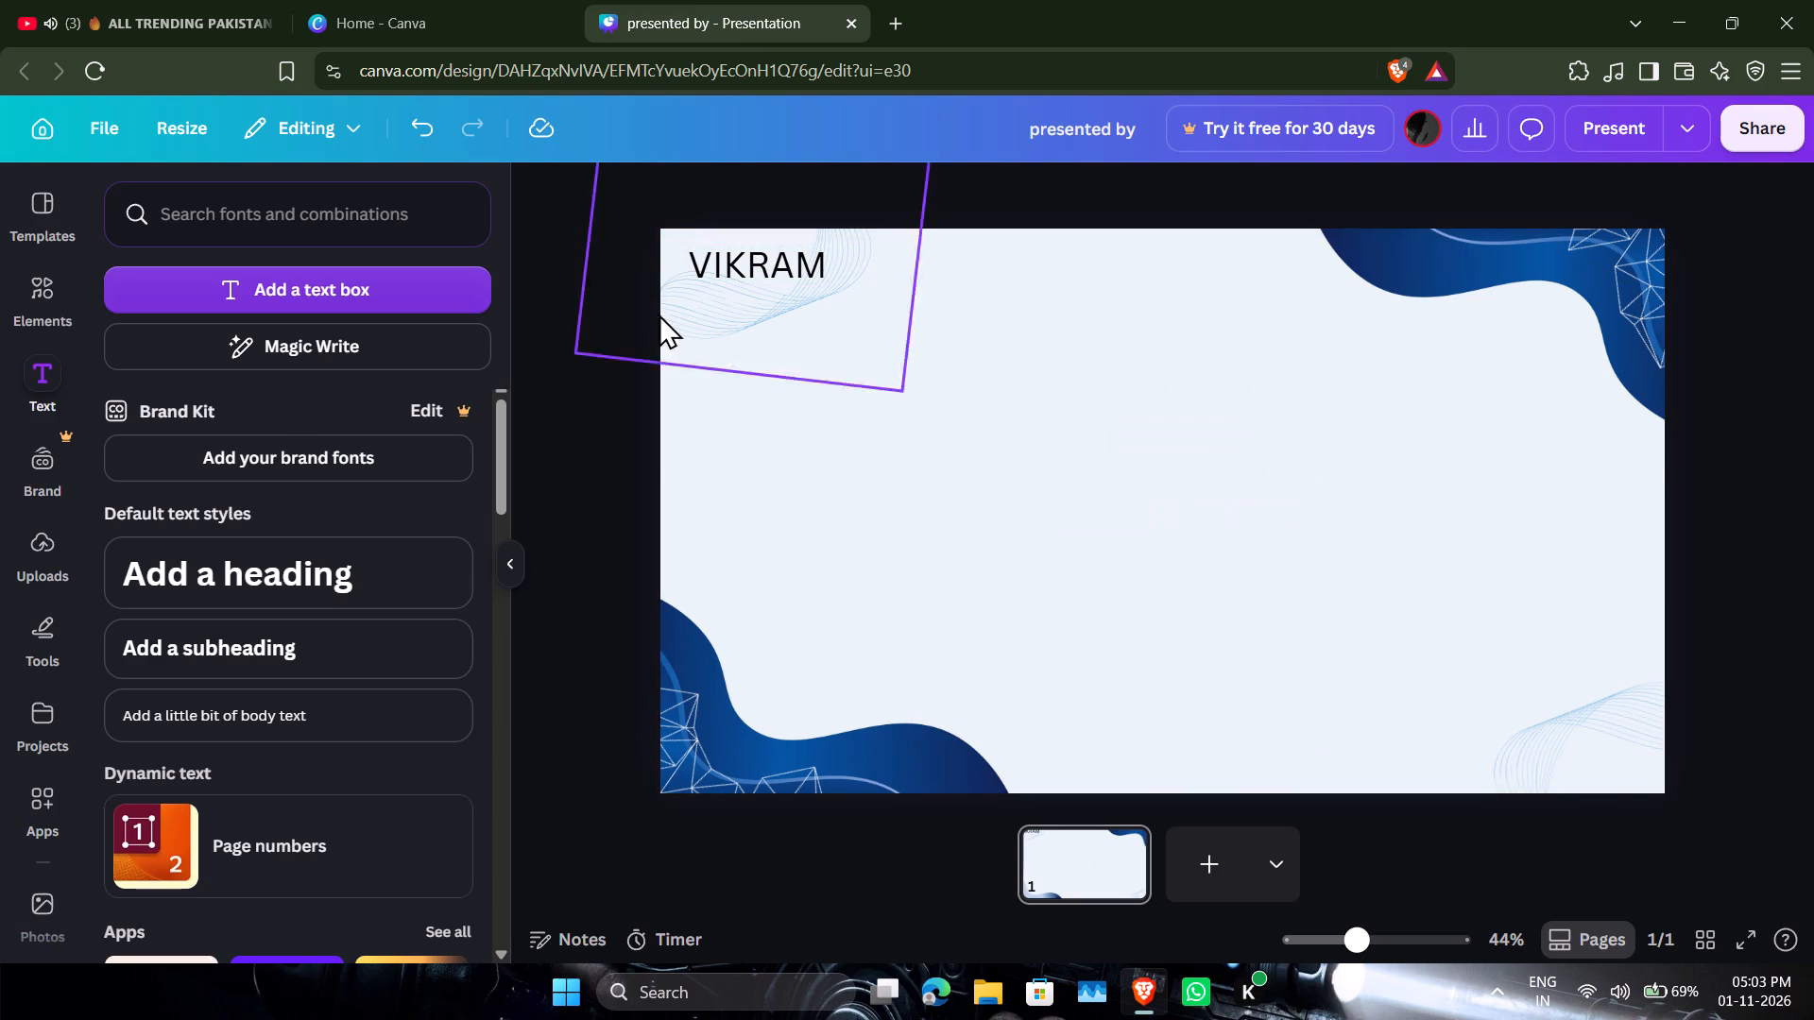
Nudge the "VIKRAM" text slightly to the right within the slide's top-left corner.
left_click_drag(720, 271, 733, 271)
left_click(733, 271)
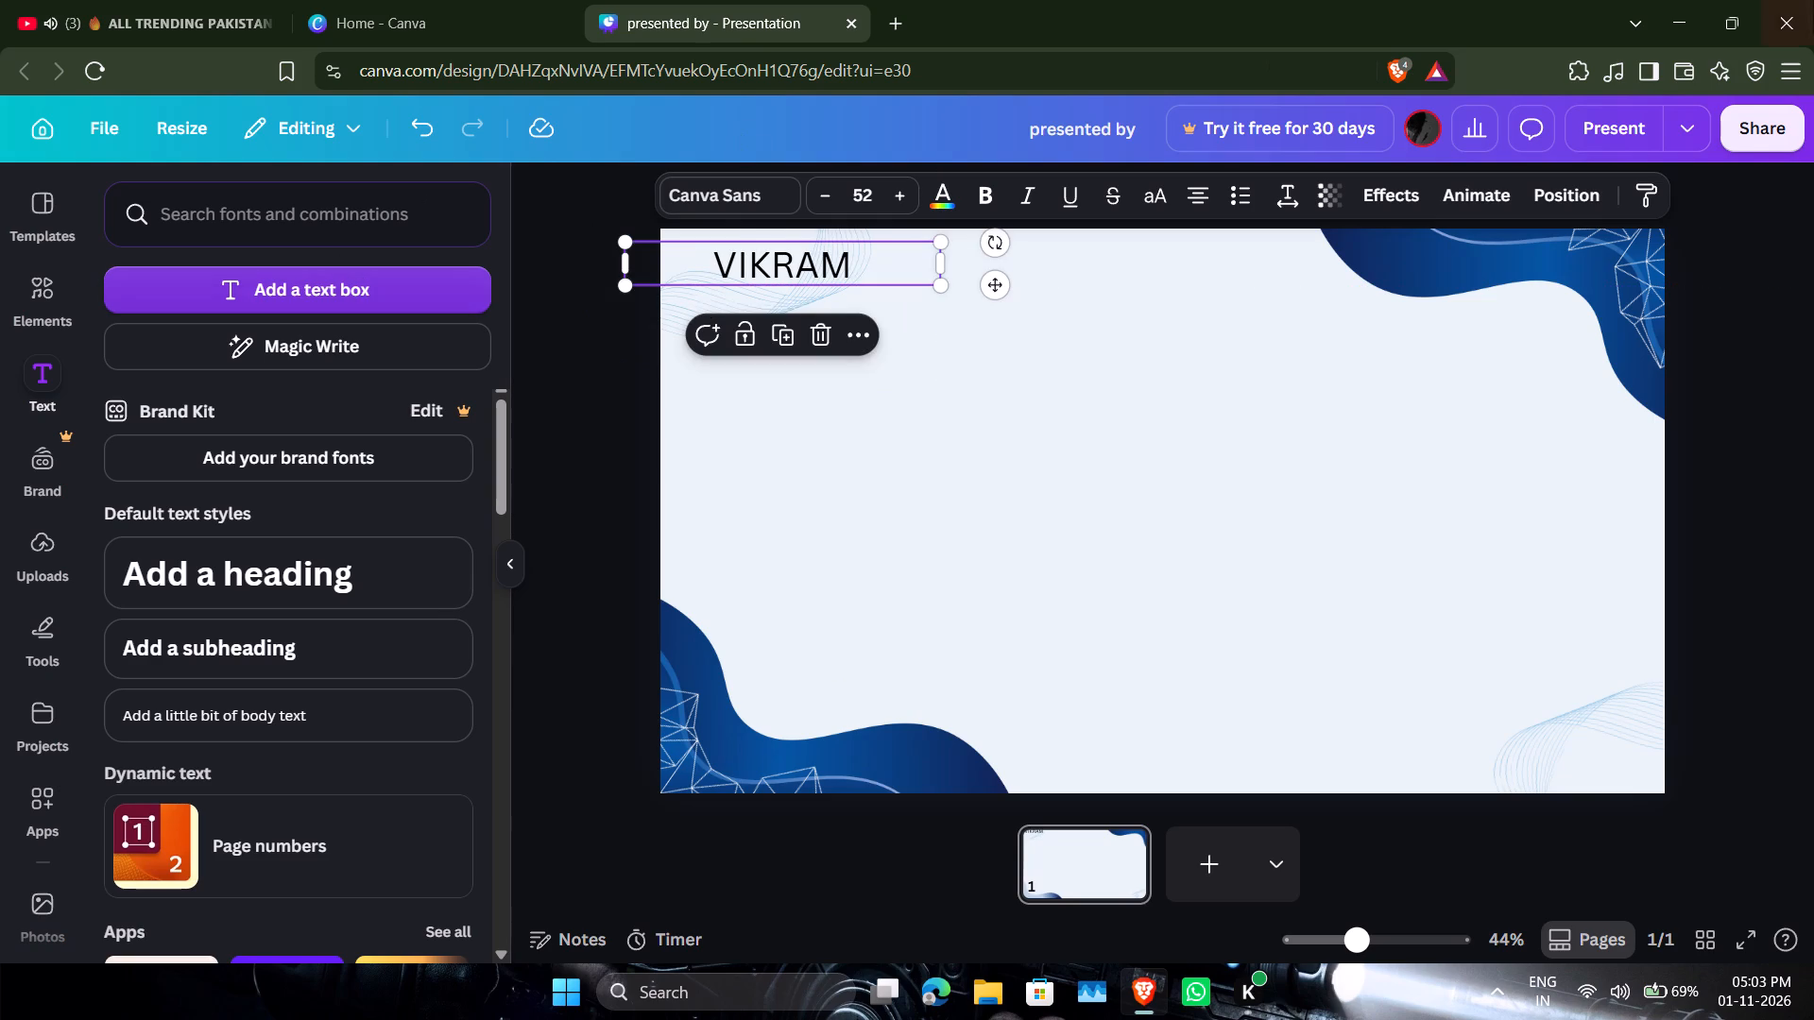
Add the pixel-art fox head from the recently used elements to the slide and shrink it to logo size.
left_click(48, 323)
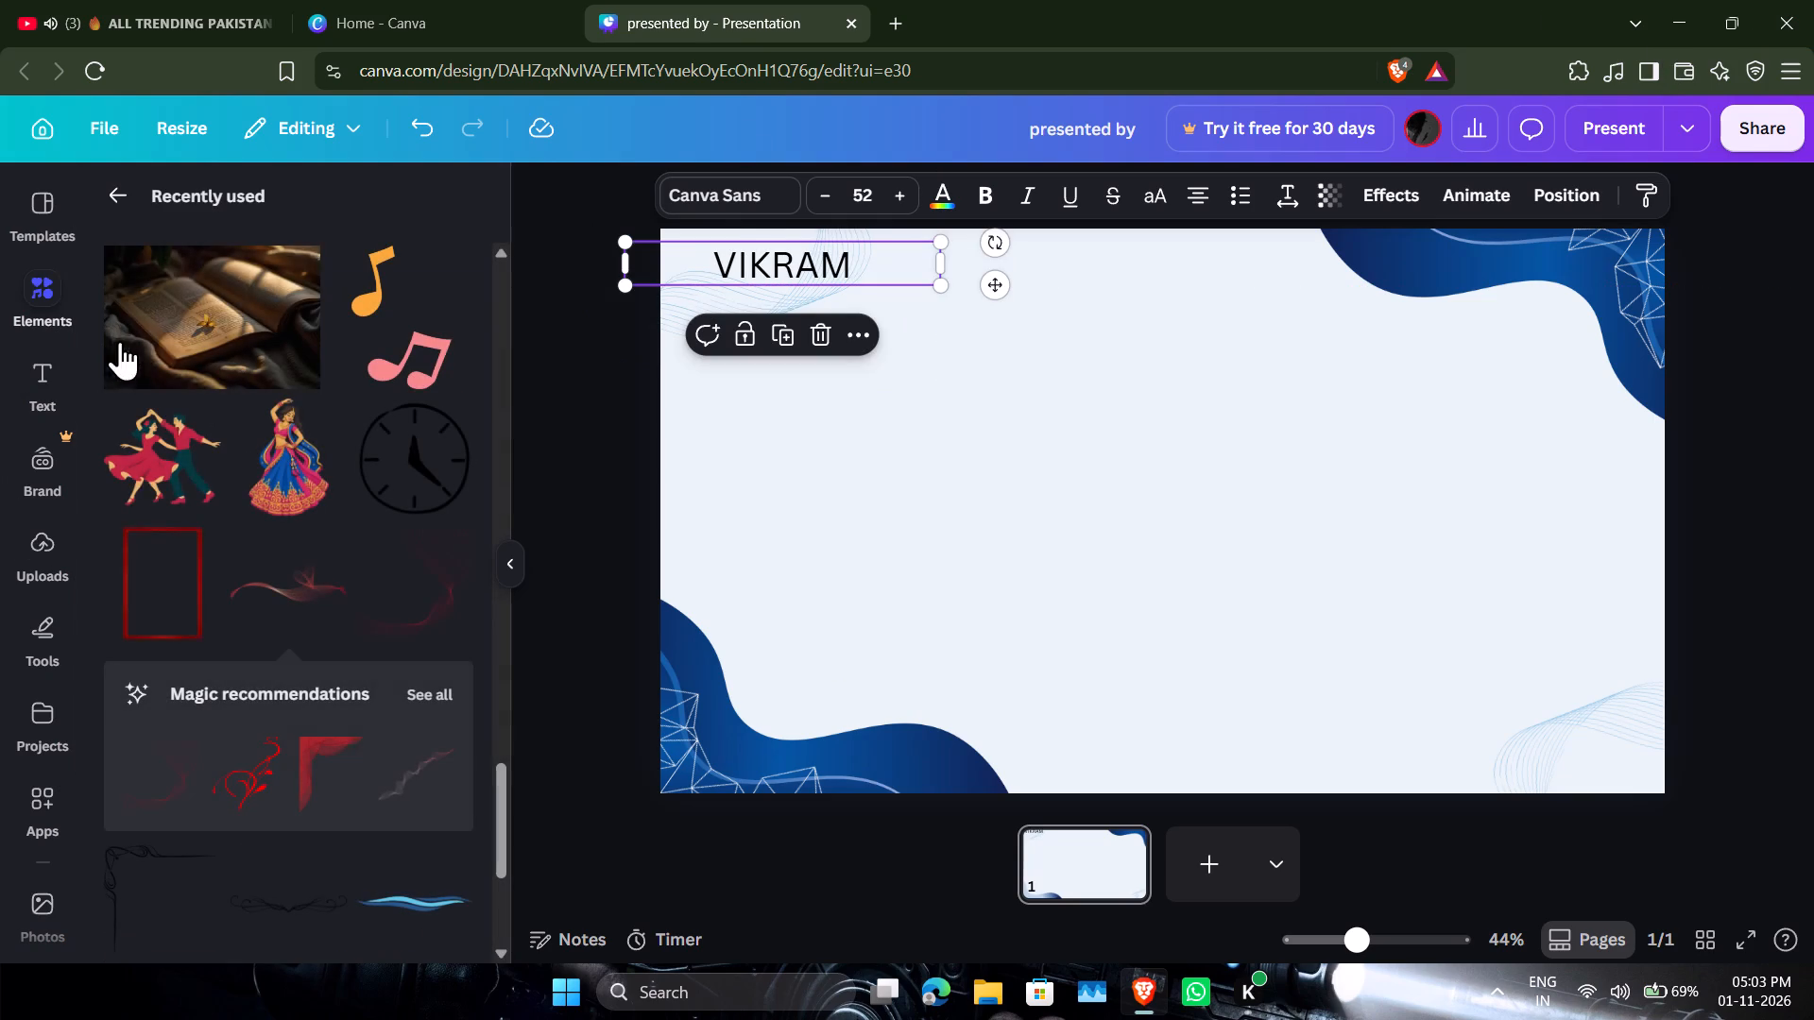
left_click(132, 212)
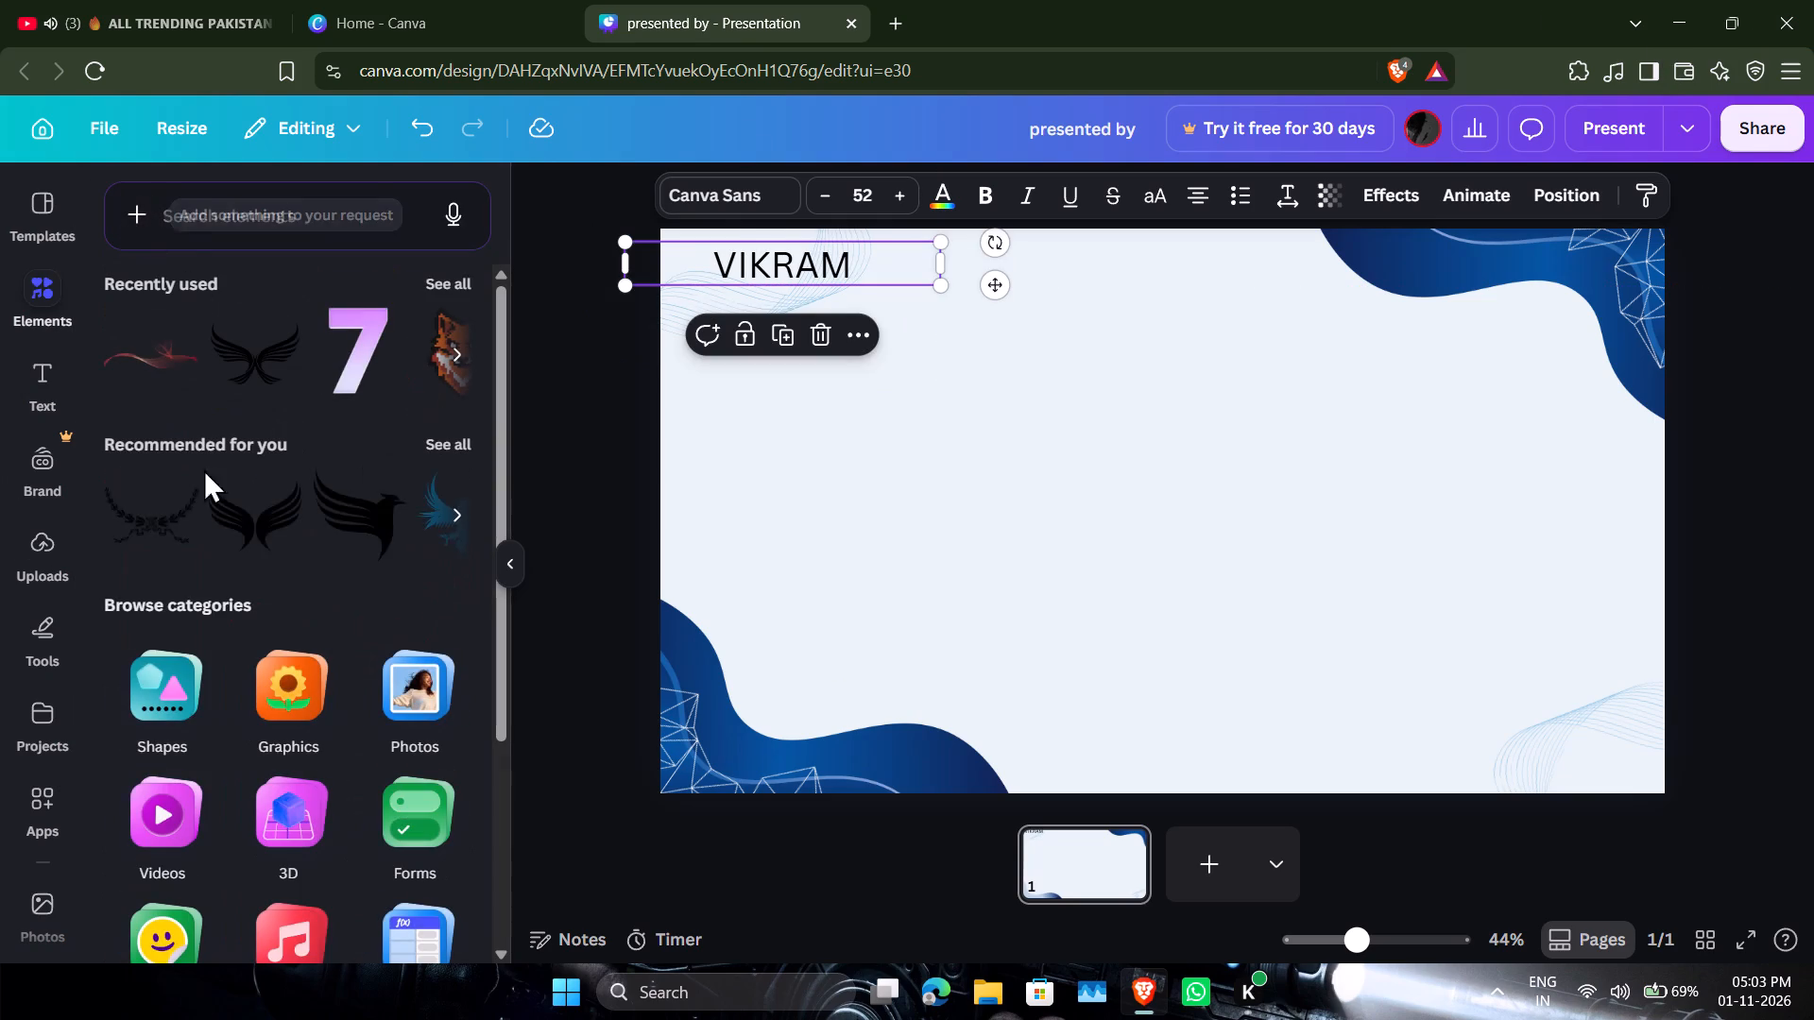
left_click(448, 367)
left_click_drag(157, 376, 959, 422)
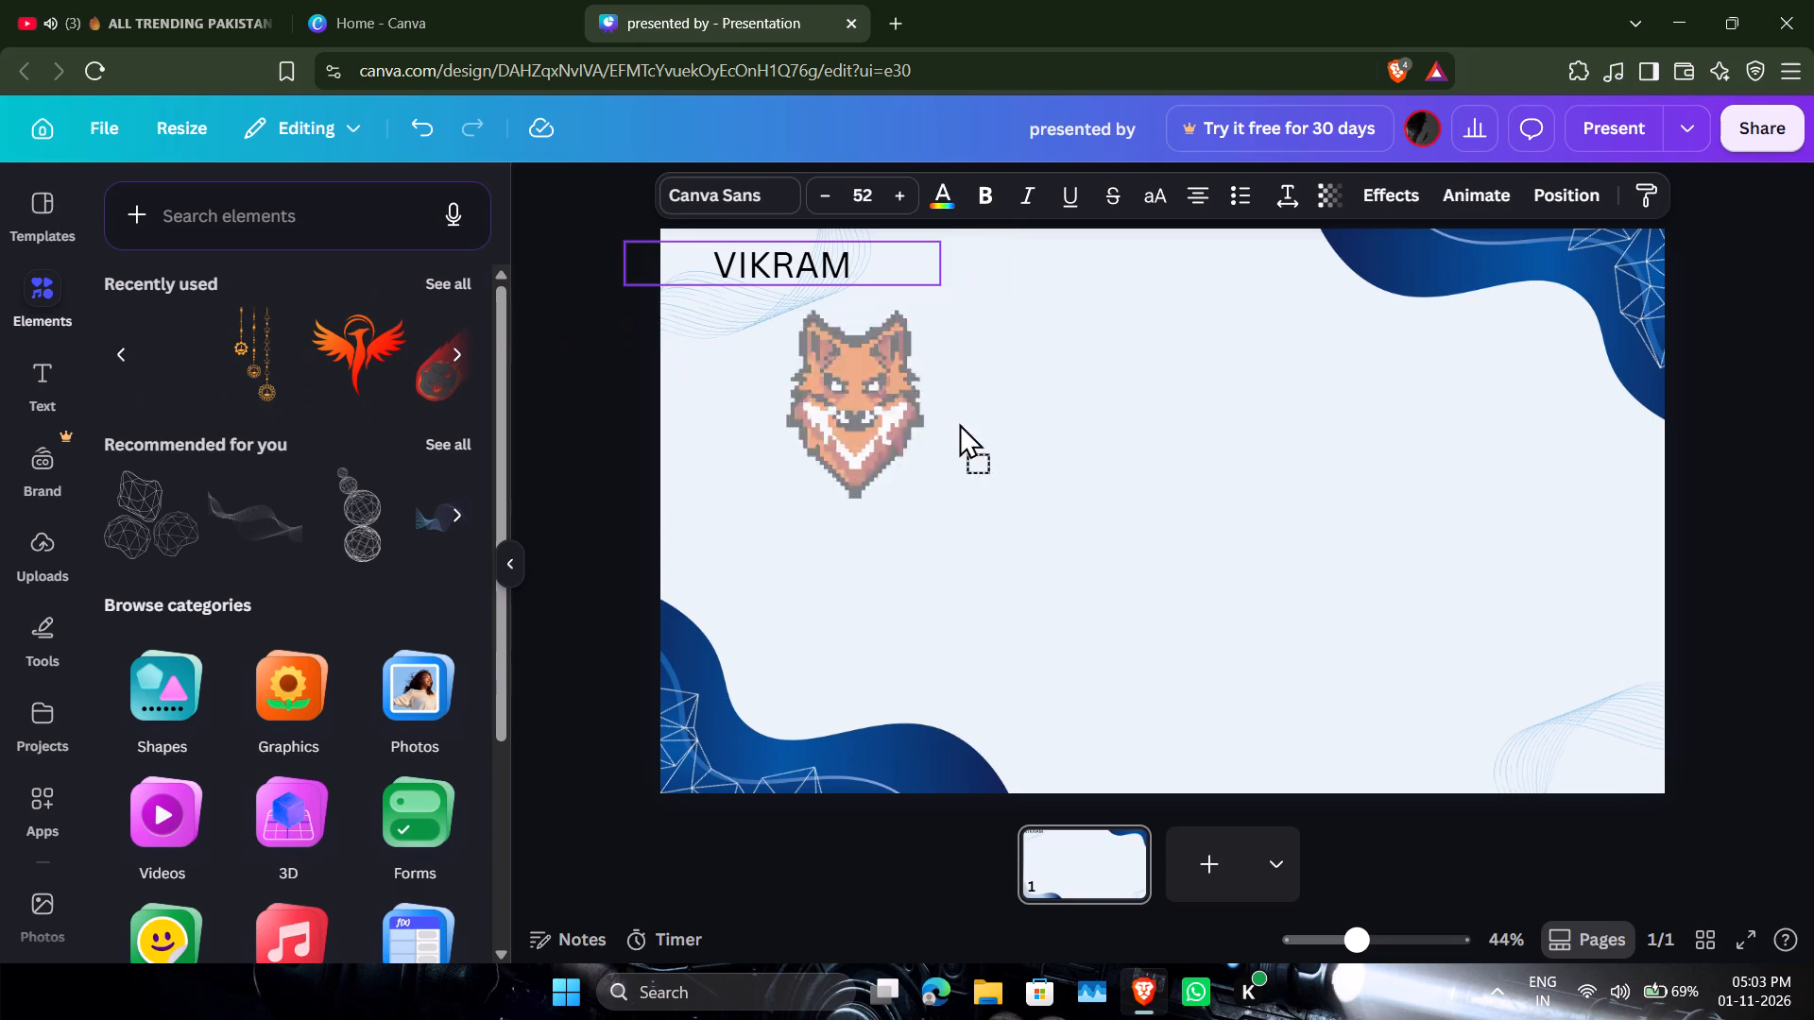
left_click_drag(959, 422, 969, 428)
left_click_drag(1088, 588, 972, 445)
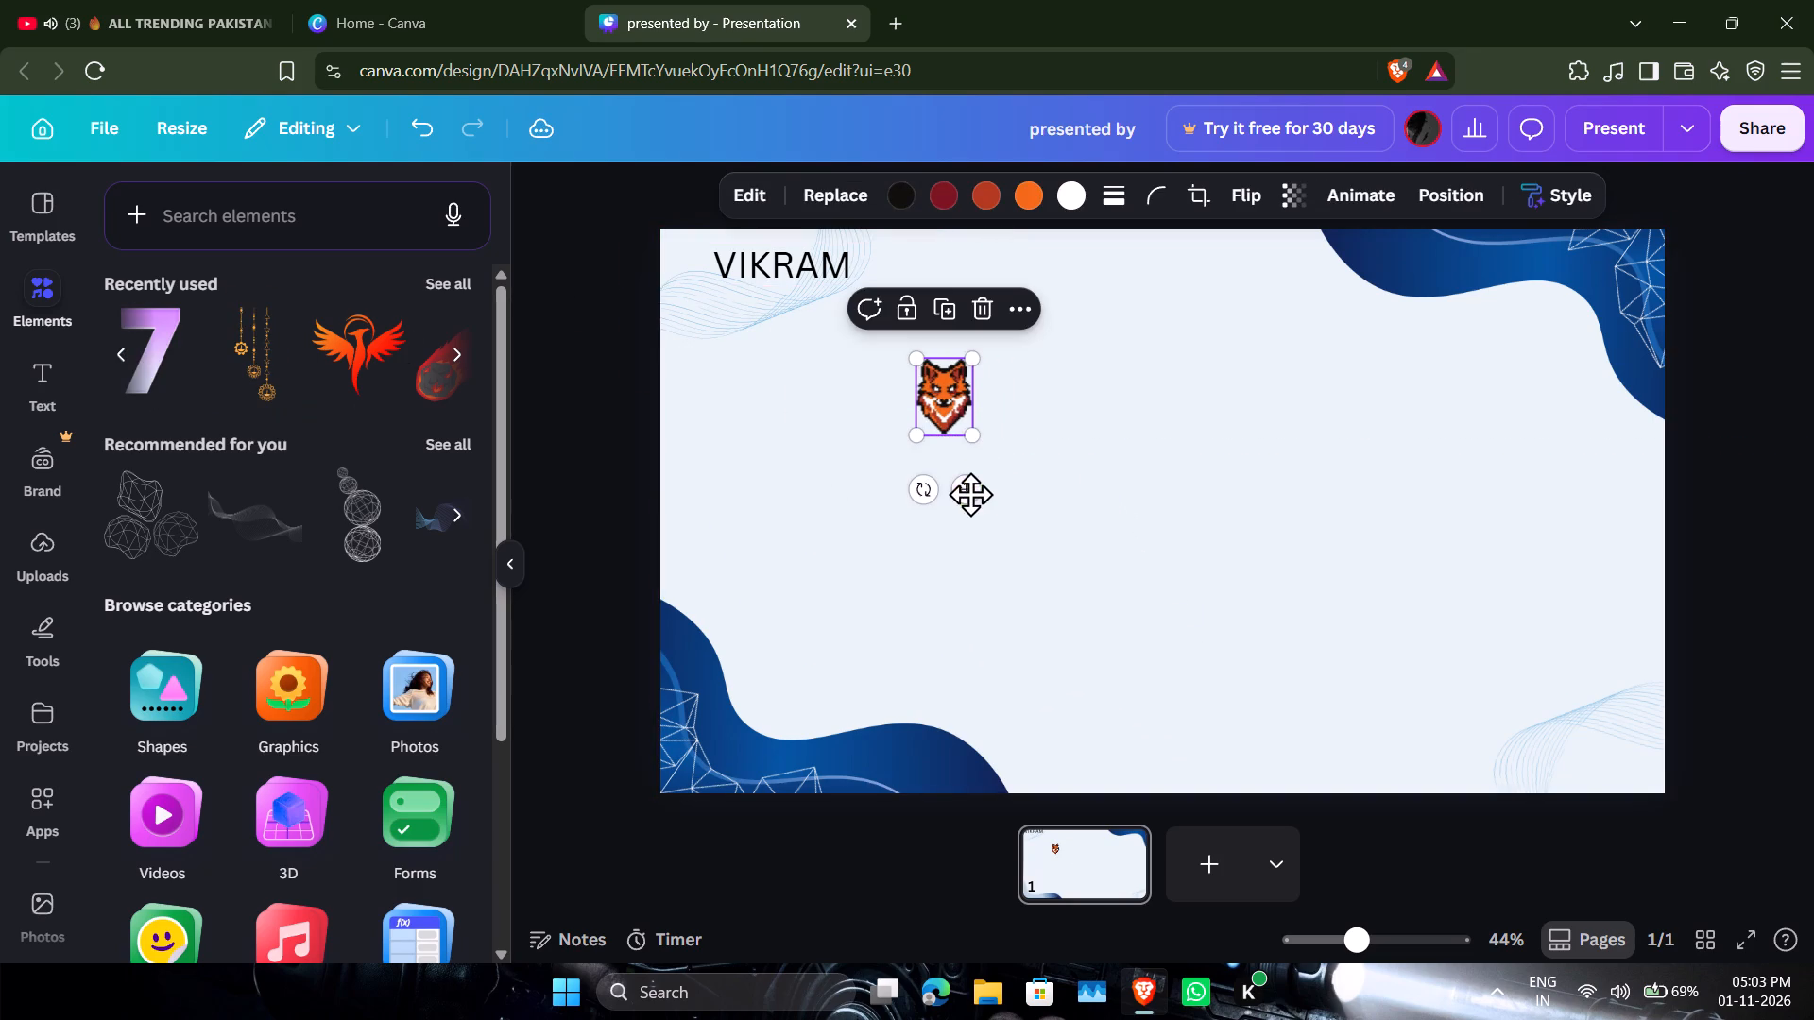
Arrange the fox head directly beside the "VIKRAM" text in the slide's top-left corner, making the fox slightly smaller to match.
left_click_drag(970, 494, 706, 376)
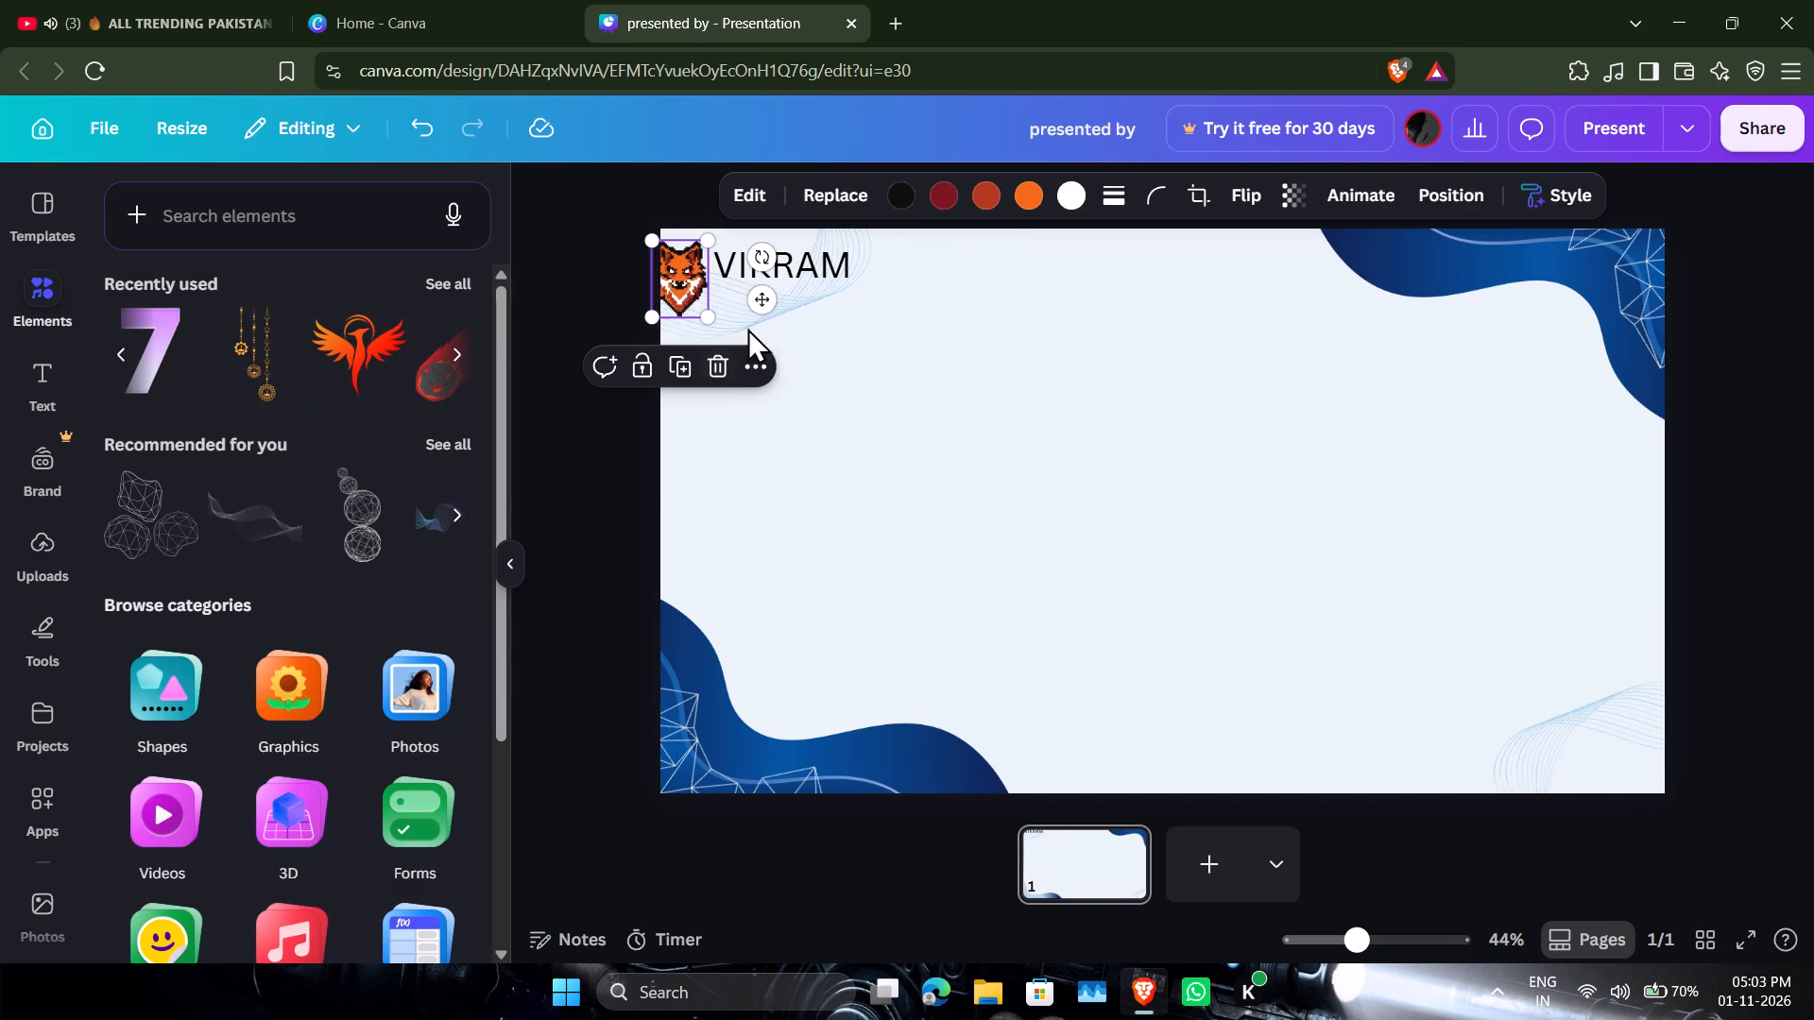
left_click_drag(813, 255, 858, 251)
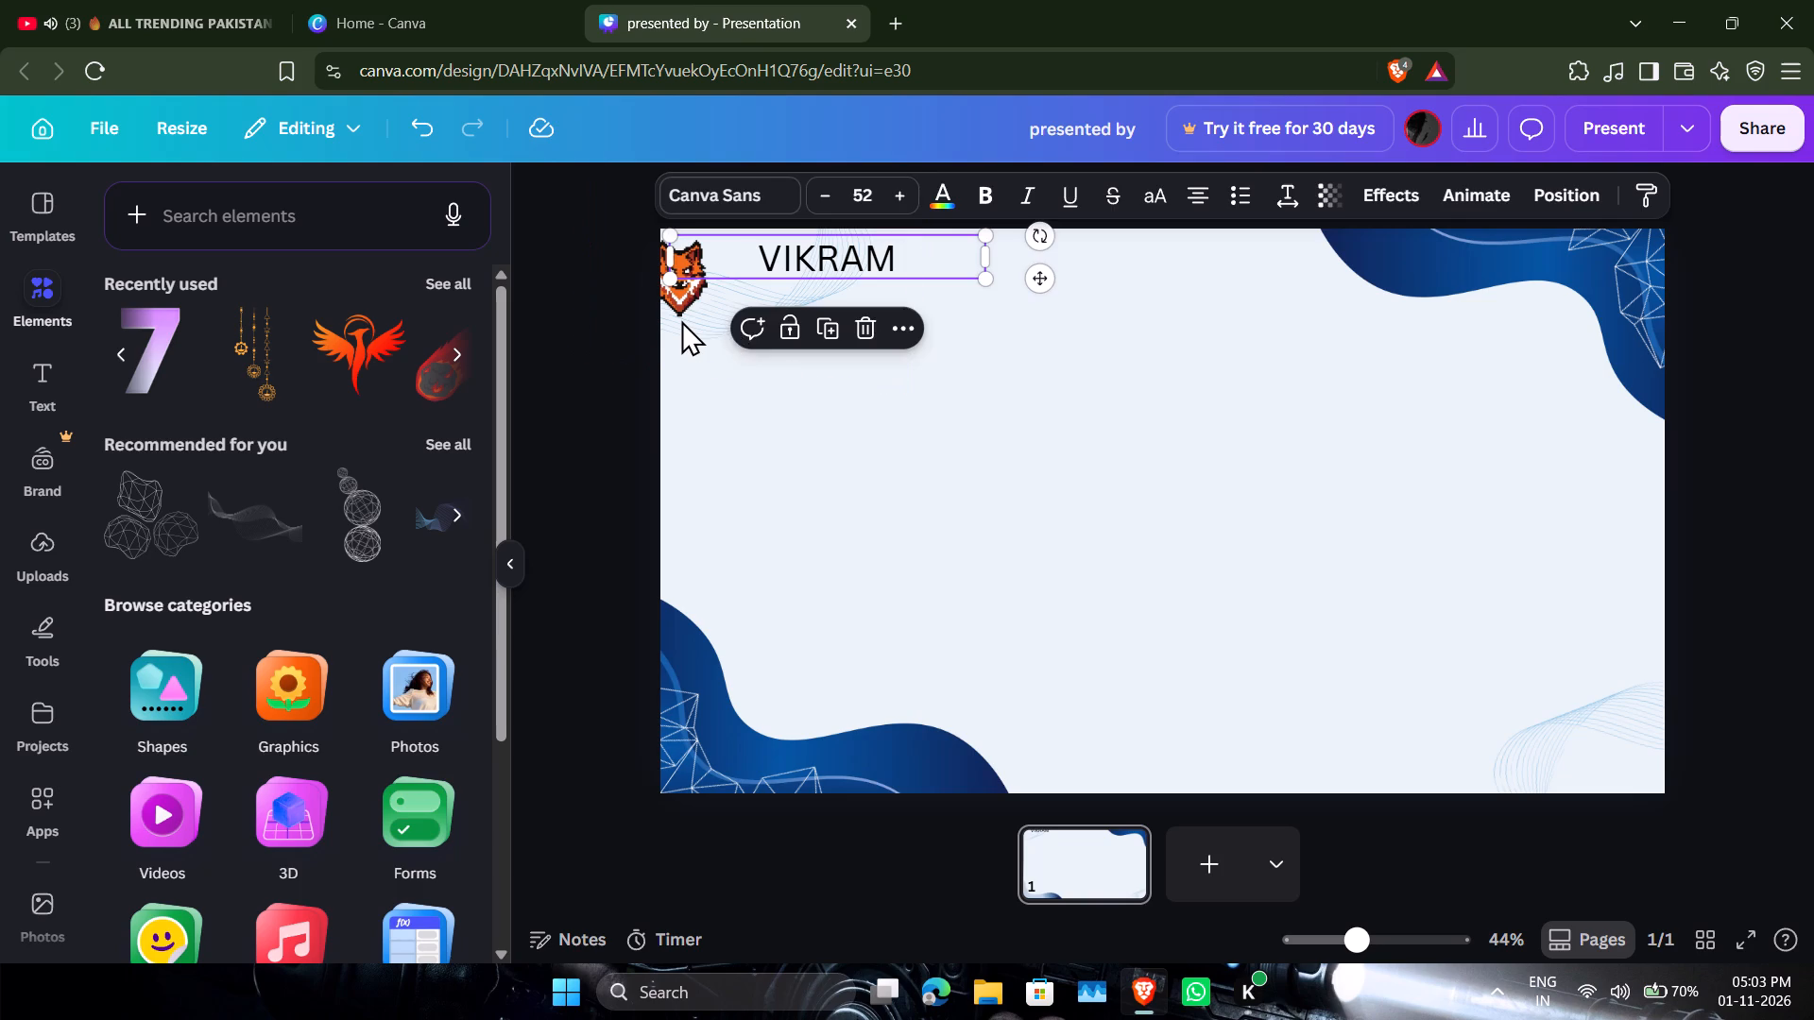
left_click(681, 320)
left_click_drag(680, 298, 698, 299)
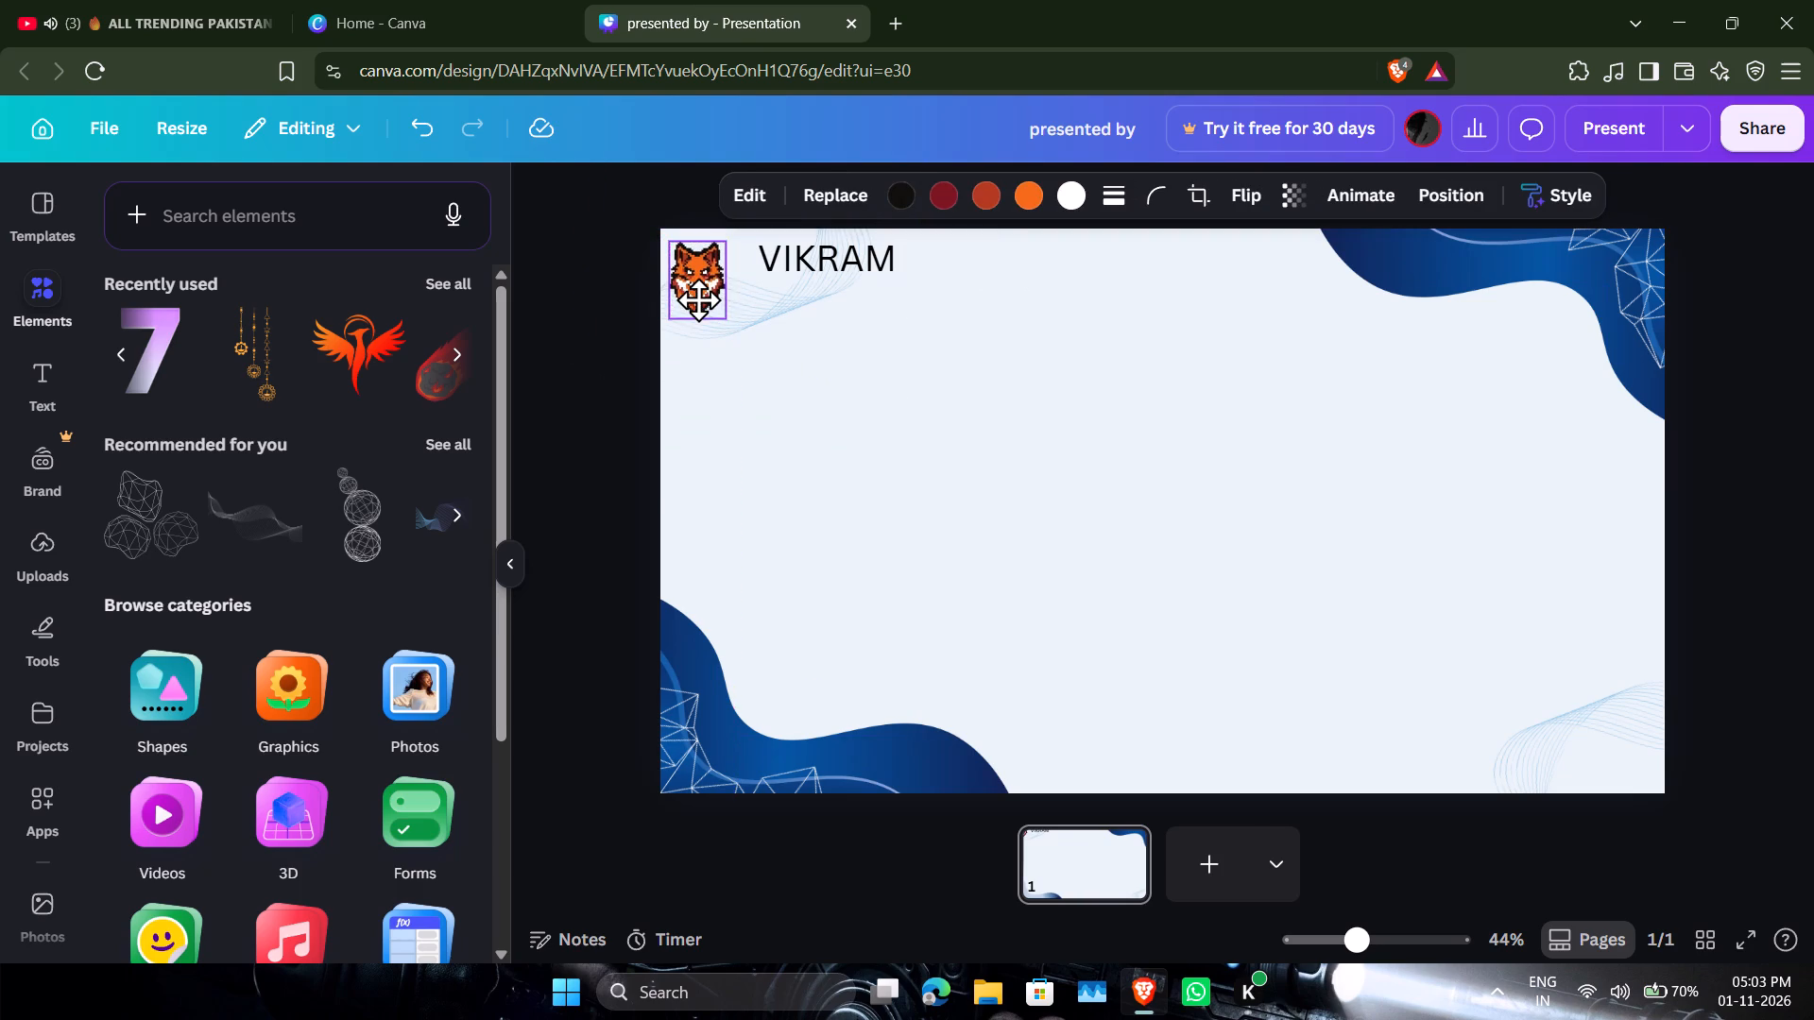
left_click_drag(698, 299, 707, 297)
left_click_drag(857, 265, 835, 275)
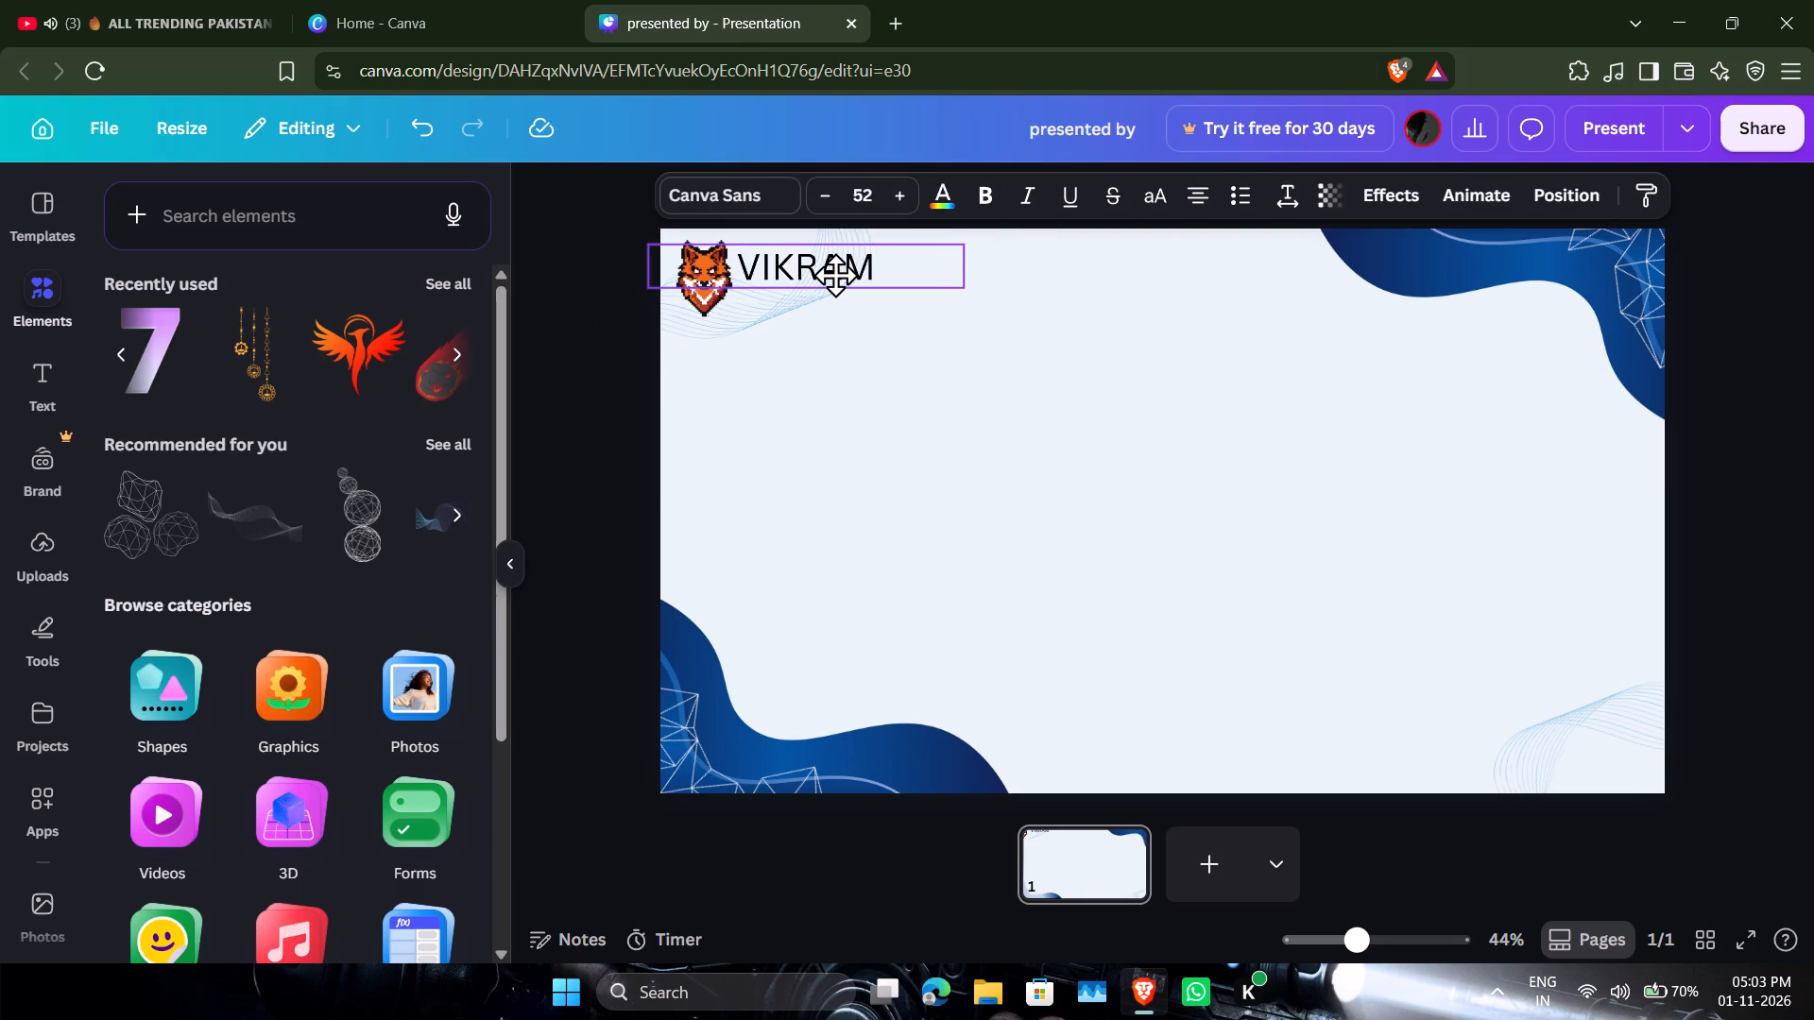
left_click_drag(835, 275, 845, 273)
left_click(718, 303)
left_click_drag(733, 320, 726, 303)
left_click_drag(839, 262, 829, 263)
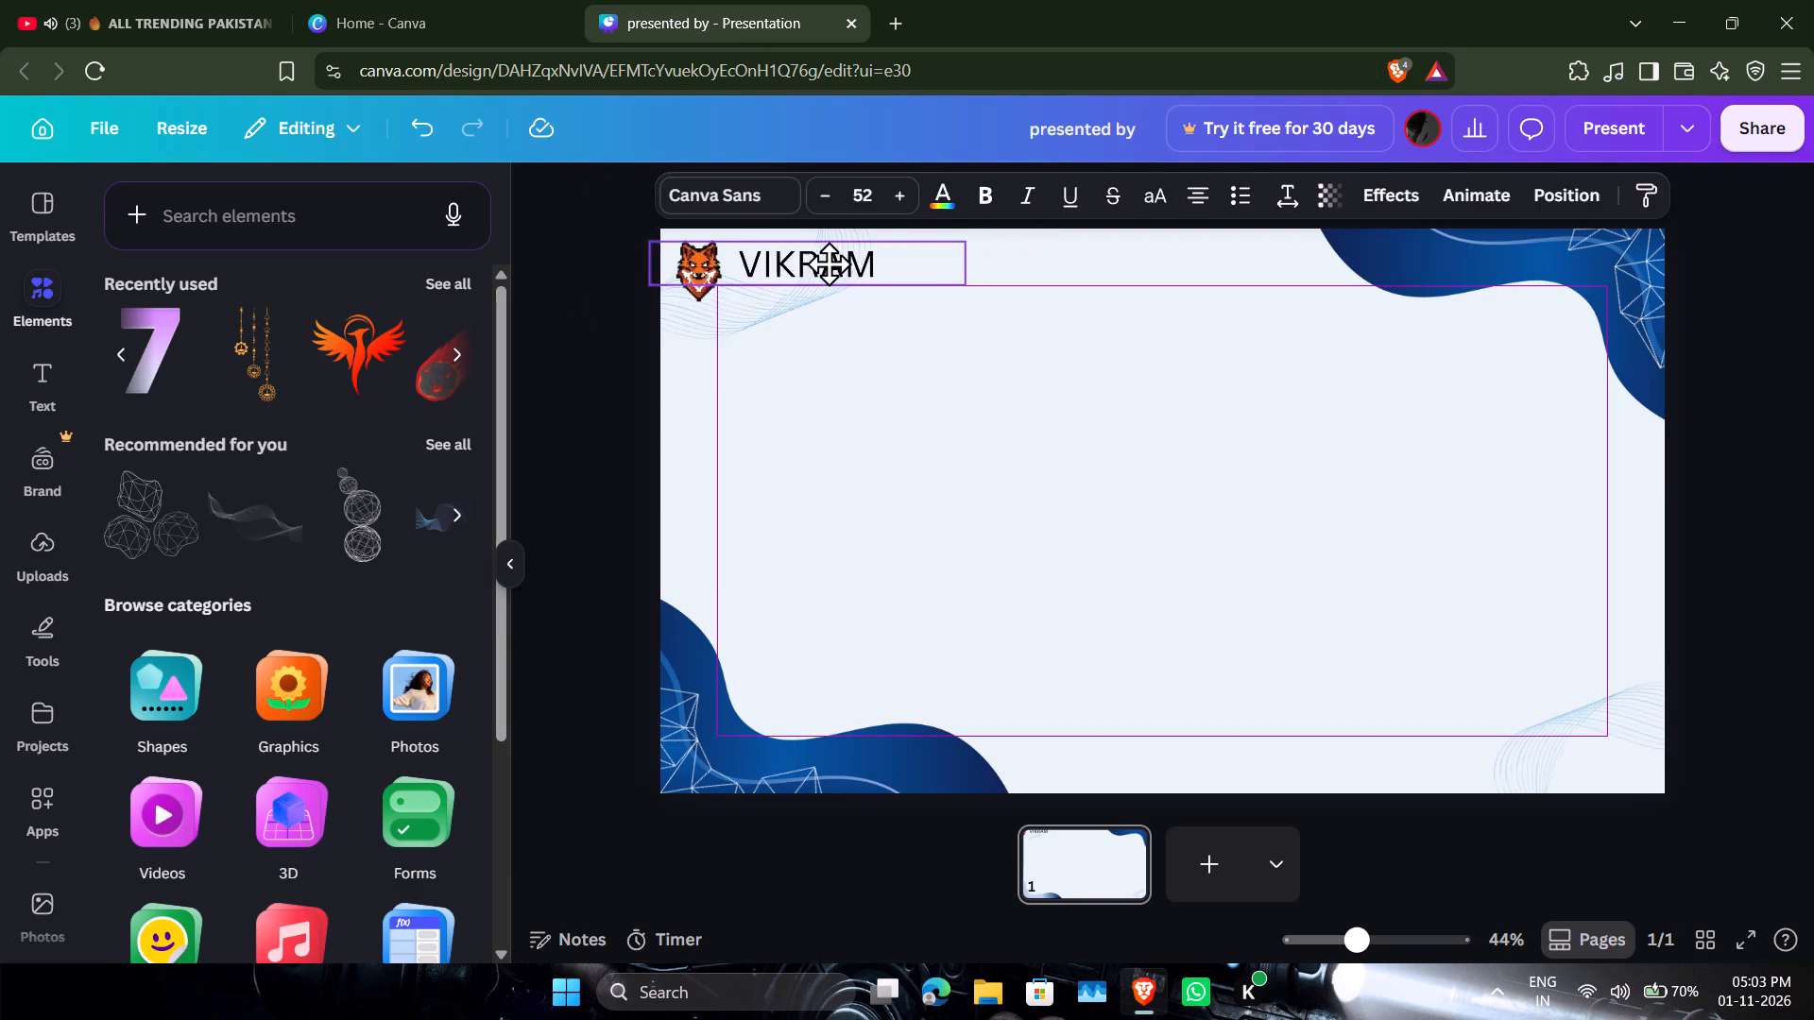
left_click_drag(829, 263, 826, 263)
left_click(921, 363)
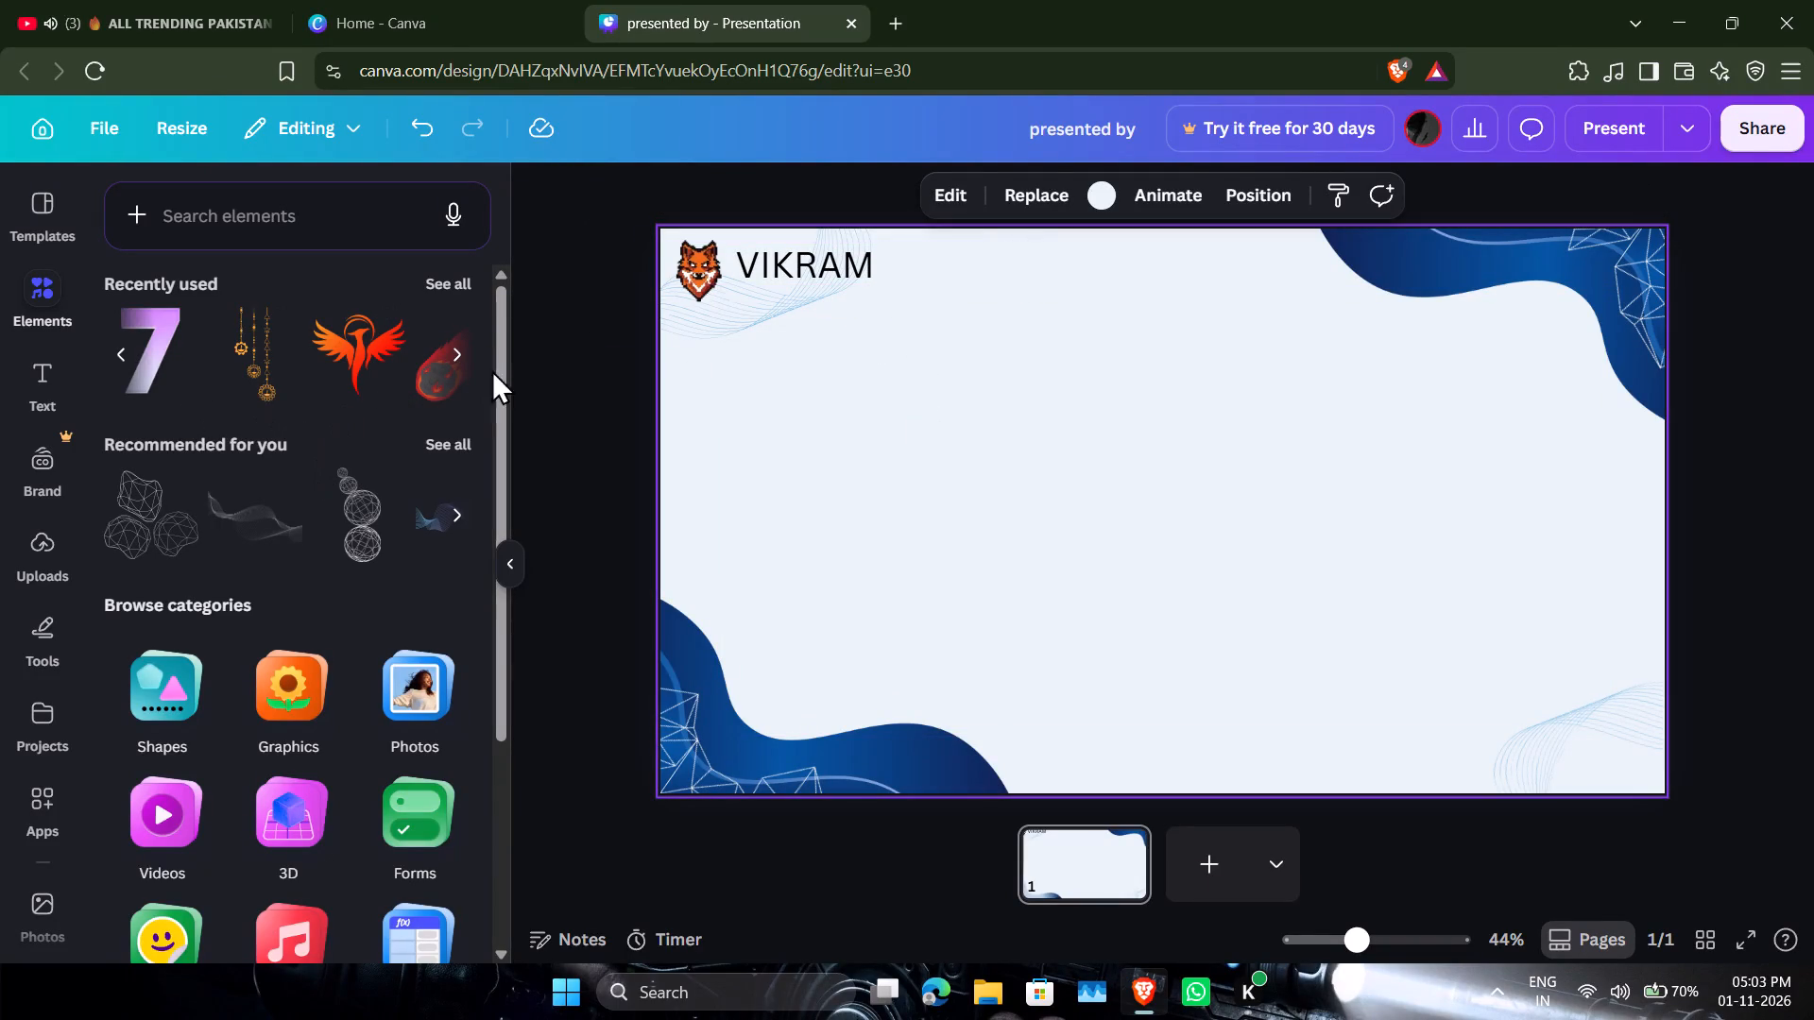
Look through the full collection of recently used elements for another graphic for the slide.
left_click(457, 285)
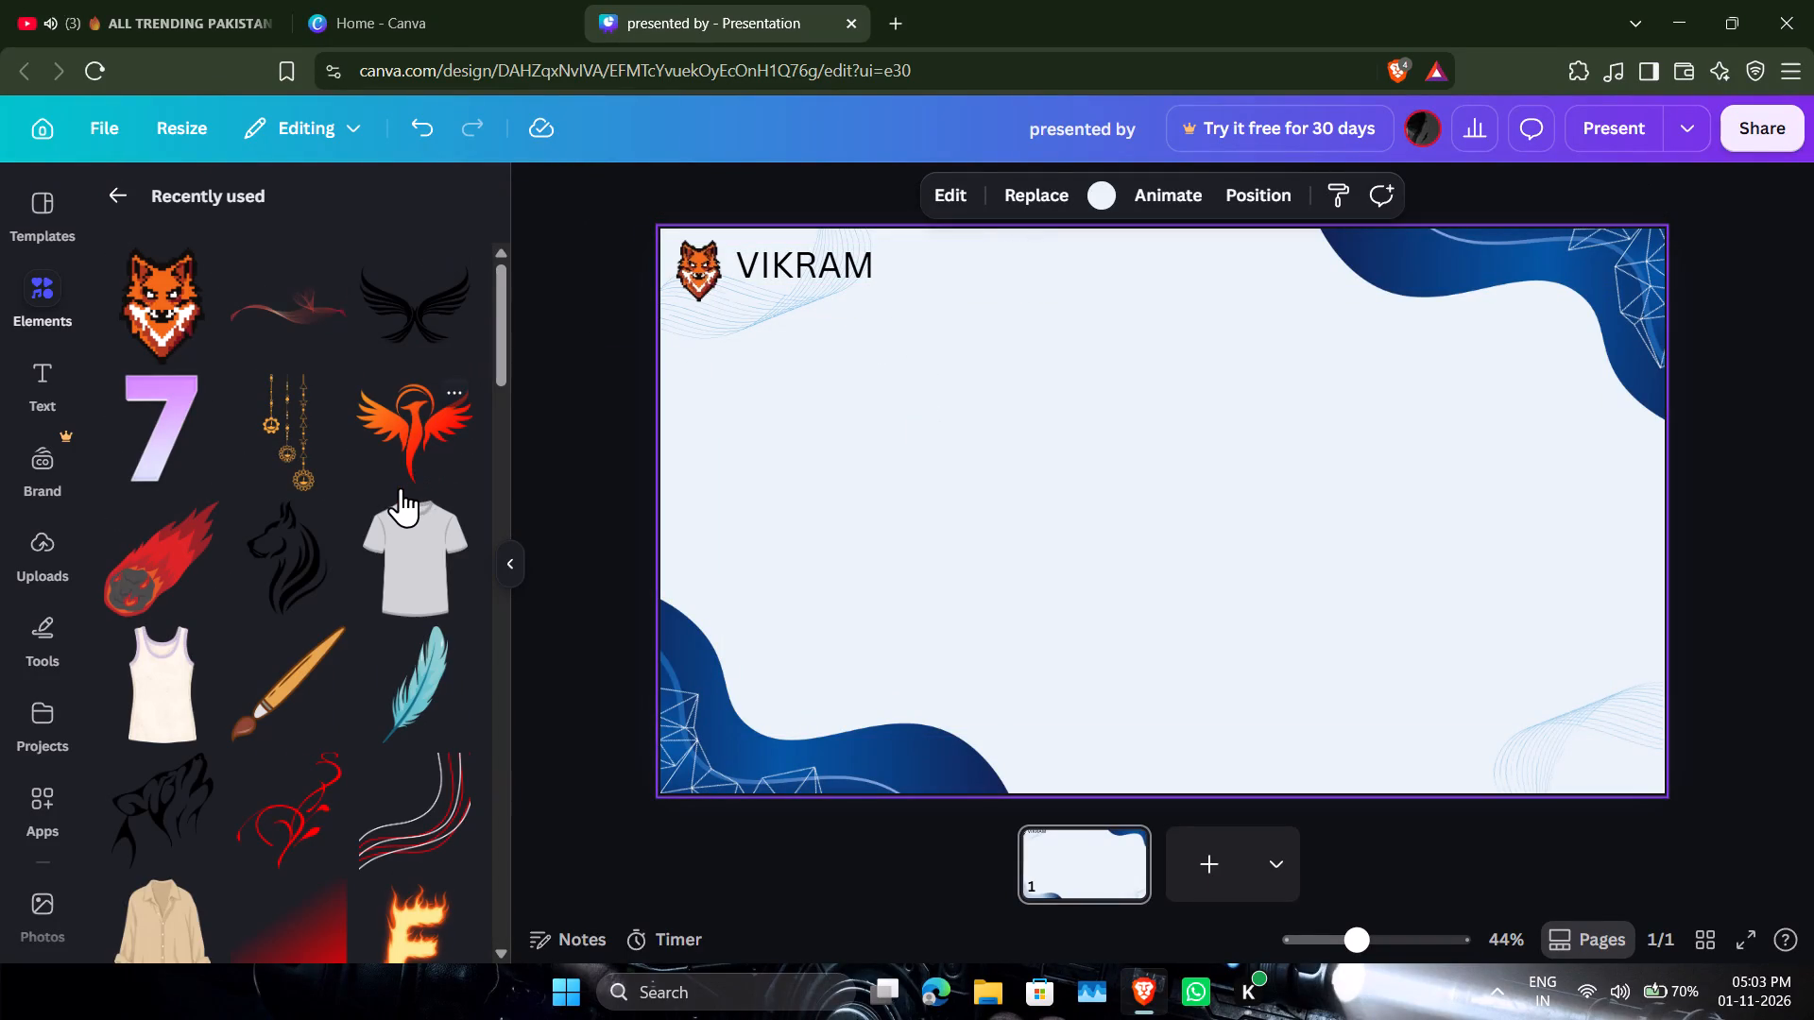
scroll(401, 488, "down", 2)
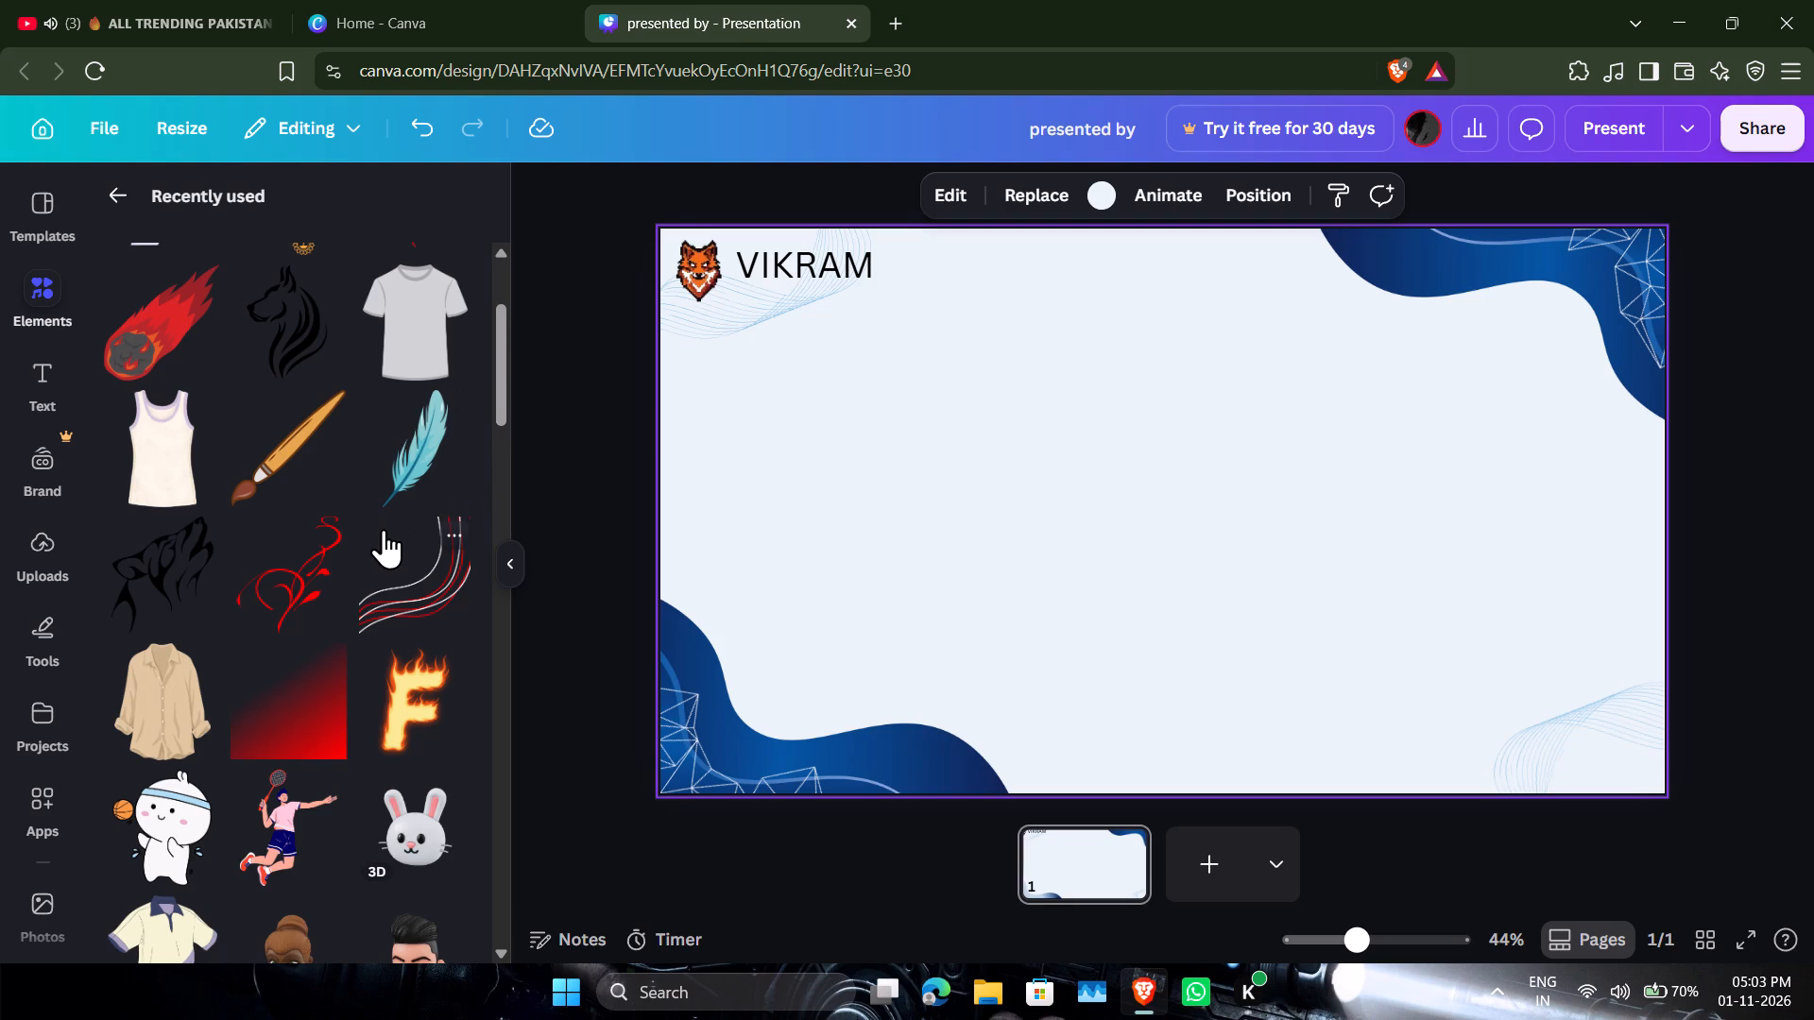
scroll(342, 617, "down", 2)
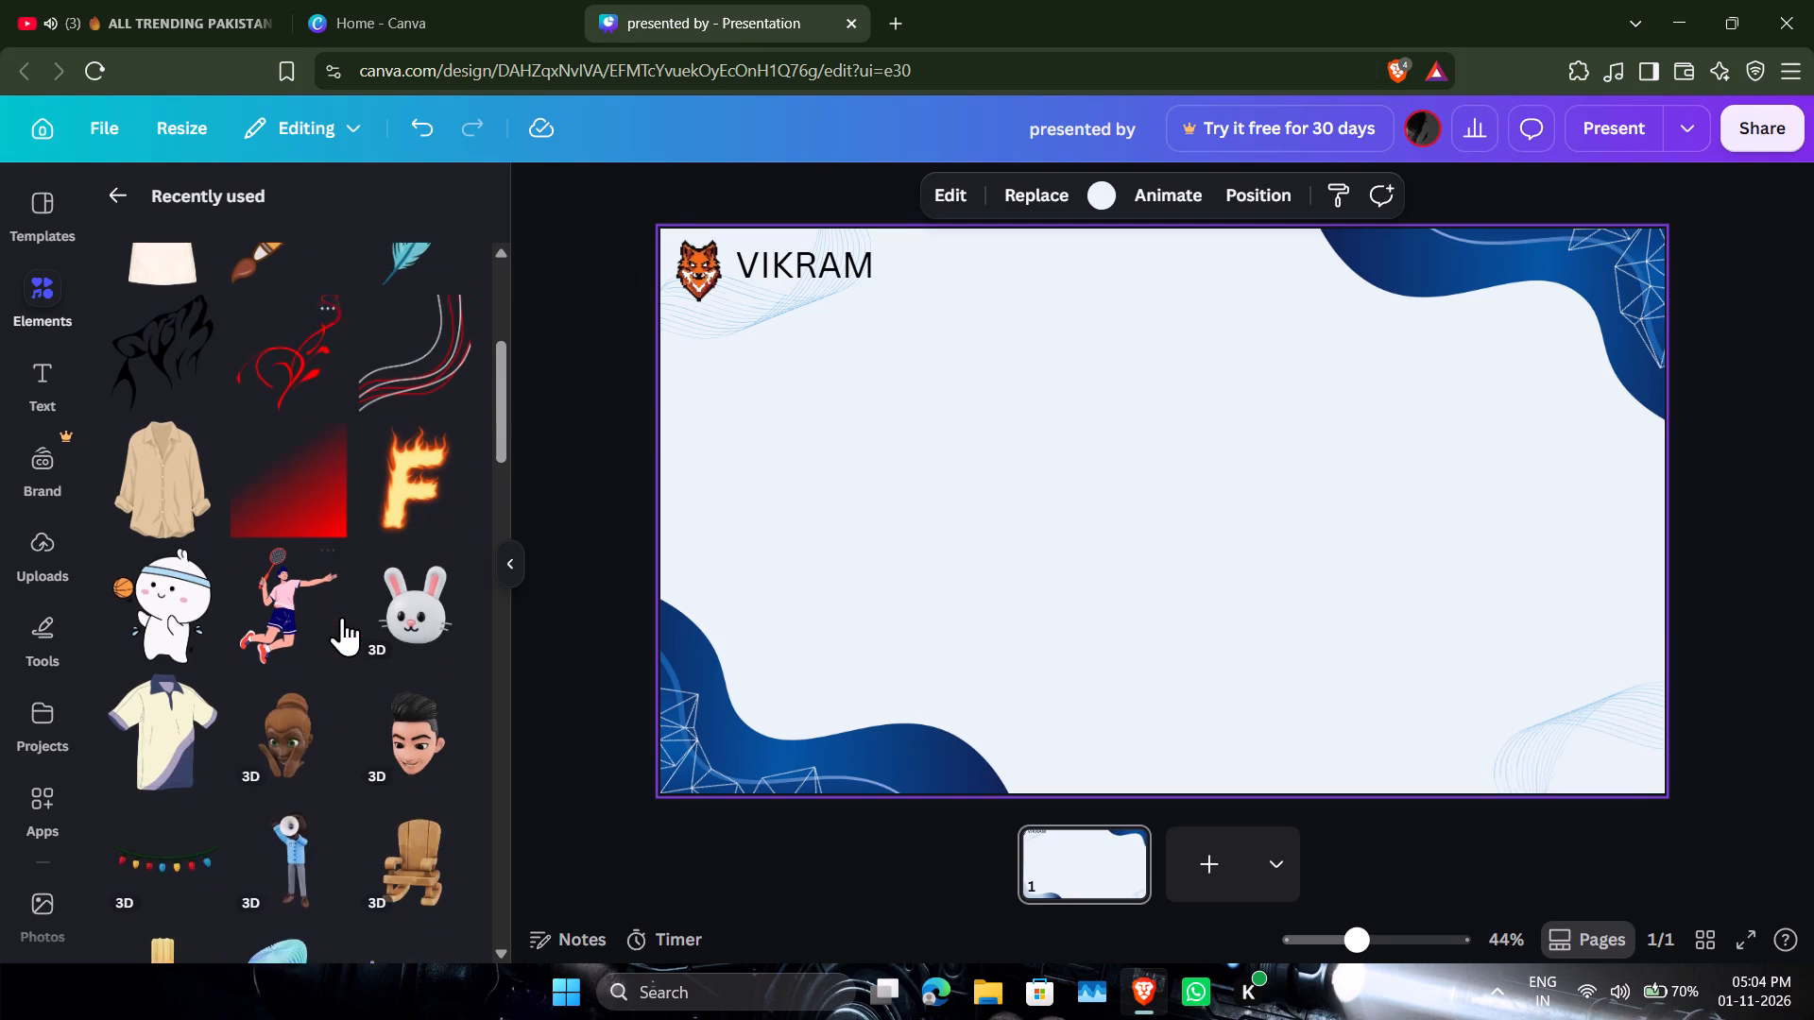
scroll(343, 619, "down", 4)
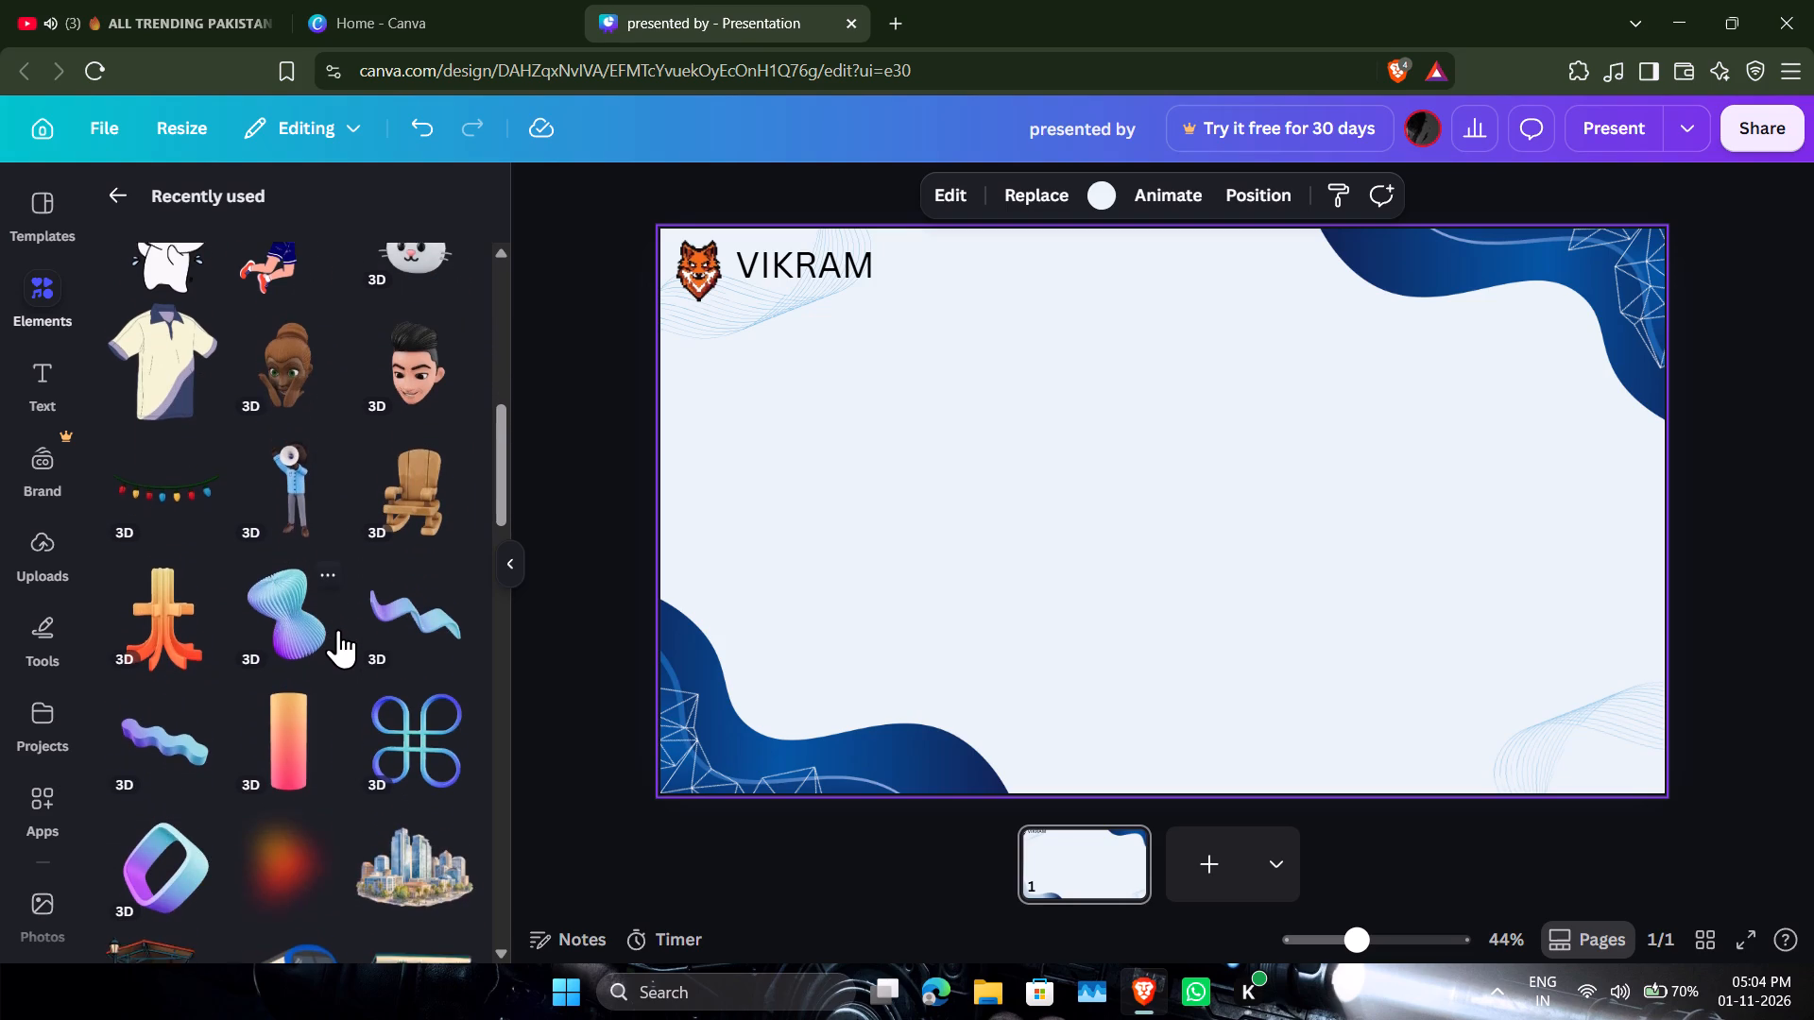
scroll(338, 629, "down", 5)
scroll(338, 603, "up", 1)
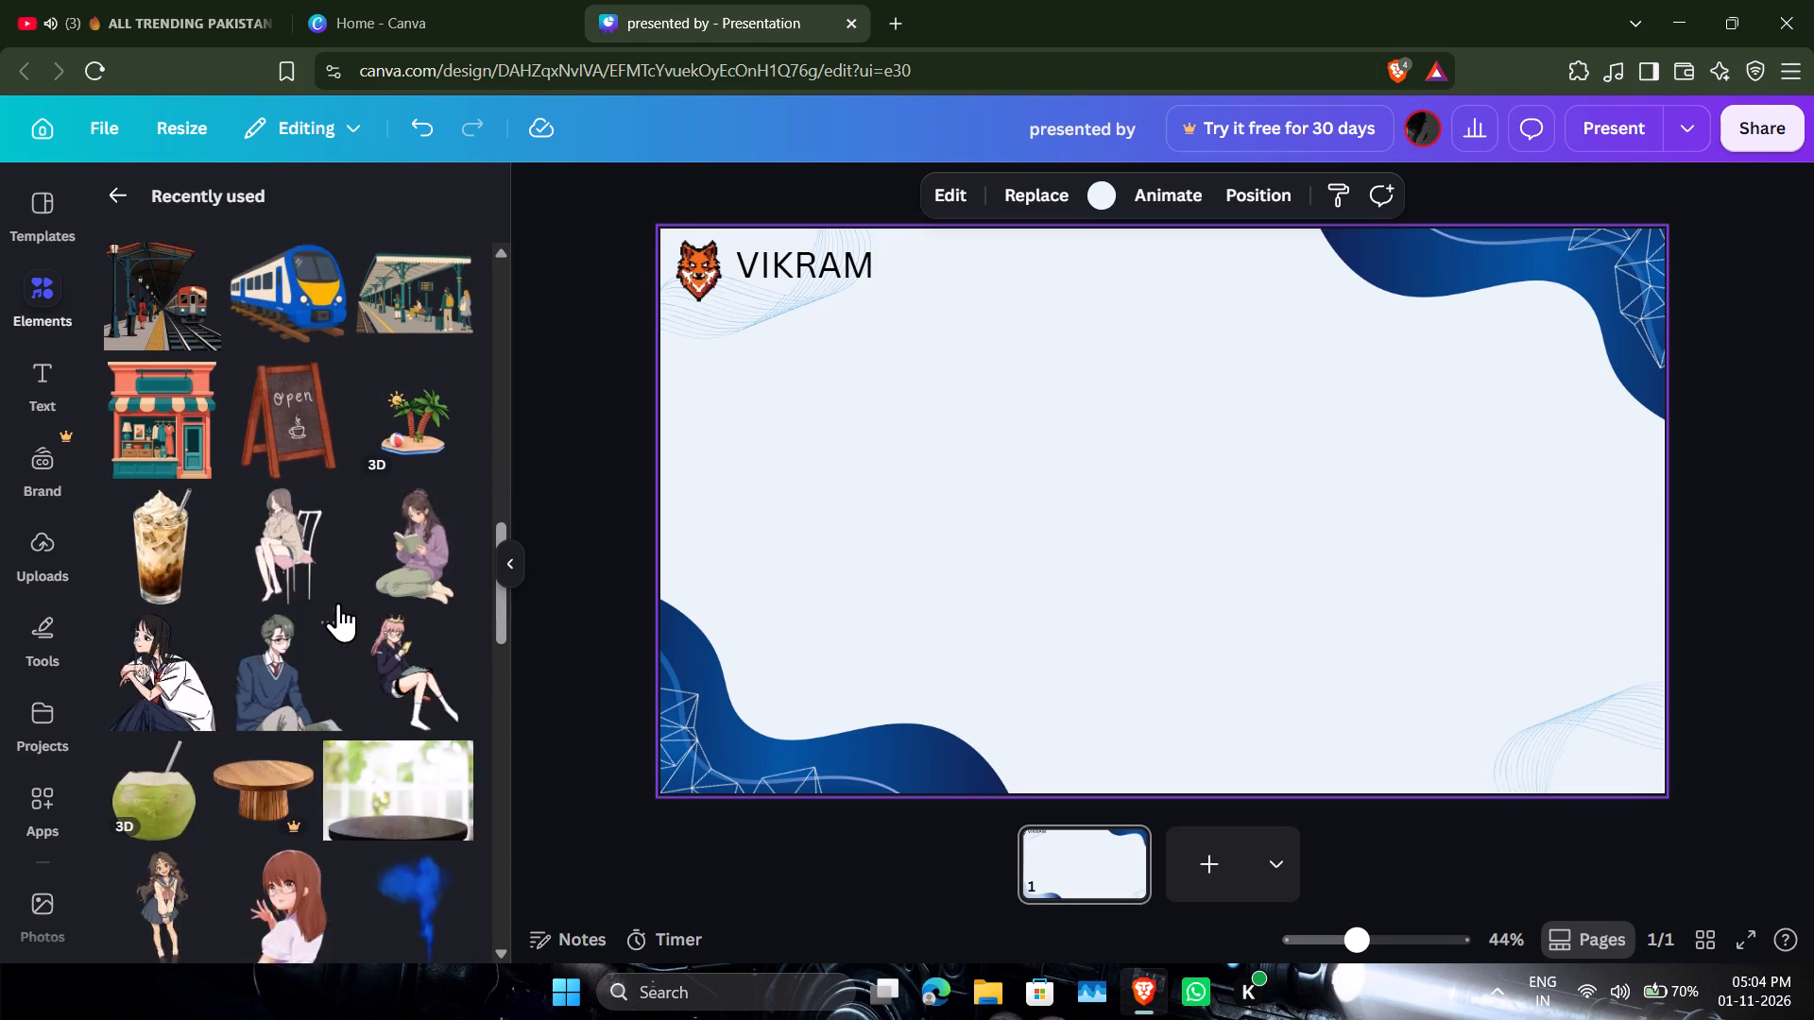
scroll(338, 603, "up", 1)
scroll(340, 596, "down", 5)
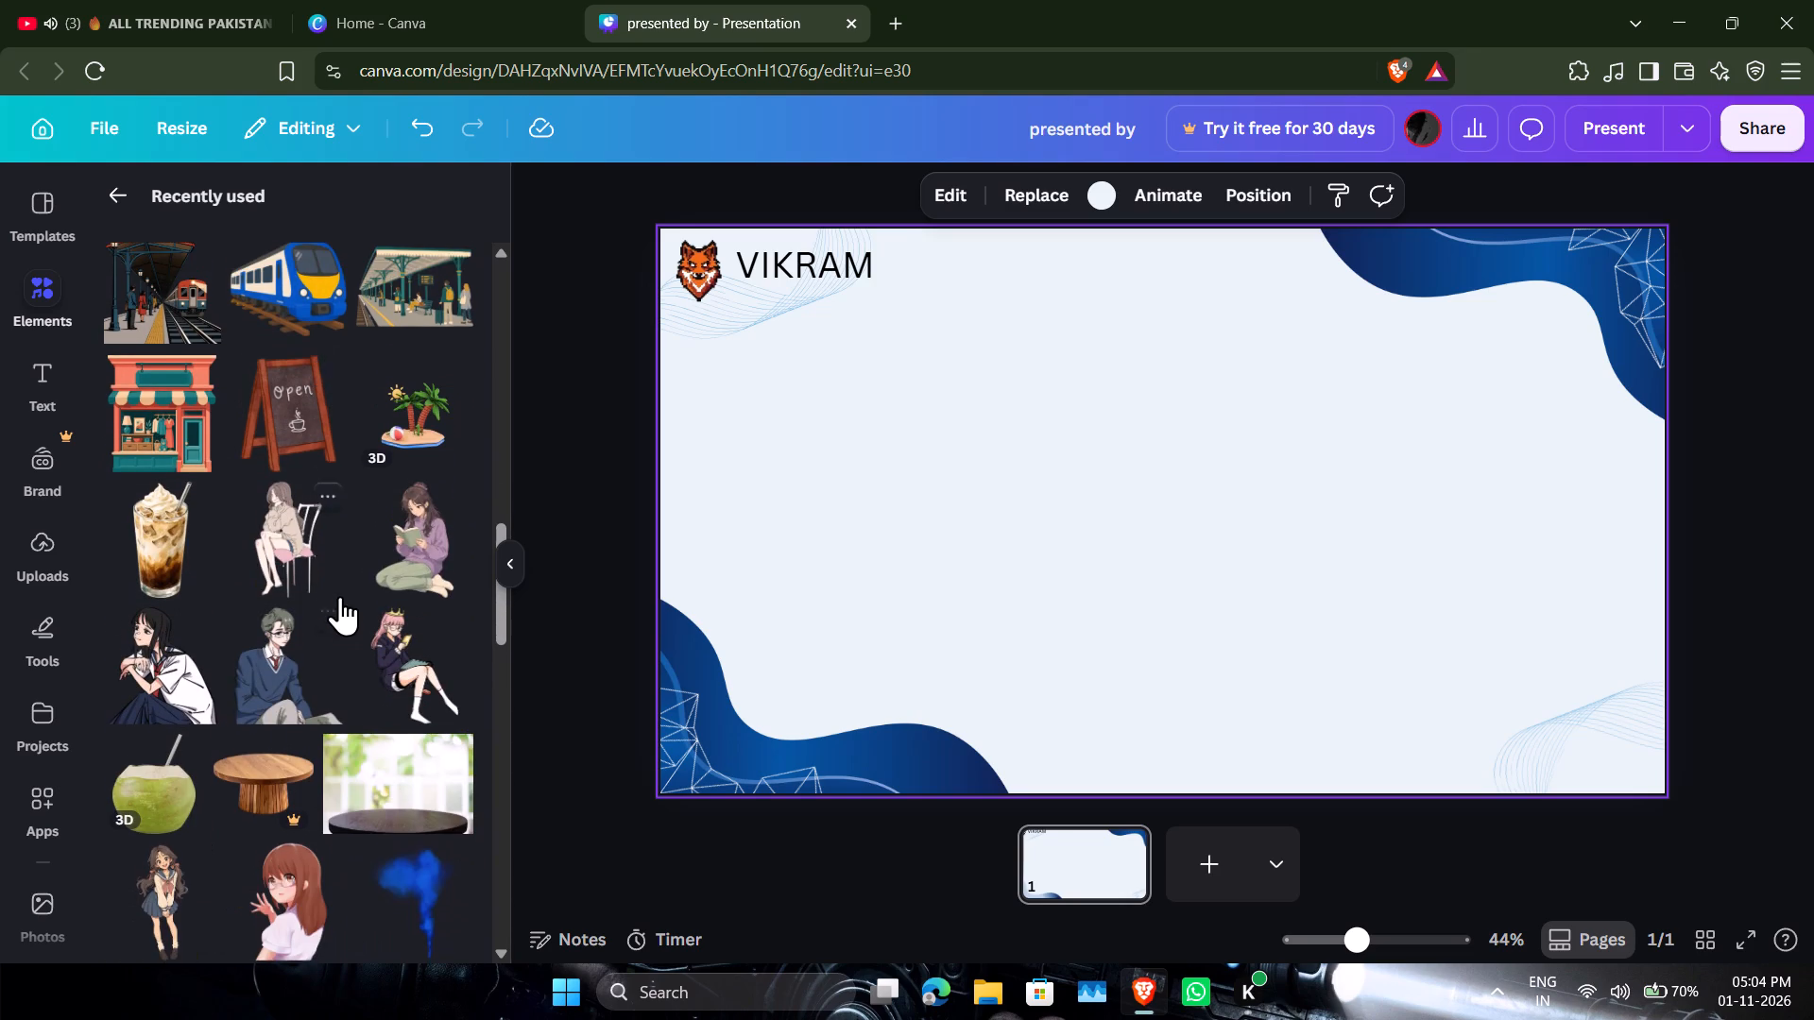
scroll(340, 596, "down", 1)
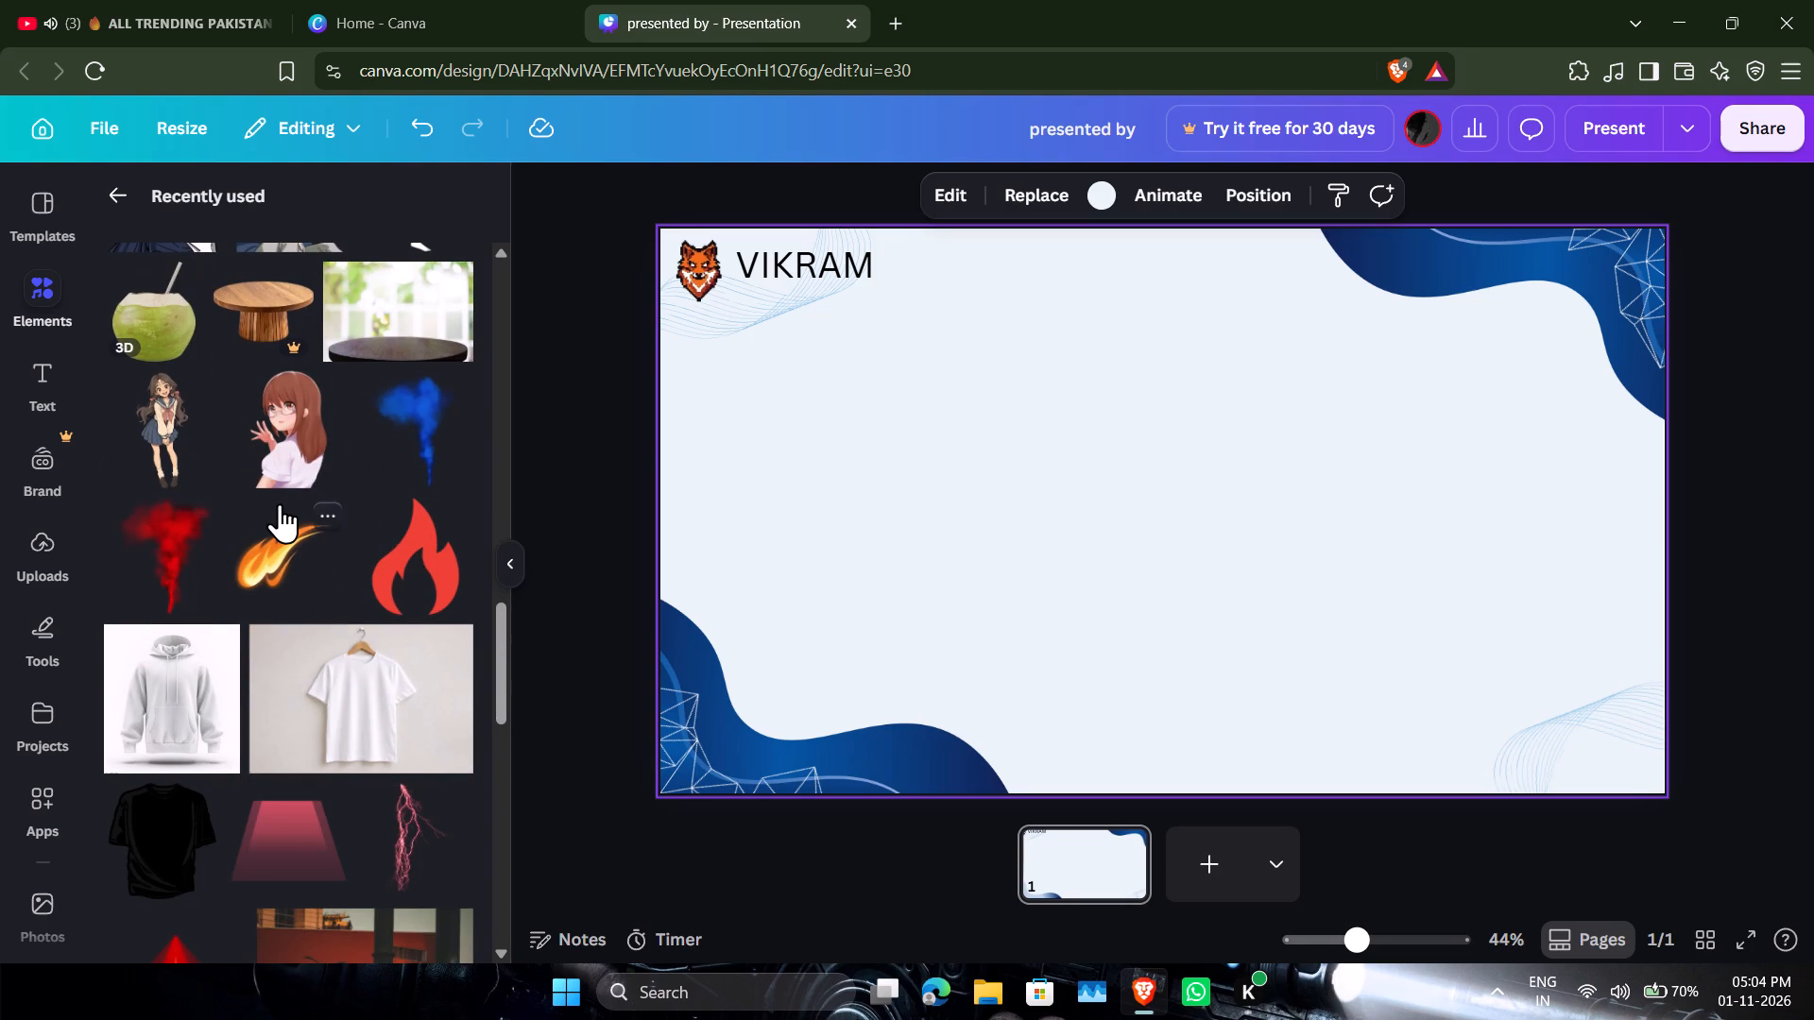
scroll(280, 503, "up", 9)
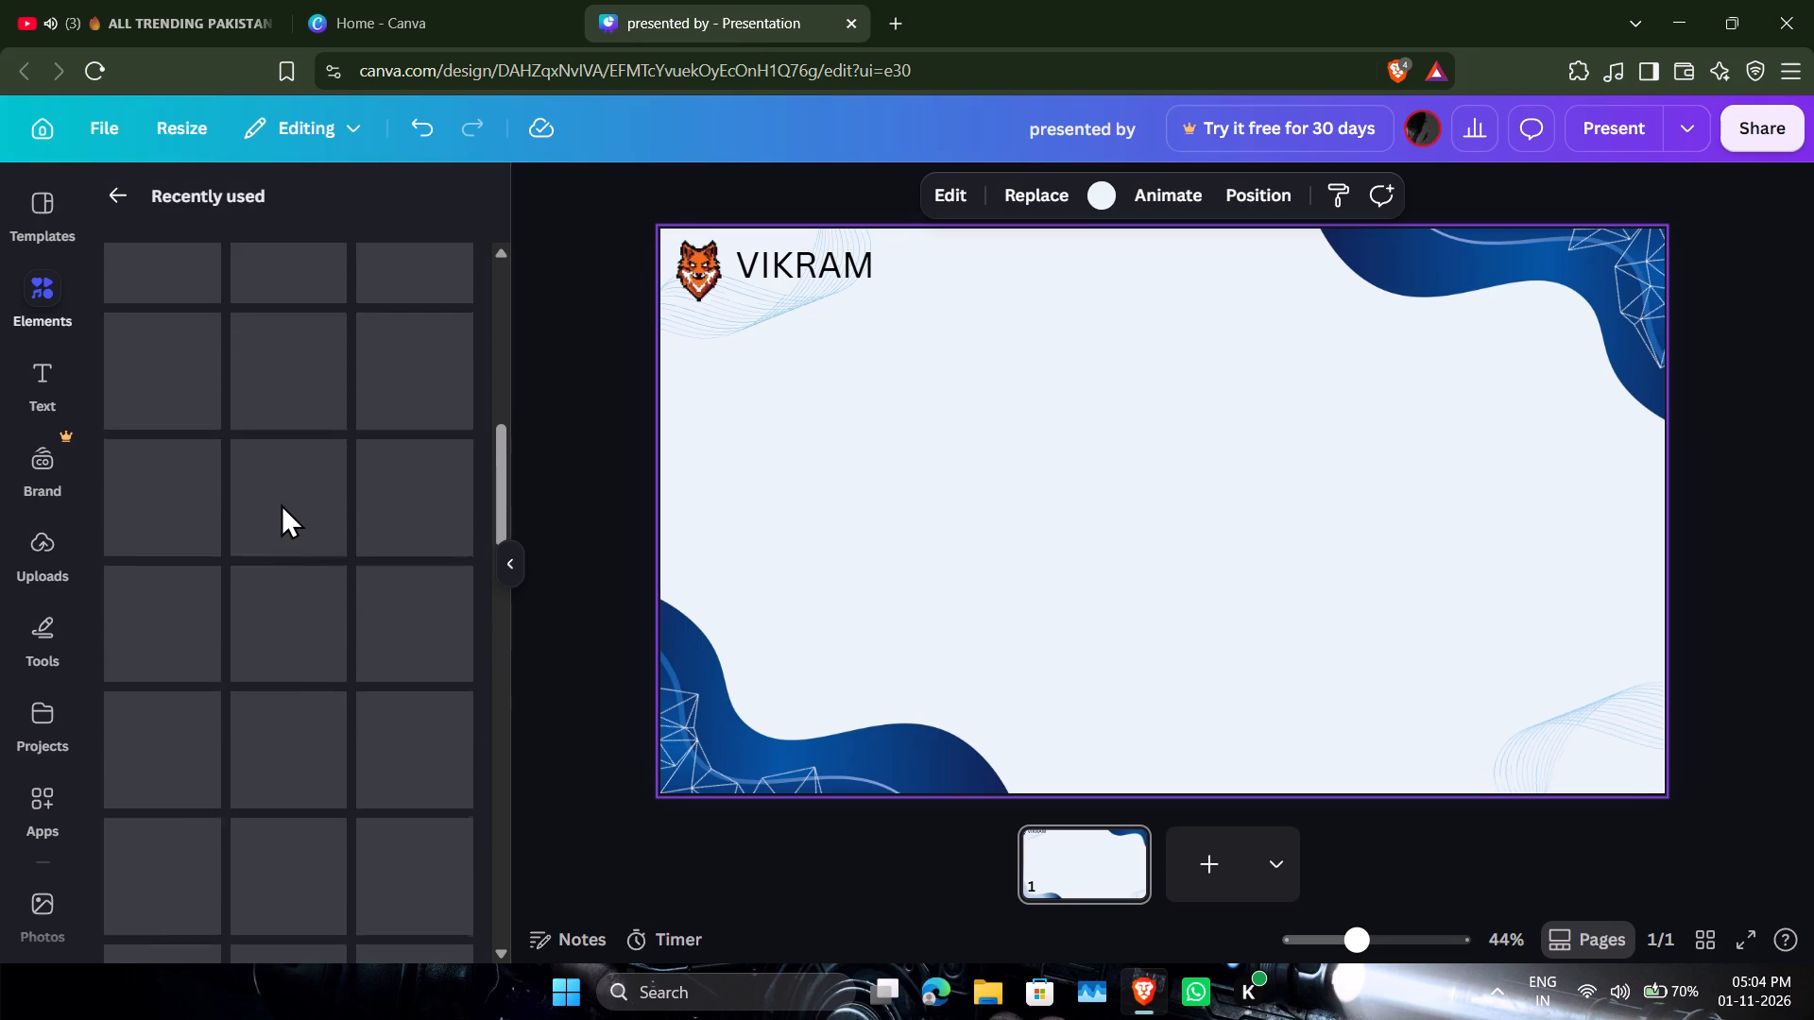
scroll(281, 503, "up", 4)
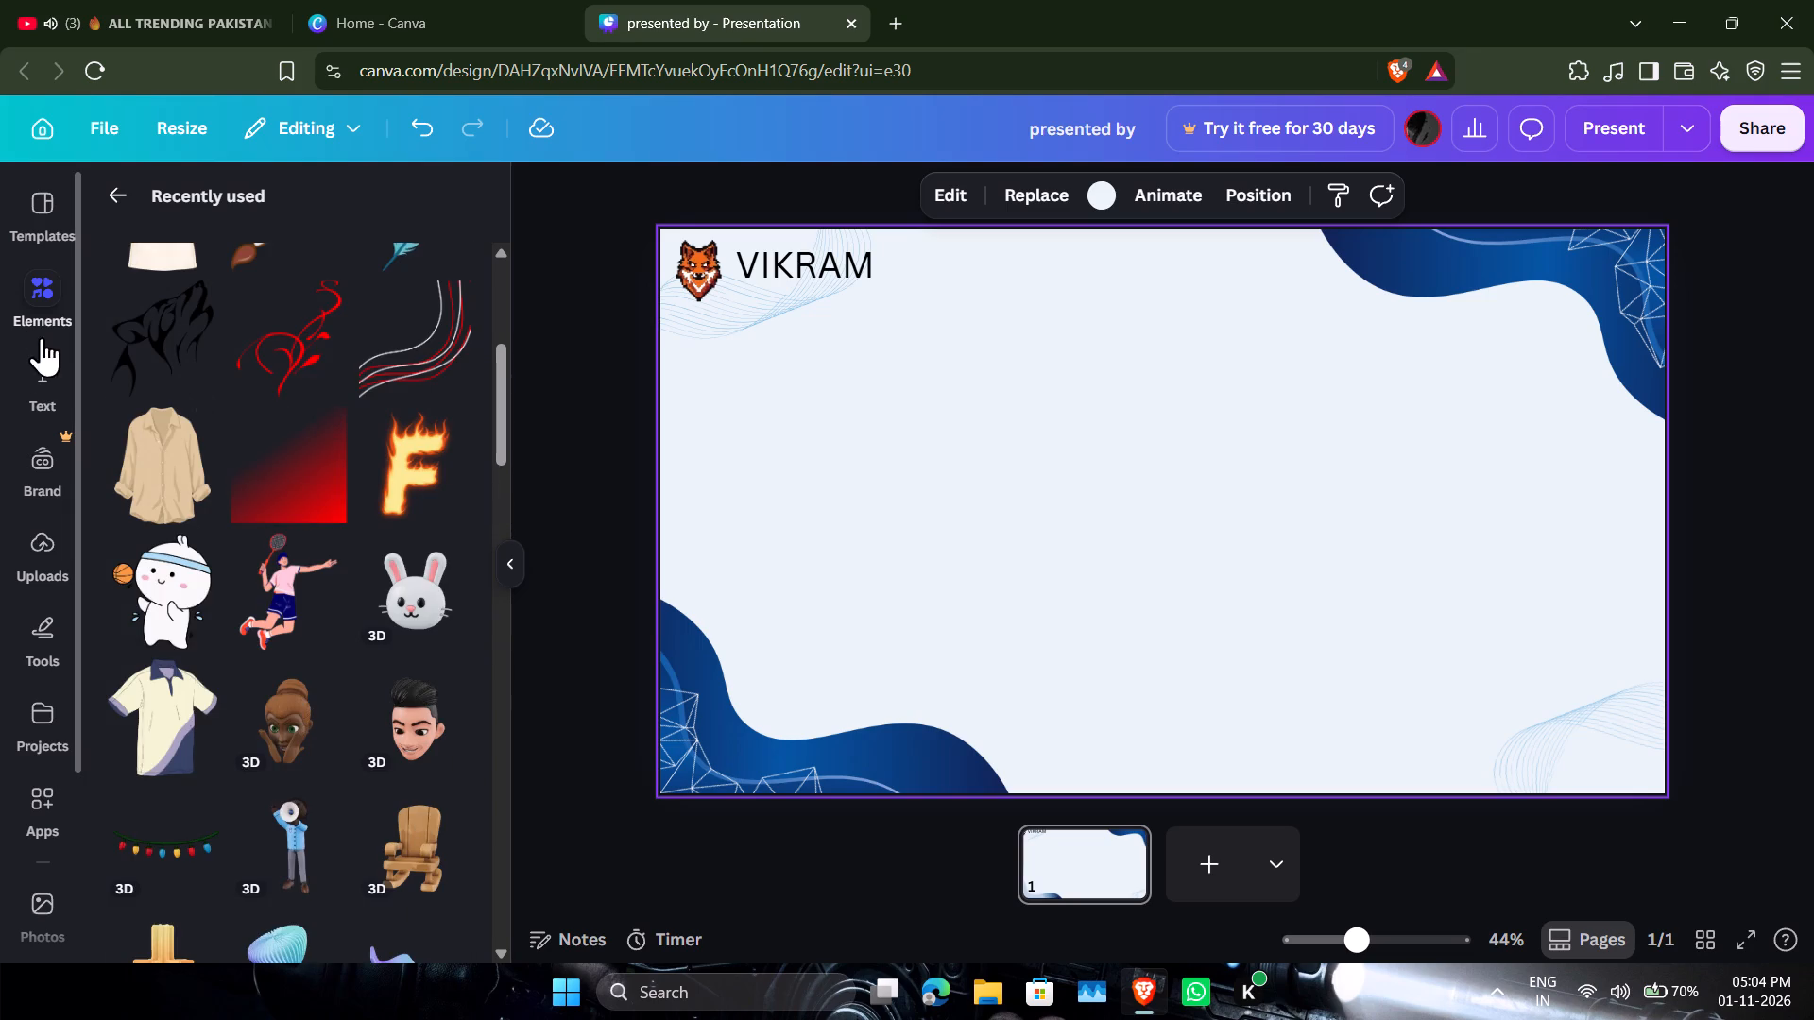
Add a body text box to the middle of the slide.
left_click(49, 374)
left_click_drag(333, 585, 673, 495)
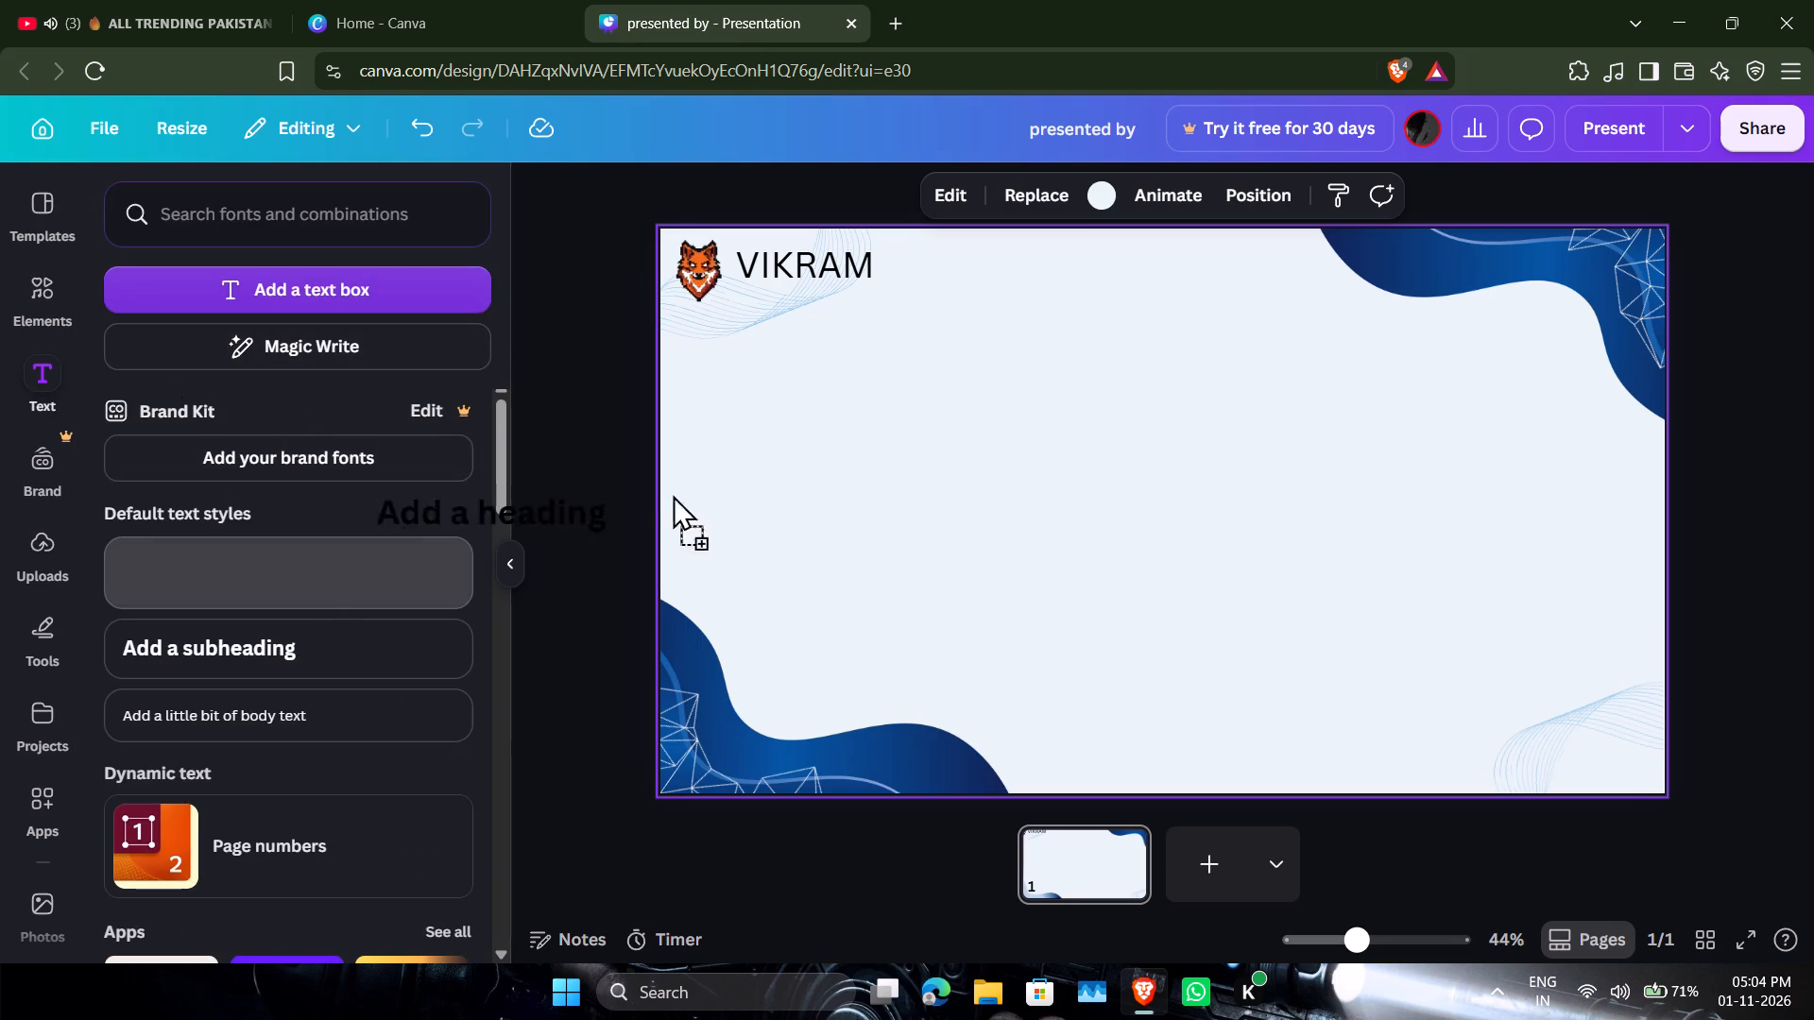
left_click_drag(673, 495, 282, 647)
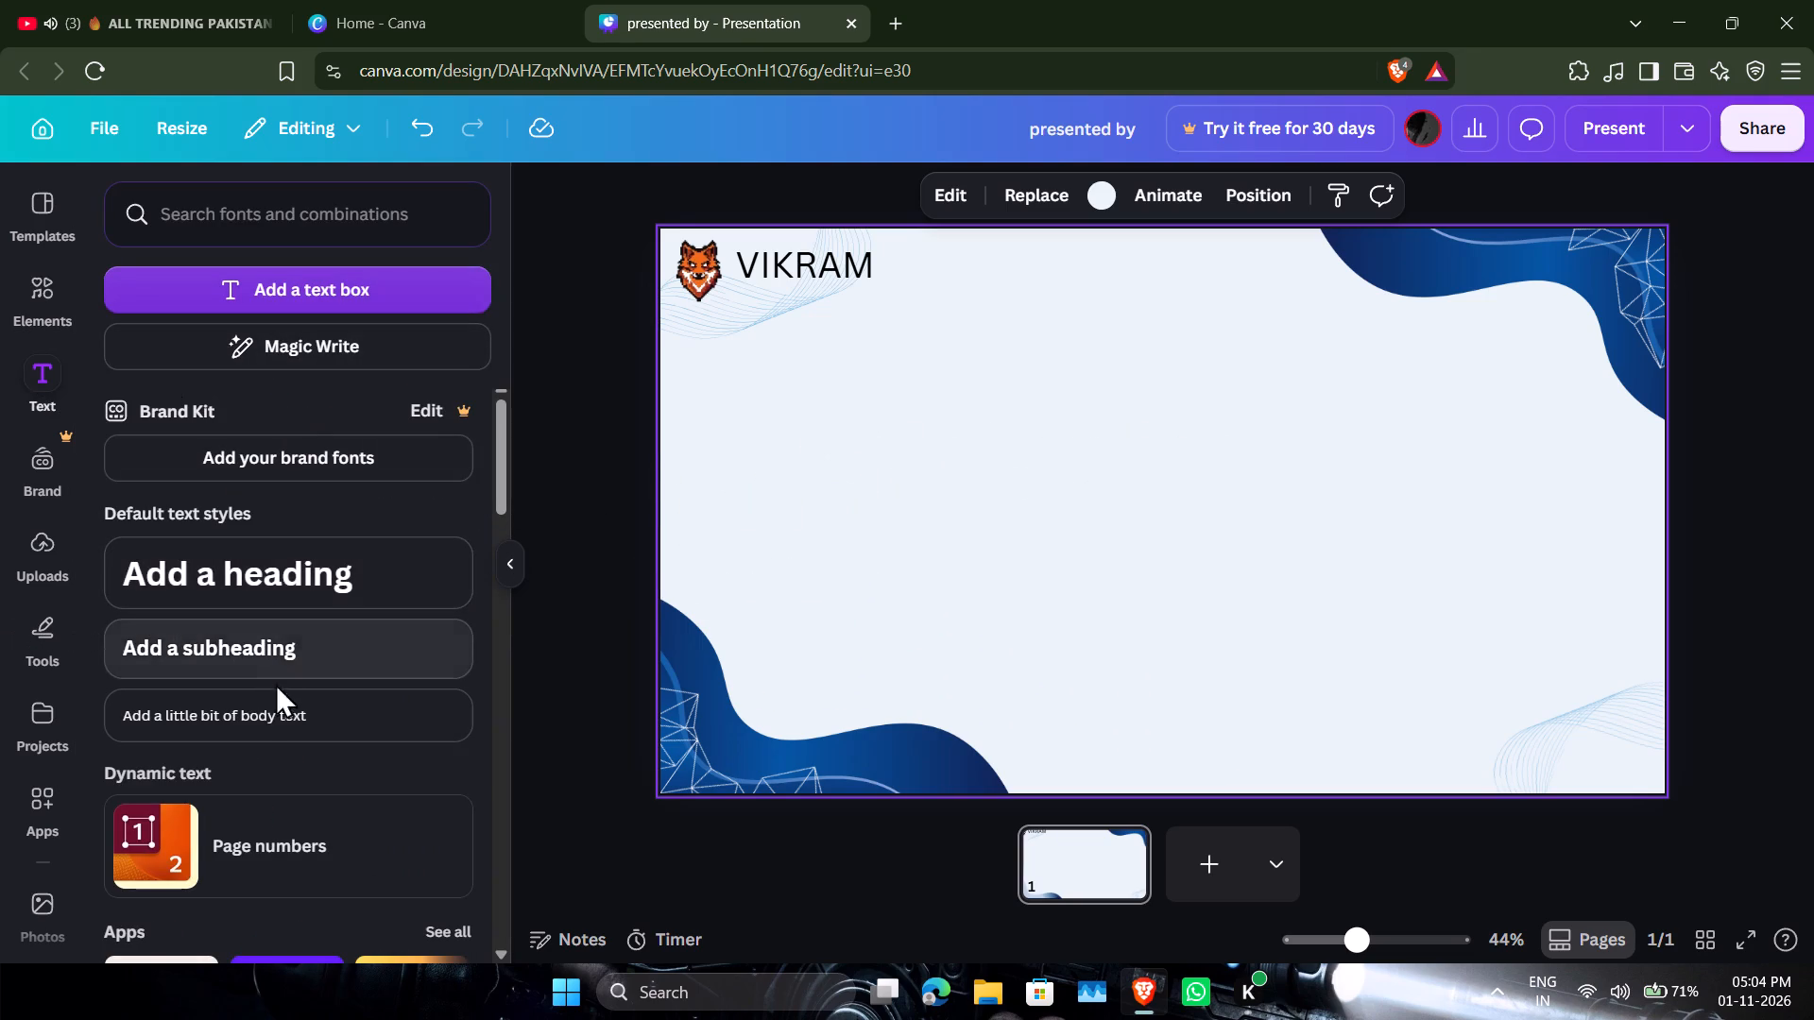
left_click_drag(272, 700, 1178, 431)
Replace the body text placeholder with "VIKRAM ENTER PRISES", widening the text box to fit it on one line.
left_click(1200, 458)
left_click_drag(1200, 458, 1272, 458)
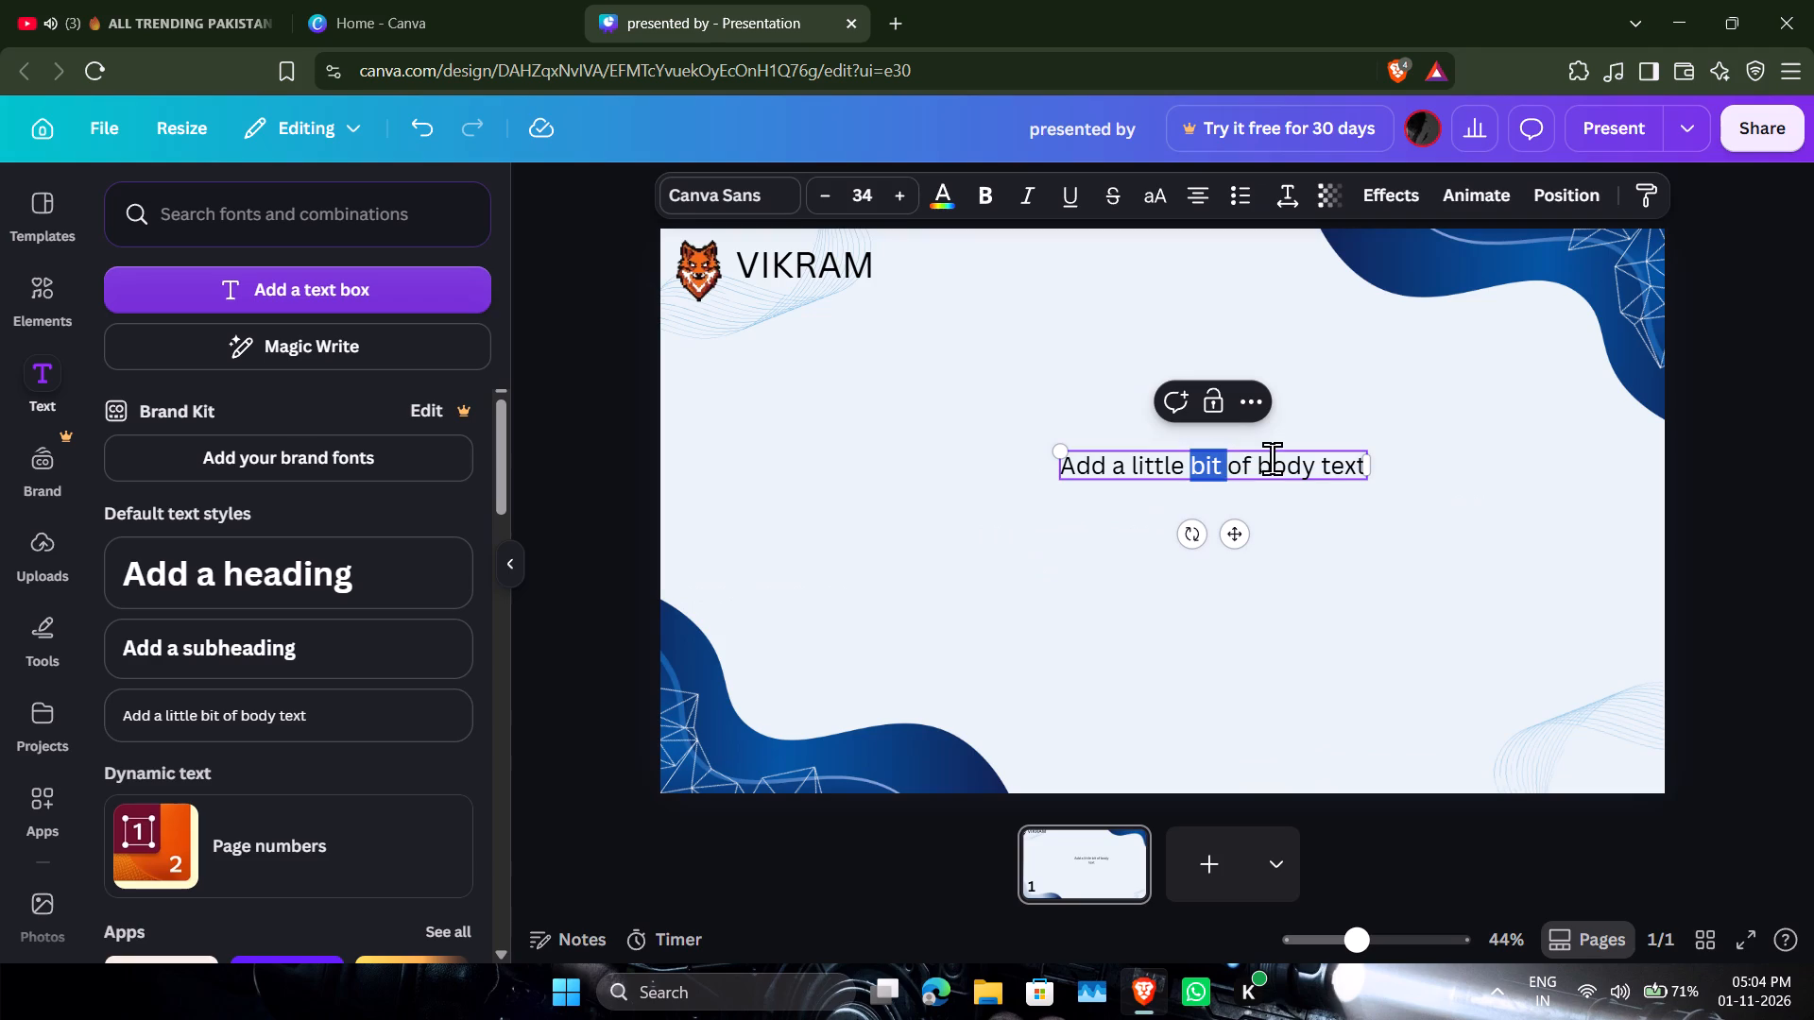
left_click_drag(1272, 458, 1342, 467)
left_click(1340, 471)
left_click(1348, 465)
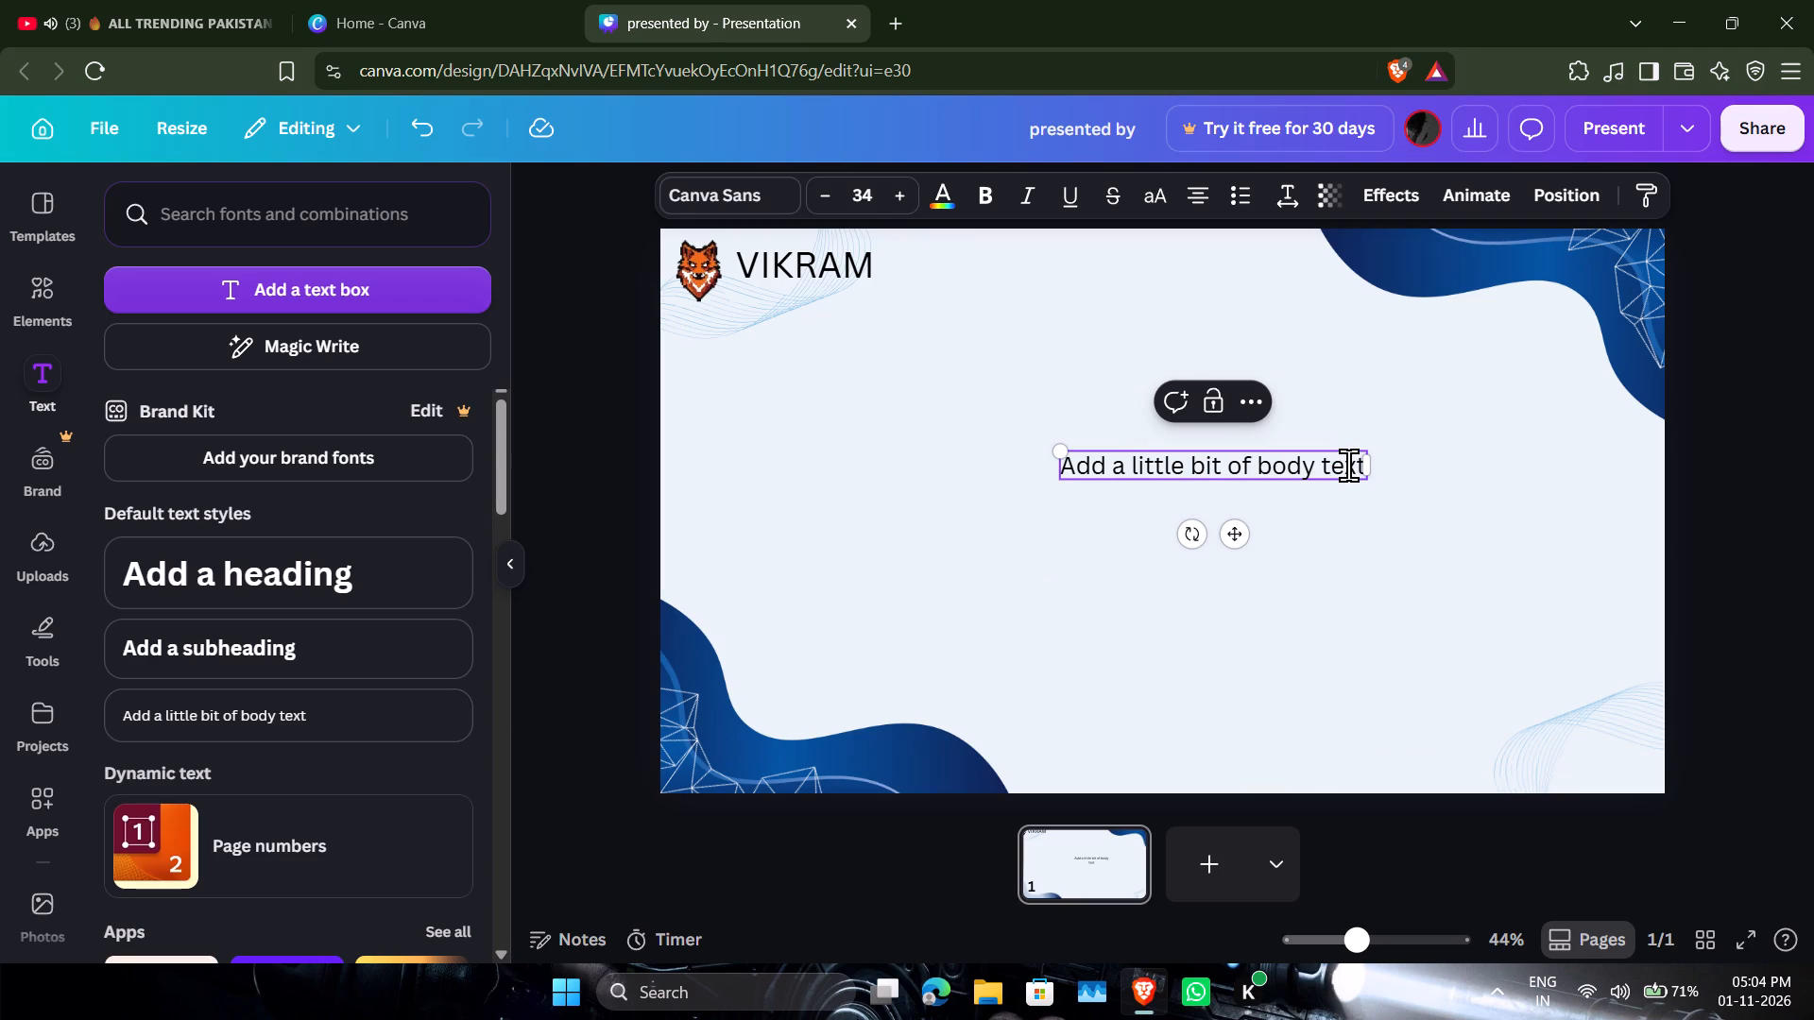
left_click(1360, 460)
key("BackSpace")
key("BackSpace")
key("BackSpace")
key("BackSpace")
key("BackSpace")
key("BackSpace")
key("BackSpace")
key("BackSpace")
key("BackSpace")
key("BackSpace")
key("BackSpace")
key("BackSpace")
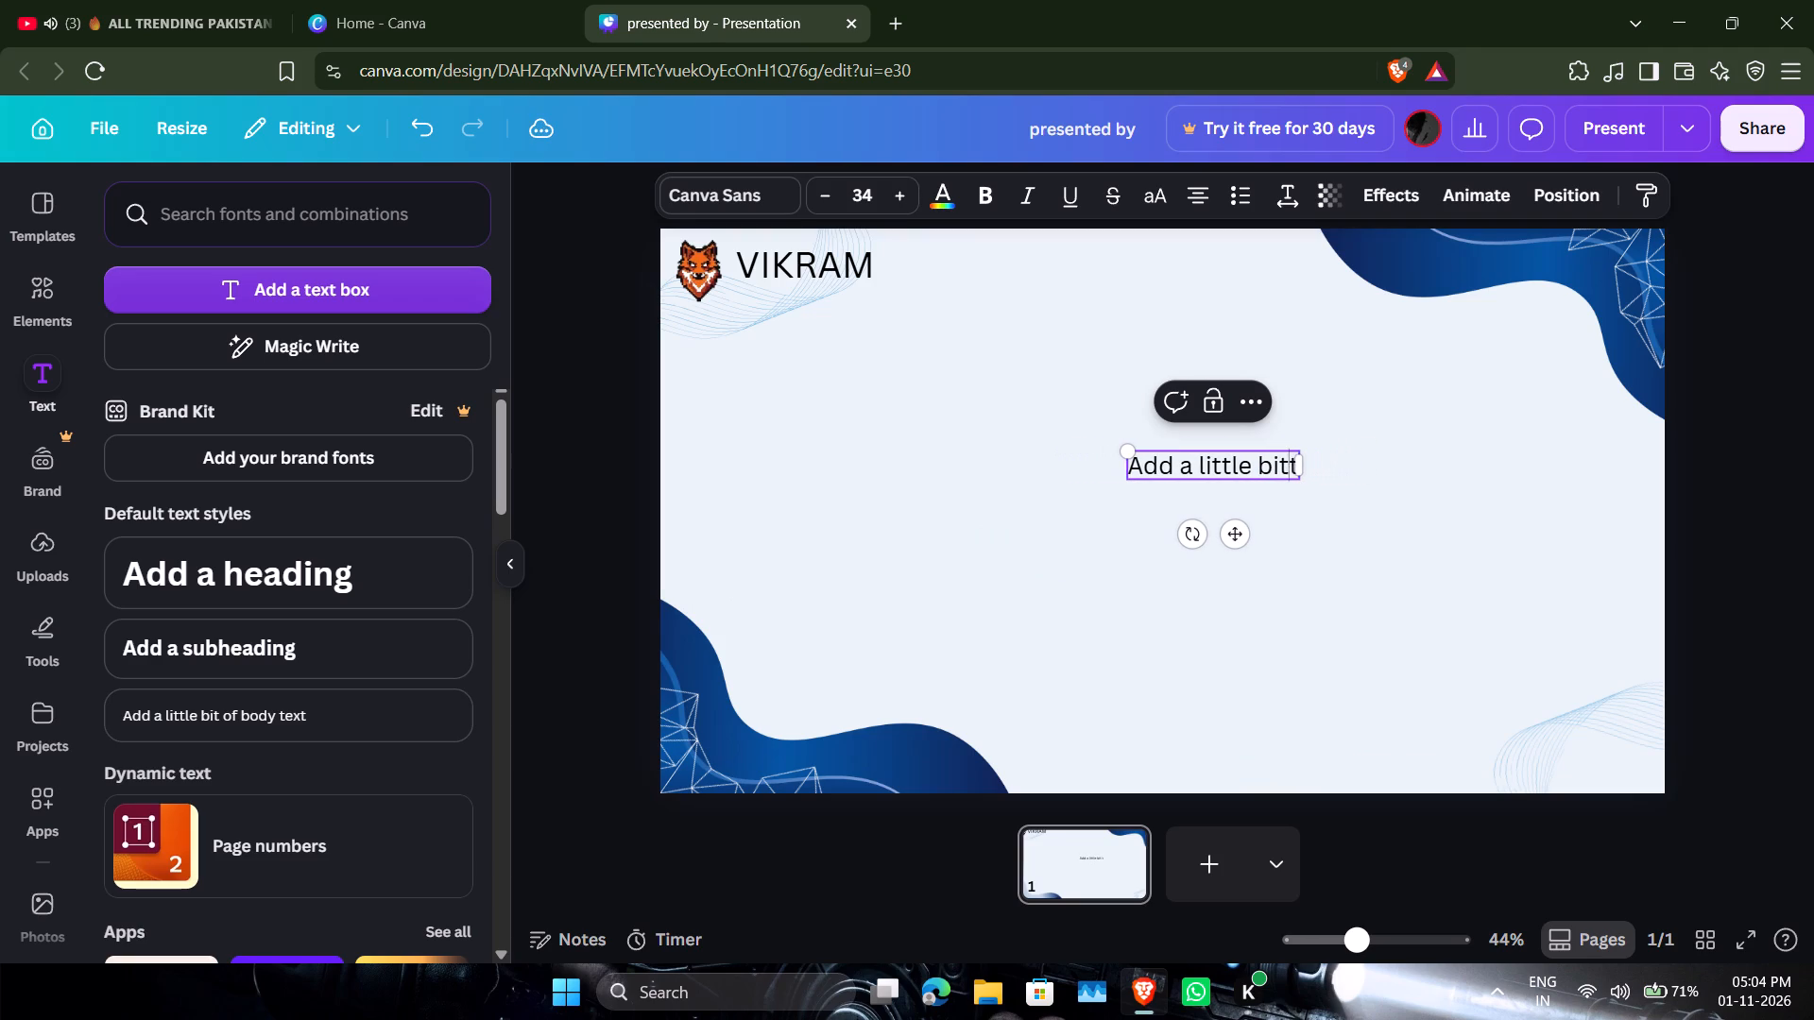
key("BackSpace")
key("BackSpace")
key("BackSpace")
key("BackSpace")
key("BackSpace")
key("BackSpace")
key("BackSpace")
key("BackSpace")
key("BackSpace")
key("BackSpace")
key("BackSpace")
key("BackSpace")
key("BackSpace")
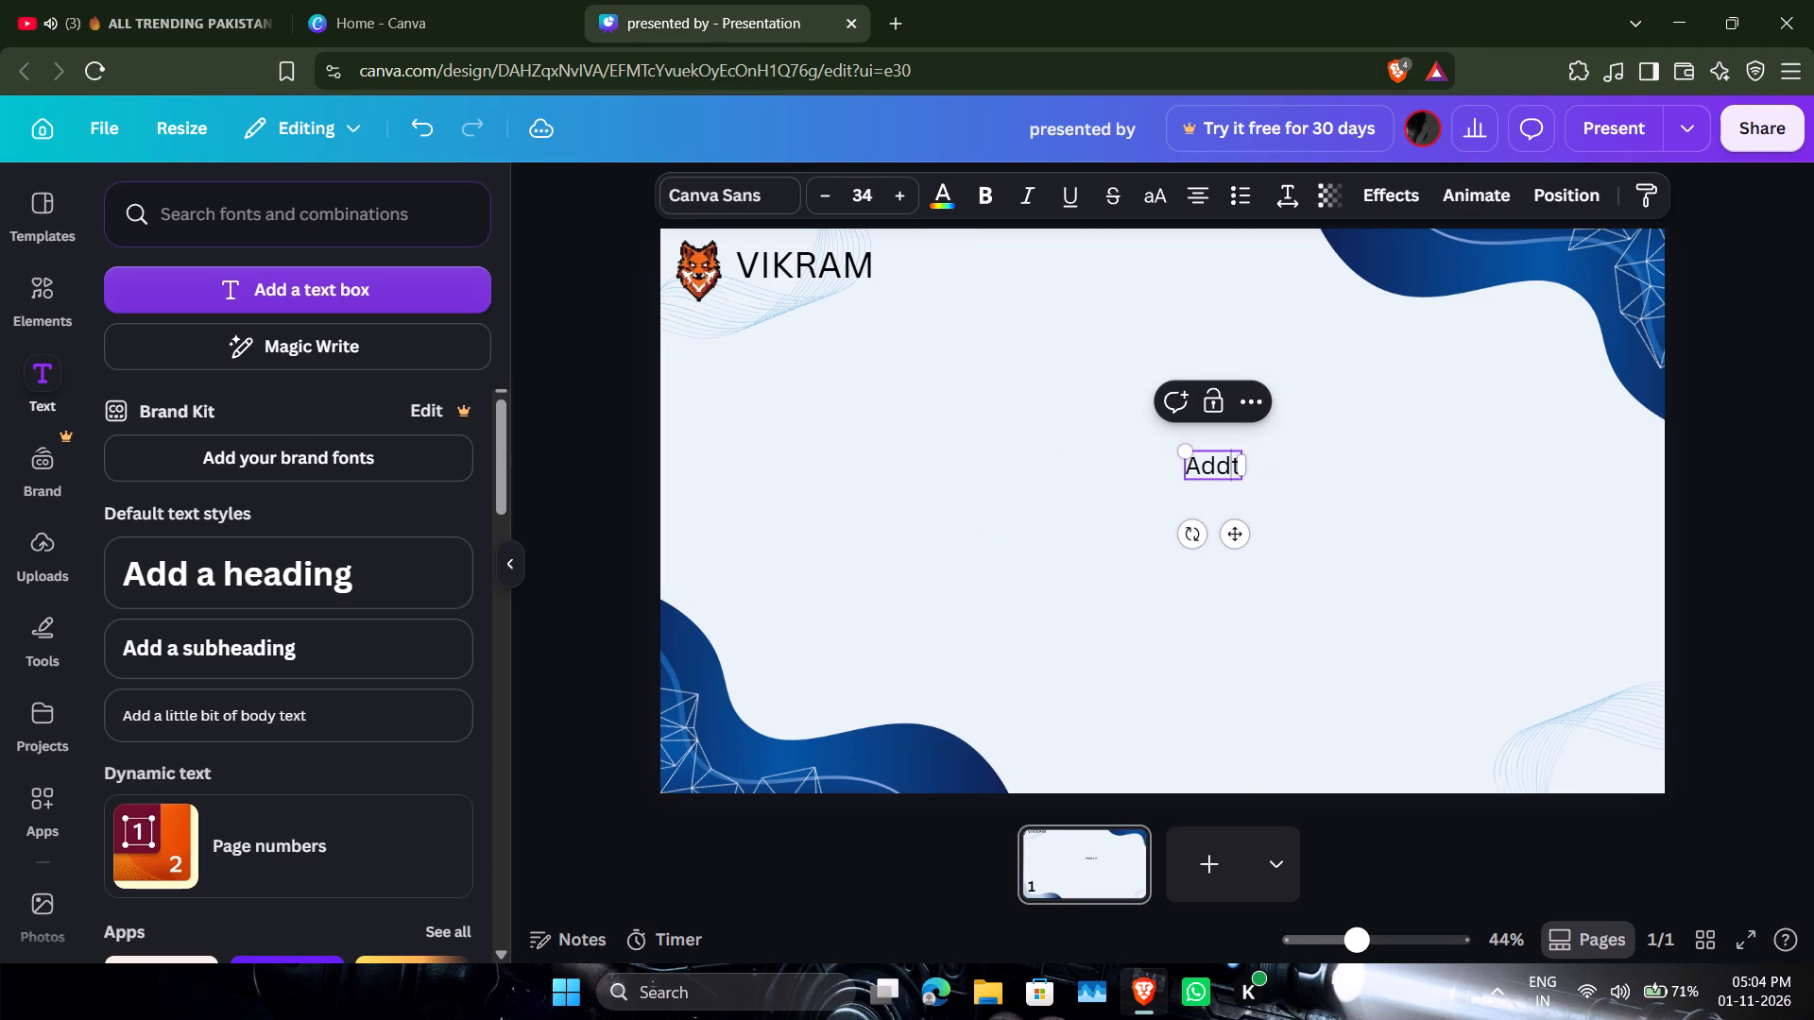
key("BackSpace")
key("BackSpace")
key("BackSpace")
key("BackSpace")
key("BackSpace")
key("BackSpace")
key("BackSpace")
key("BackSpace")
key("Down")
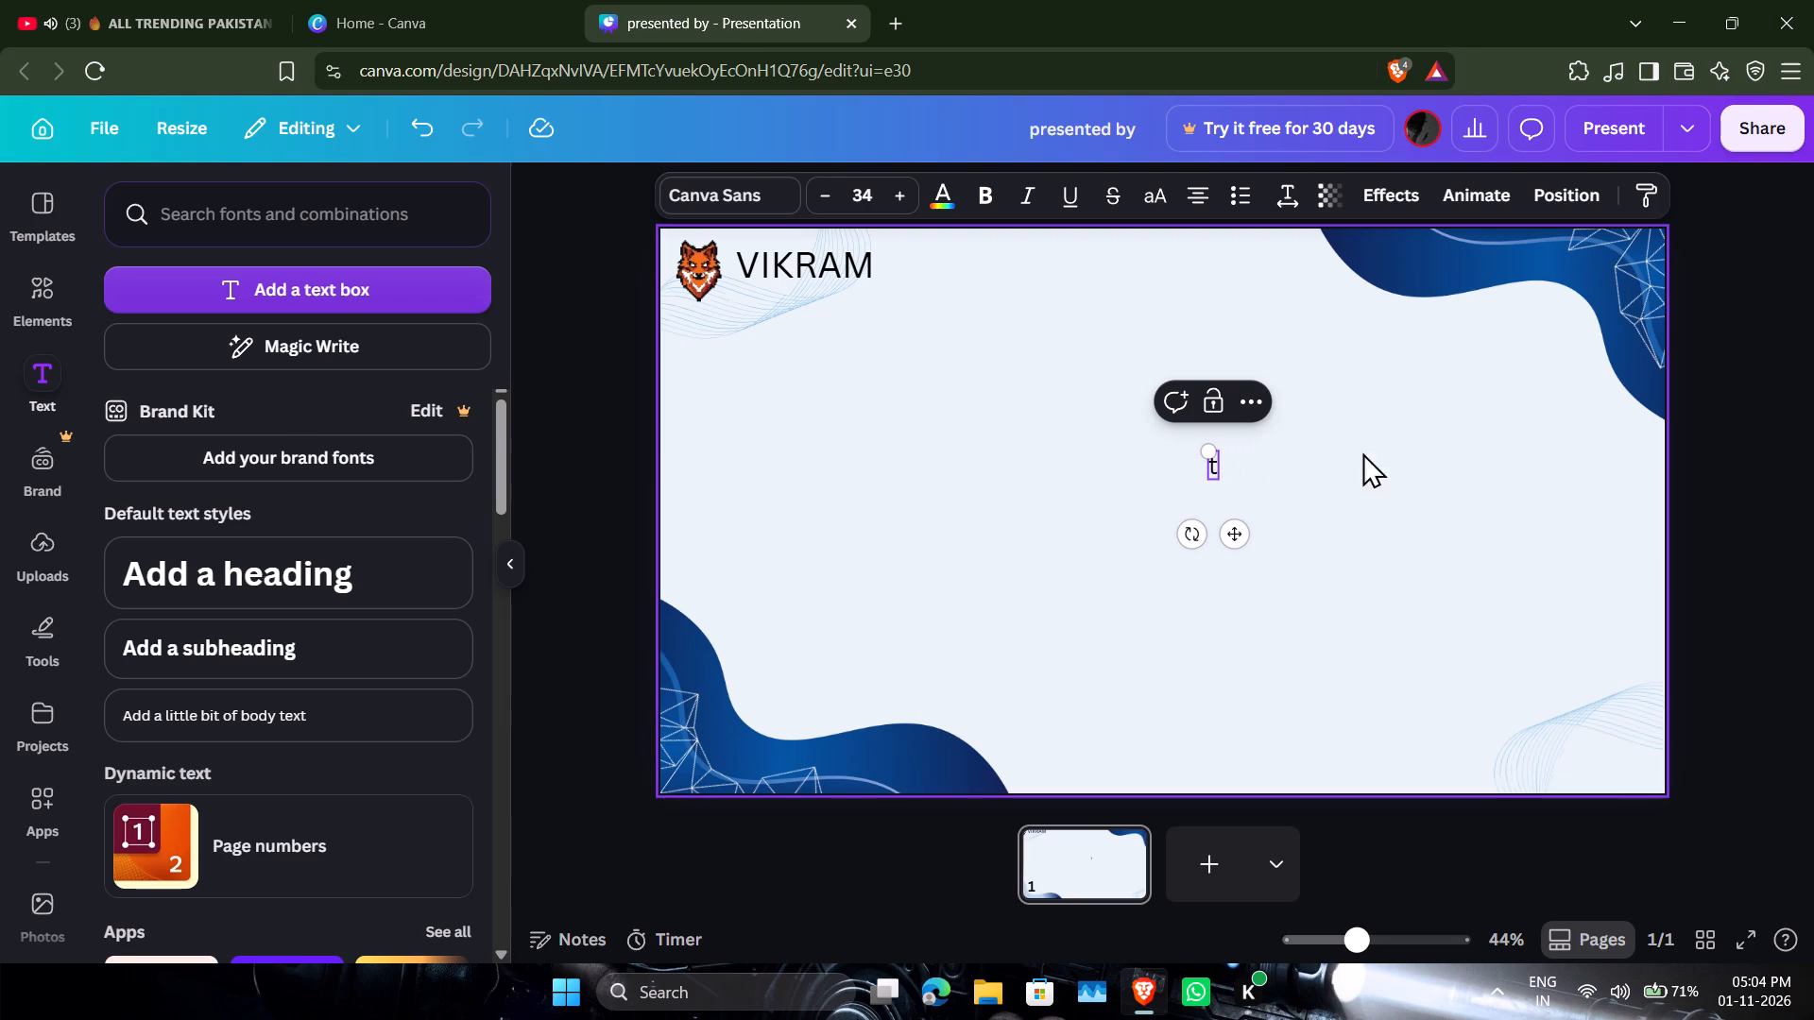
left_click(1222, 475)
left_click_drag(1223, 475, 1543, 477)
double_click(1429, 457)
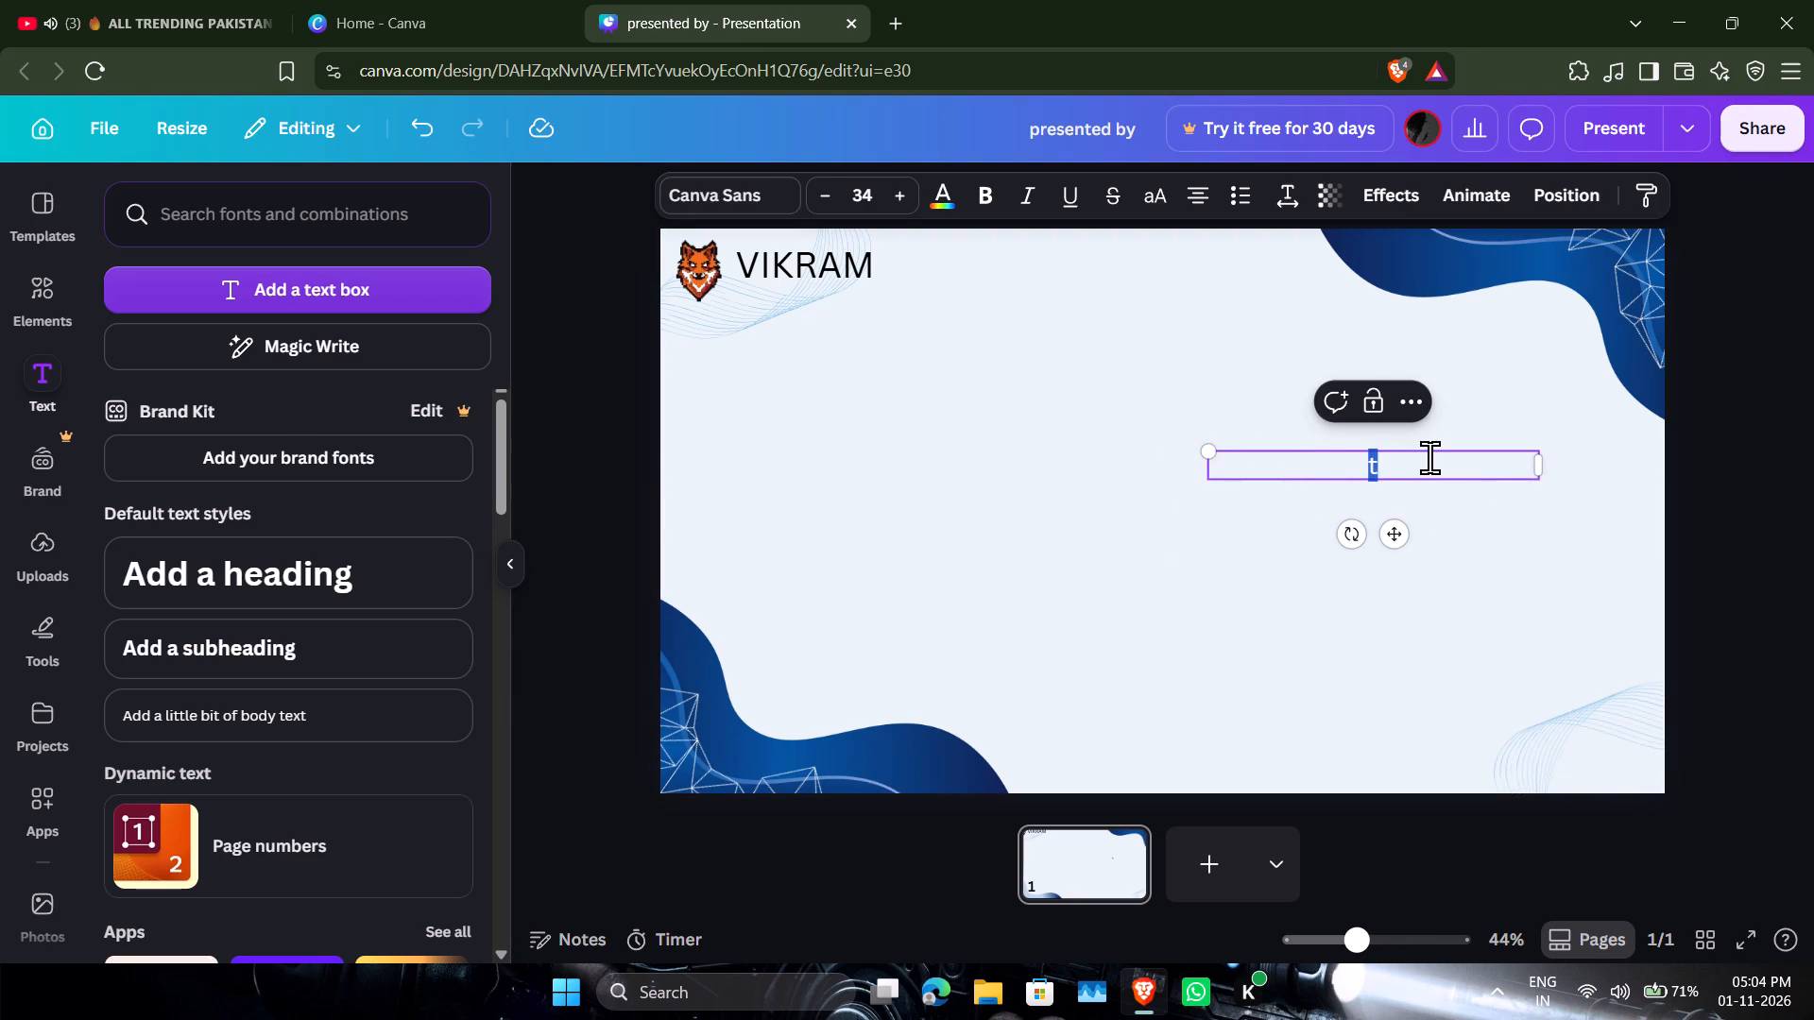
key("BackSpace")
key("v")
type("IKRAM ENTER PRISES")
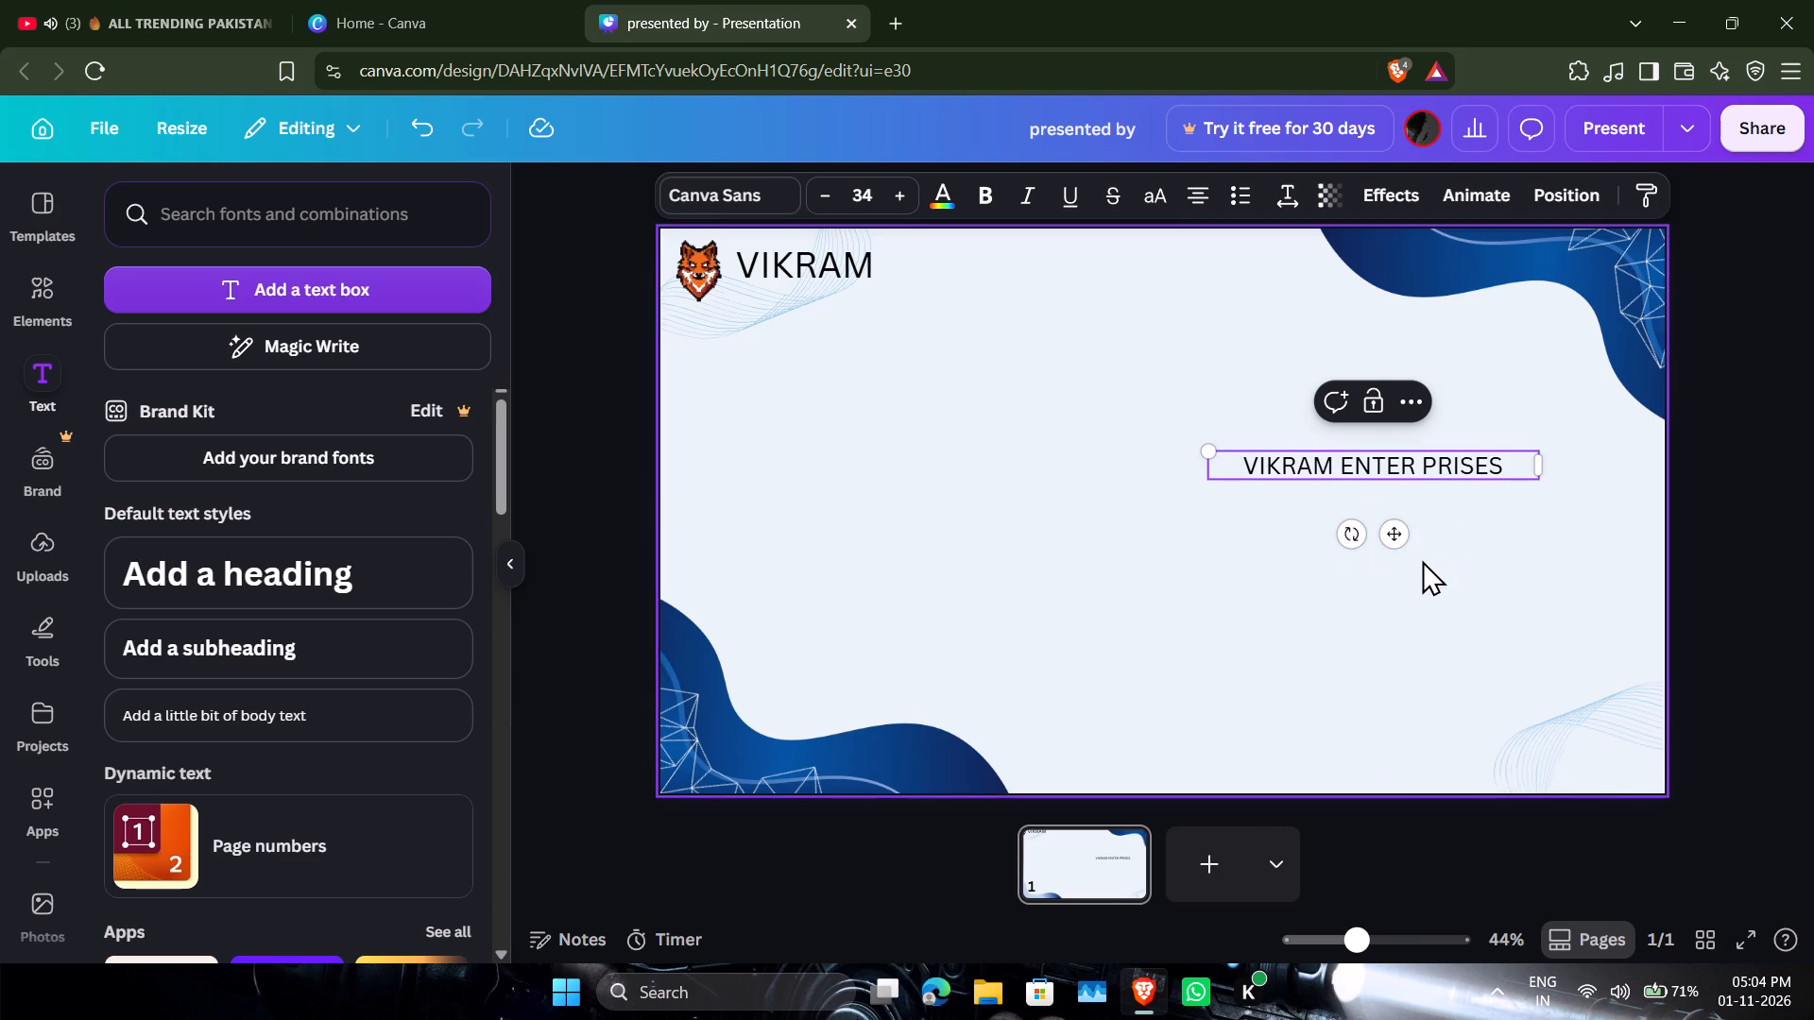
Move the "VIKRAM ENTER PRISES" text to the slide's top centre and widen its text box.
left_click_drag(1385, 533, 1135, 363)
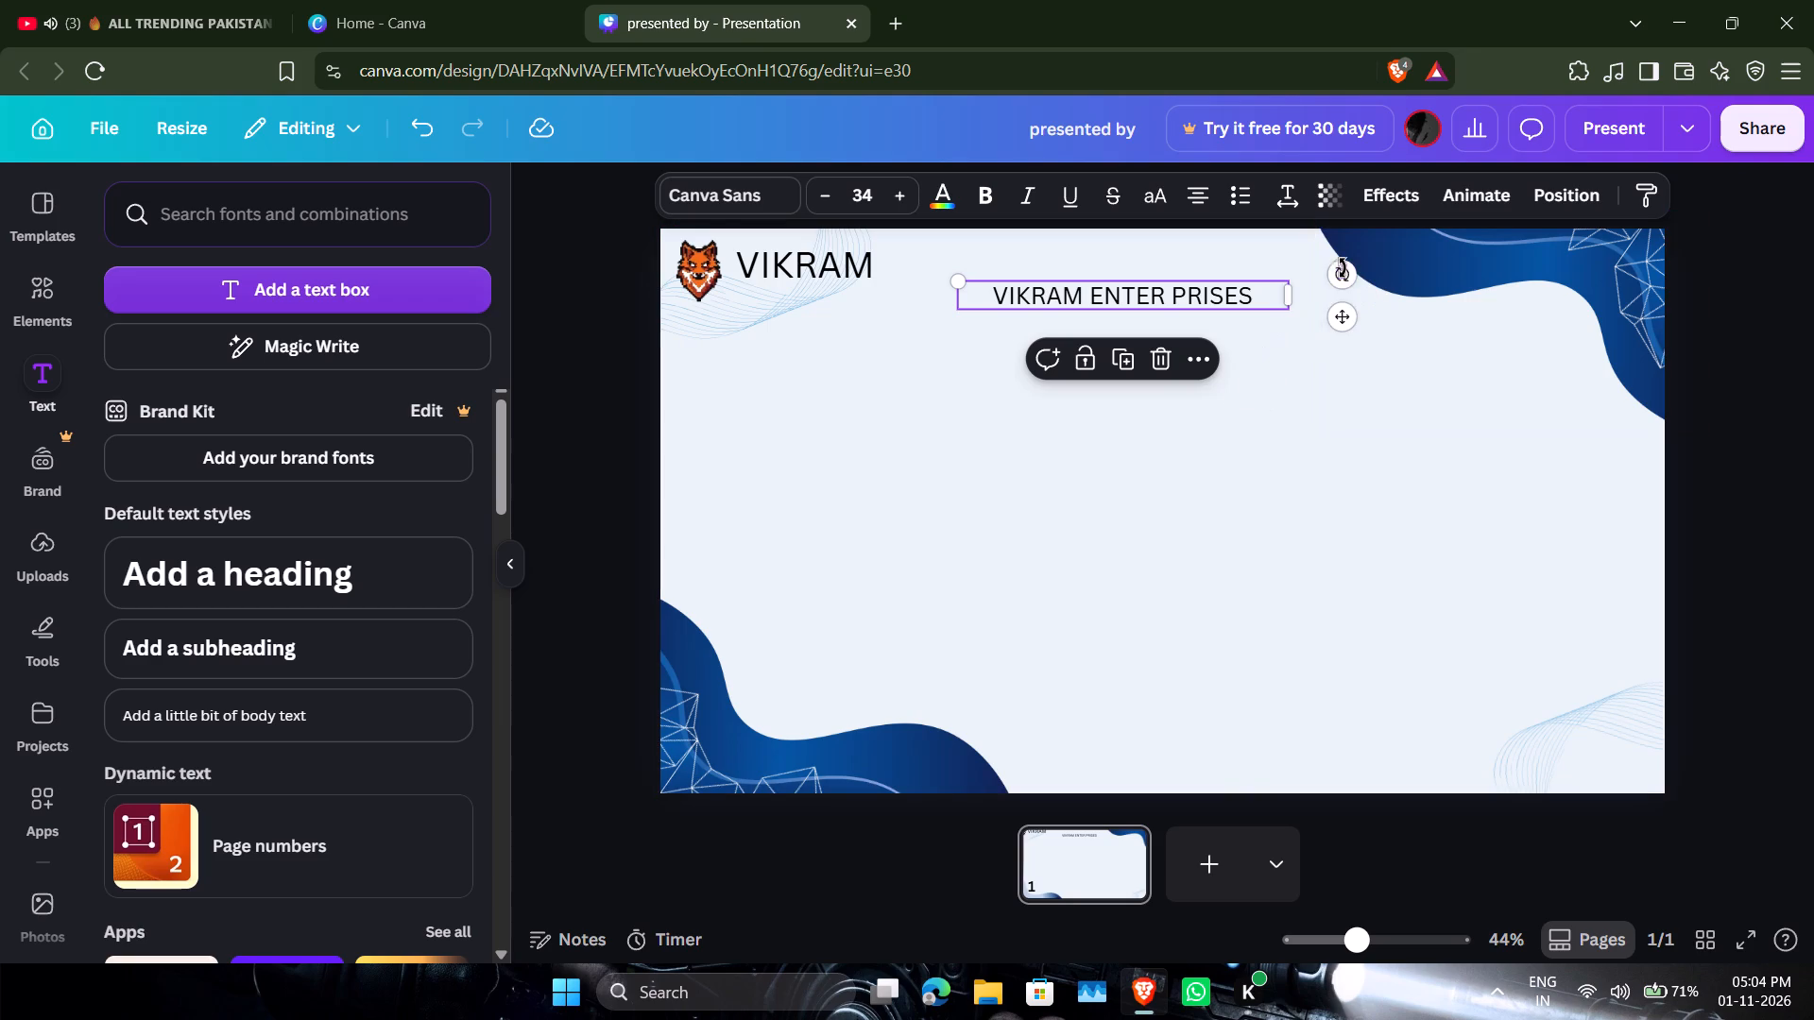
left_click_drag(1288, 306, 1397, 285)
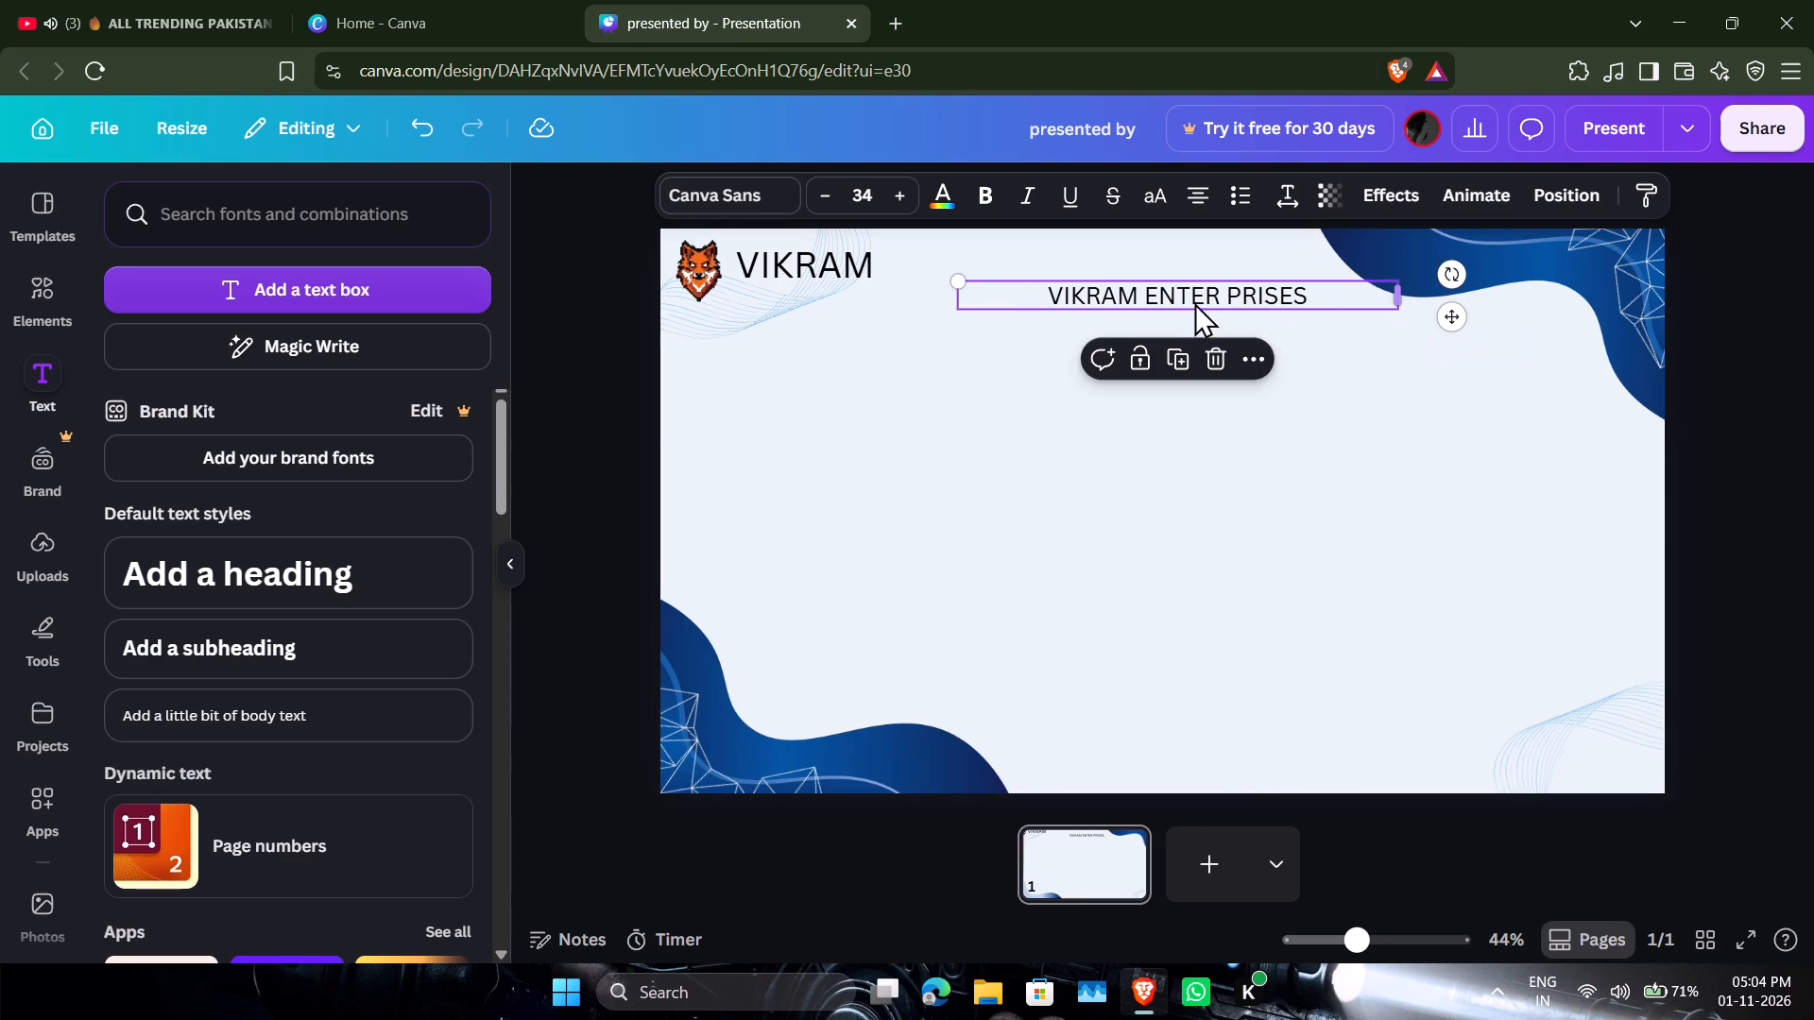
left_click(1460, 264)
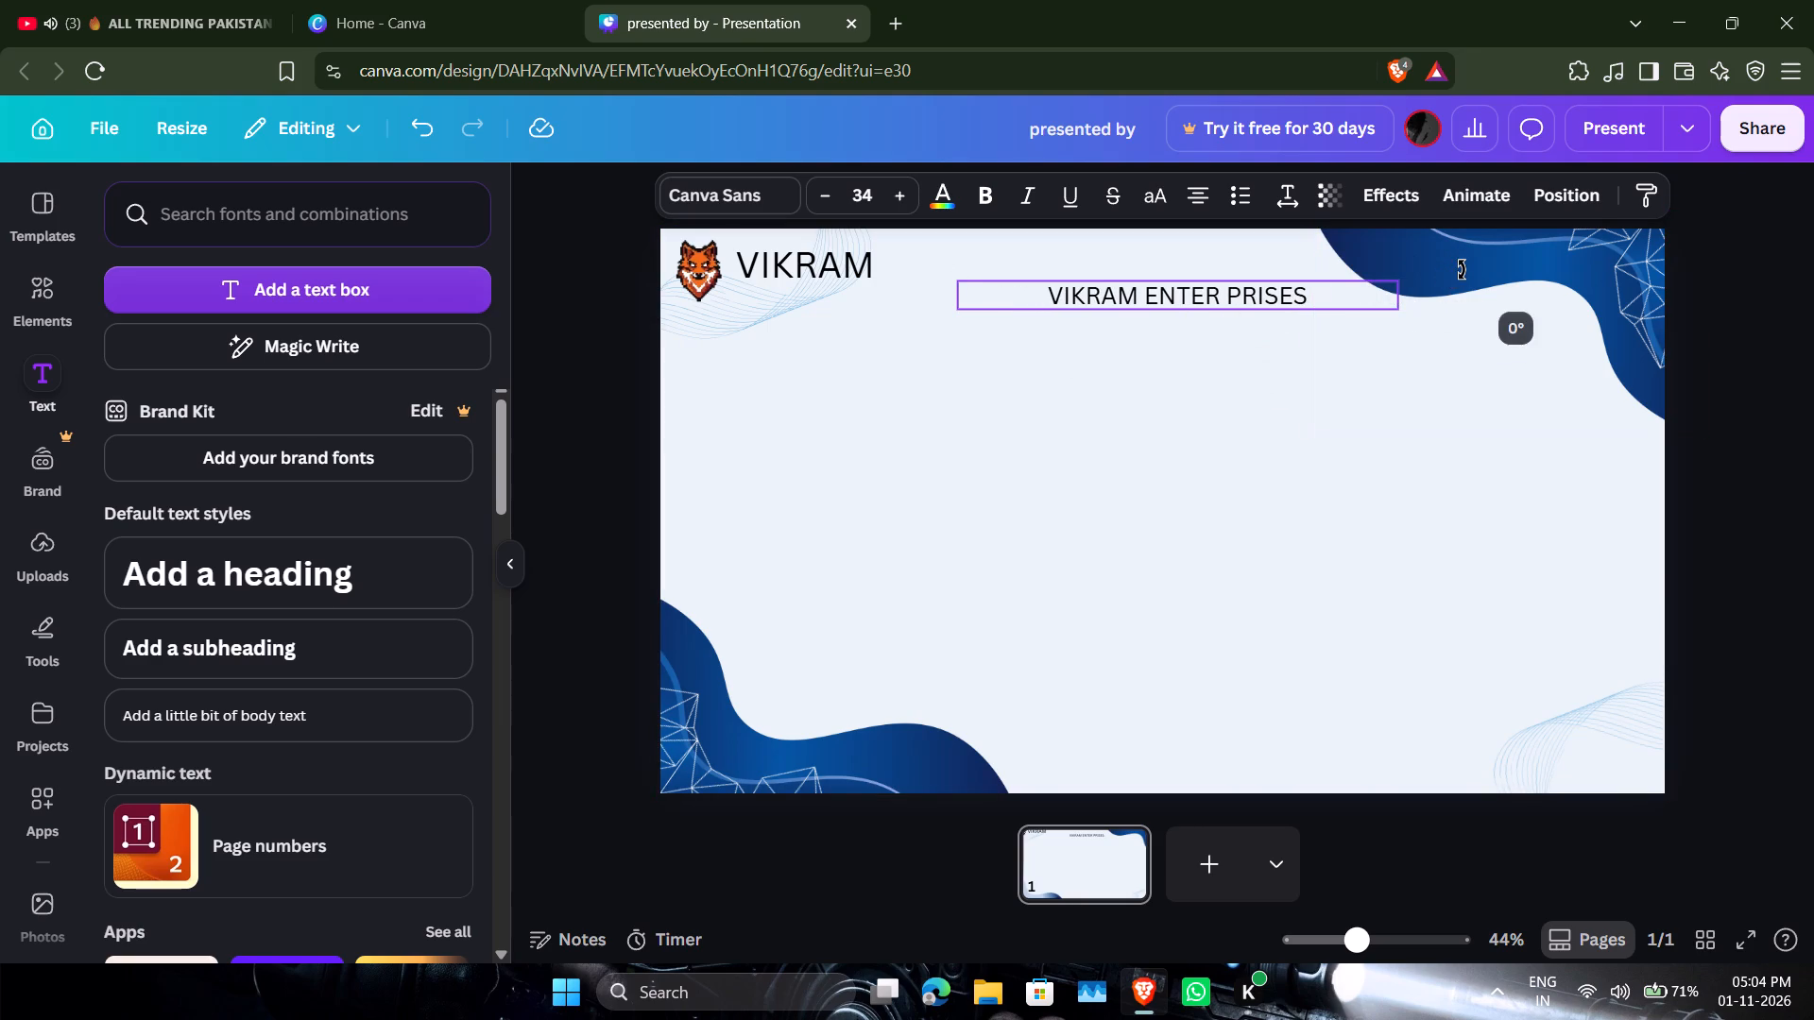
left_click(1422, 511)
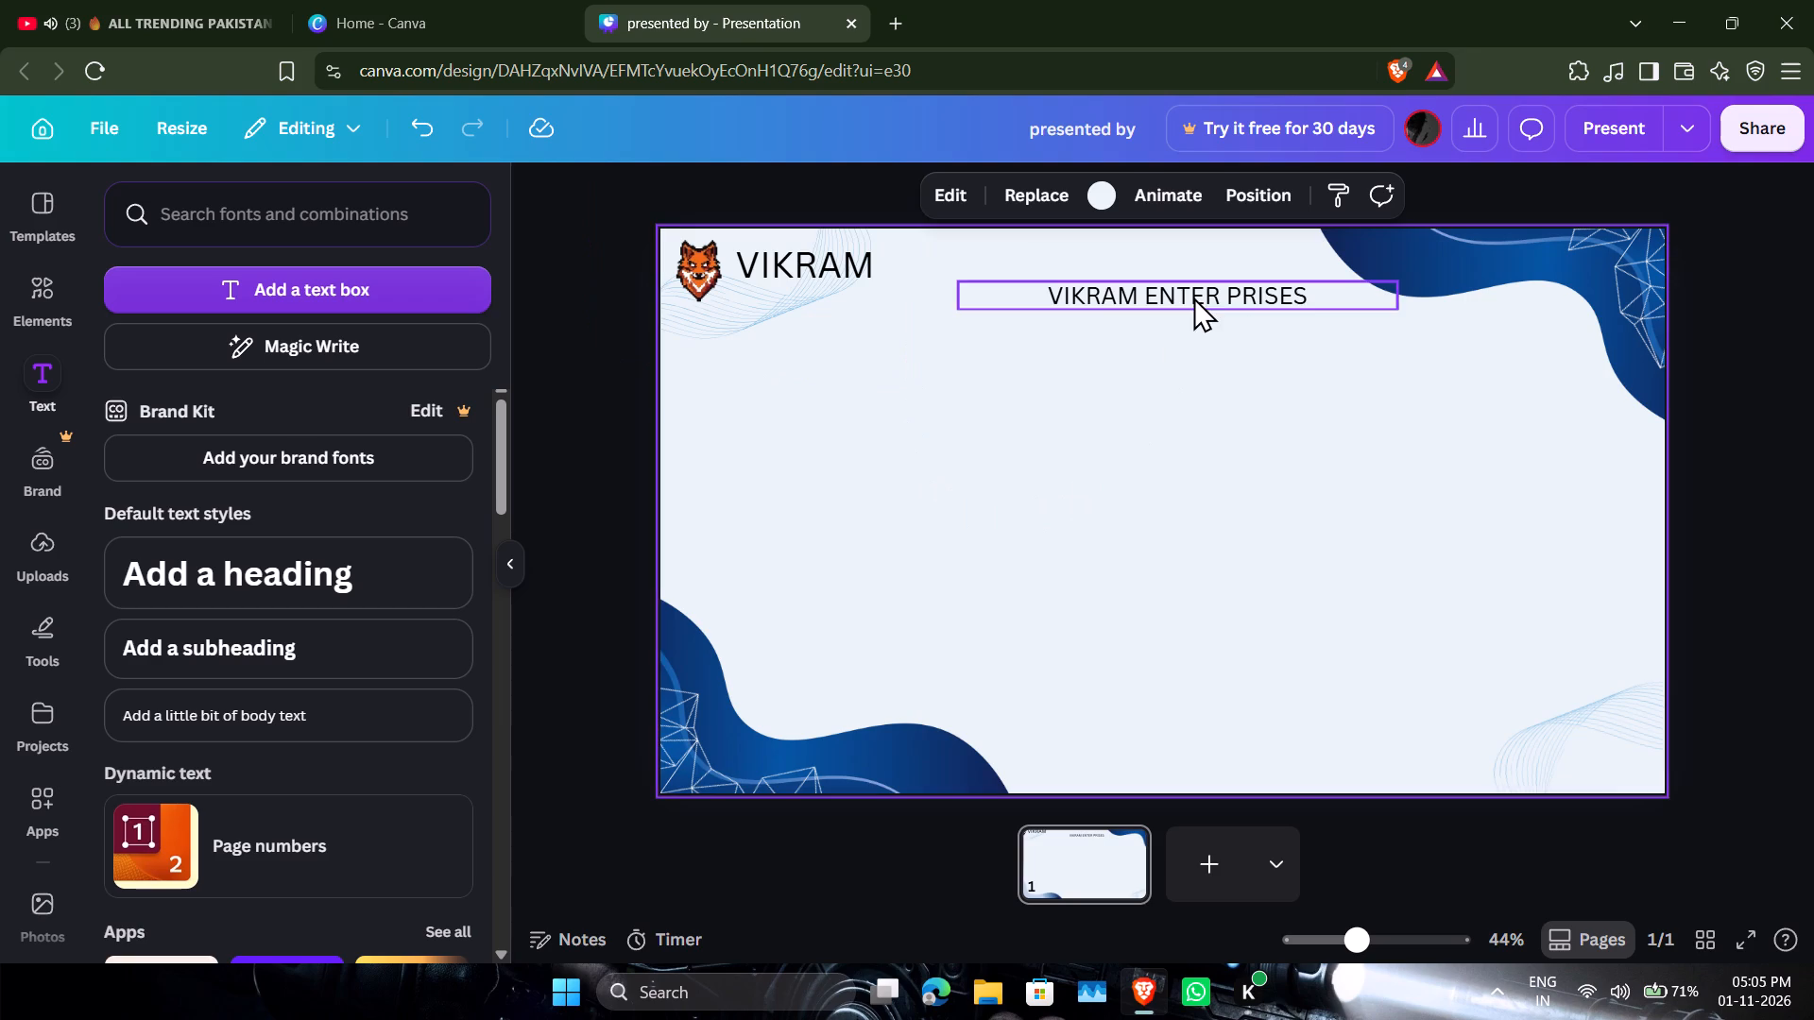
left_click_drag(1193, 294, 1151, 297)
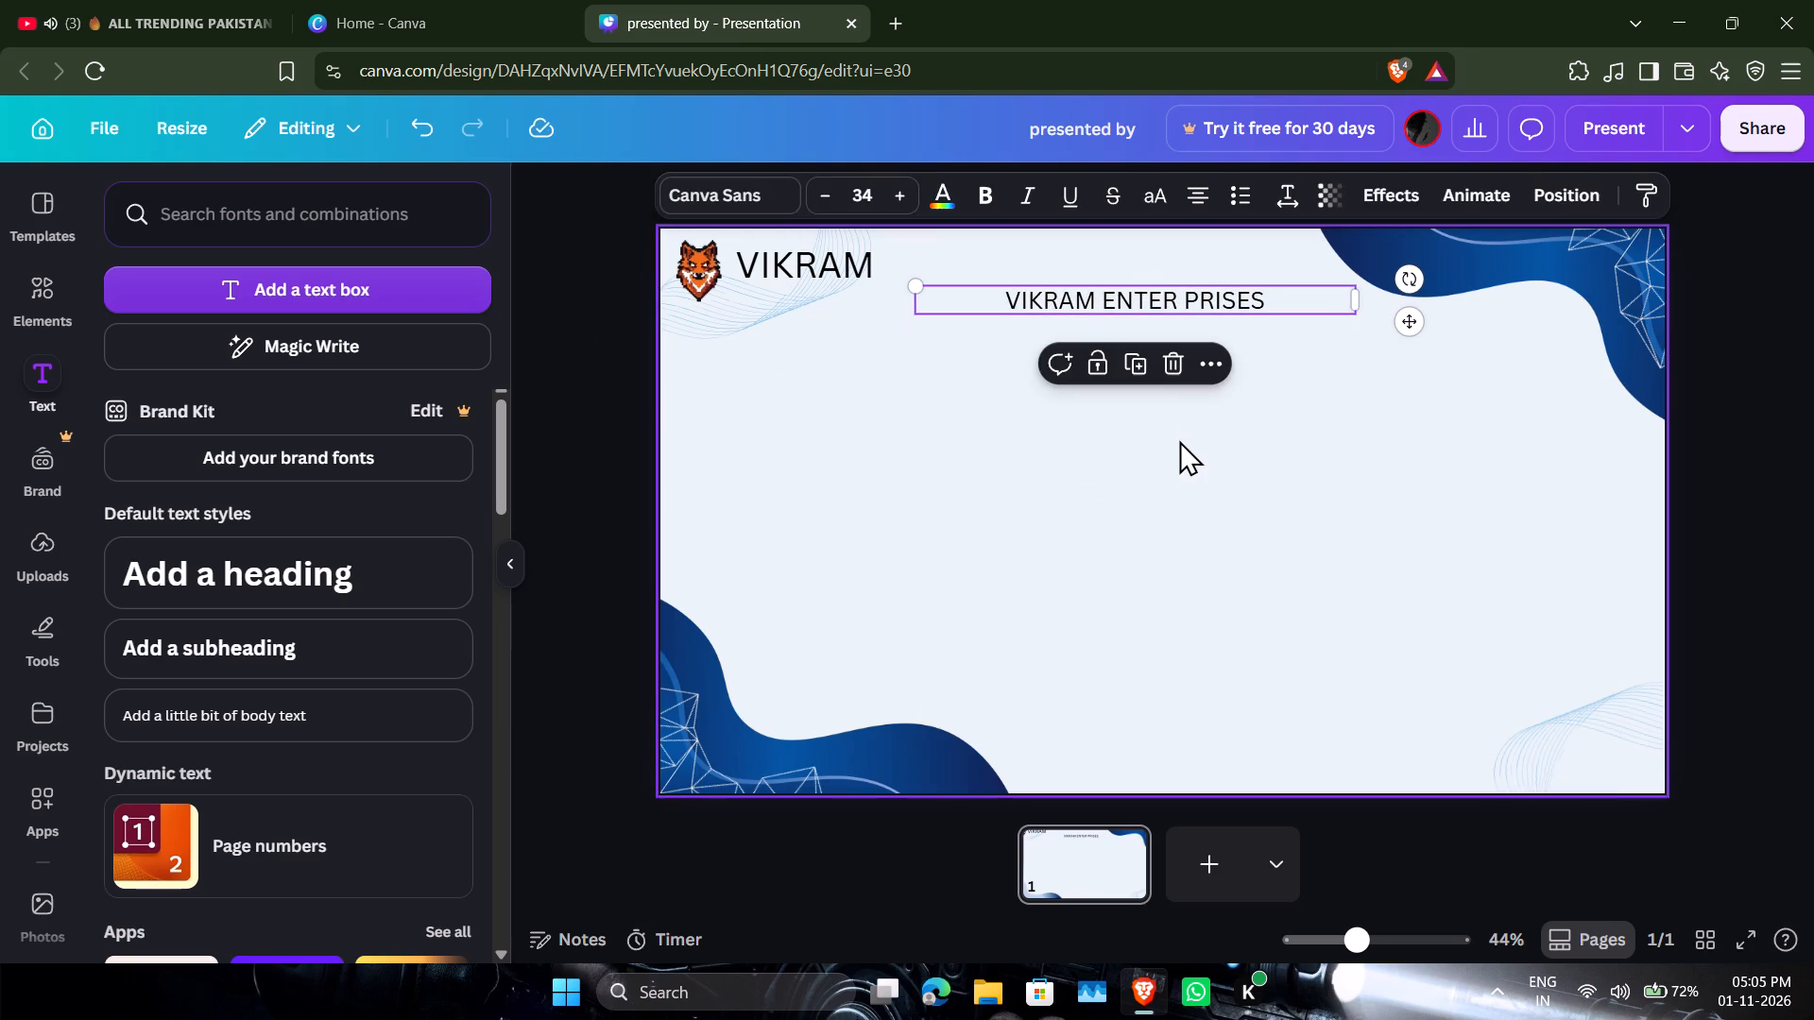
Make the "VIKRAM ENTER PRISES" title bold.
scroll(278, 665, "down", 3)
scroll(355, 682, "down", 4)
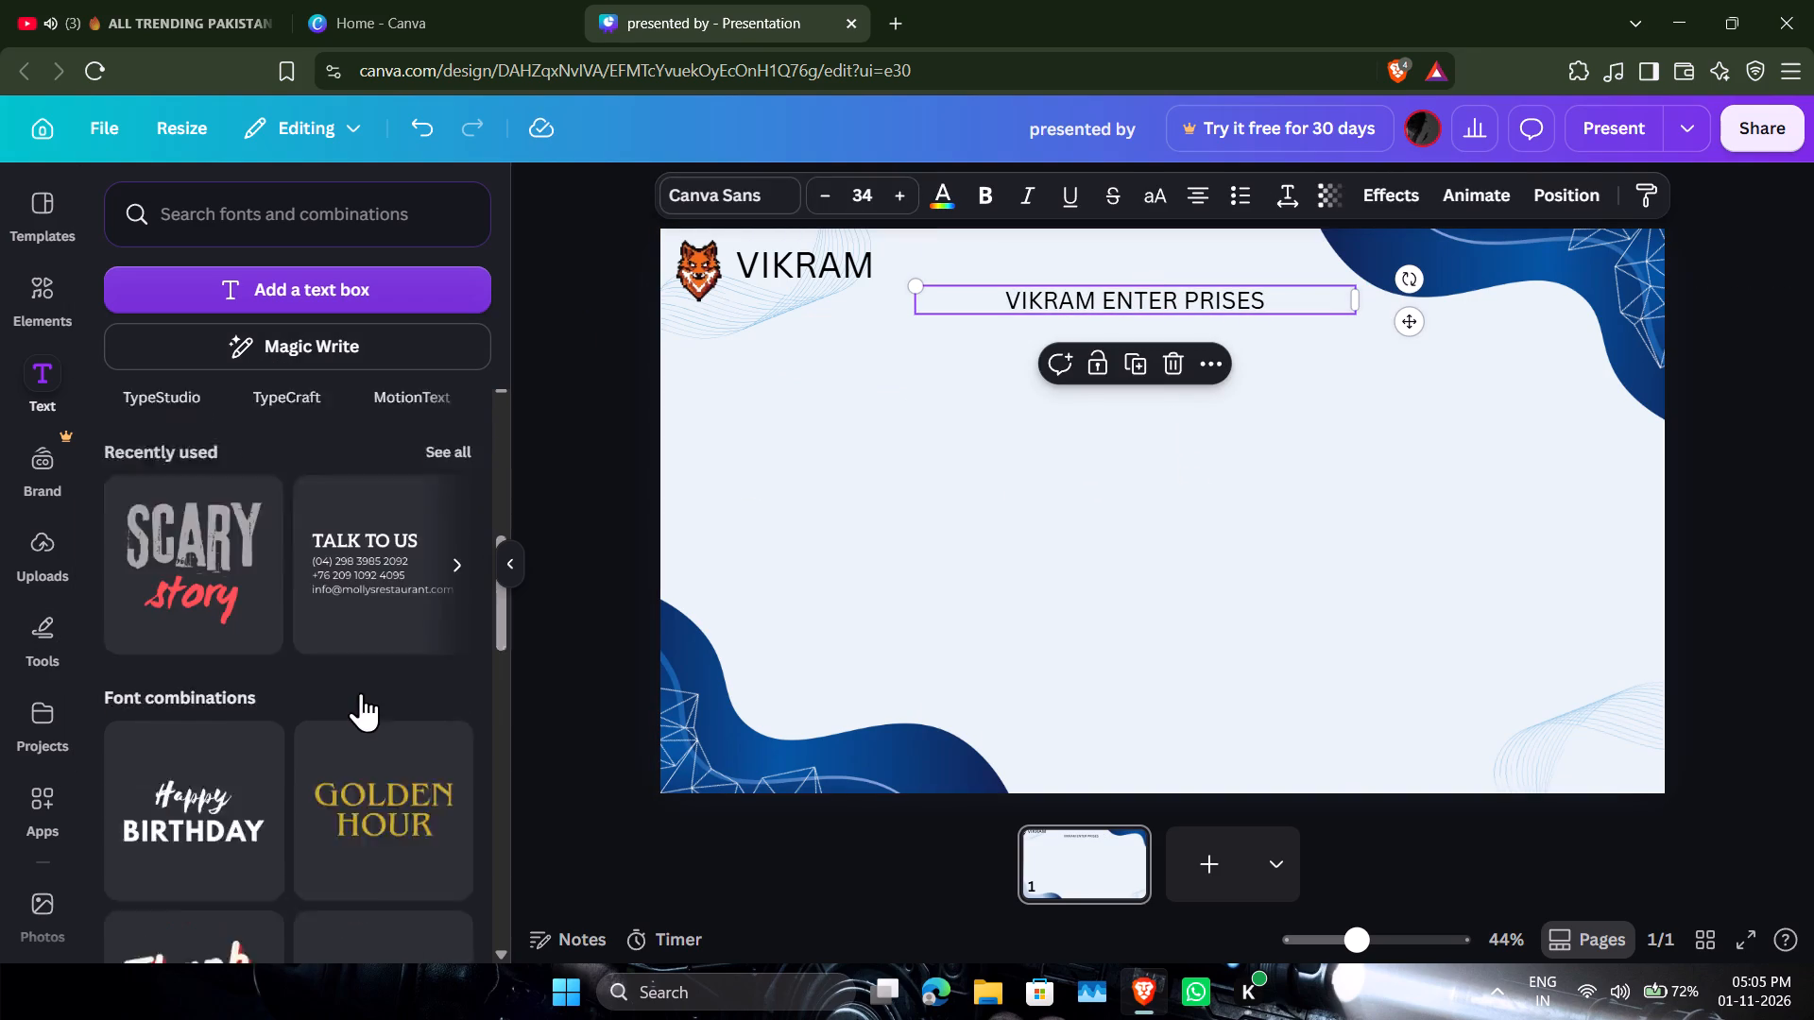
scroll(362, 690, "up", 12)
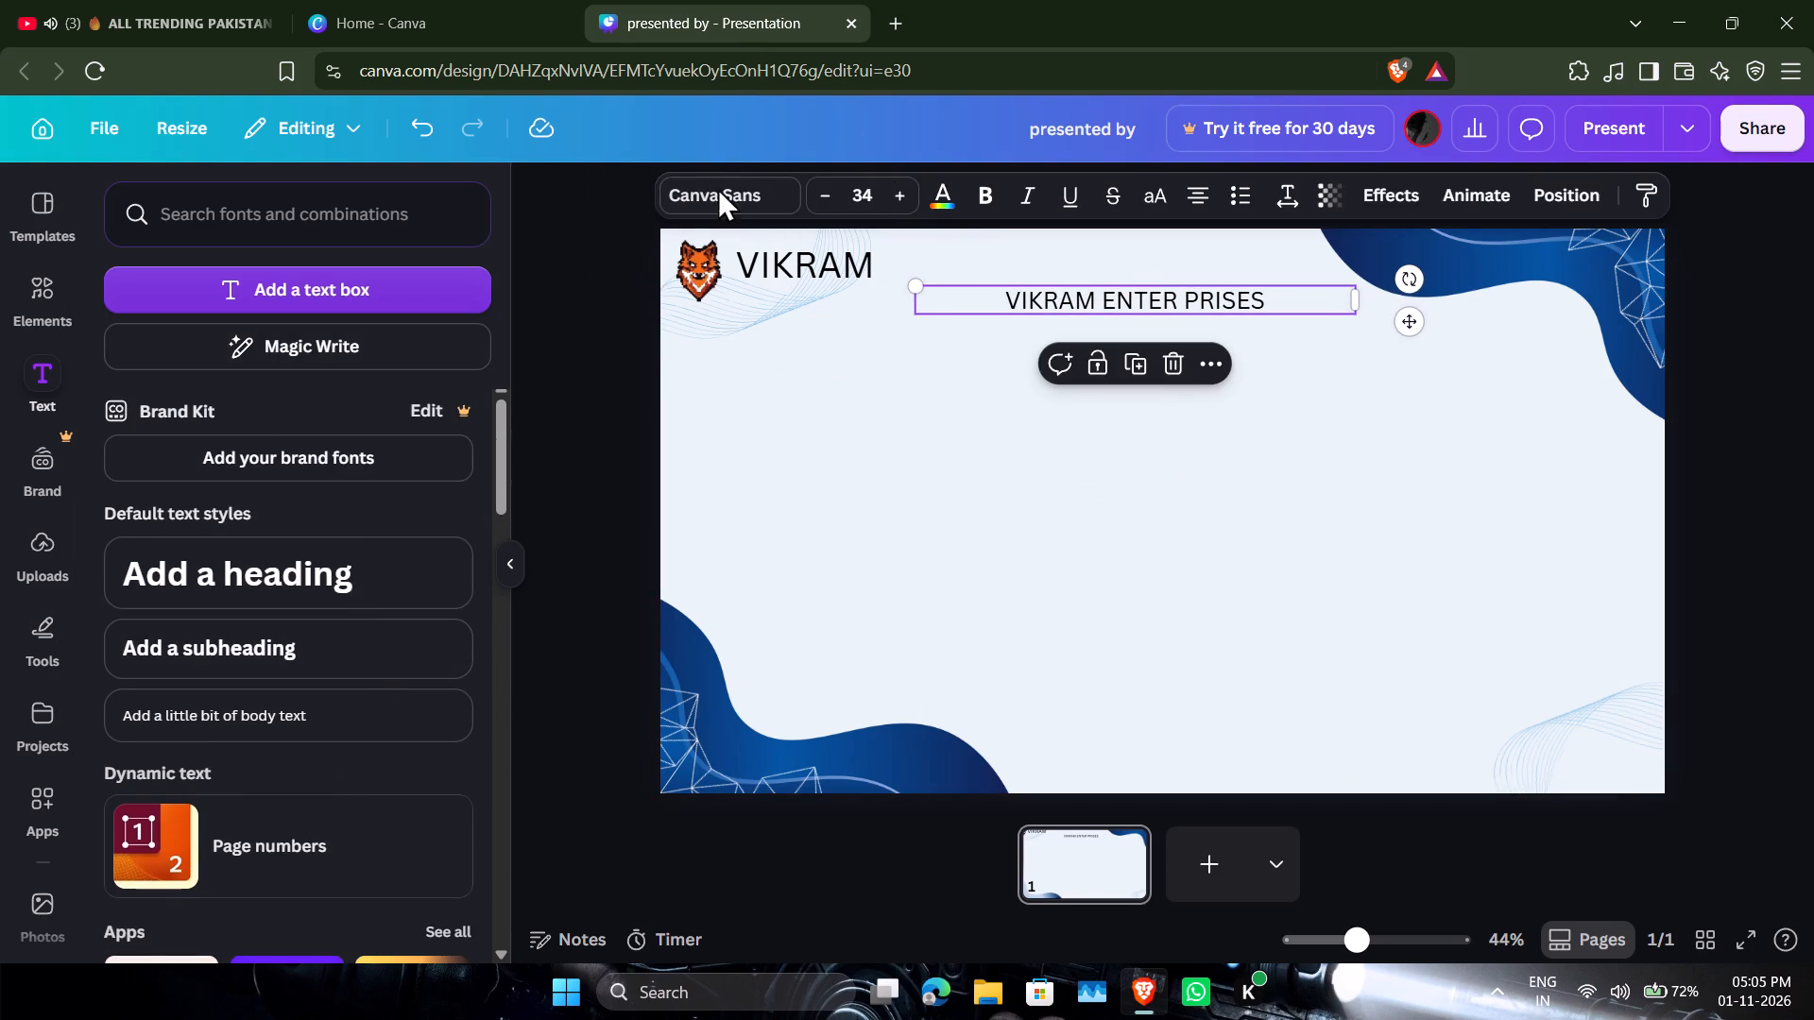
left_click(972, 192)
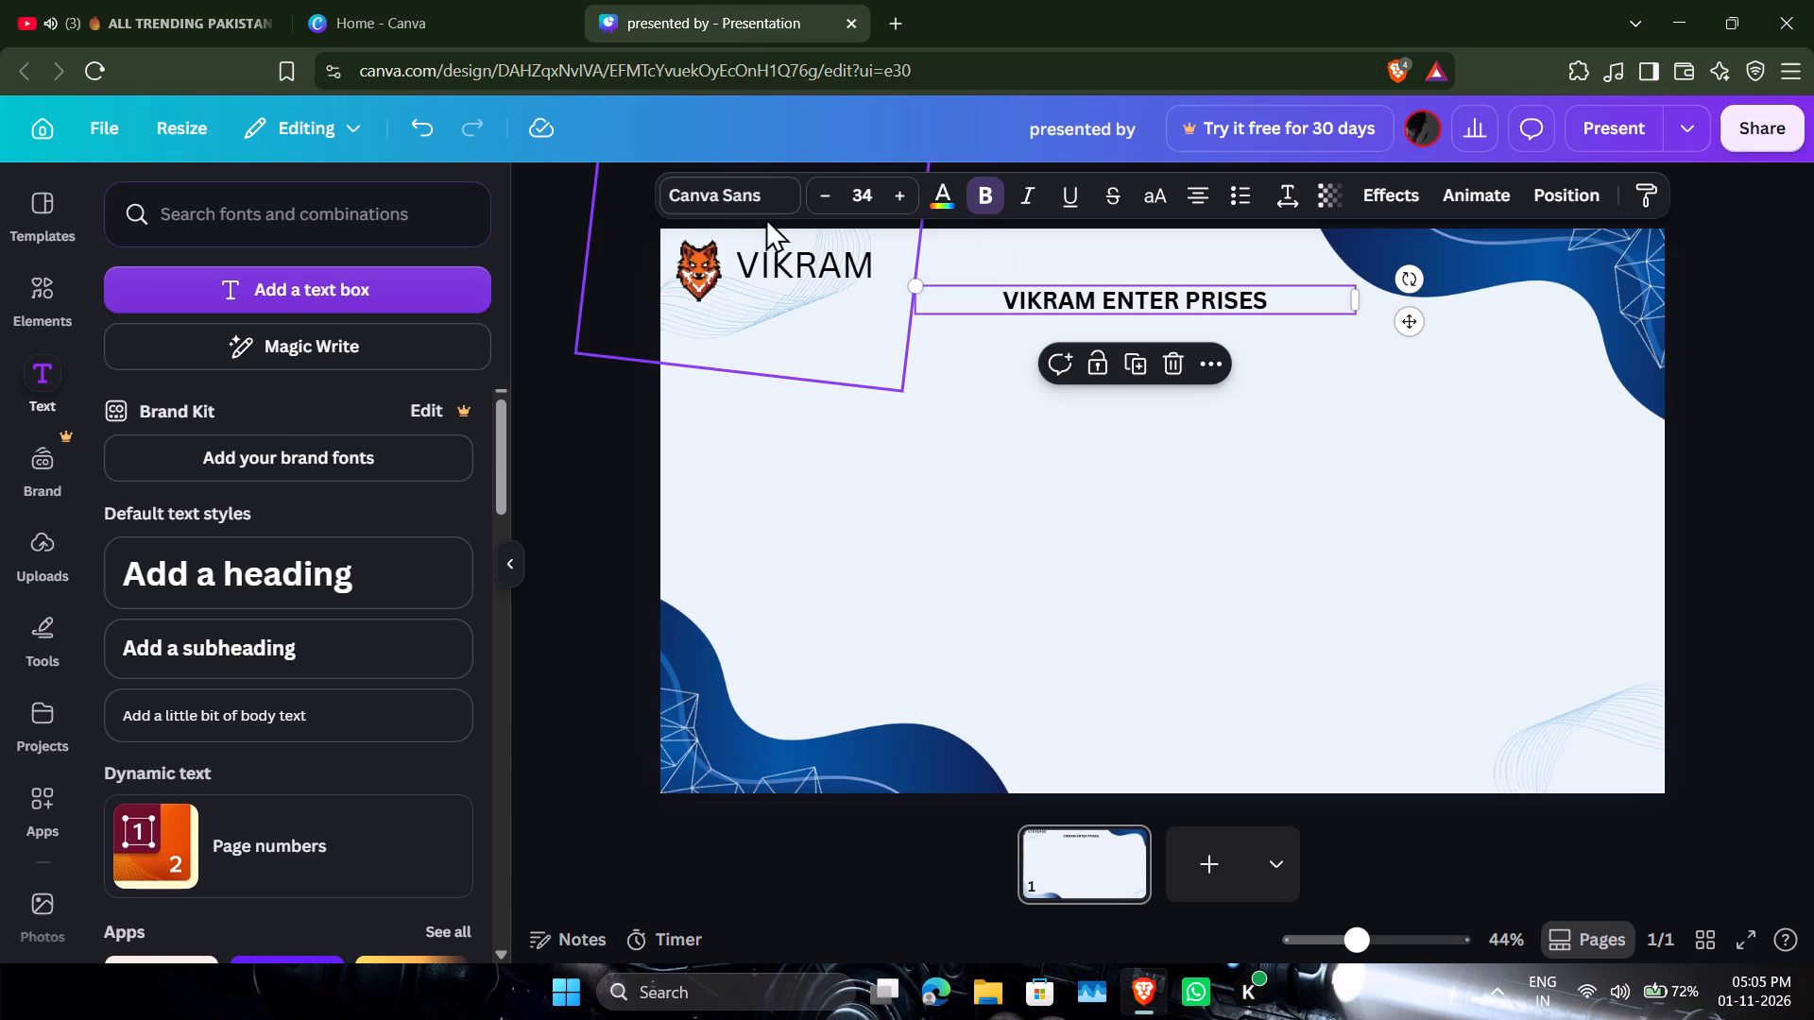
Apply the default black-to-gold gradient as the text colour of the "VIKRAM" branding beside the fox logo.
left_click(790, 261)
left_click(950, 192)
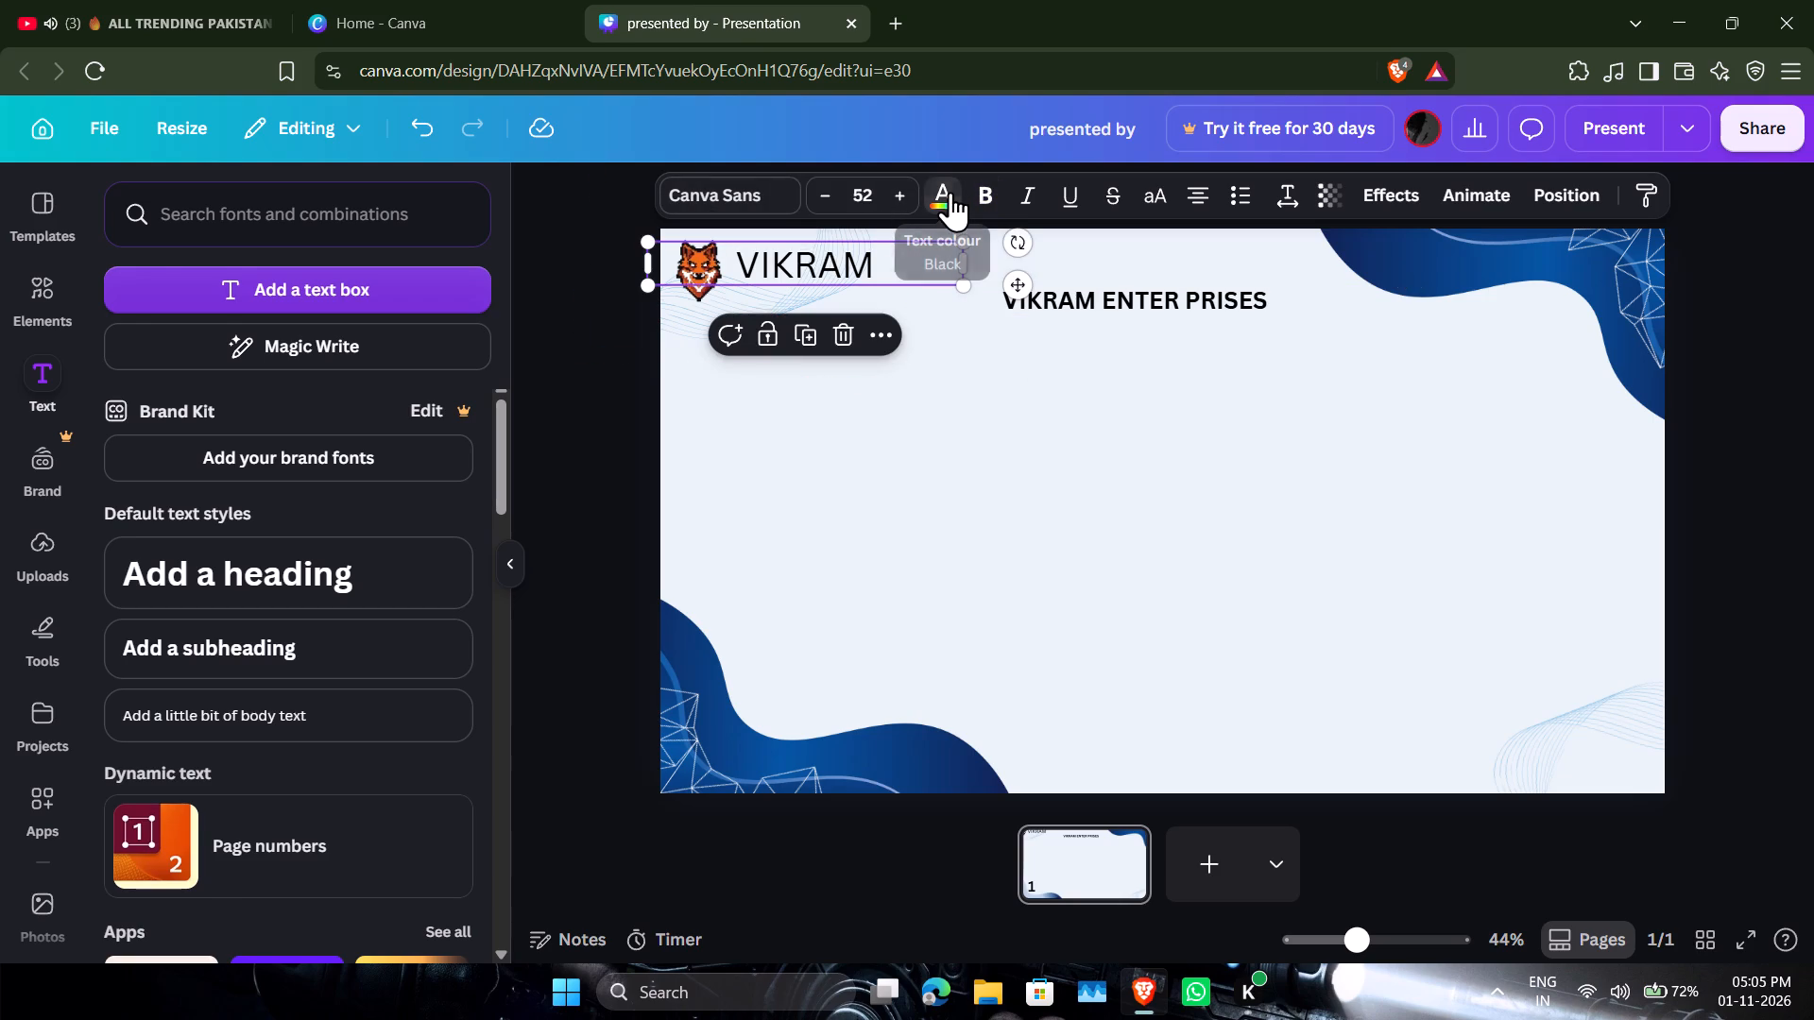
scroll(341, 774, "down", 3)
left_click(346, 810)
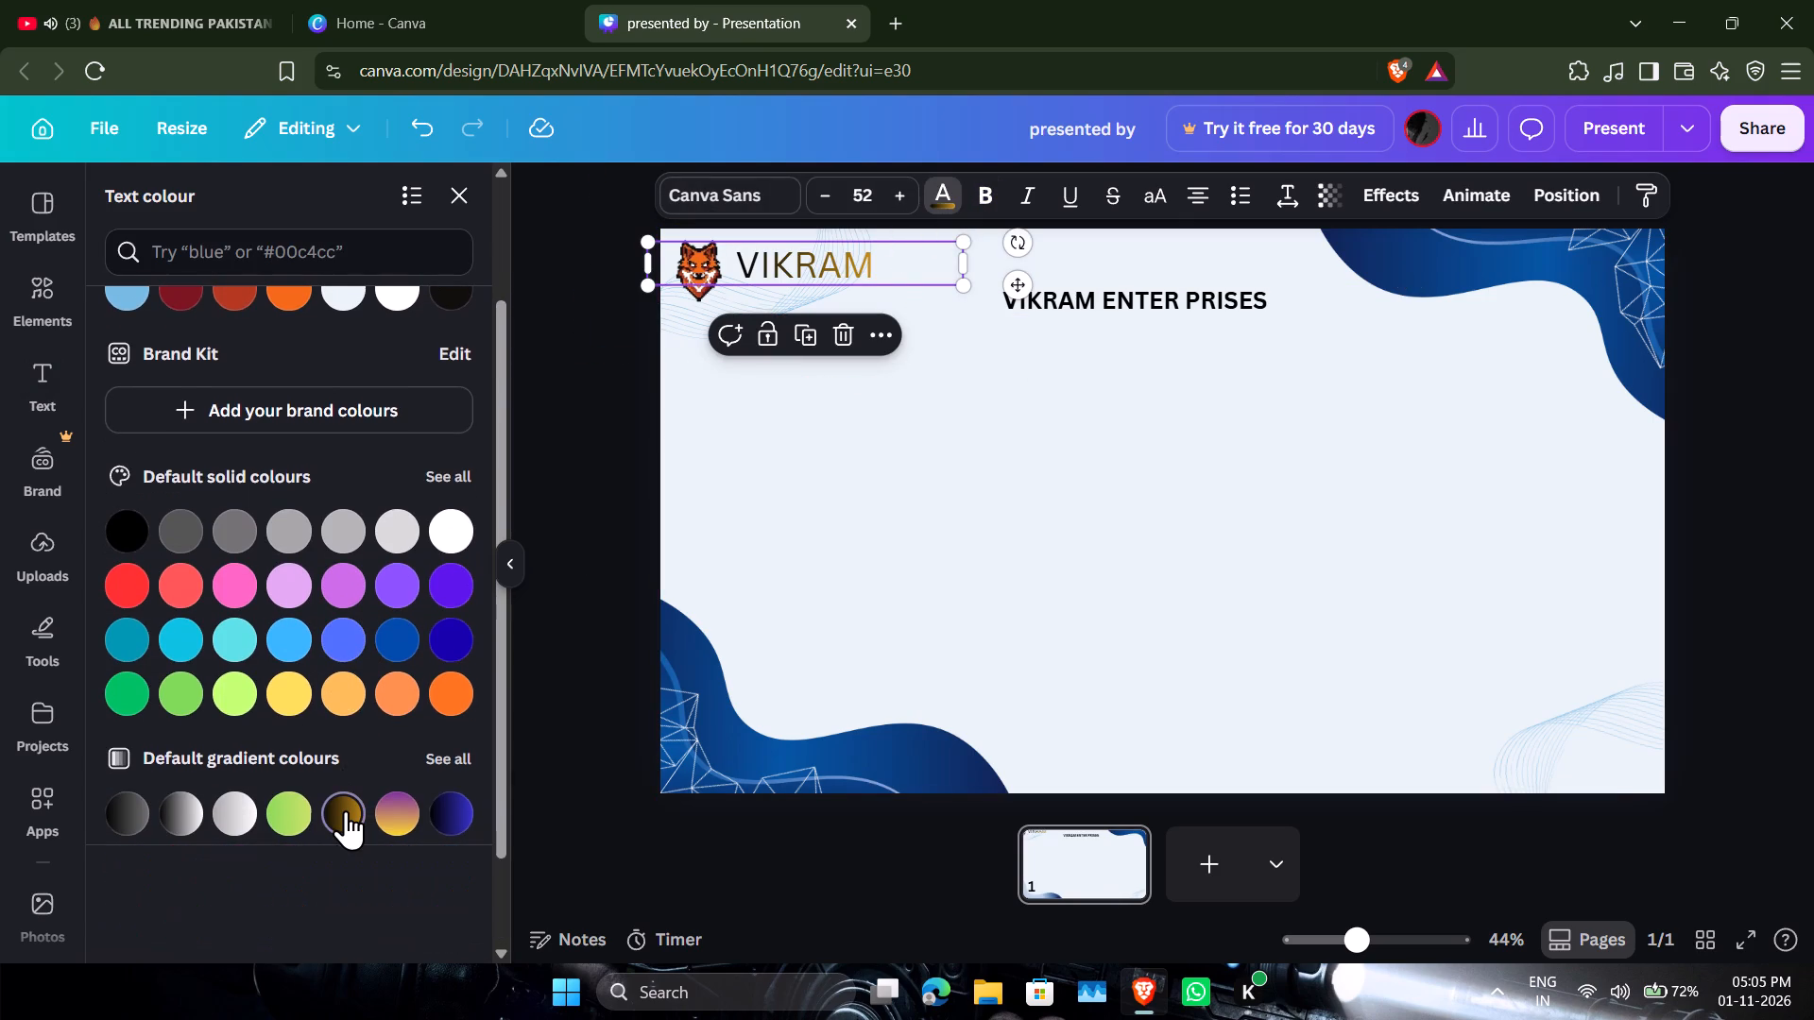
left_click(644, 654)
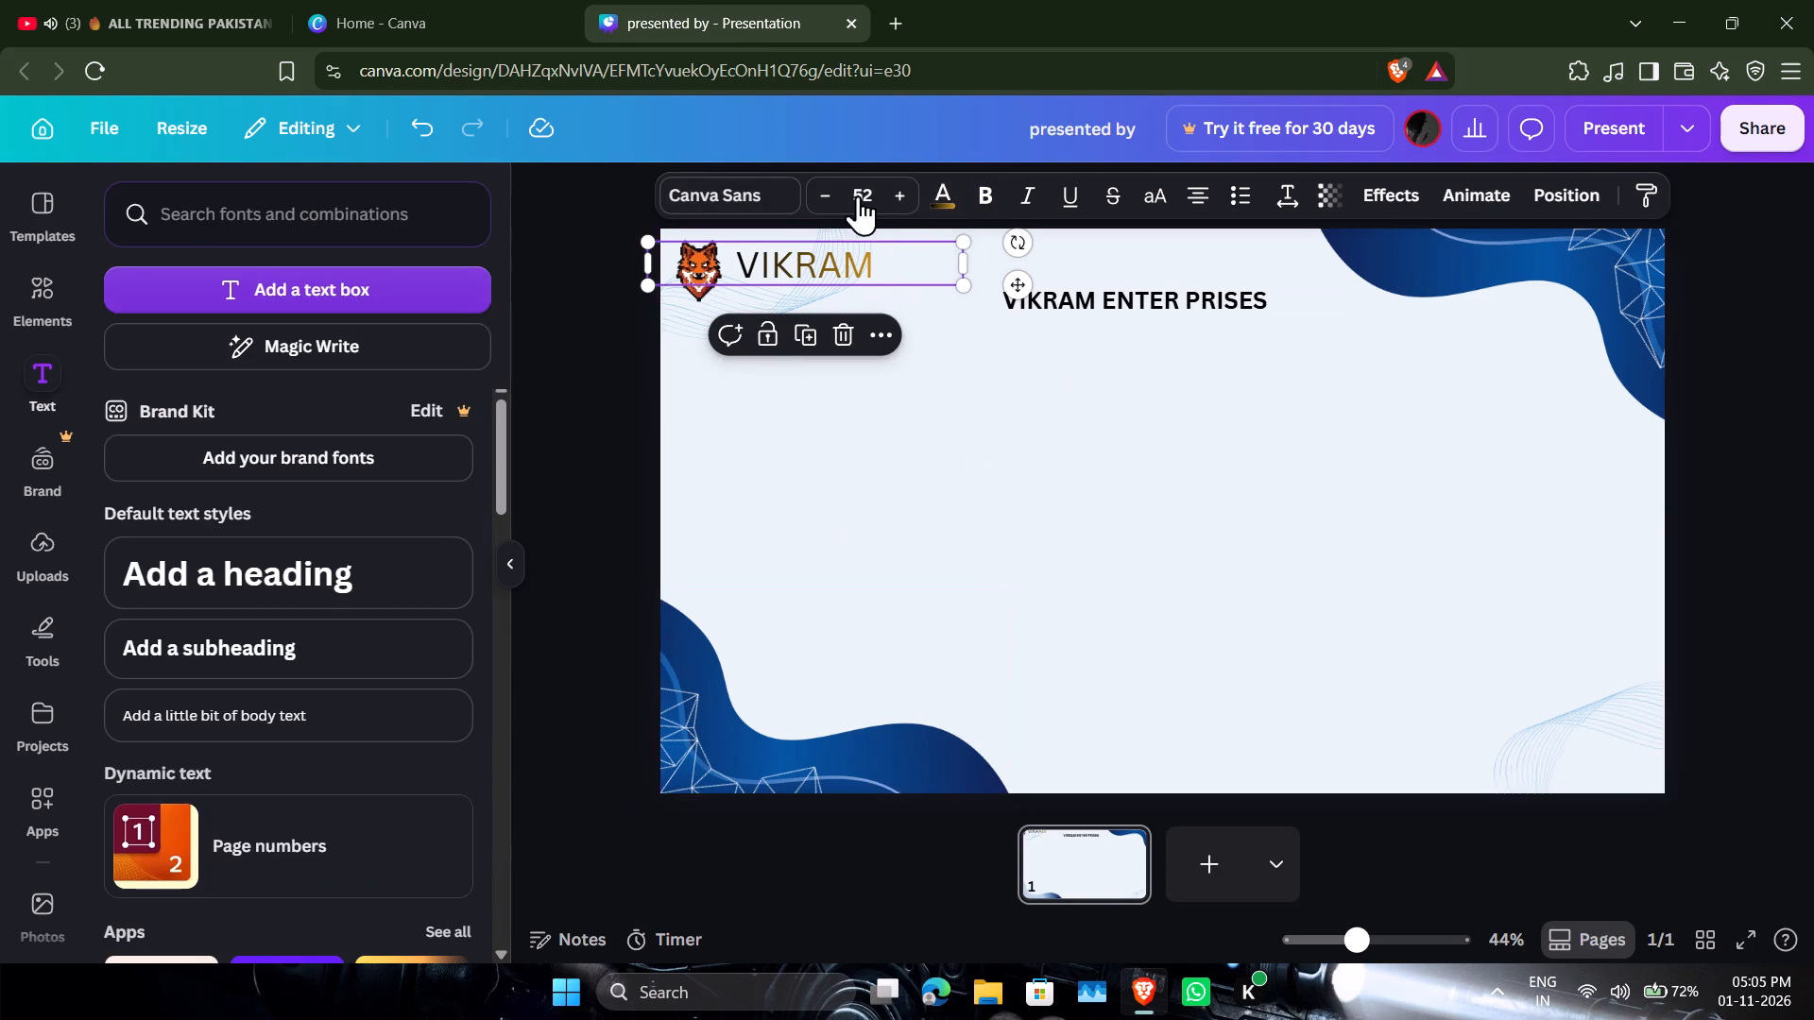
Try the Brittany and HK Modular fonts on the "VIKRAM ENTER PRISES" title, and settle on Playfair Display.
left_click(1060, 290)
left_click(699, 199)
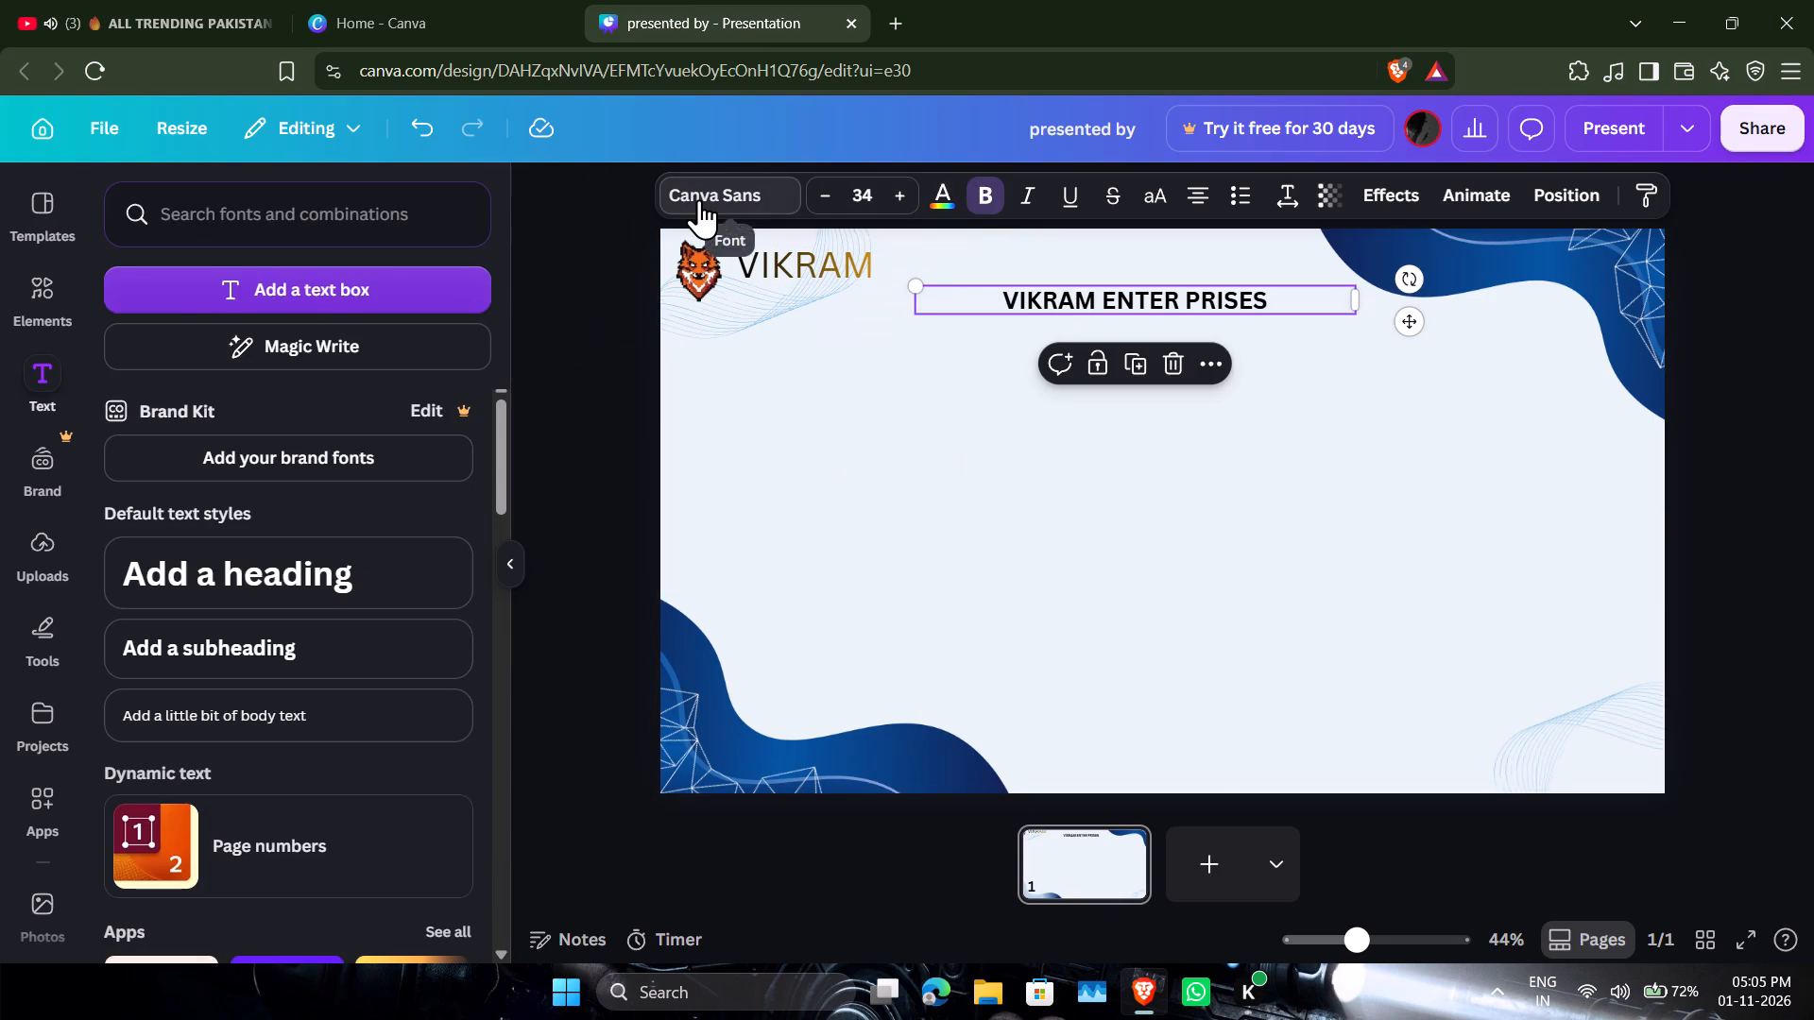
scroll(261, 745, "down", 4)
scroll(261, 745, "up", 3)
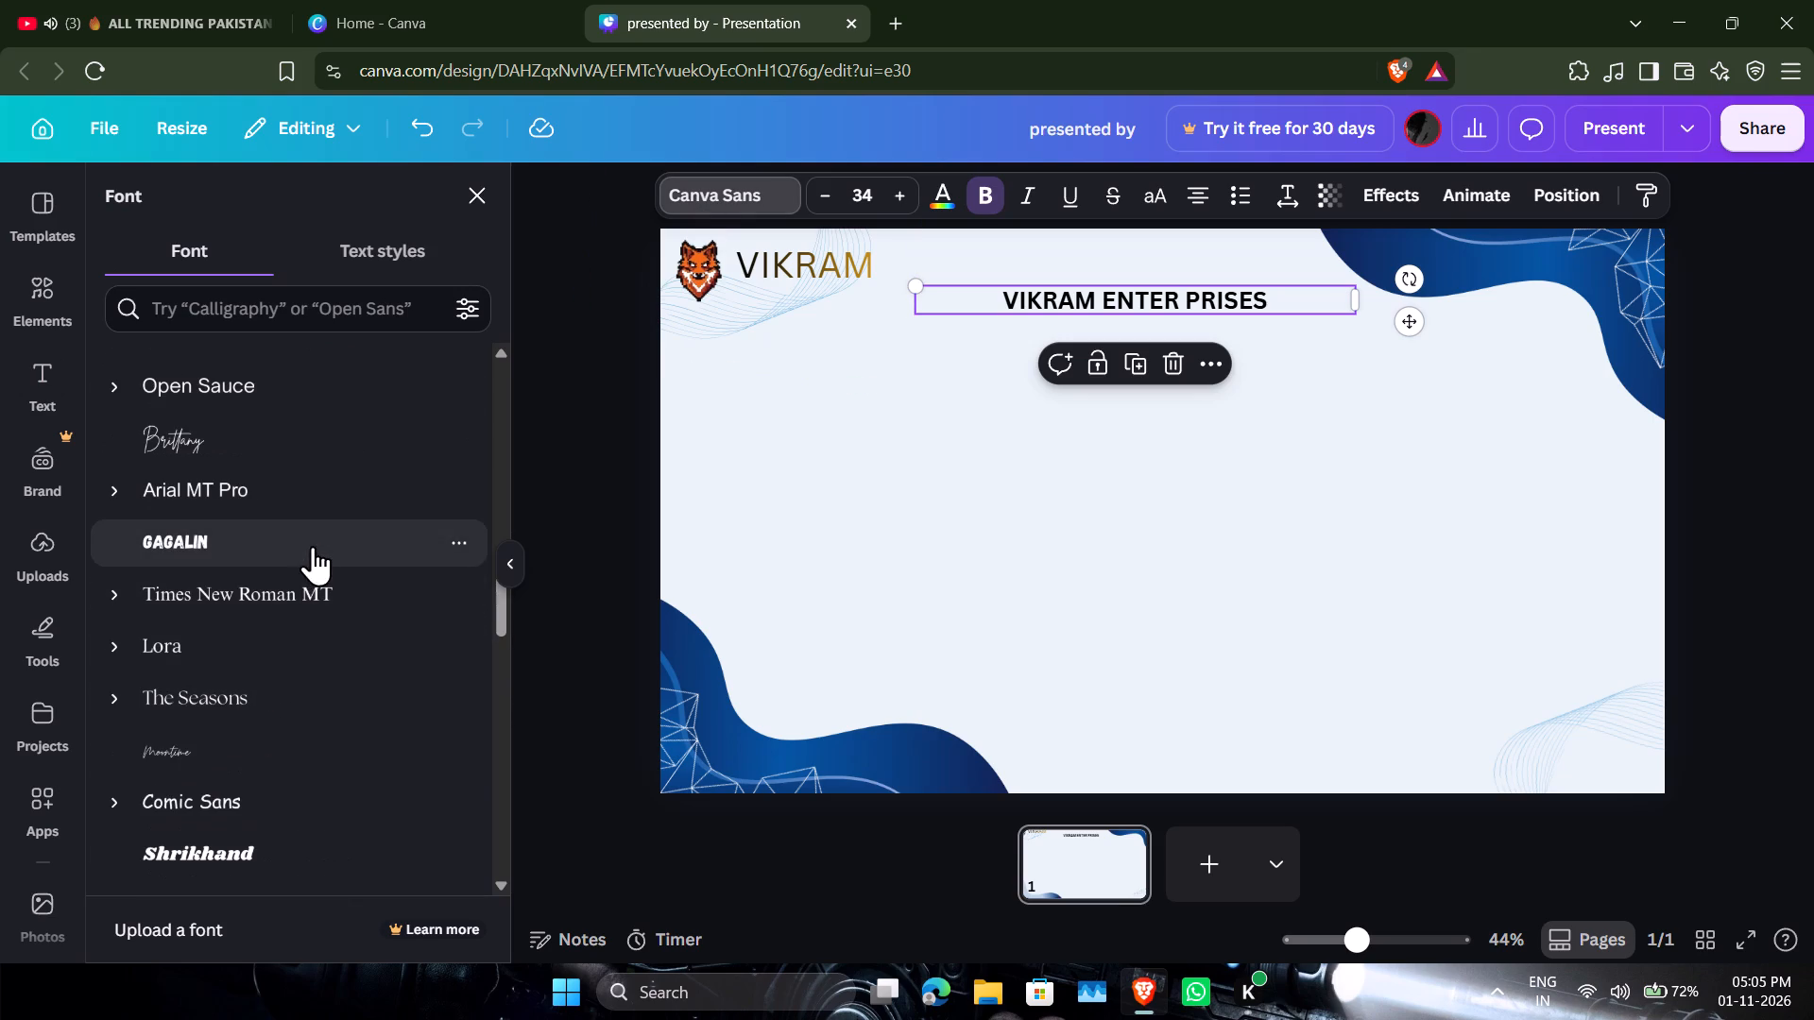
left_click(333, 474)
left_click(354, 448)
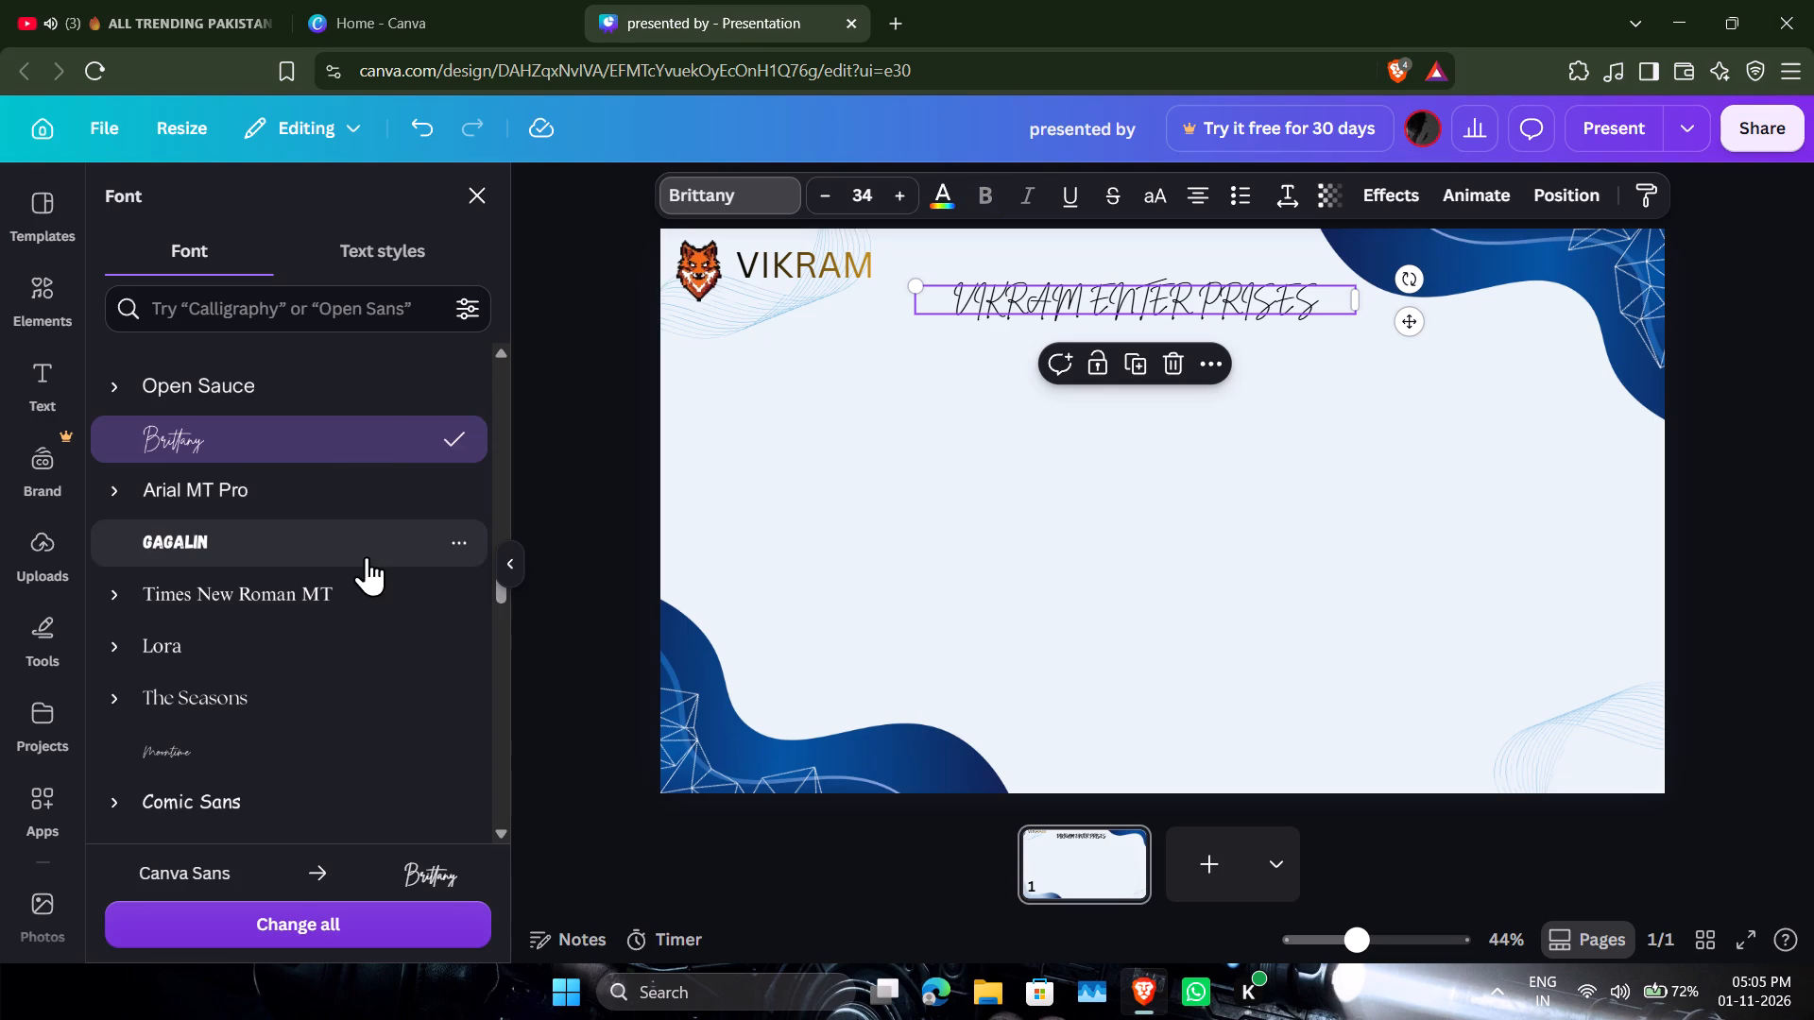
scroll(406, 692, "down", 9)
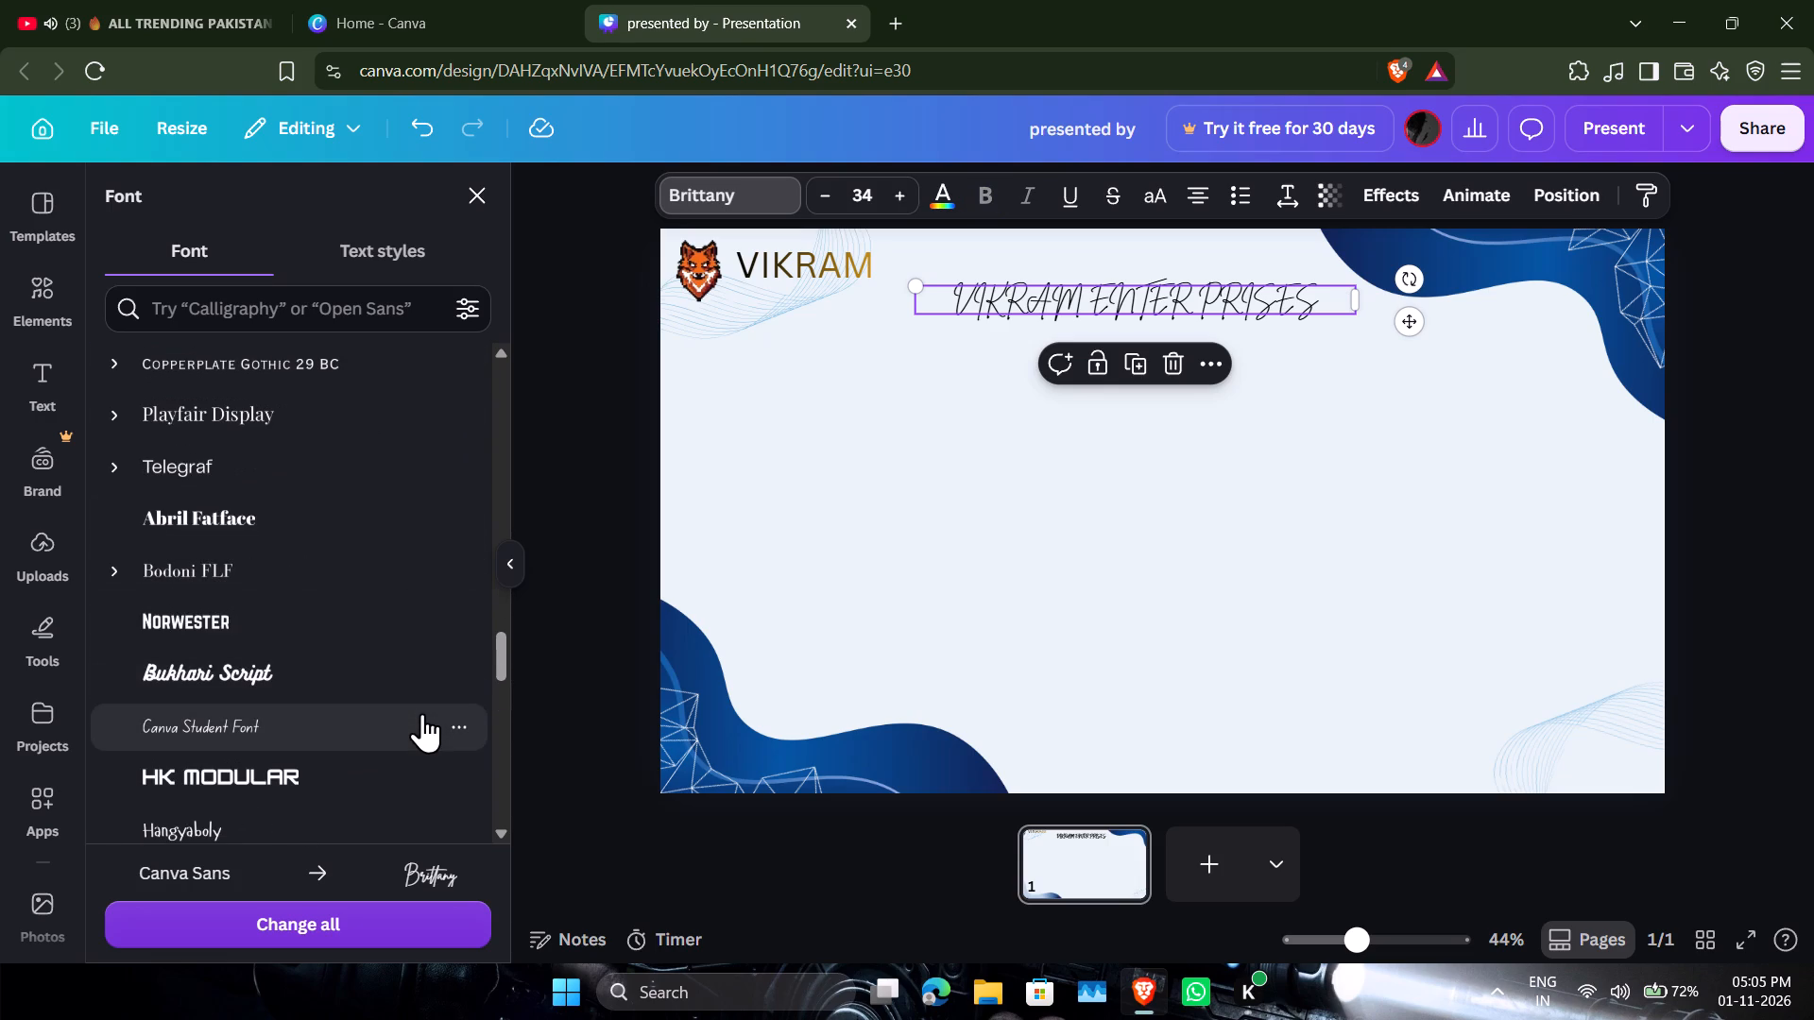
left_click(385, 787)
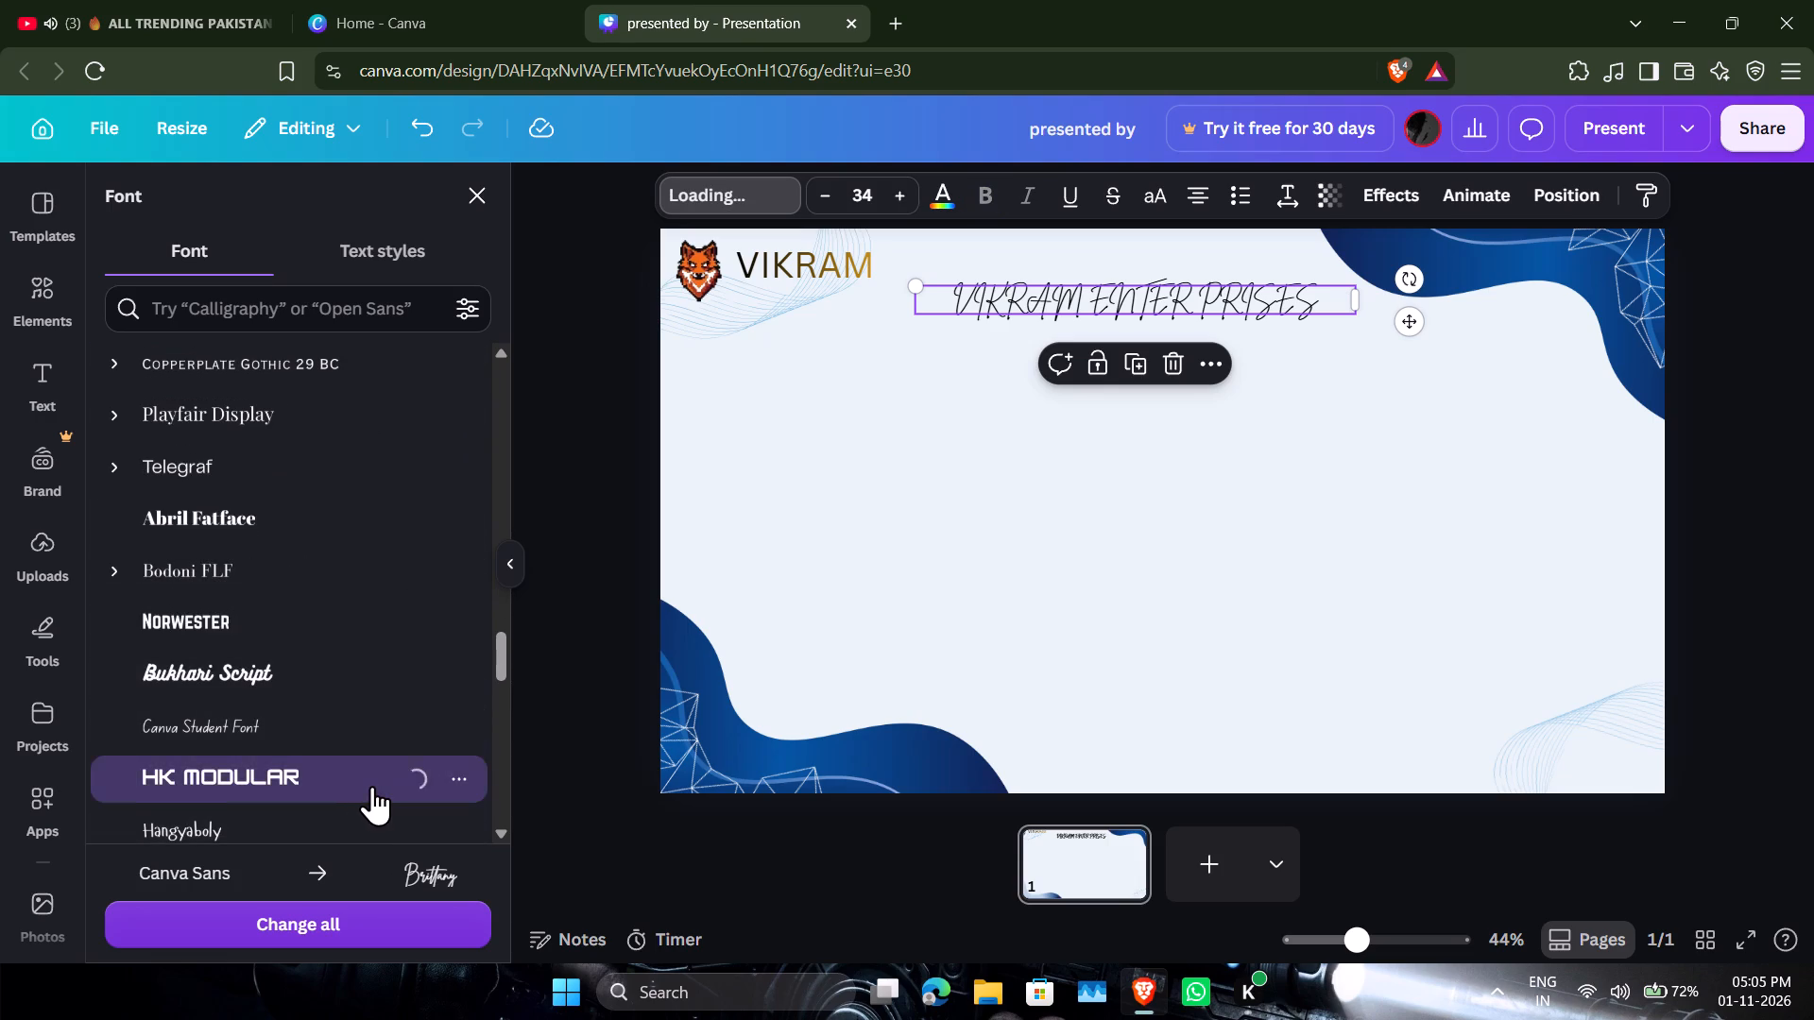
scroll(372, 786, "up", 3)
left_click(368, 784)
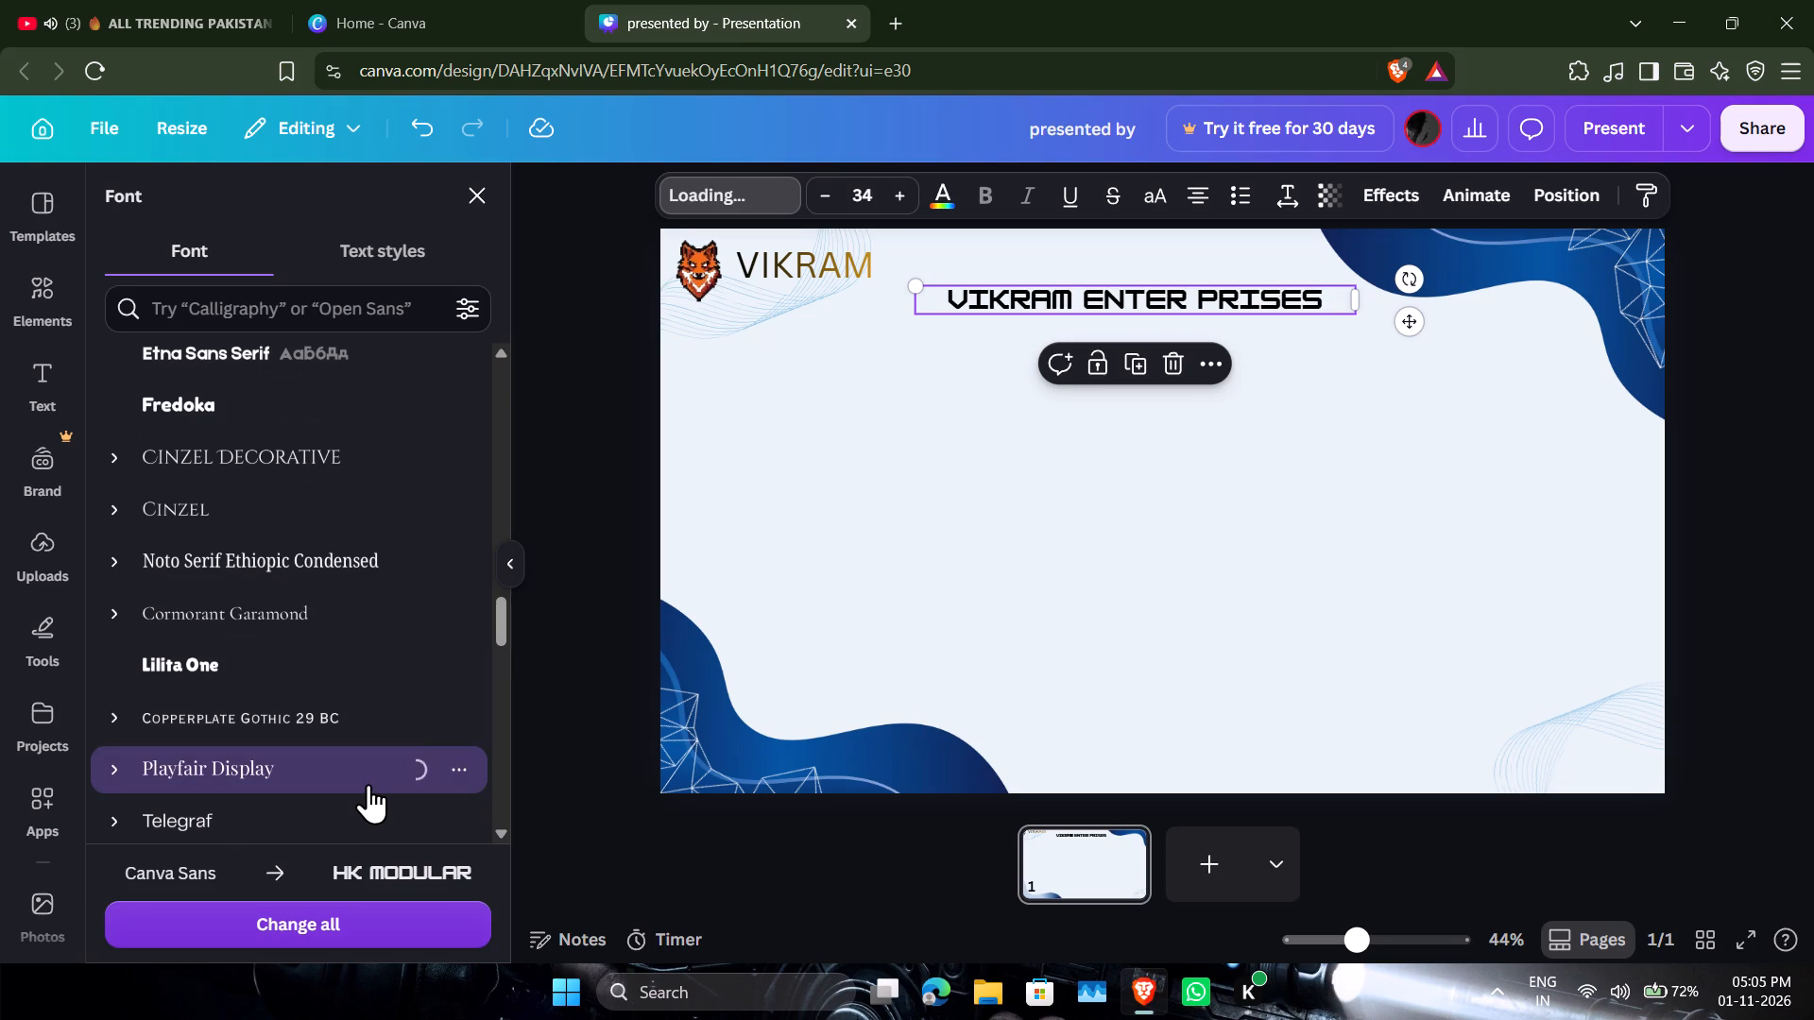
left_click(1071, 449)
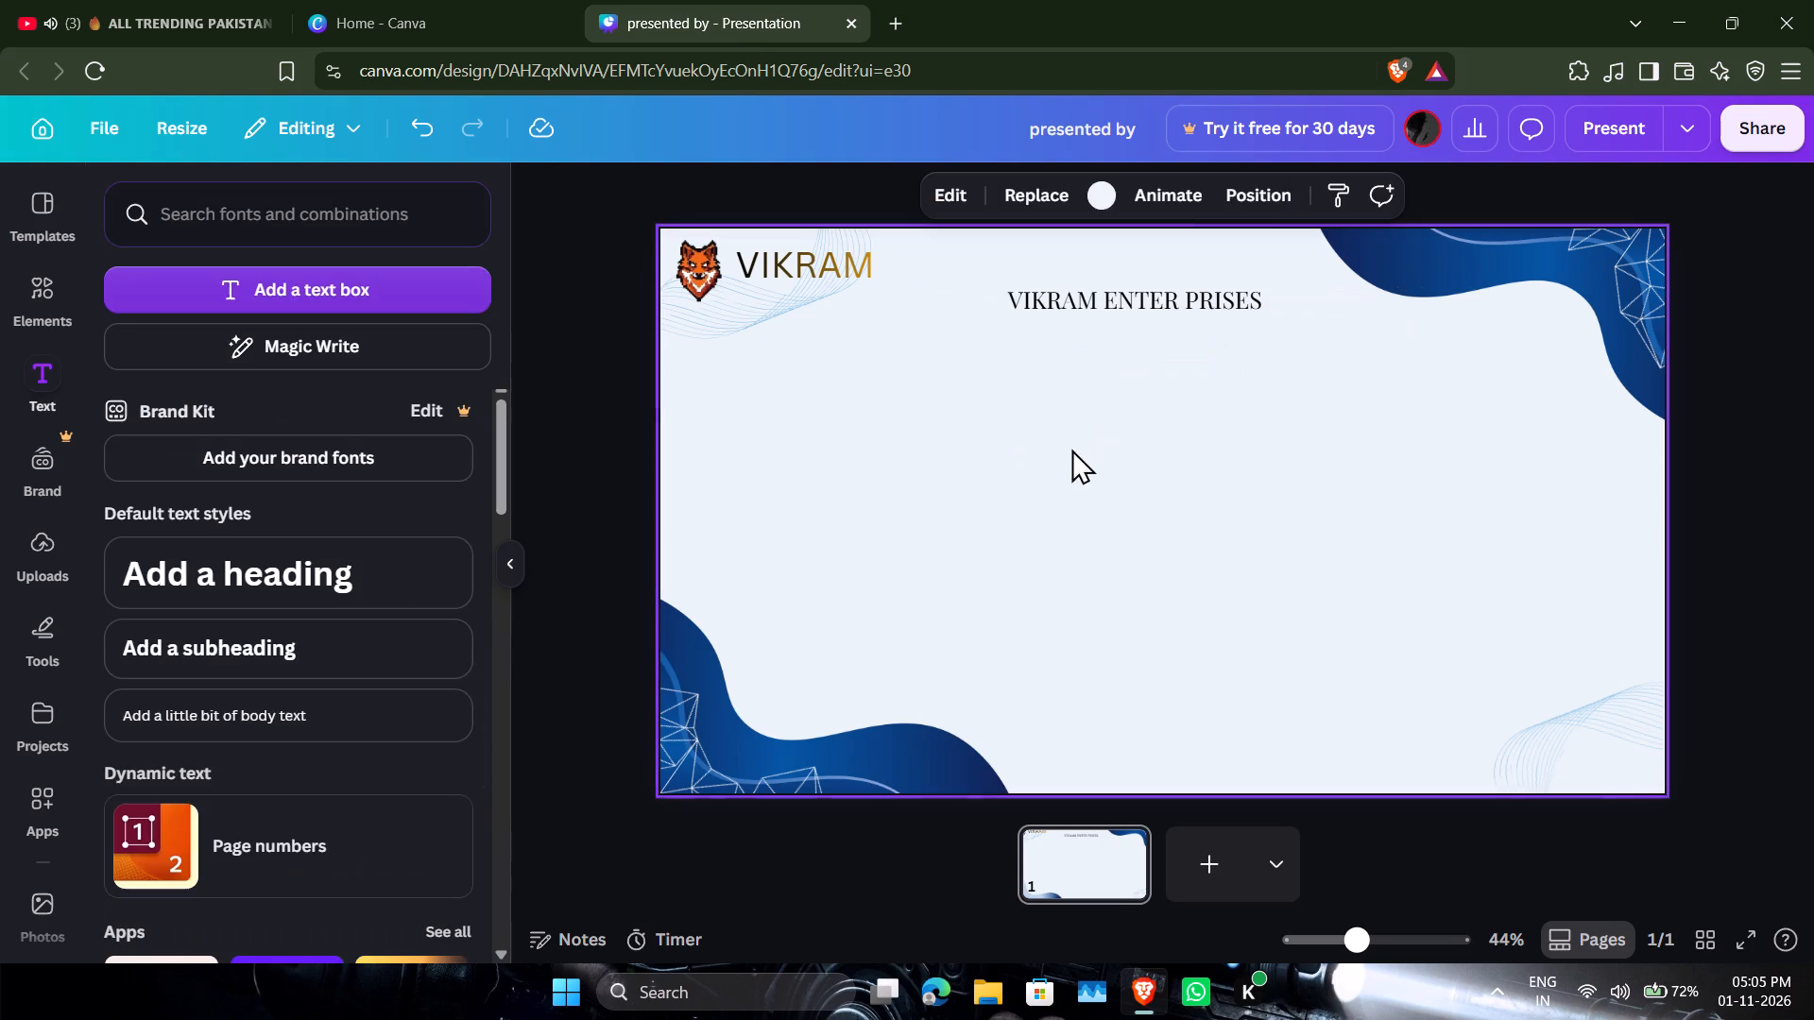
Enlarge the "VIKRAM ENTER PRISES" title to font size 58, the largest that fits on one line.
left_click(1157, 300)
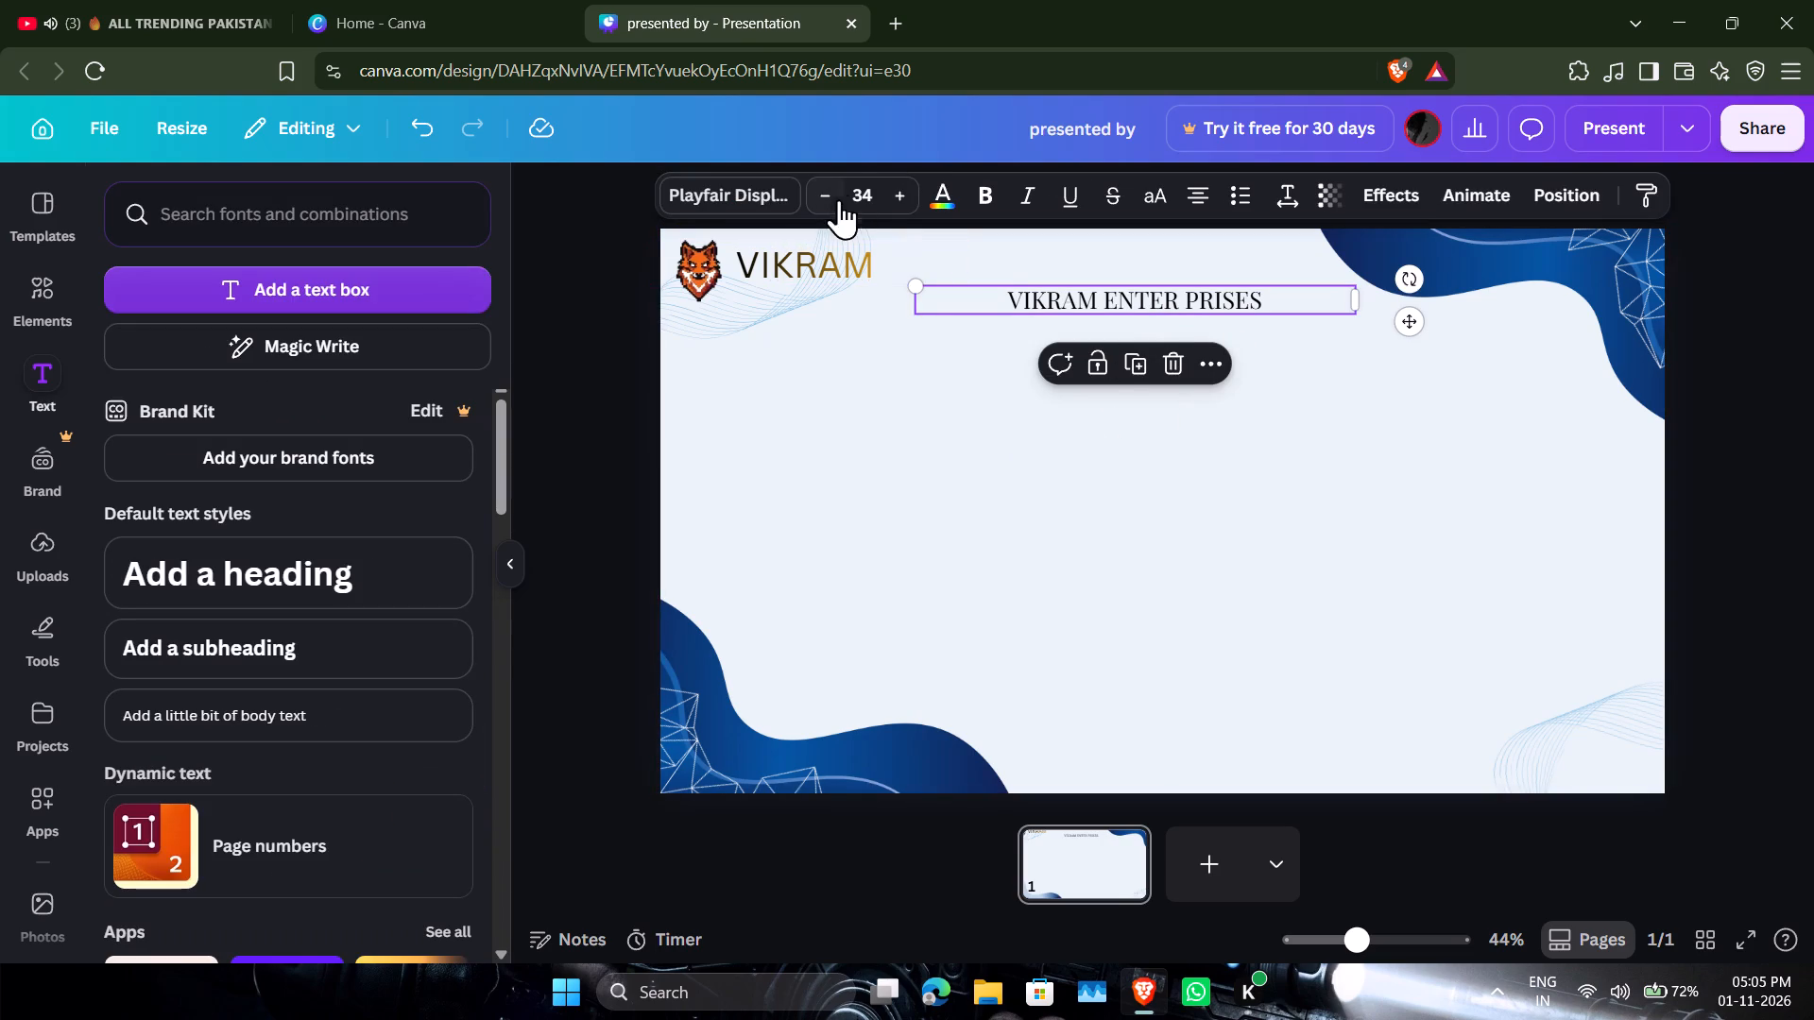
left_click(863, 185)
scroll(859, 556, "down", 2)
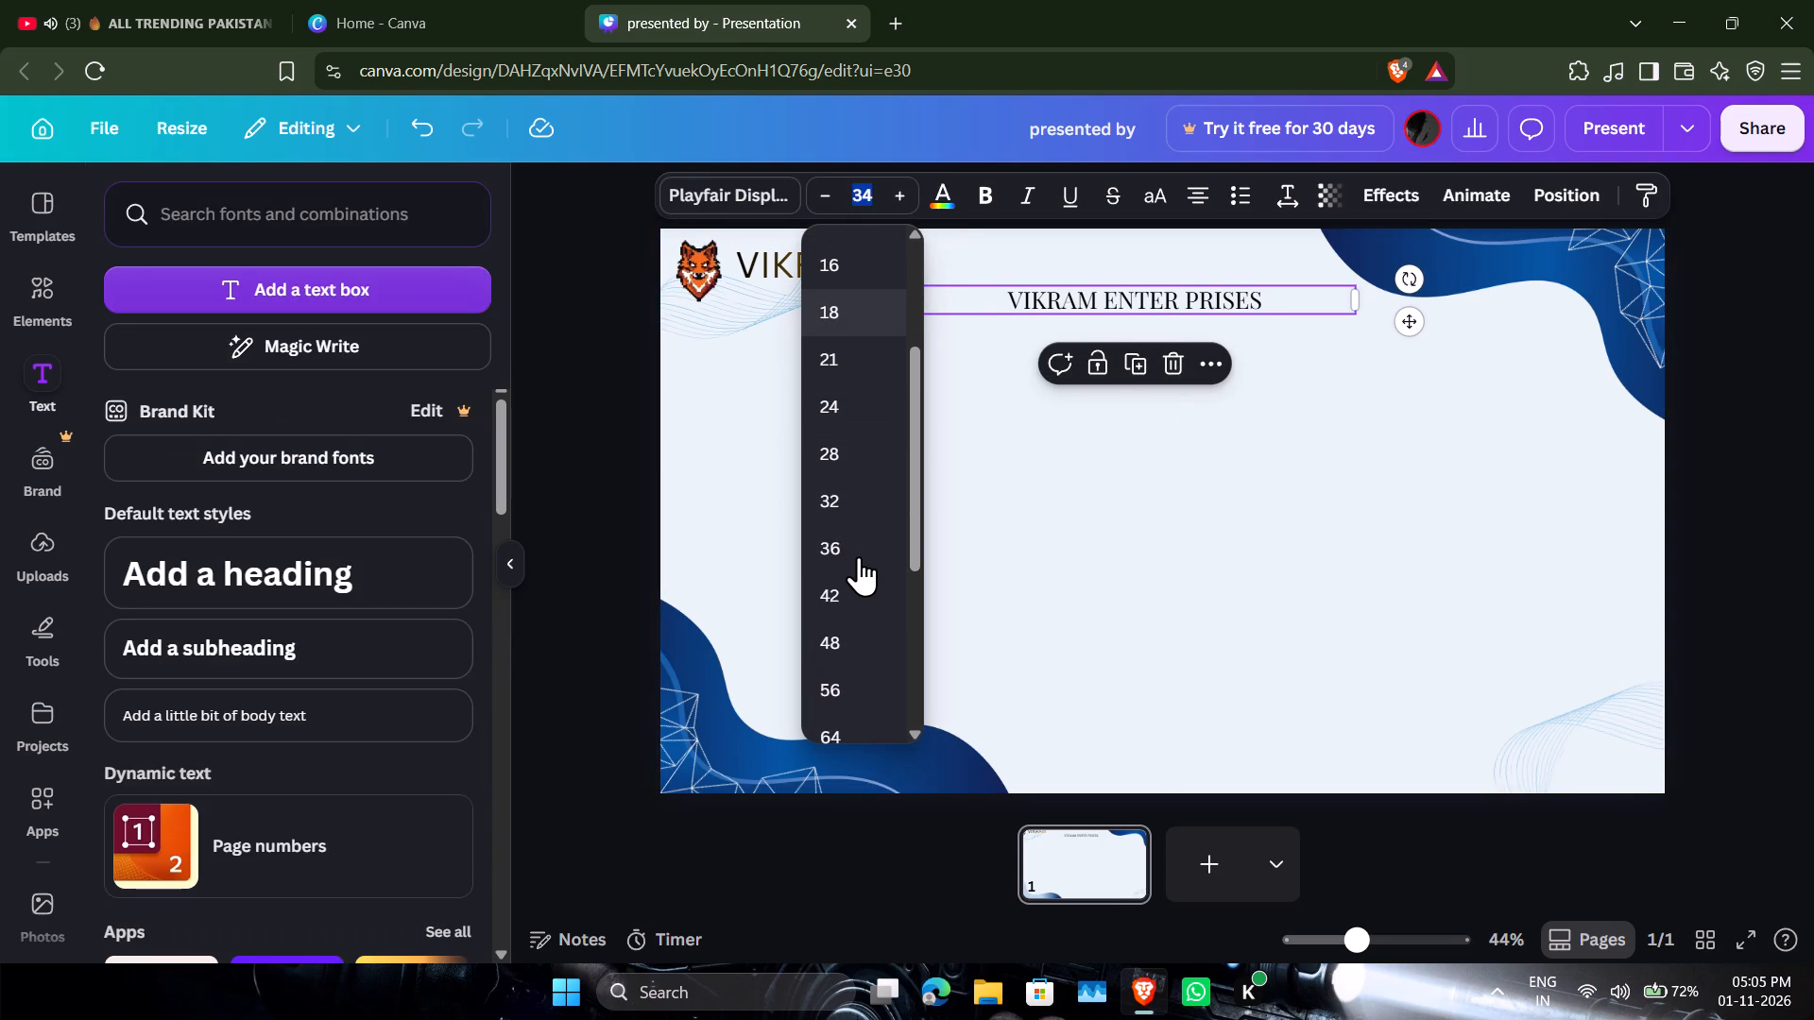
left_click(859, 556)
left_click(899, 199)
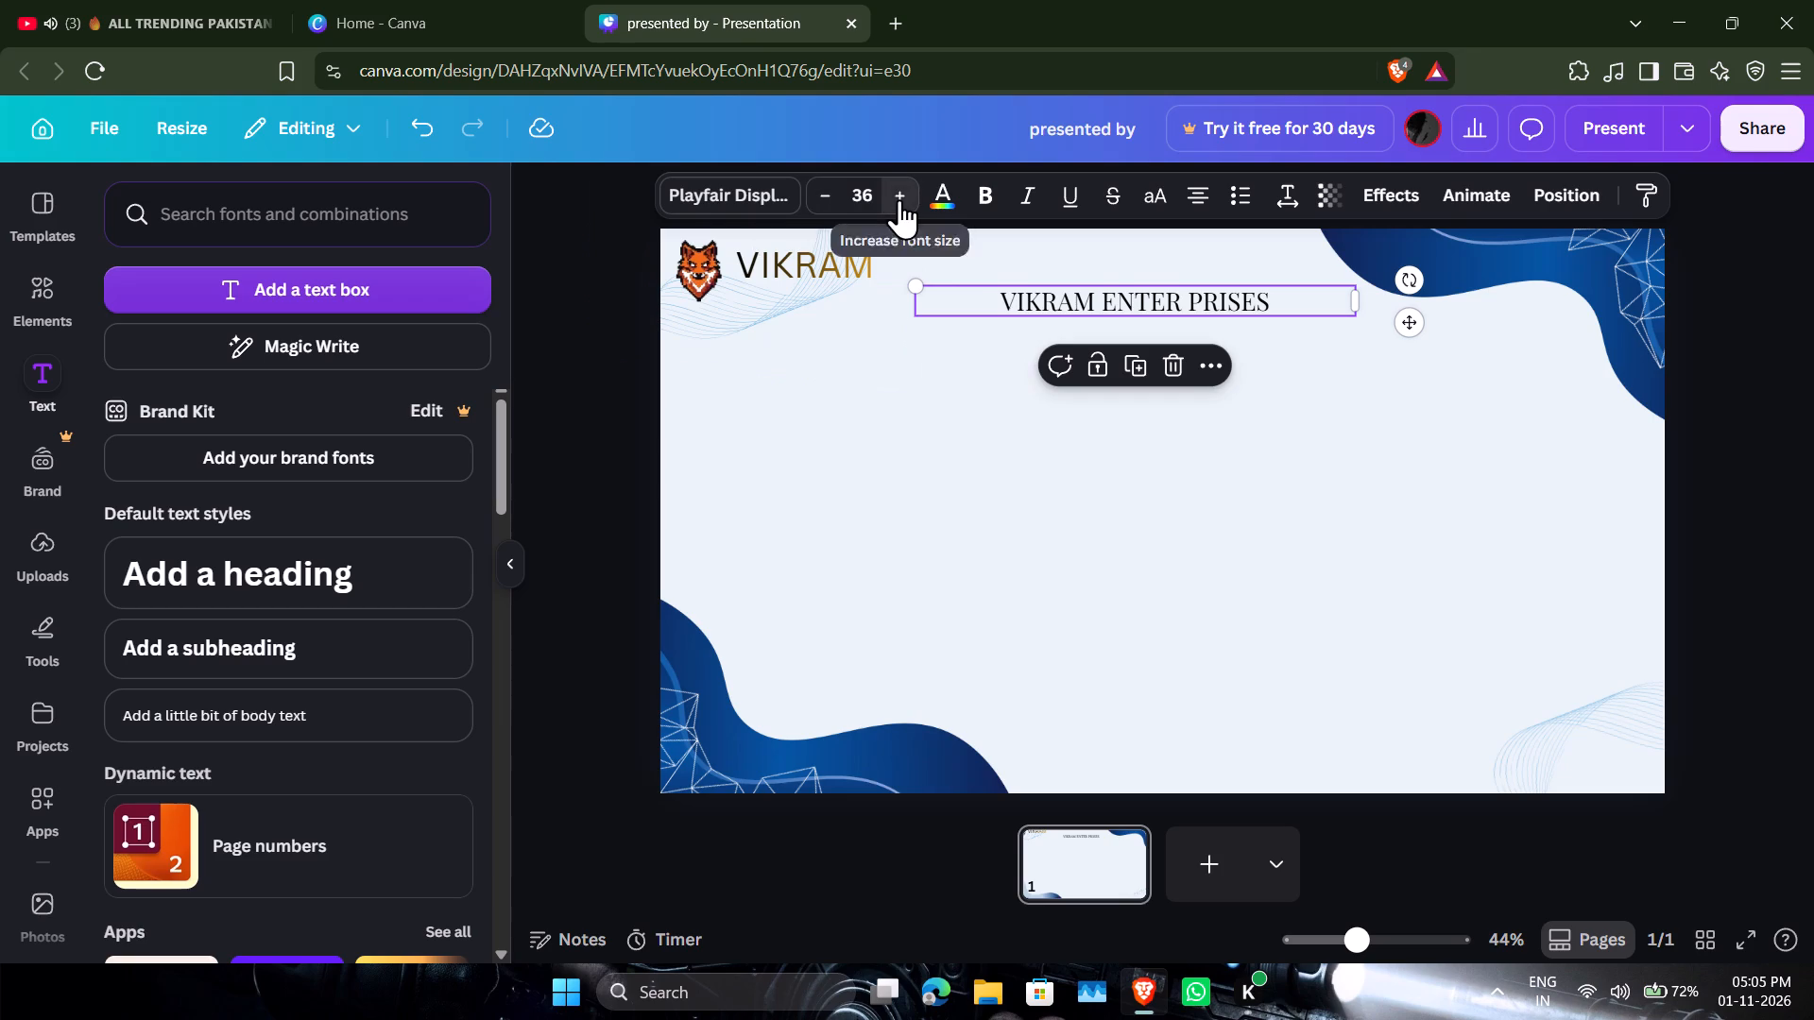
triple_click(899, 199)
triple_click(899, 199)
triple_click(899, 199)
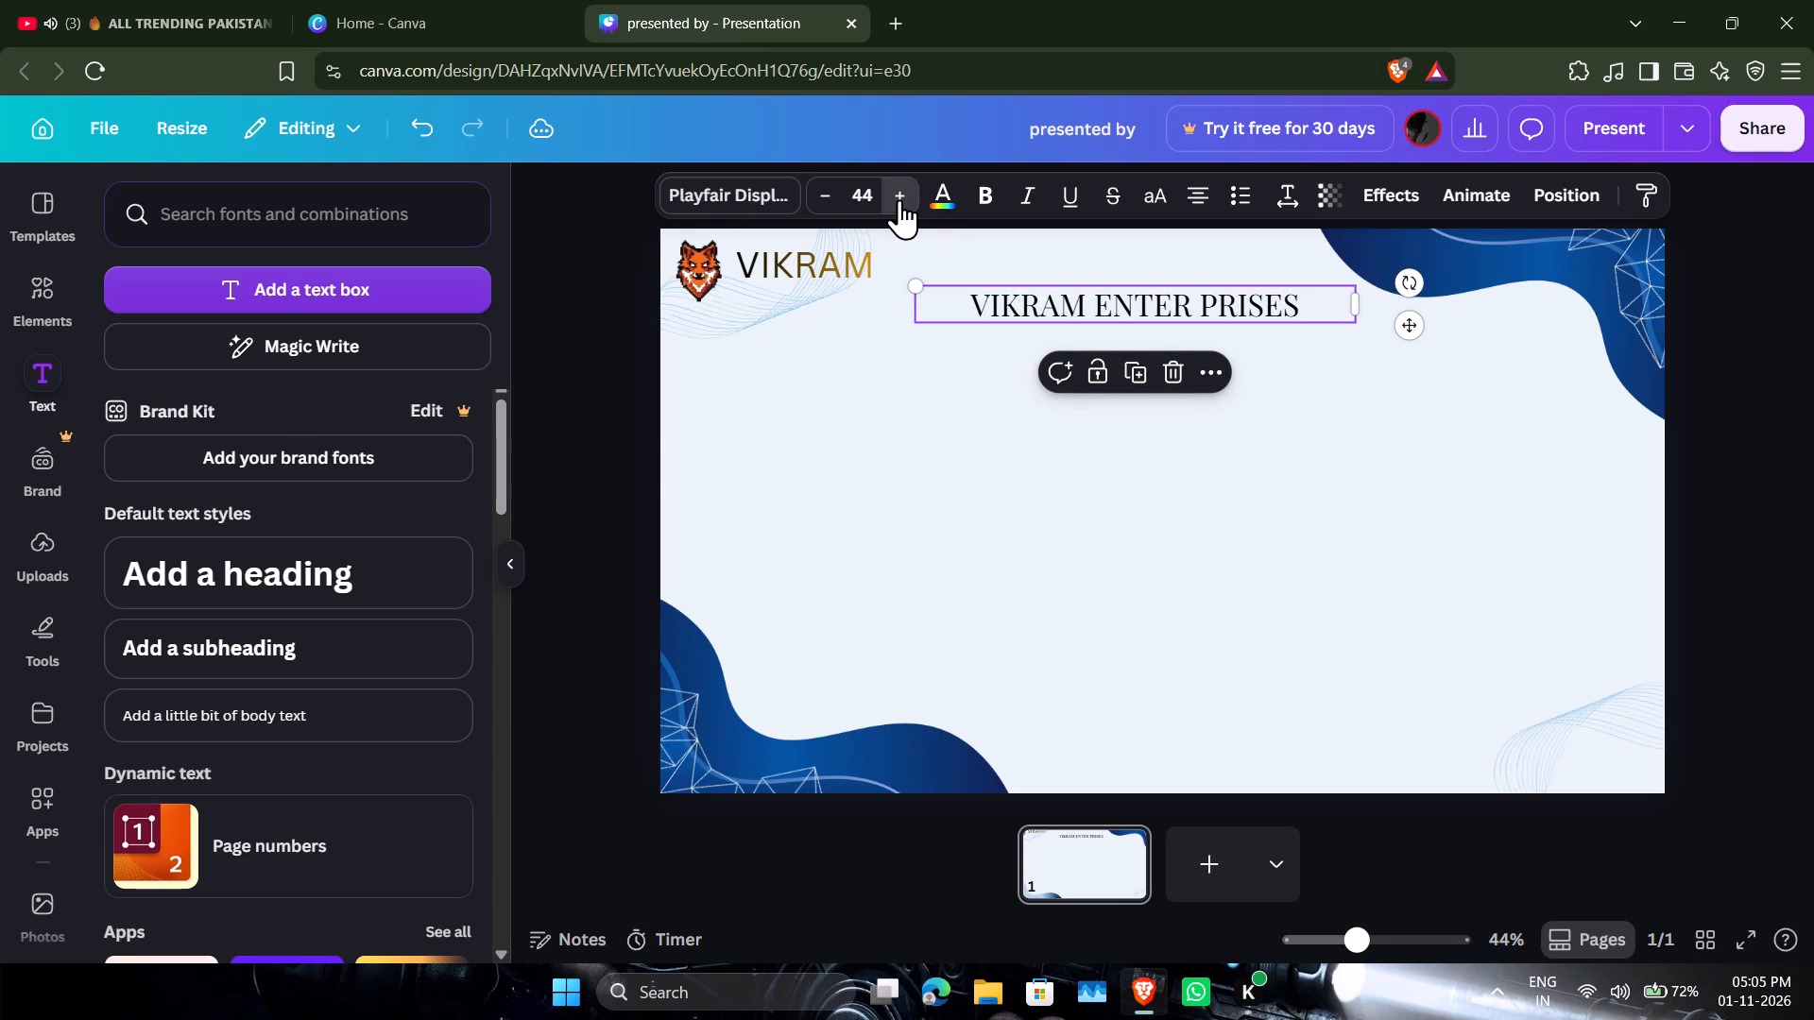
triple_click(899, 199)
triple_click(899, 199)
triple_click(899, 199)
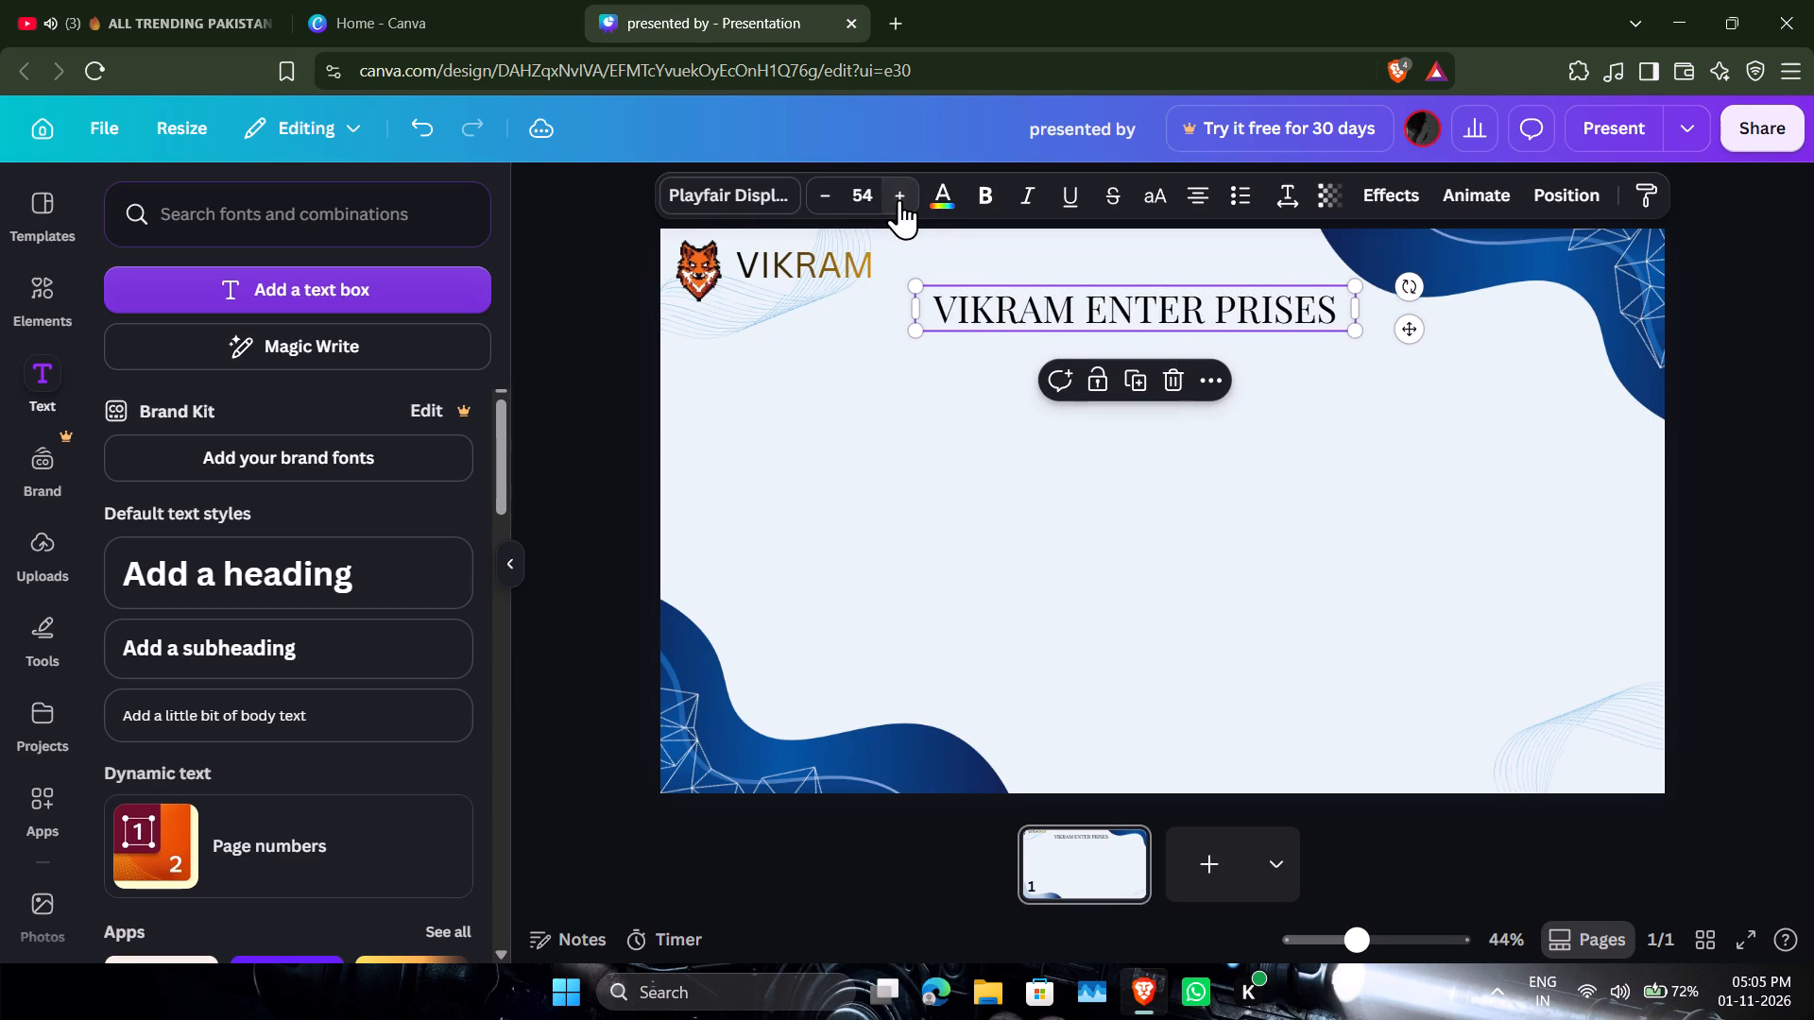
triple_click(899, 199)
double_click(897, 201)
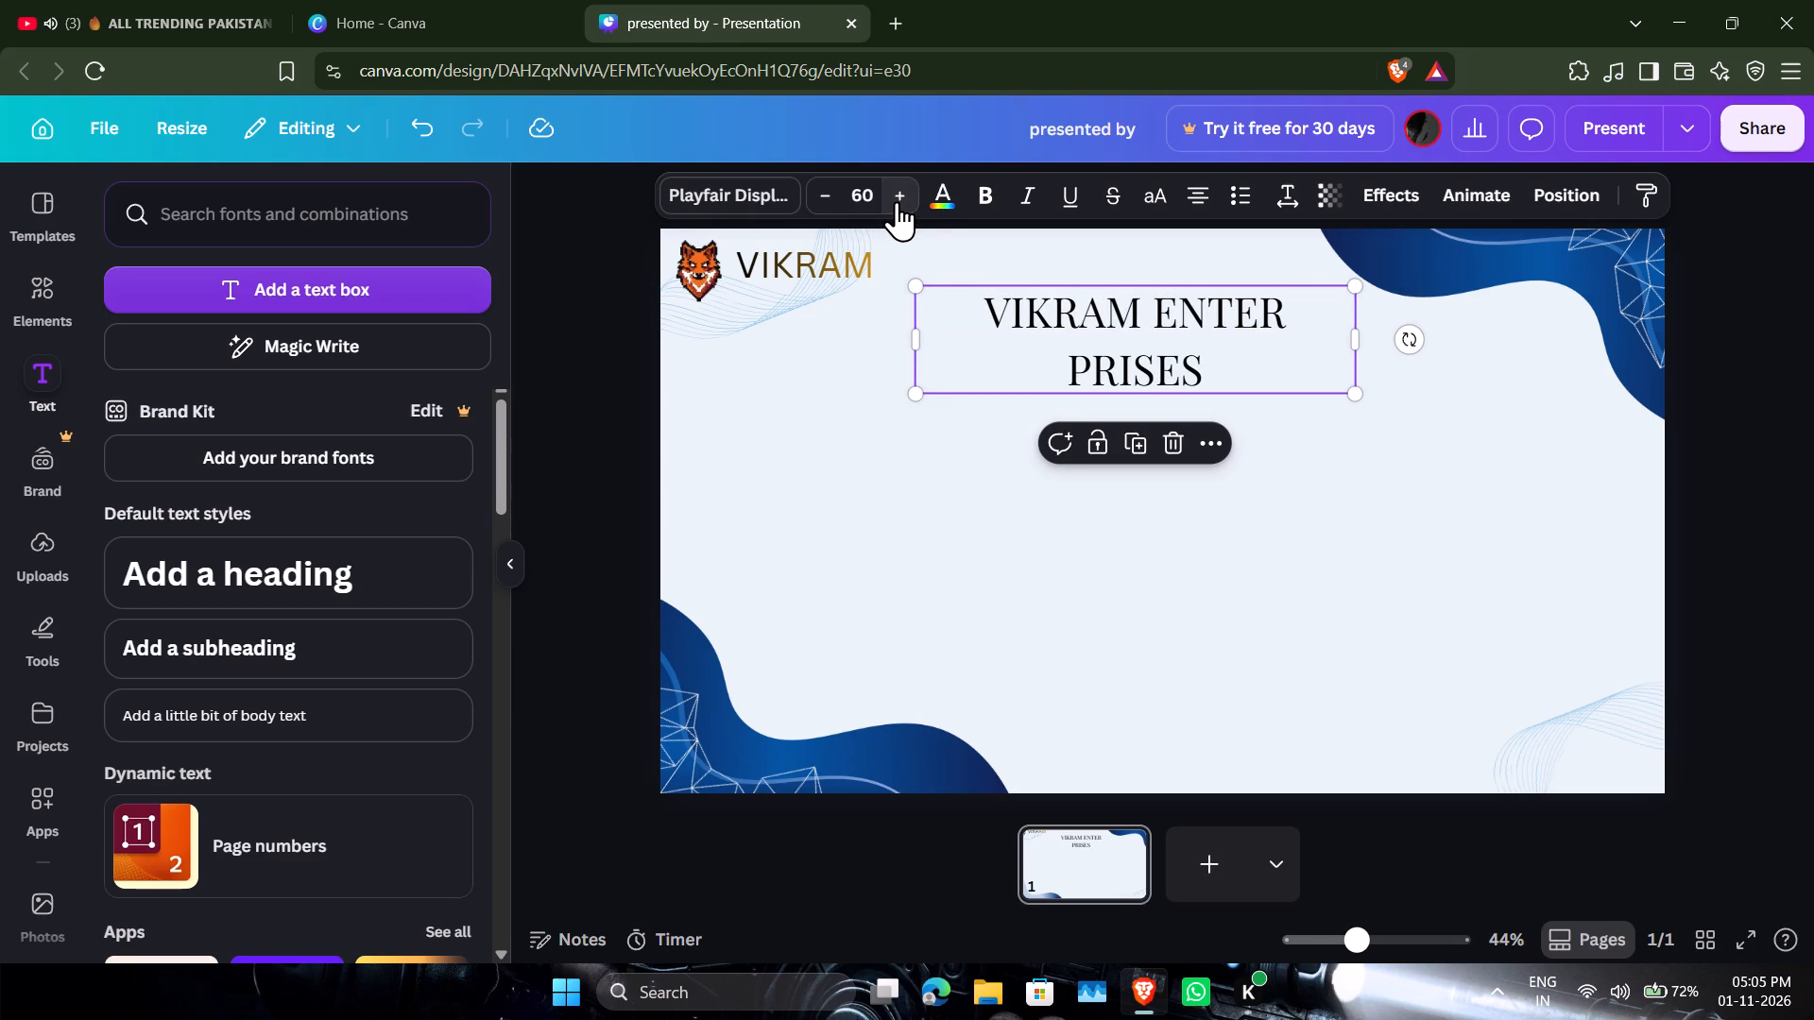
left_click(830, 209)
left_click(830, 209)
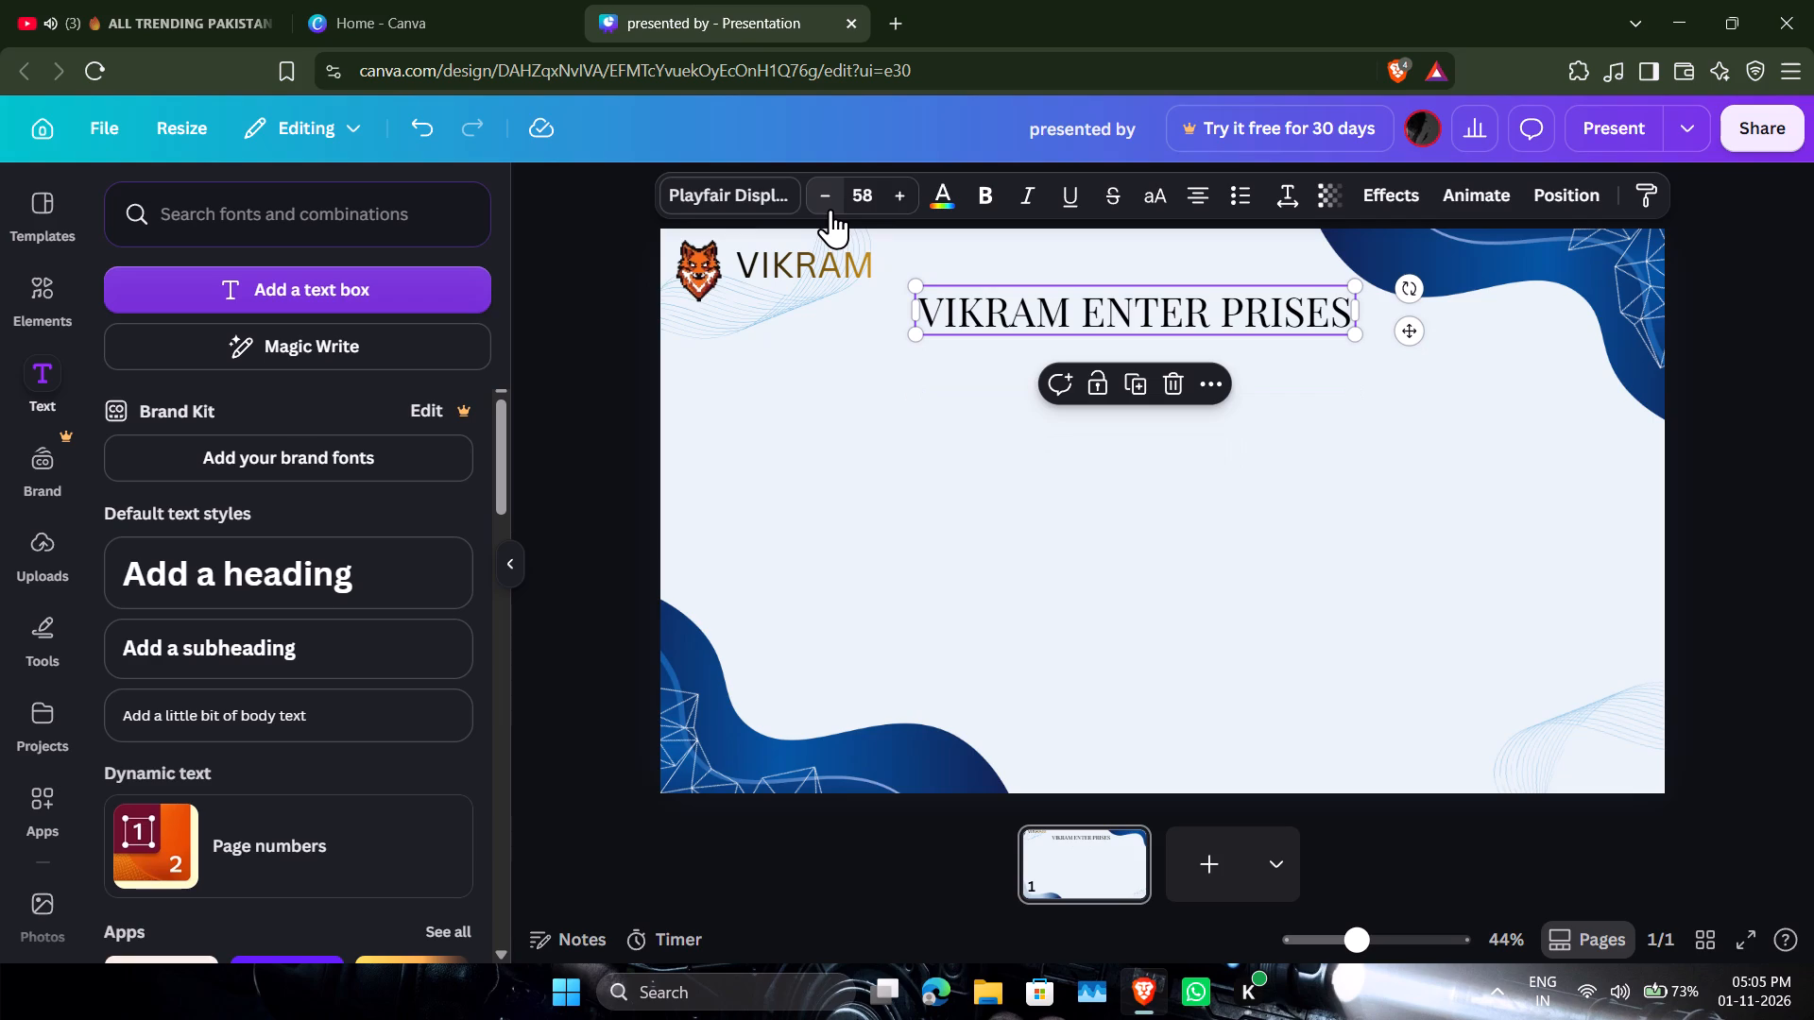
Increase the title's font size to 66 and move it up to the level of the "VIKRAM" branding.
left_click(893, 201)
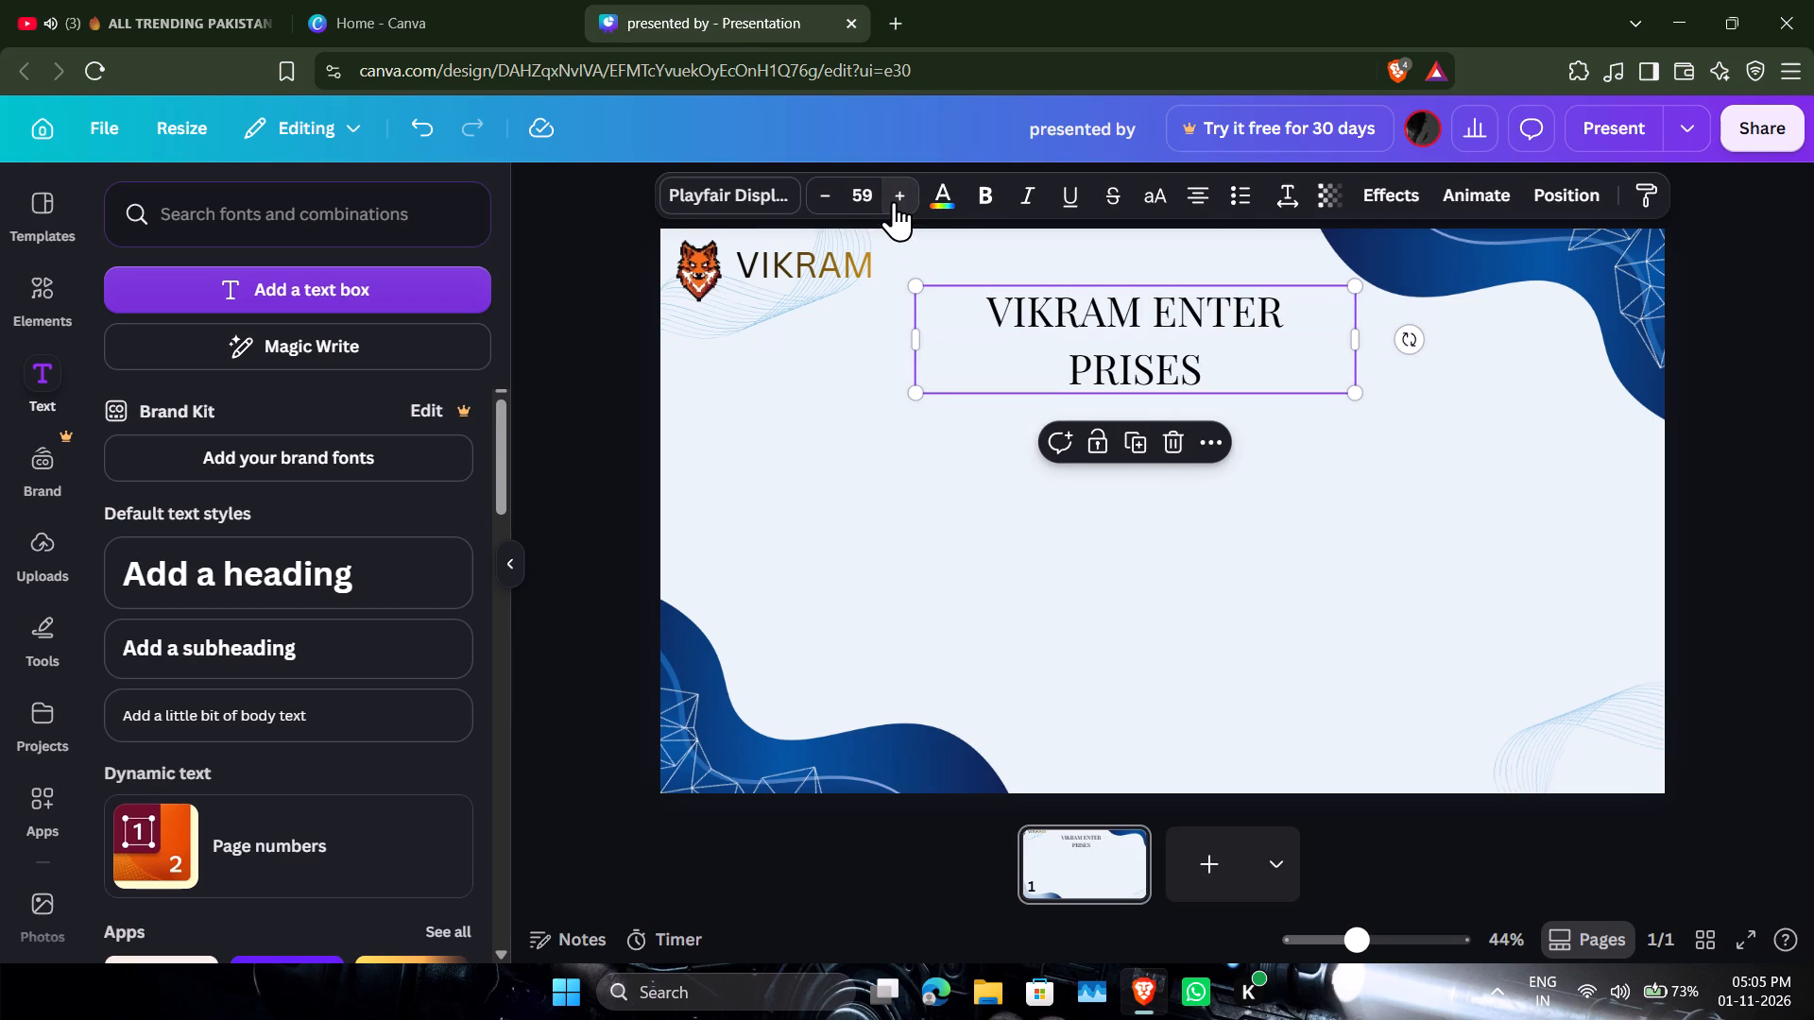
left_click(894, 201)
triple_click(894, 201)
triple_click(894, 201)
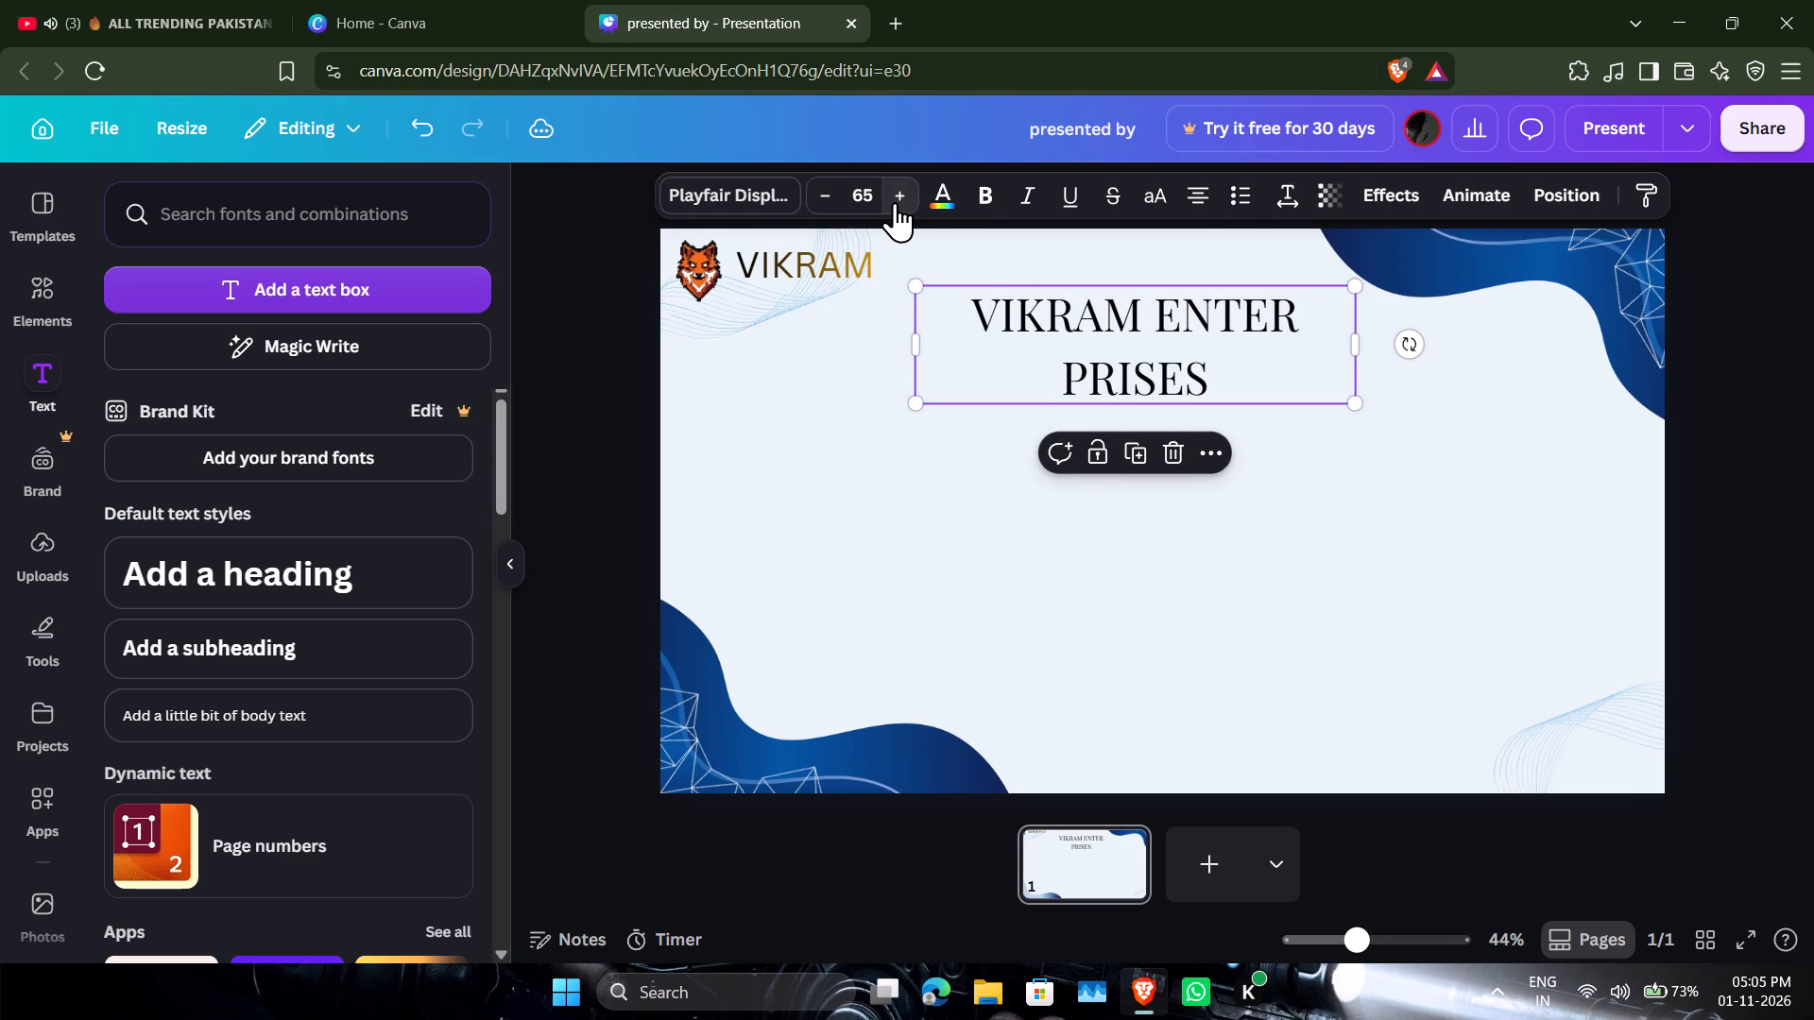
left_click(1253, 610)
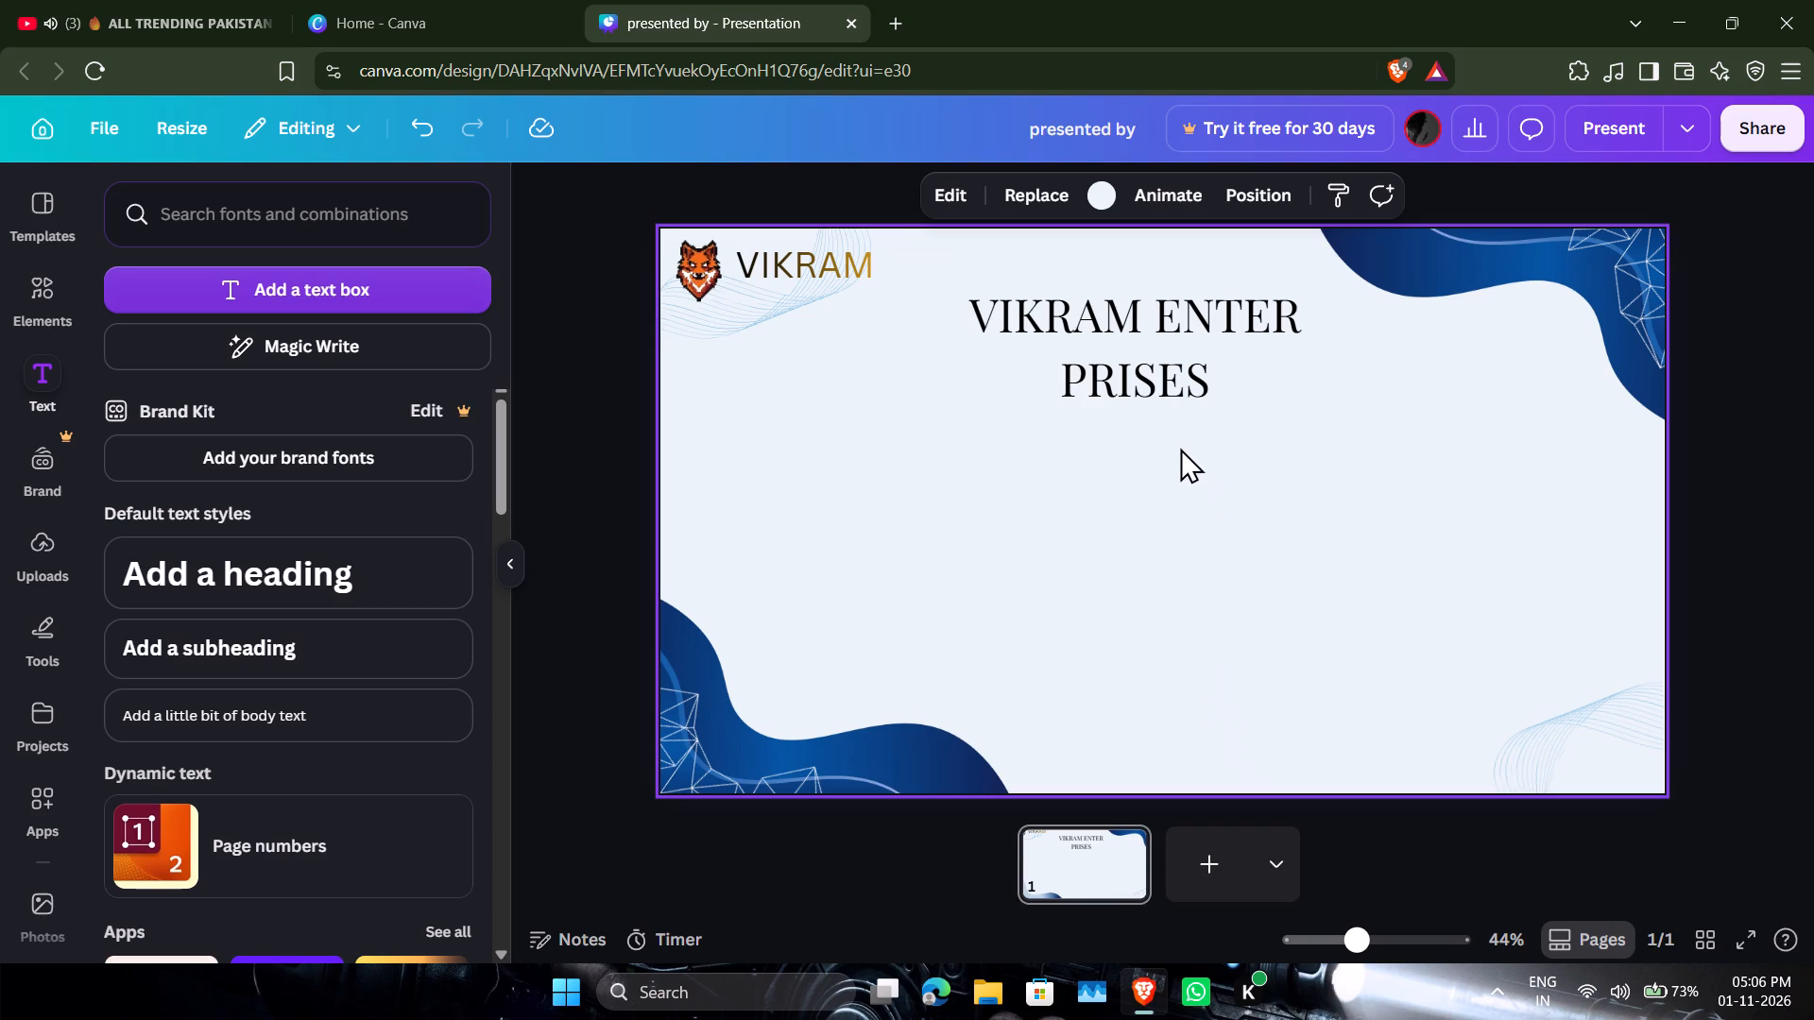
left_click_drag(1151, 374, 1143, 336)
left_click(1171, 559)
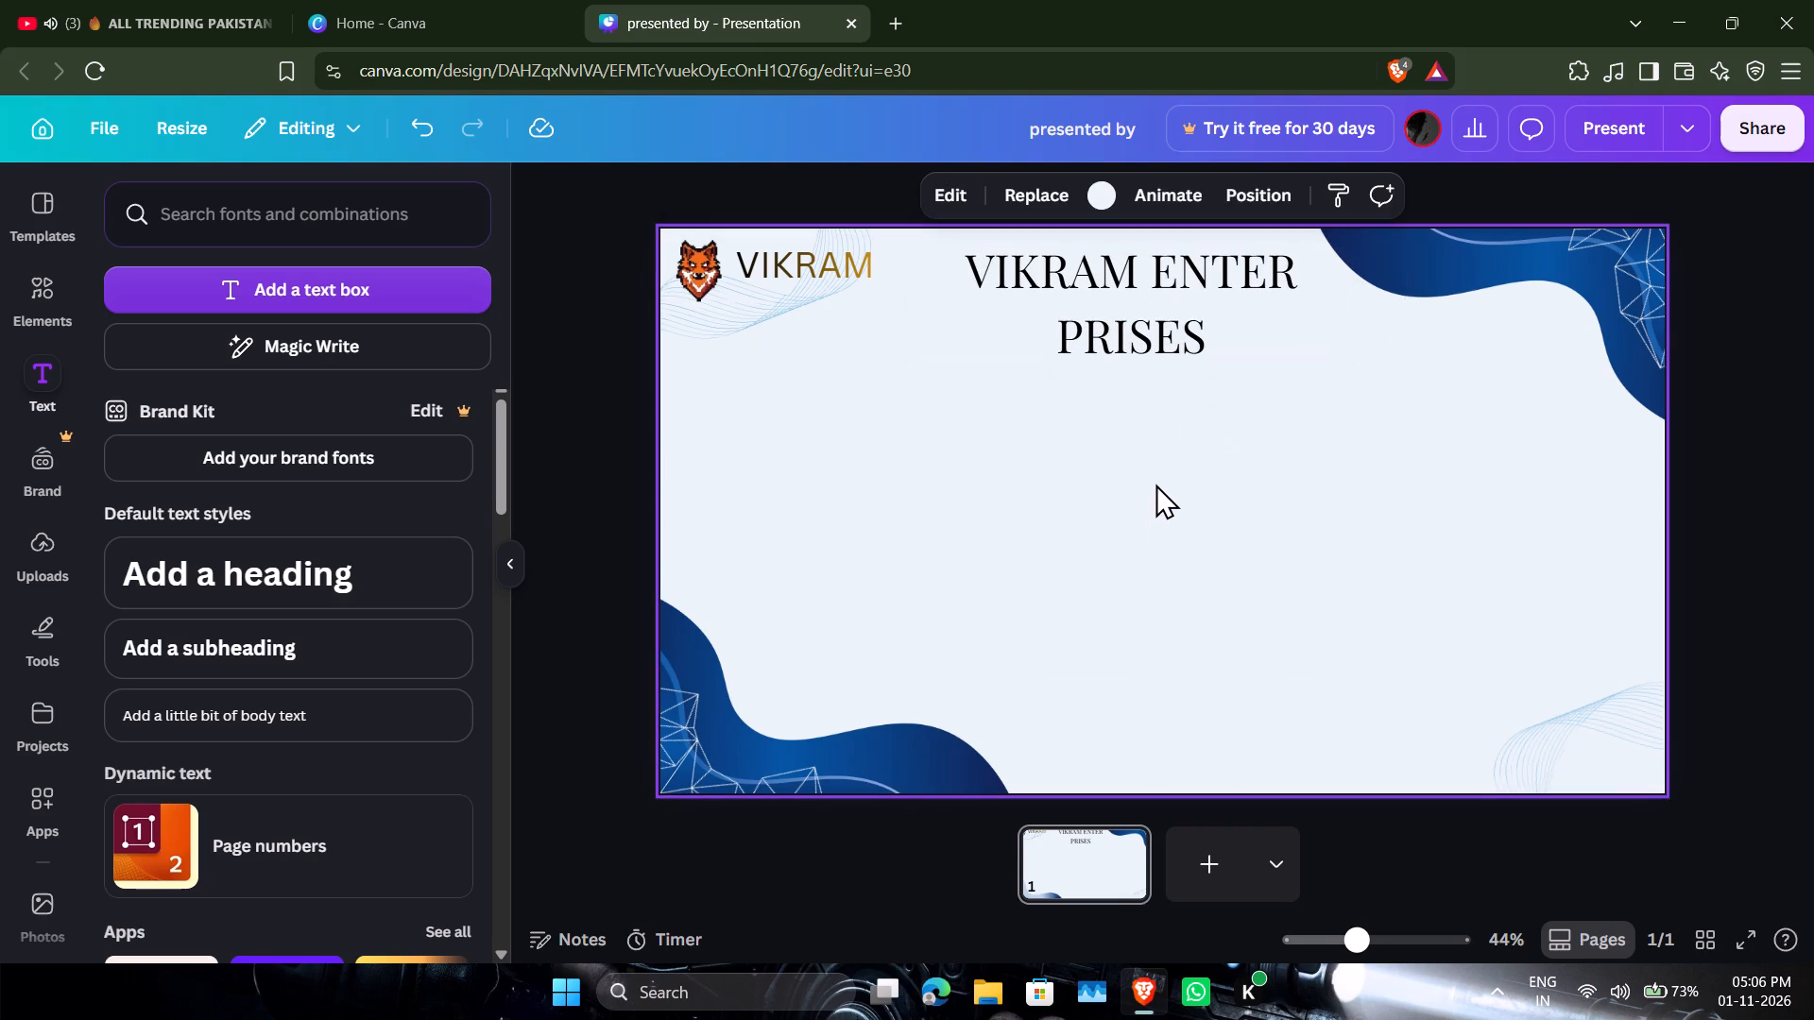
Reduce the "VIKRAM ENTER PRISES" title to font size 58 so it fits on one line.
left_click(1147, 322)
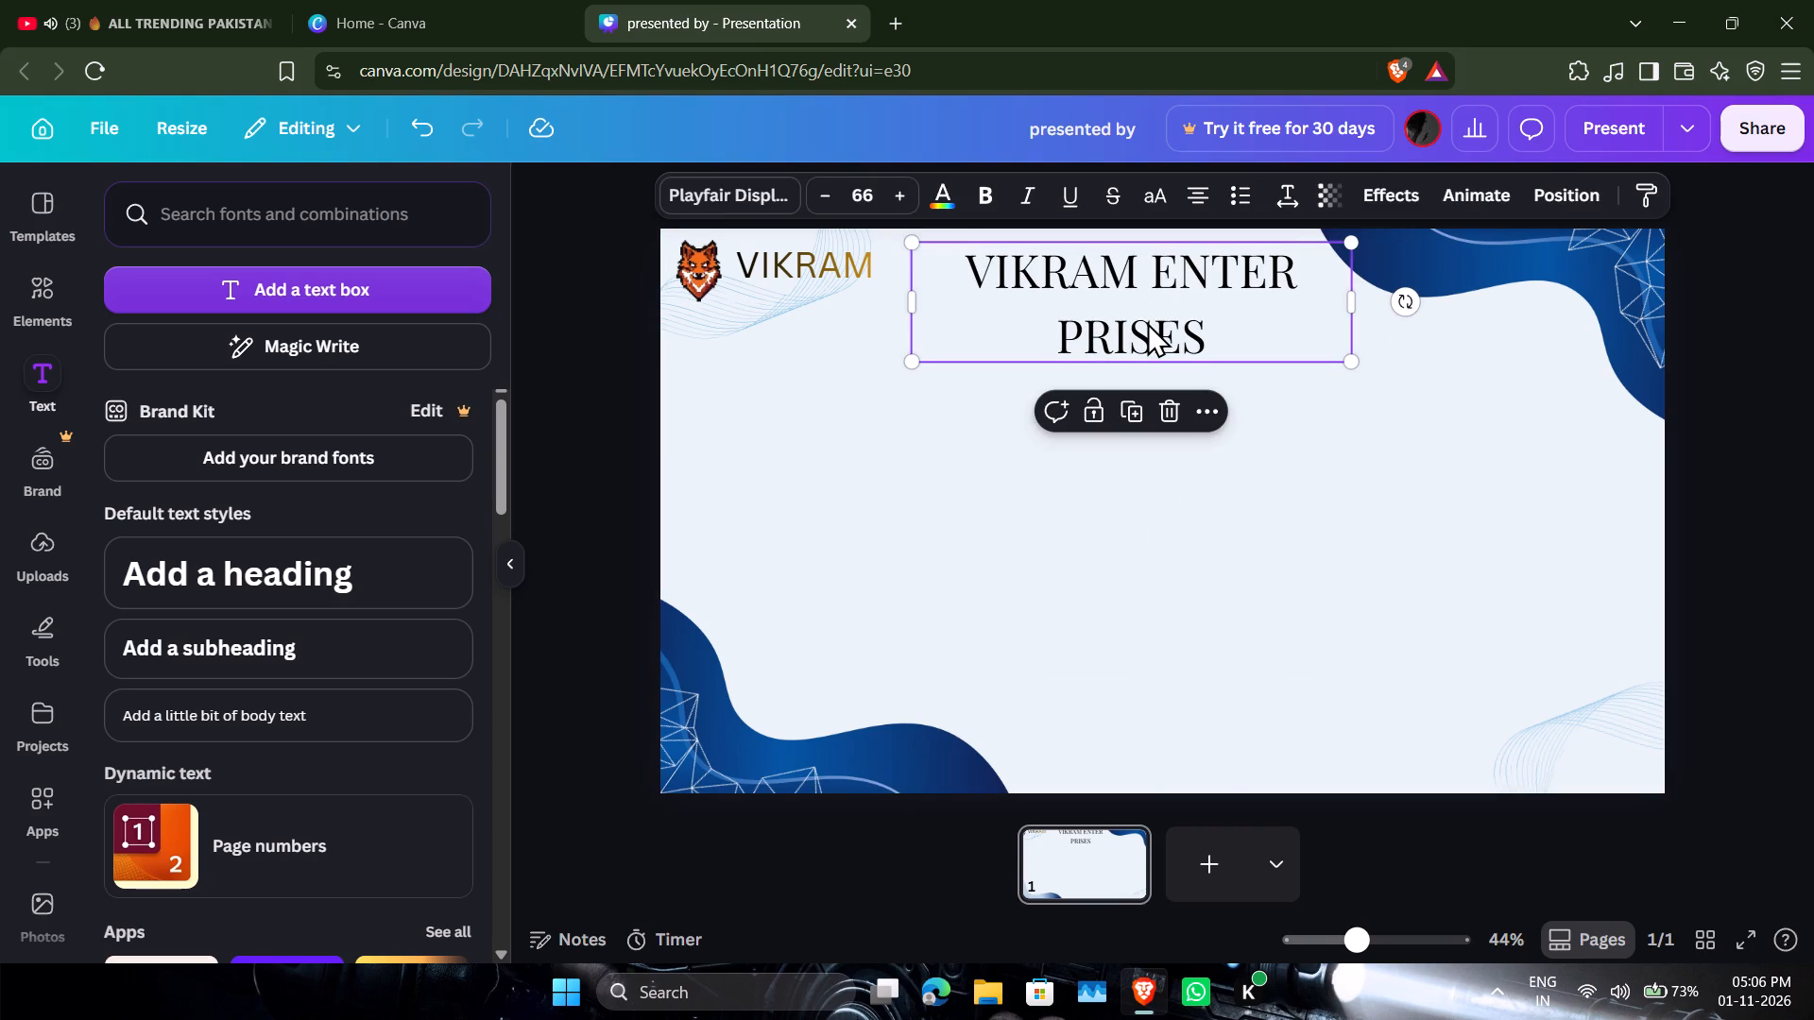
left_click(808, 176)
triple_click(813, 195)
triple_click(813, 195)
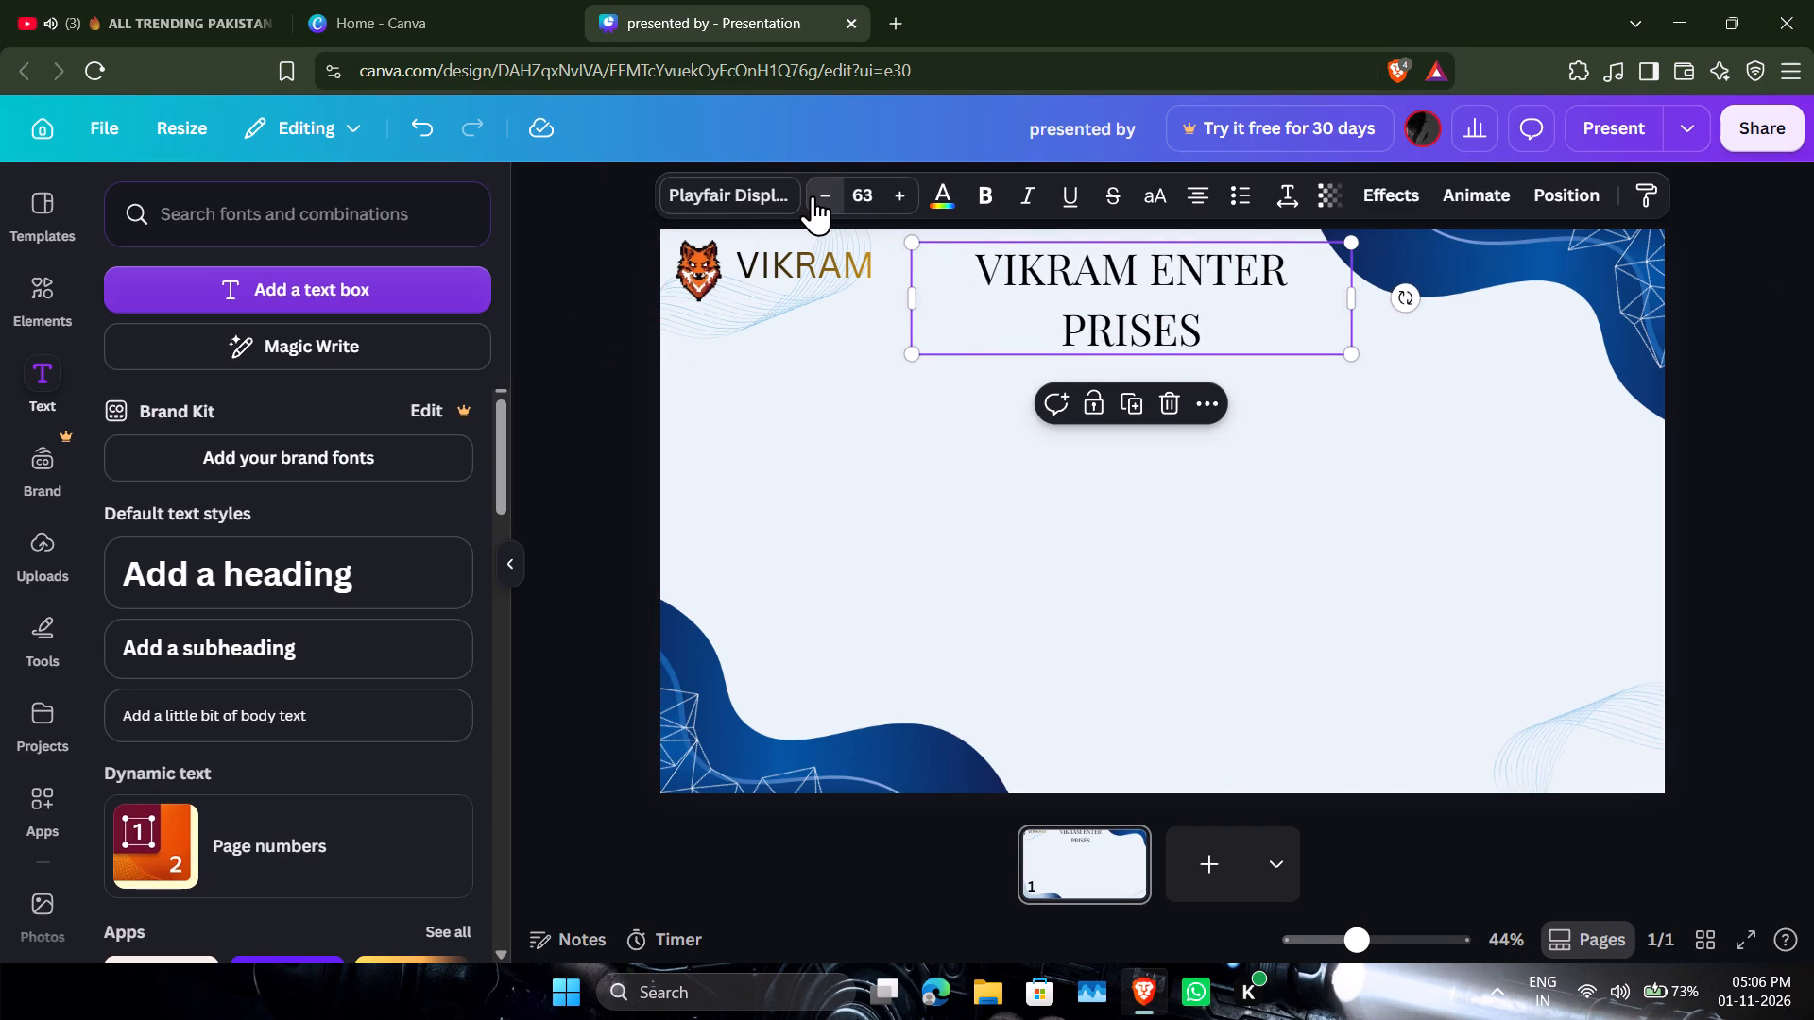
double_click(813, 195)
Move the title down slightly so it sits near the slide's top centre, below the level of the "VIKRAM" branding.
left_click_drag(1200, 262, 1207, 302)
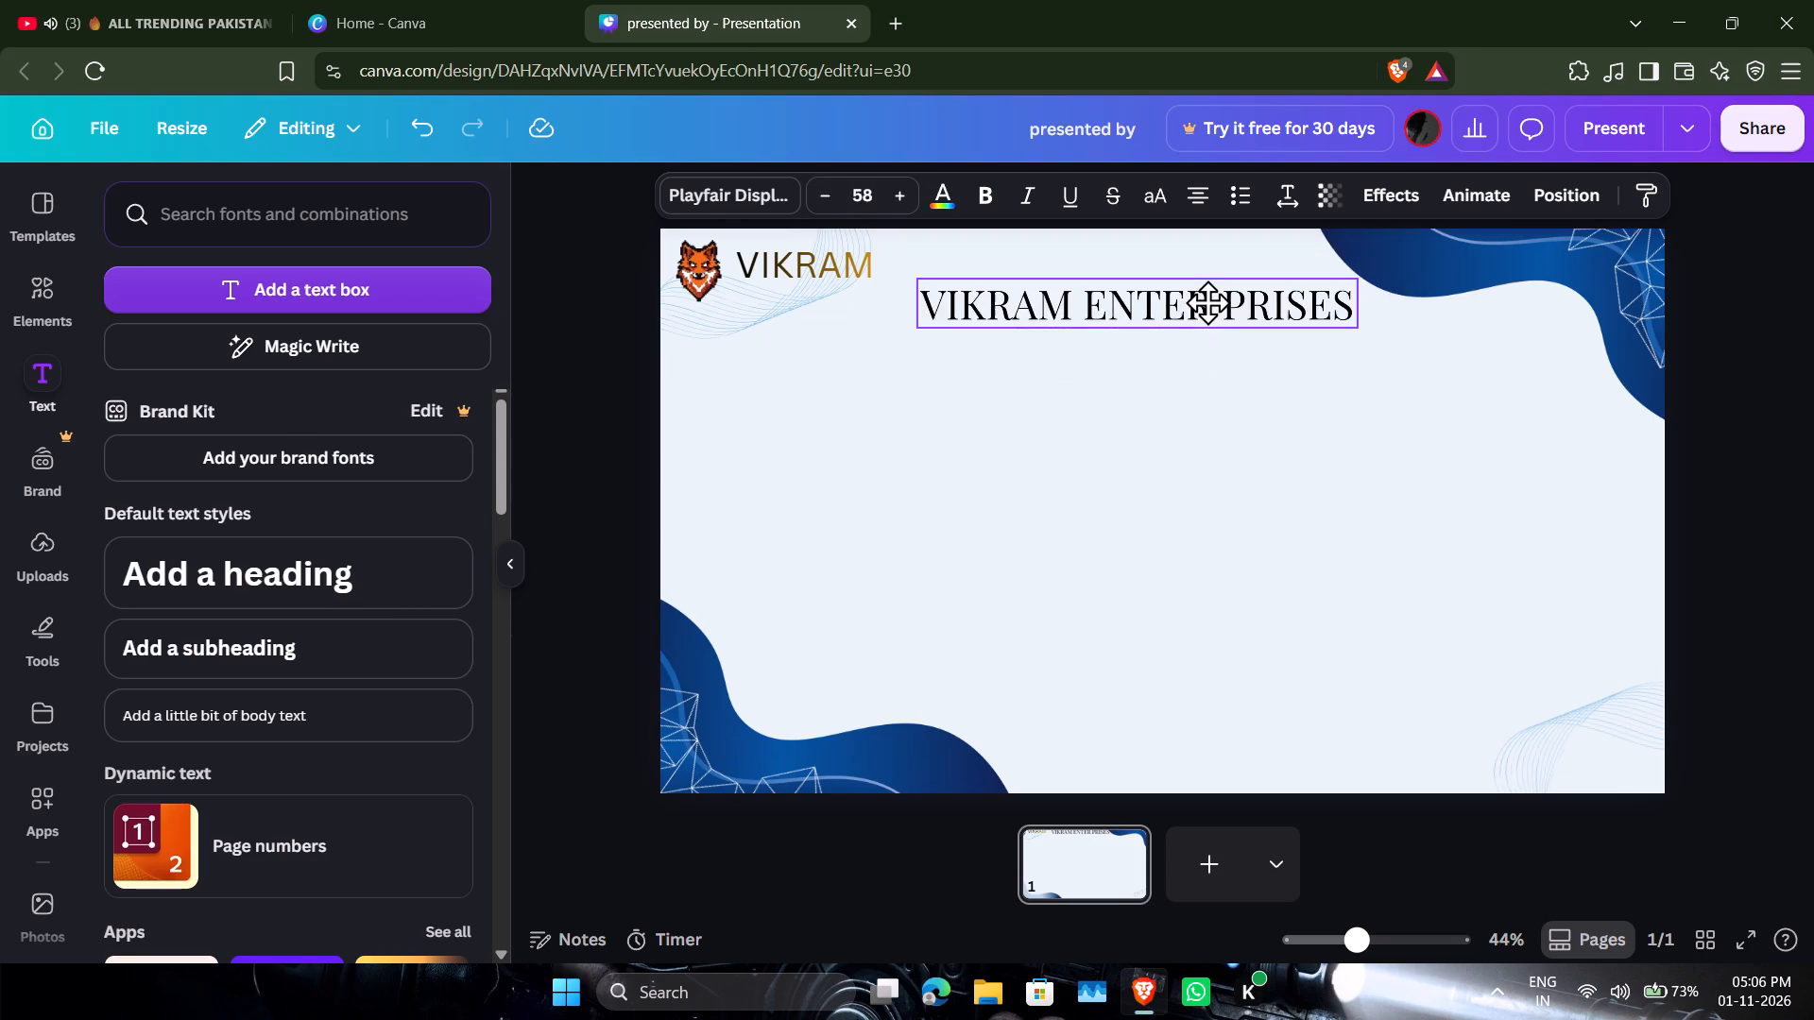
left_click_drag(1207, 302, 1194, 308)
left_click_drag(1194, 308, 1203, 327)
left_click(1274, 602)
Look through the recently used elements for a graphic to add to the slide.
left_click(59, 282)
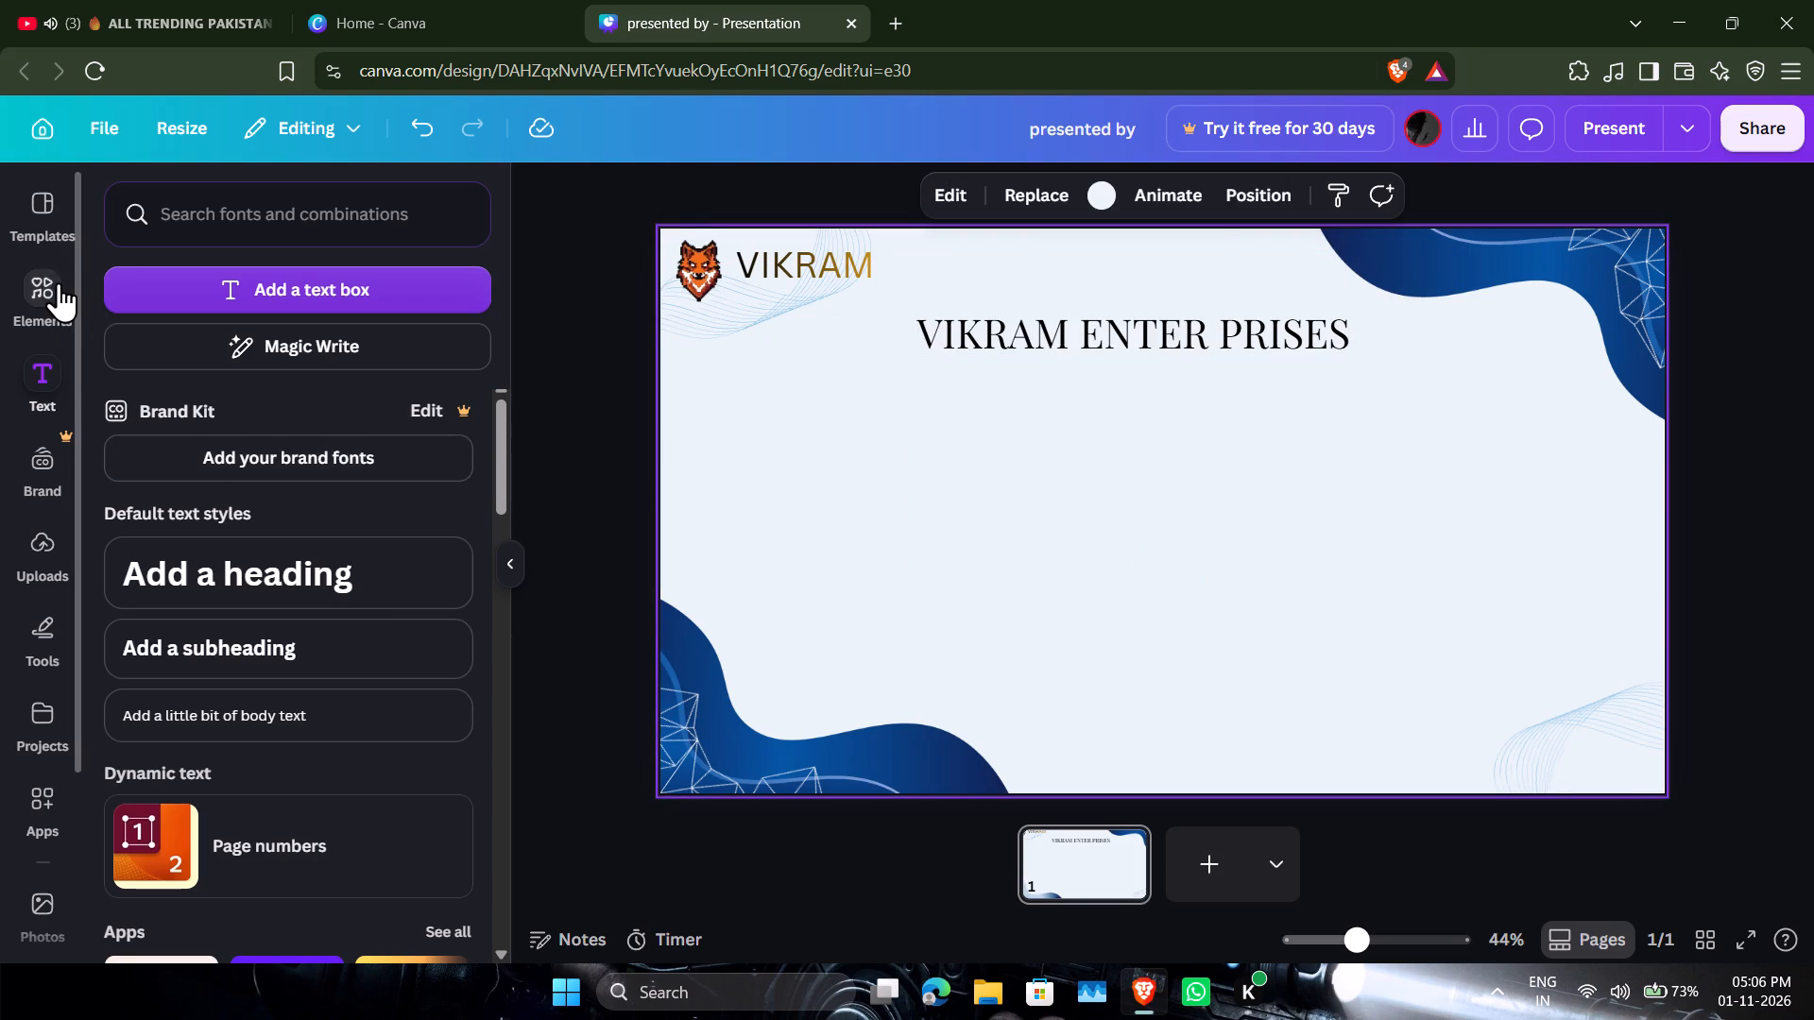
scroll(243, 407, "down", 1)
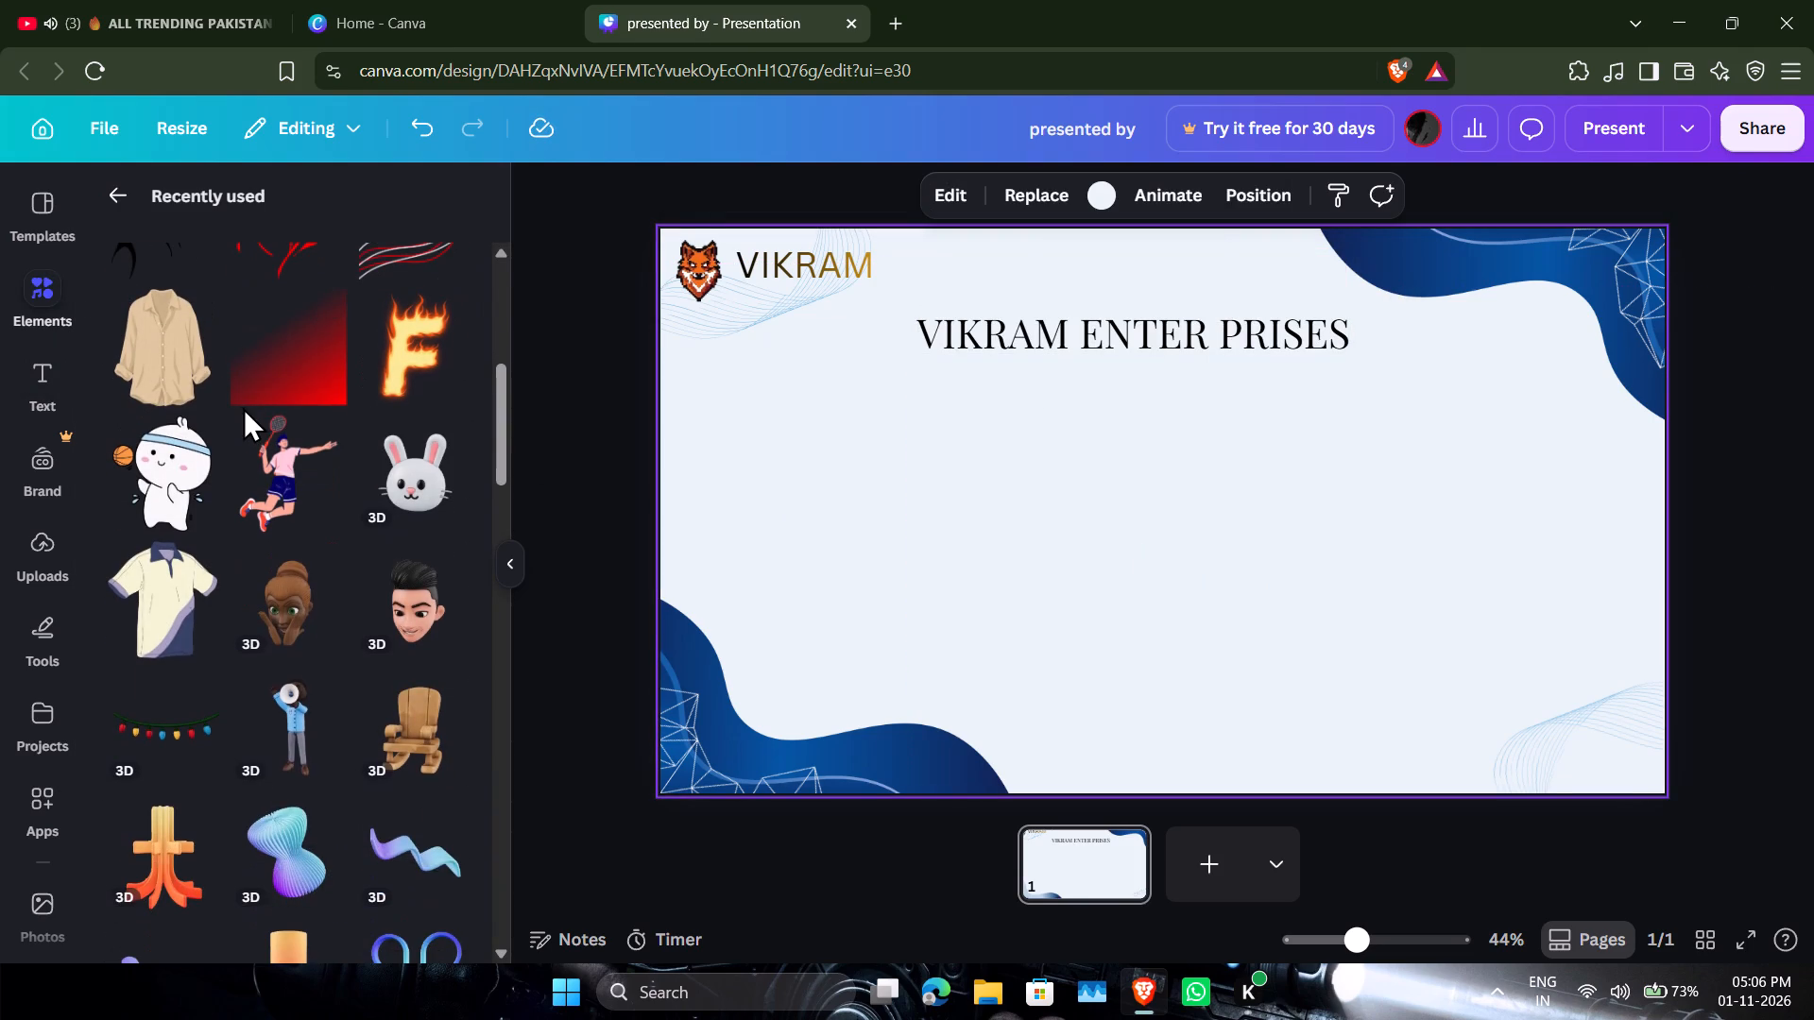
scroll(243, 407, "up", 1)
scroll(243, 407, "down", 4)
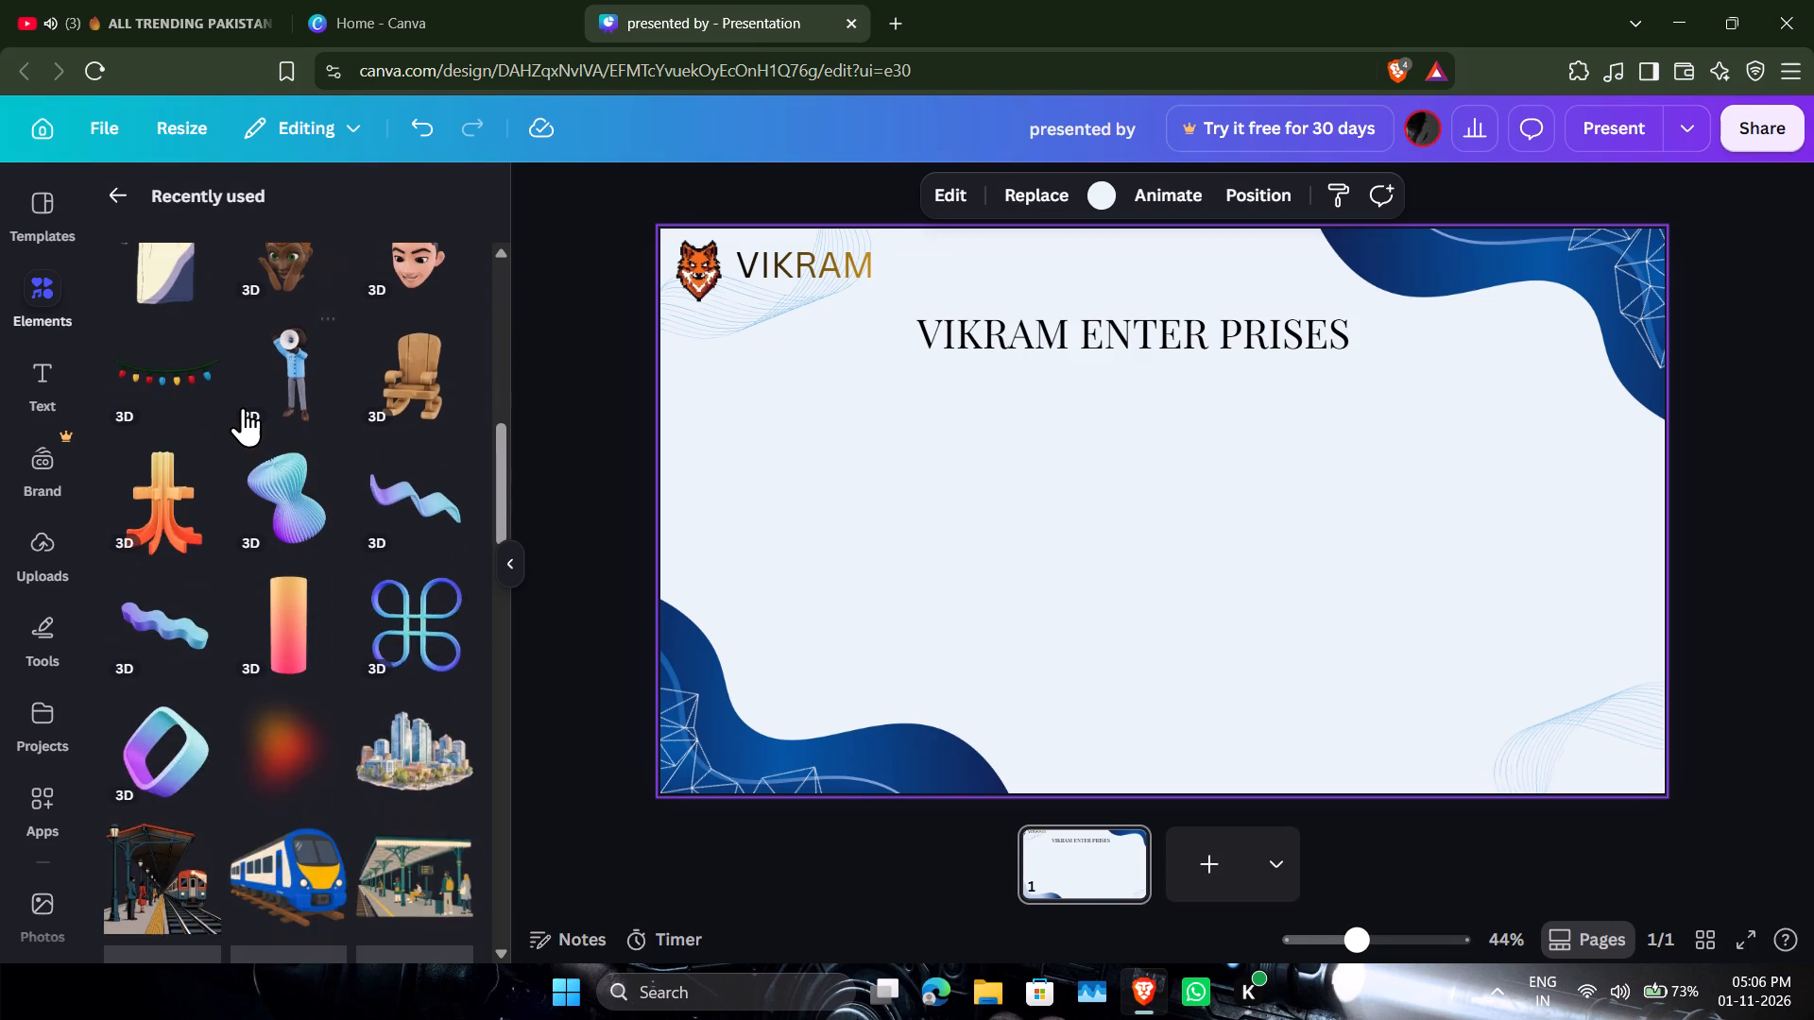
scroll(243, 407, "down", 6)
scroll(243, 407, "up", 1)
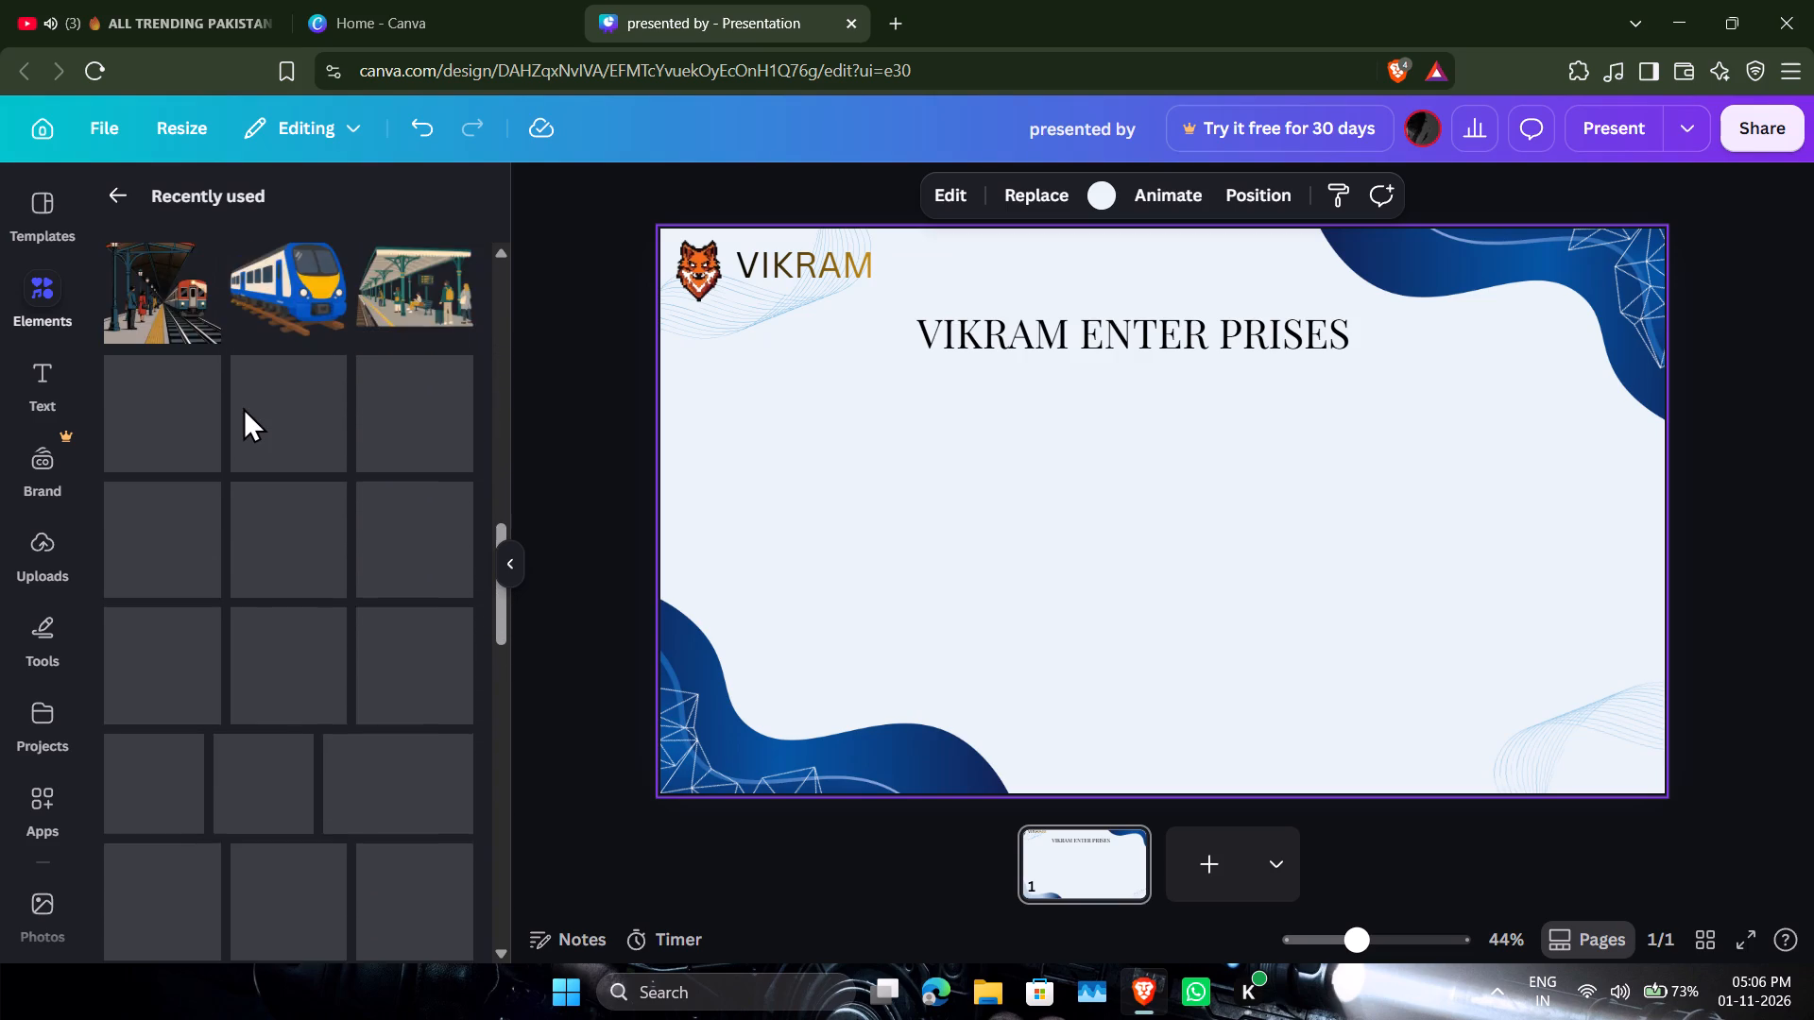
scroll(243, 407, "up", 2)
Search the elements for "t shirt" and show all of the graphics results.
left_click(108, 198)
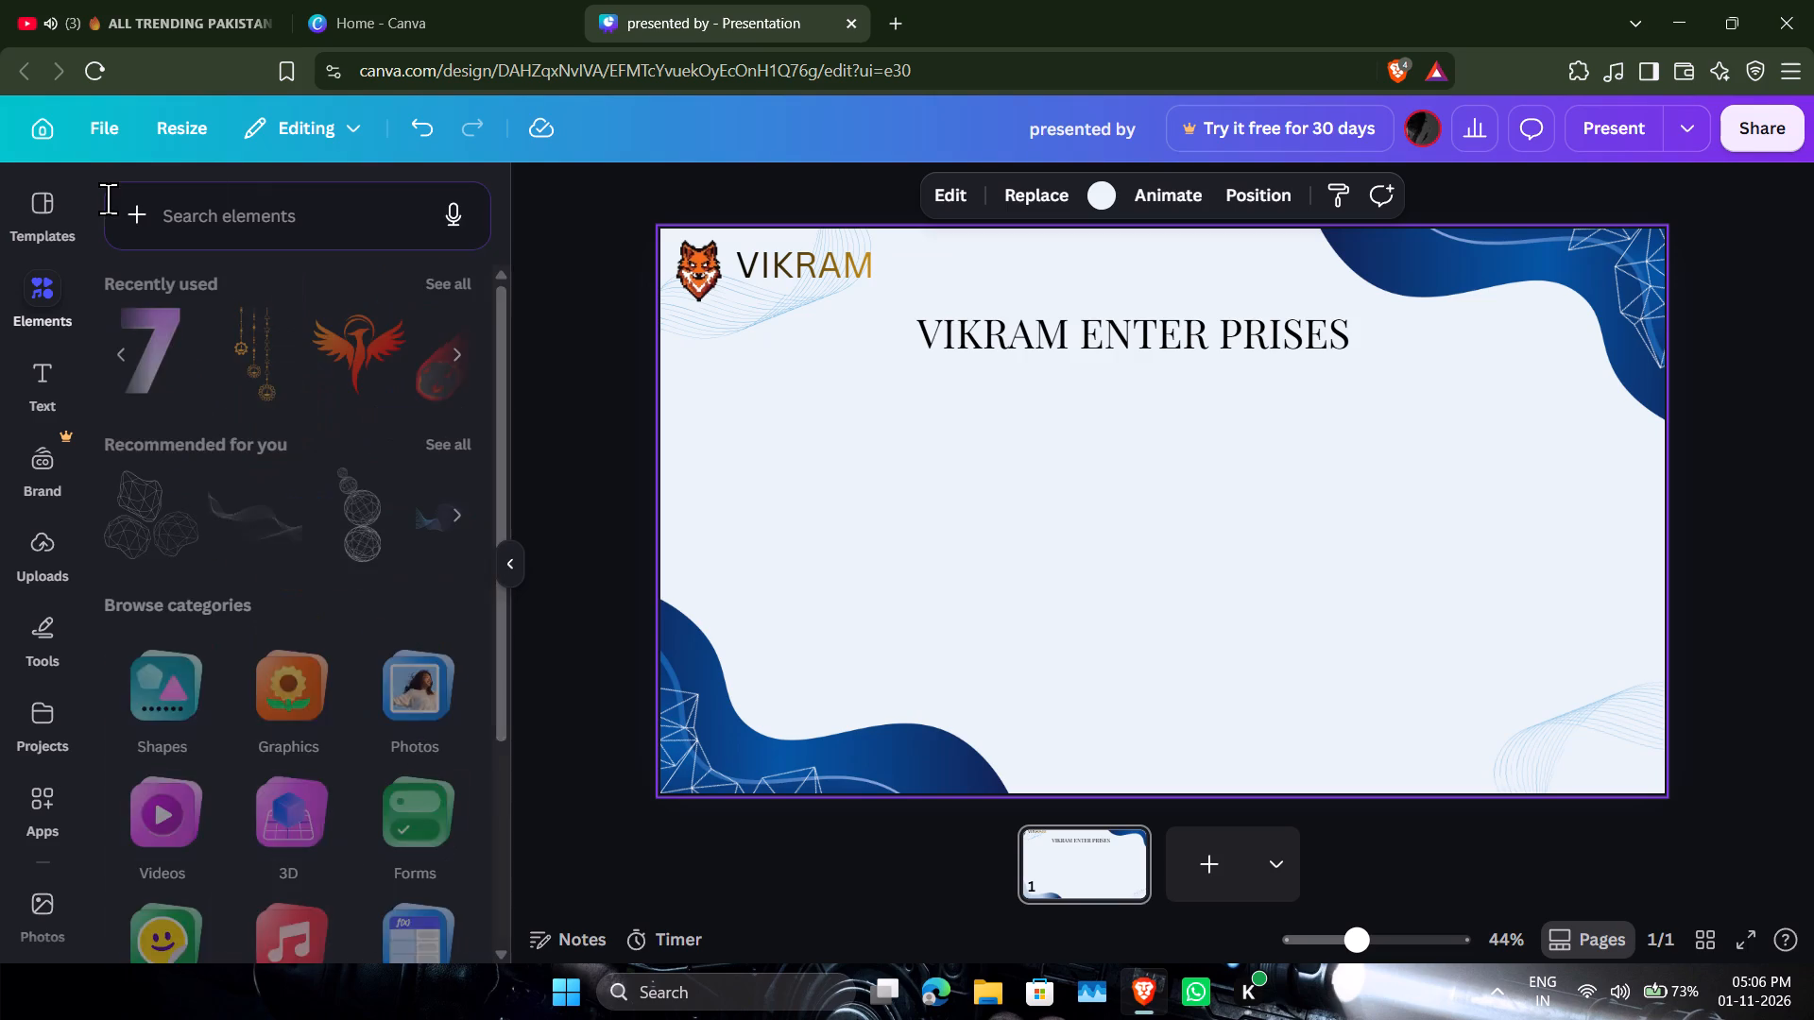
left_click(304, 219)
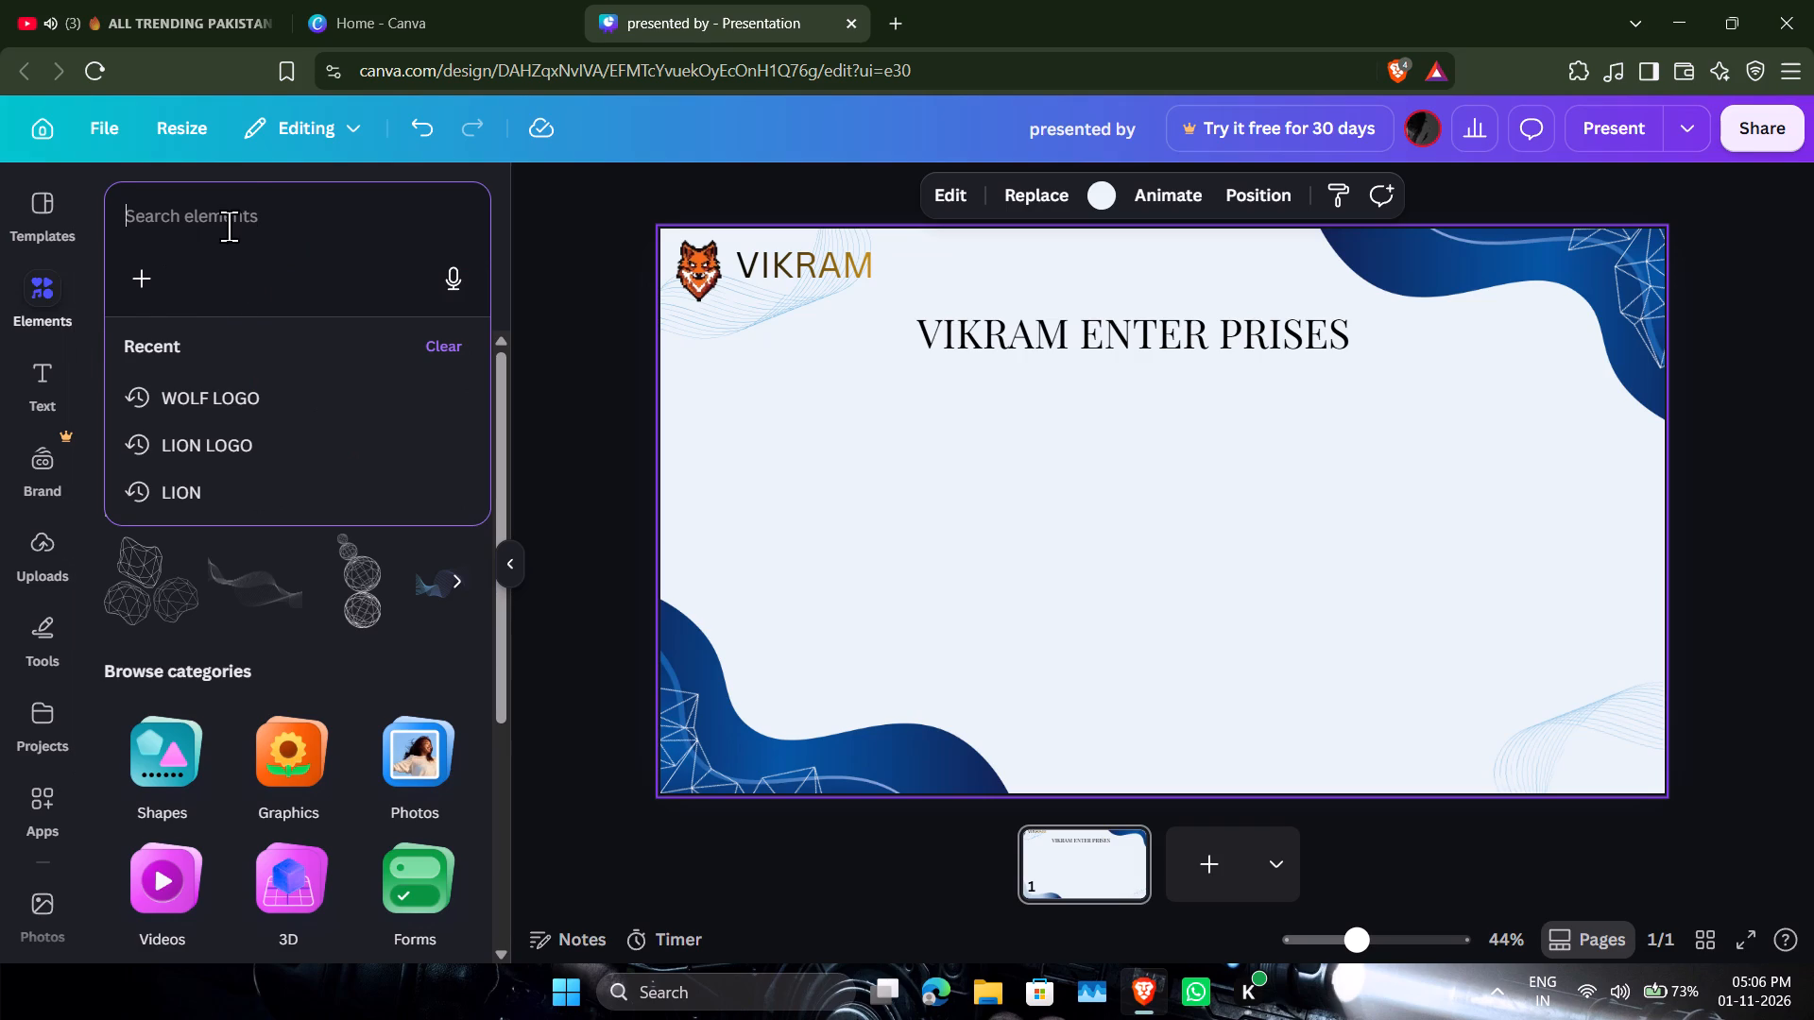
left_click(248, 211)
type("SHIRT")
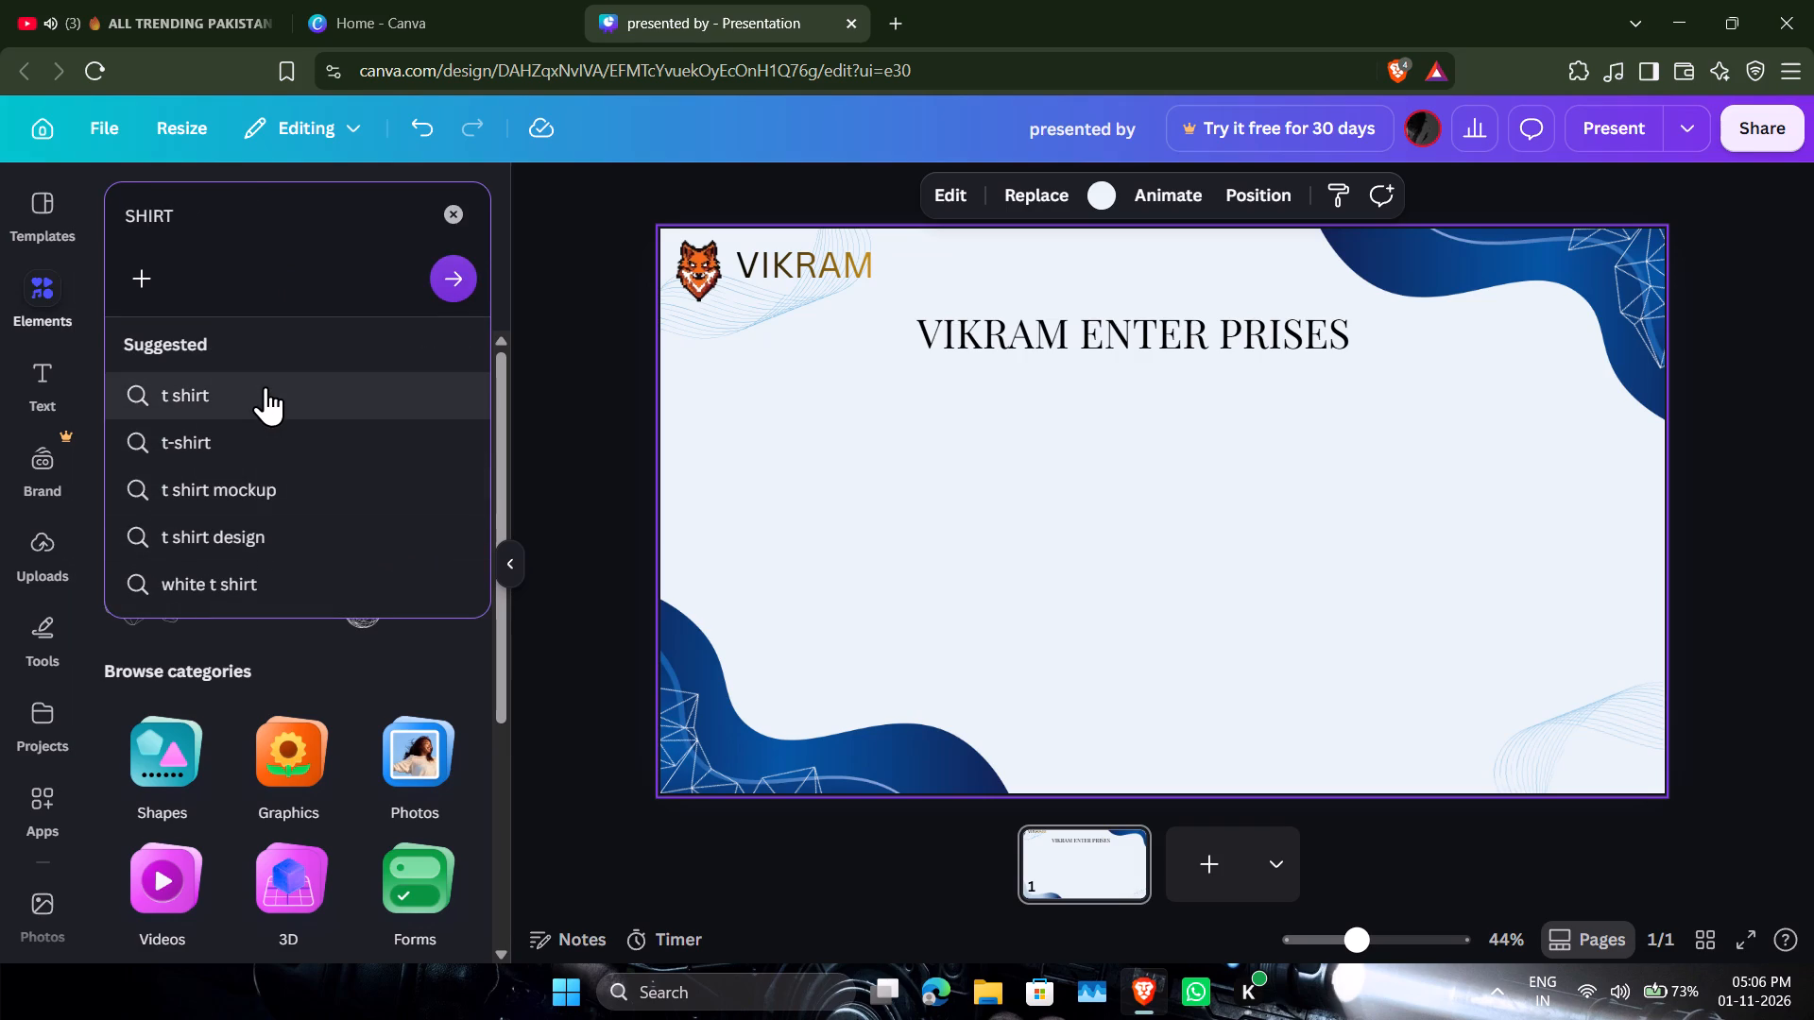
left_click(251, 408)
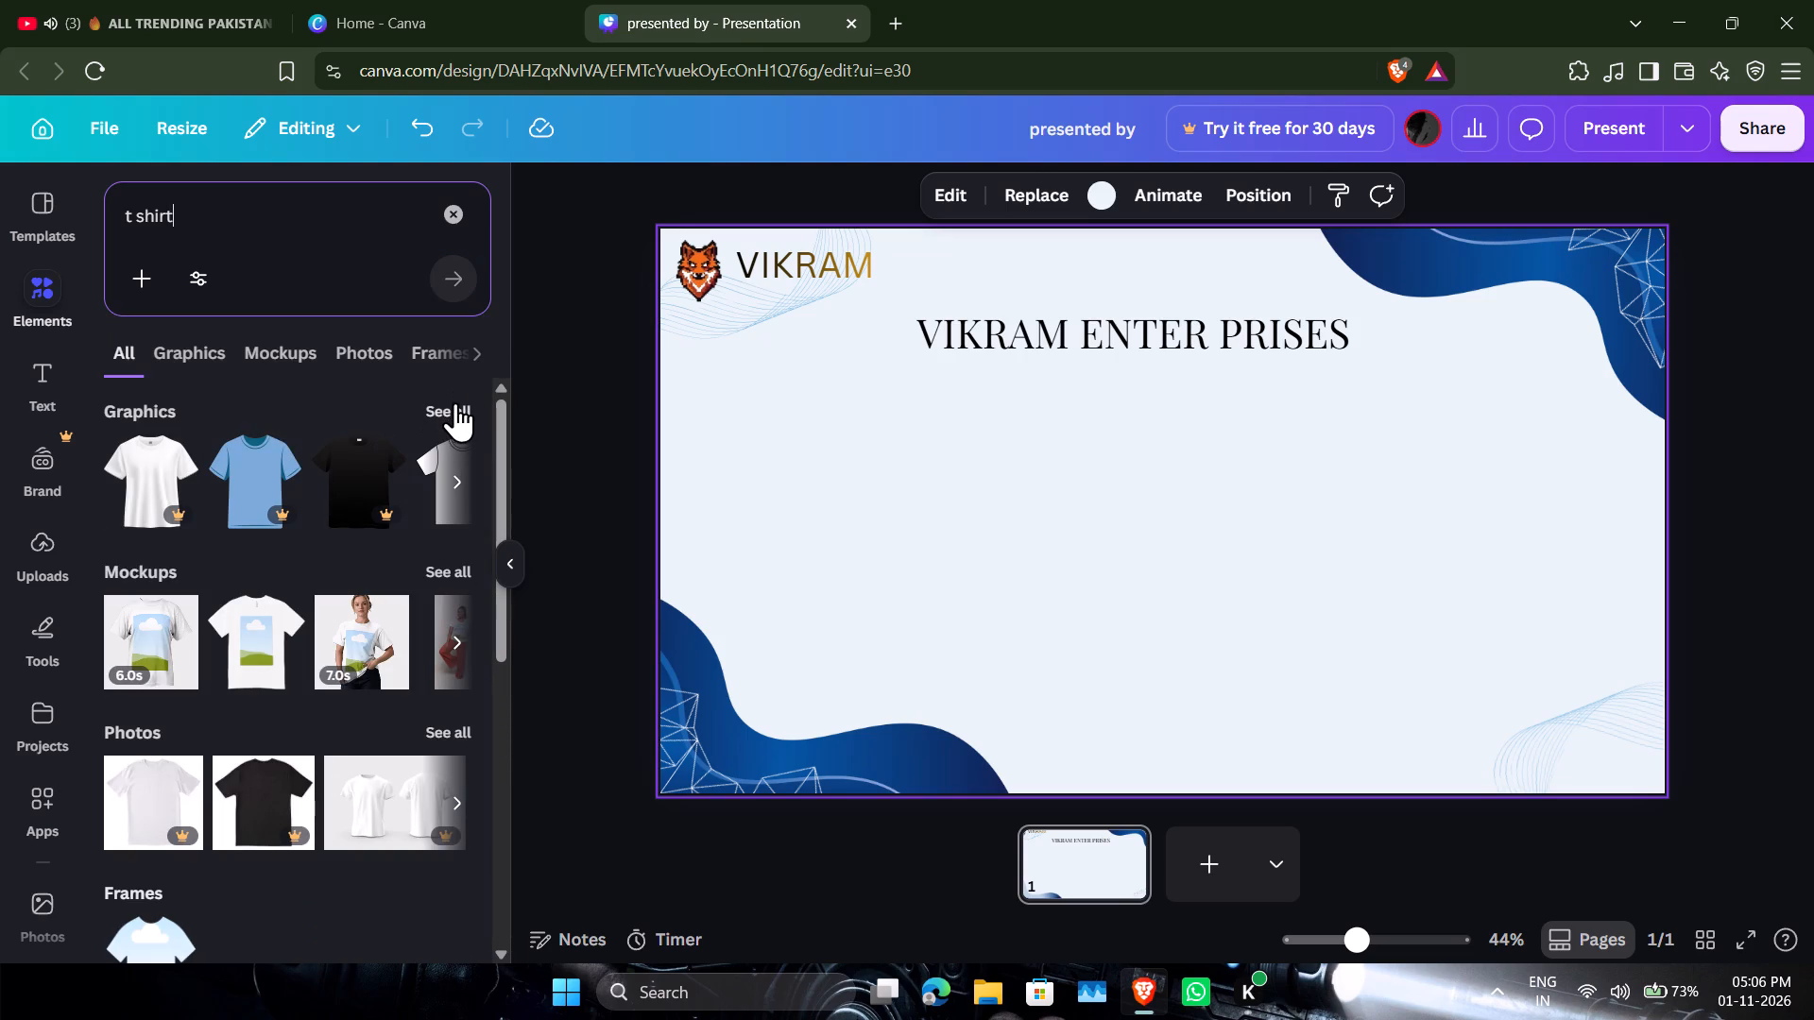
left_click(455, 402)
Add the plain white polo shirt graphic from the results to the slide.
scroll(284, 660, "down", 2)
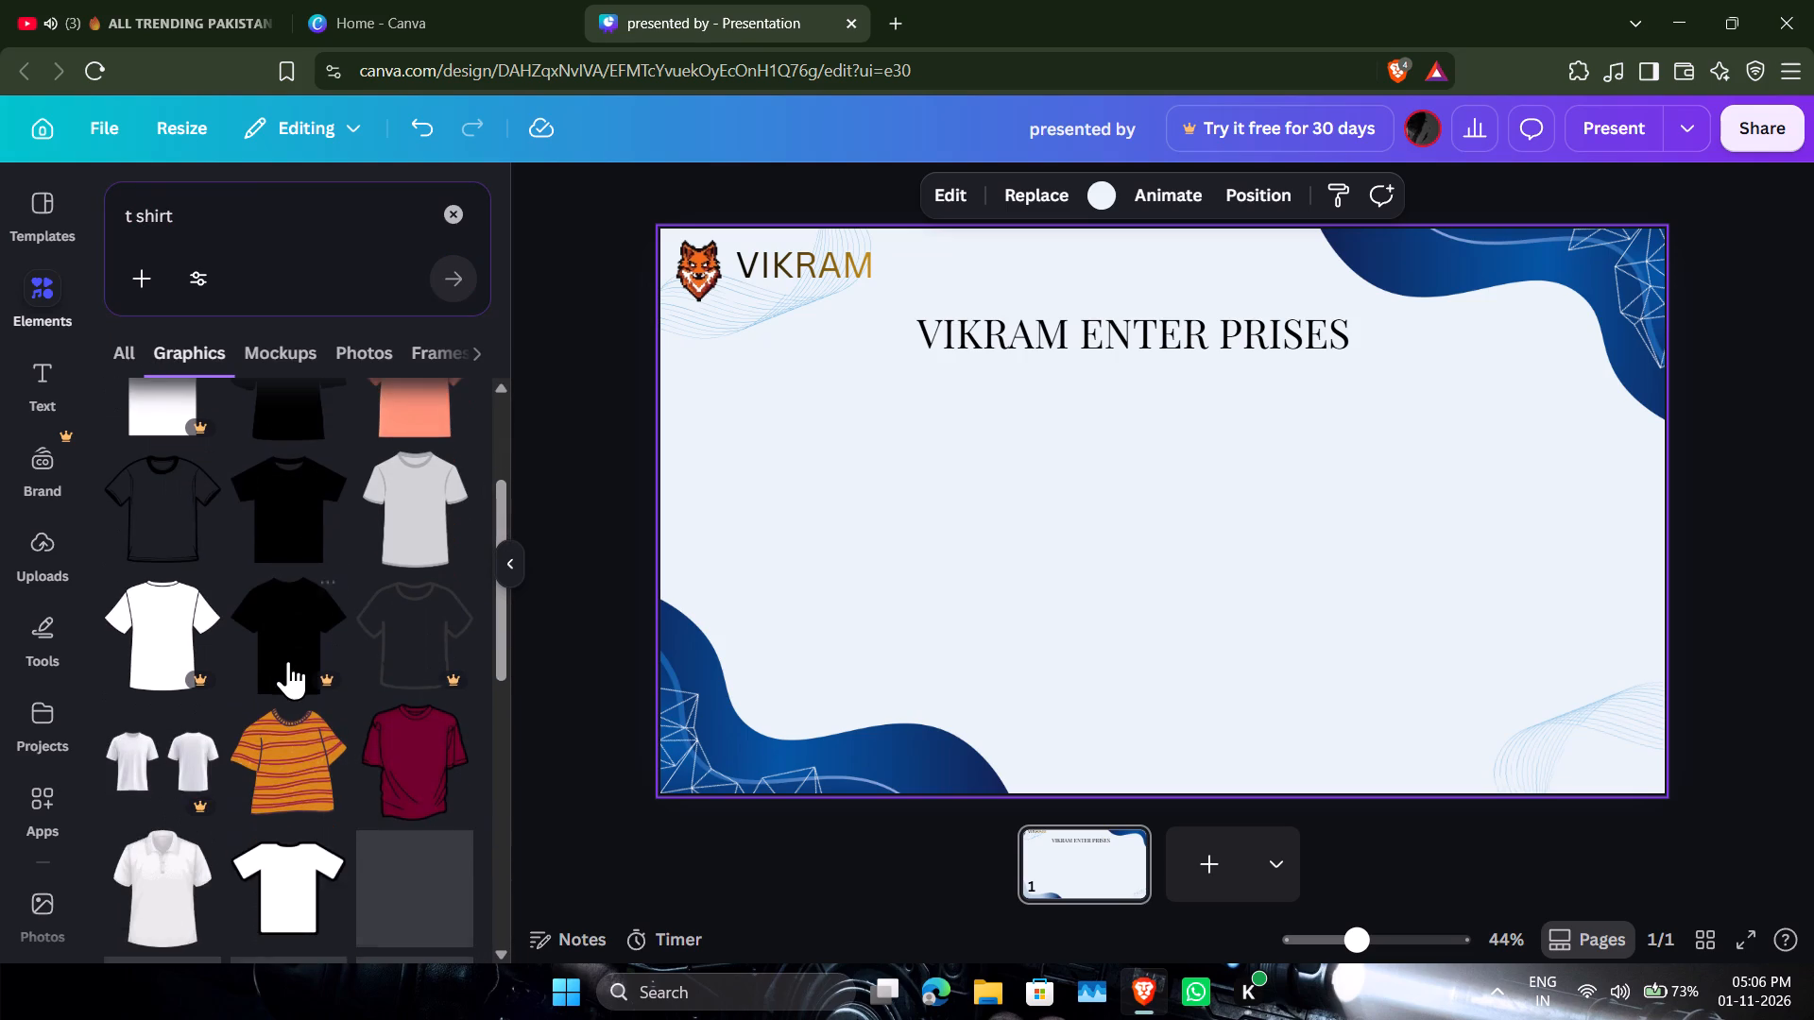
scroll(288, 660, "up", 2)
scroll(288, 660, "down", 3)
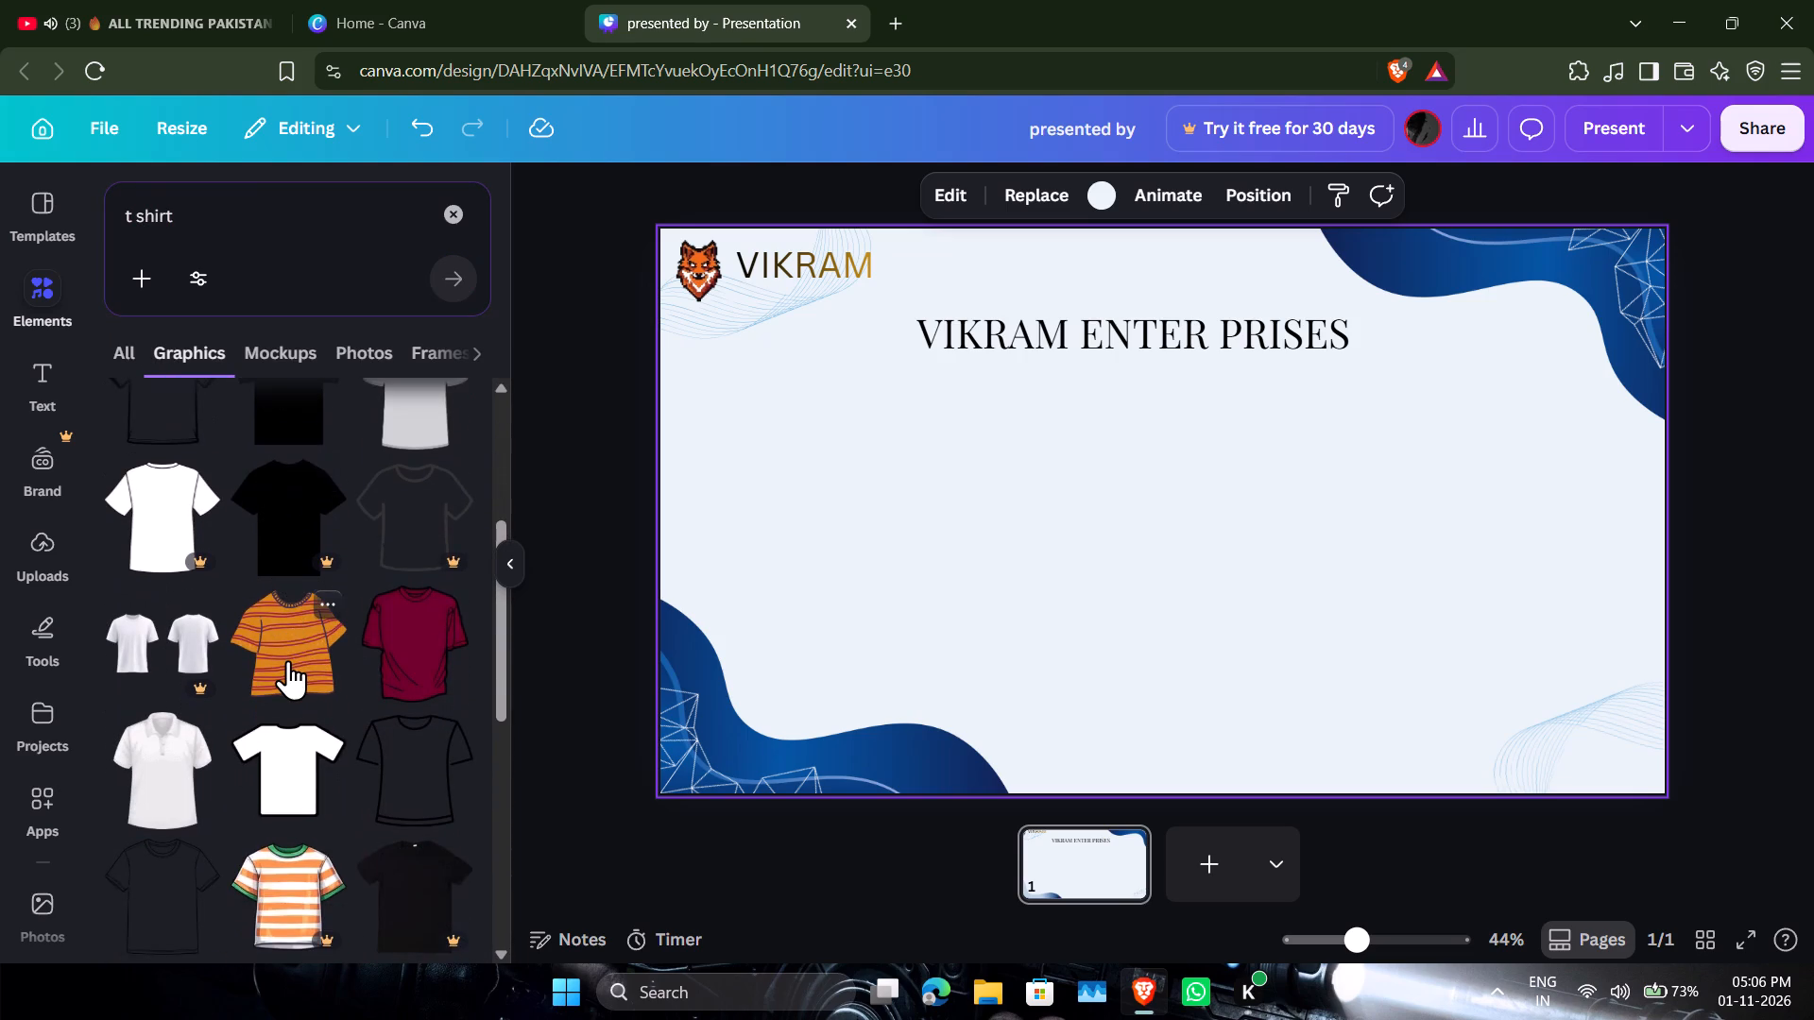
scroll(288, 660, "down", 1)
left_click_drag(161, 652, 847, 560)
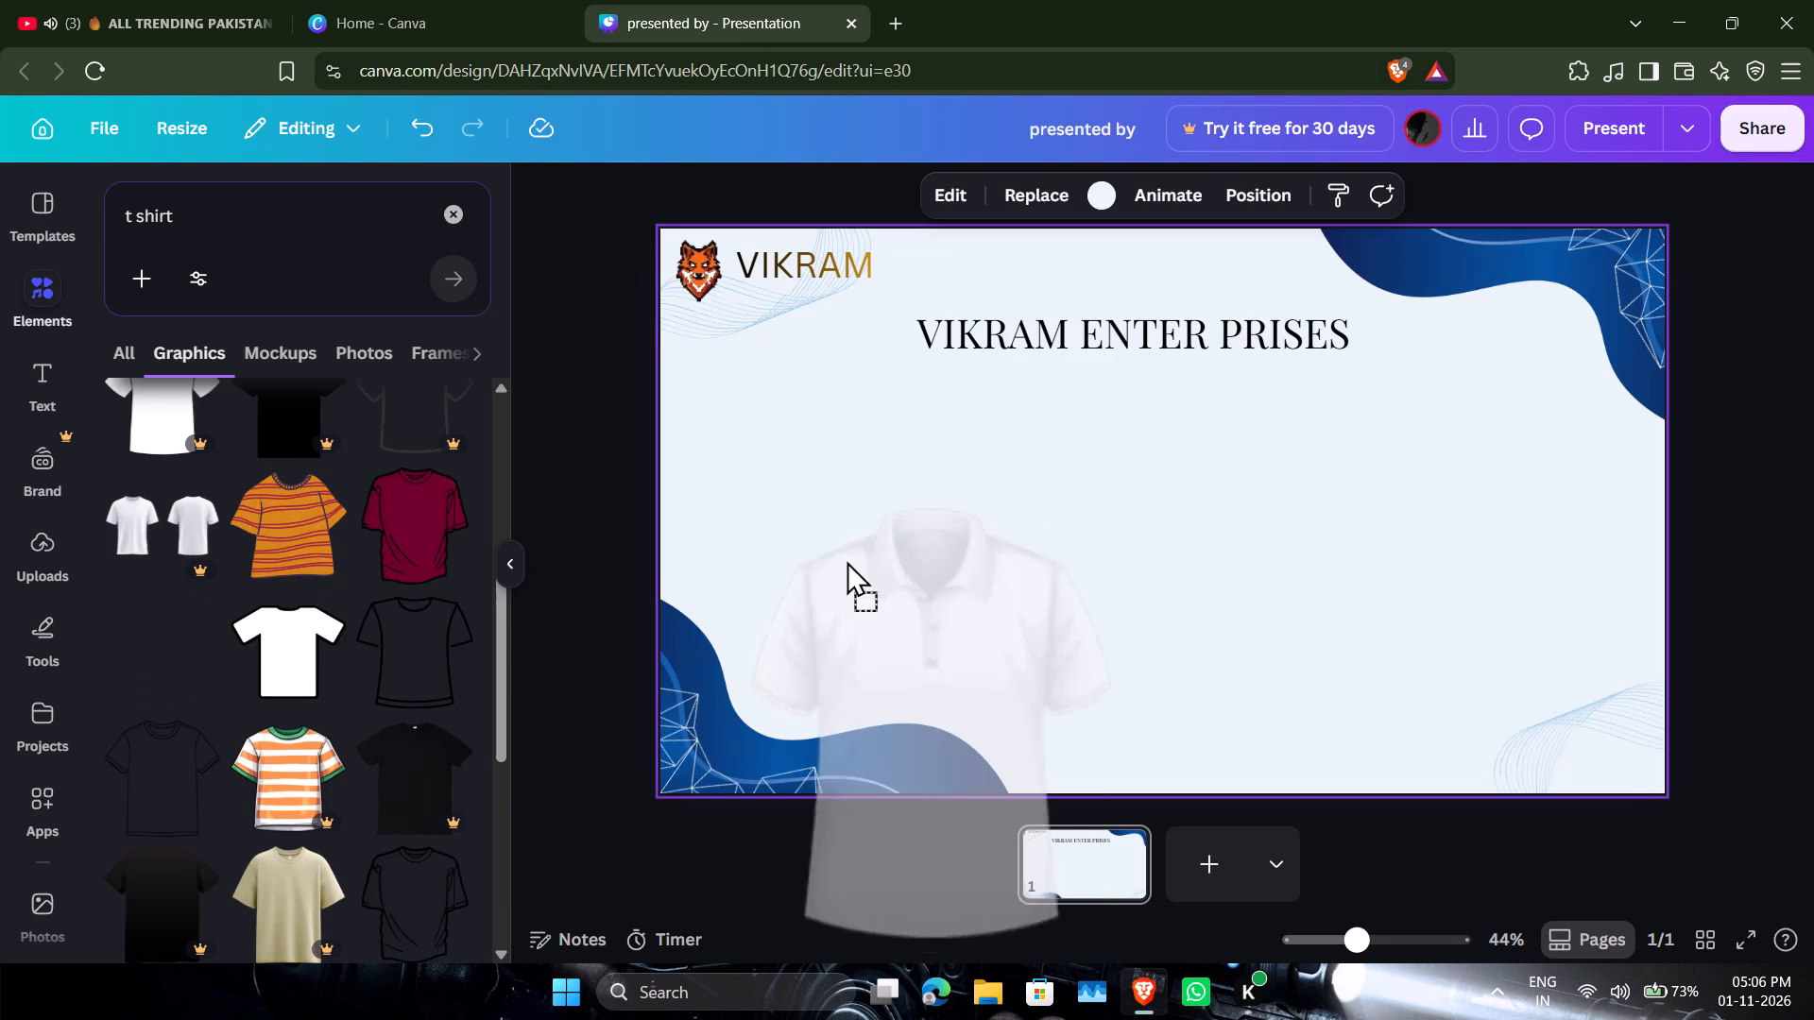
left_click_drag(847, 560, 838, 449)
left_click_drag(831, 433, 823, 409)
left_click_drag(978, 610, 909, 536)
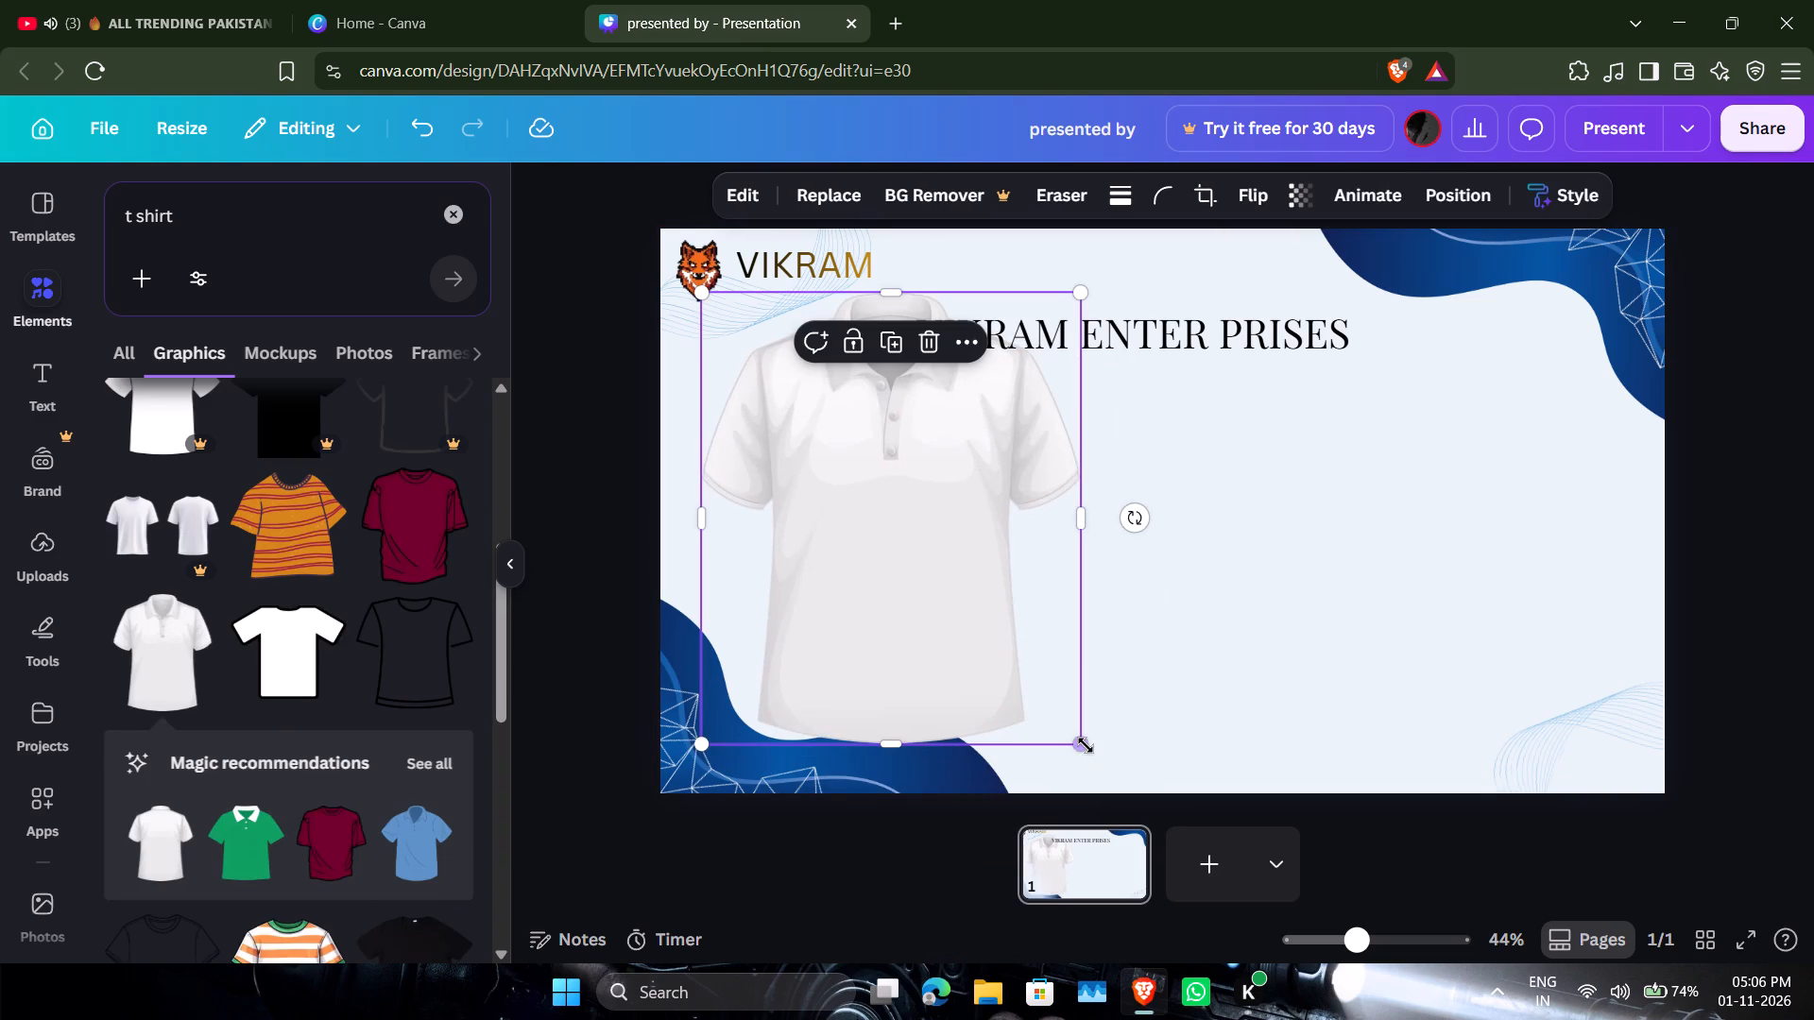
Shrink the polo shirt to less than half size and position it below the title, slightly left of the slide's centre.
left_click_drag(1086, 745, 853, 529)
left_click_drag(727, 370, 811, 538)
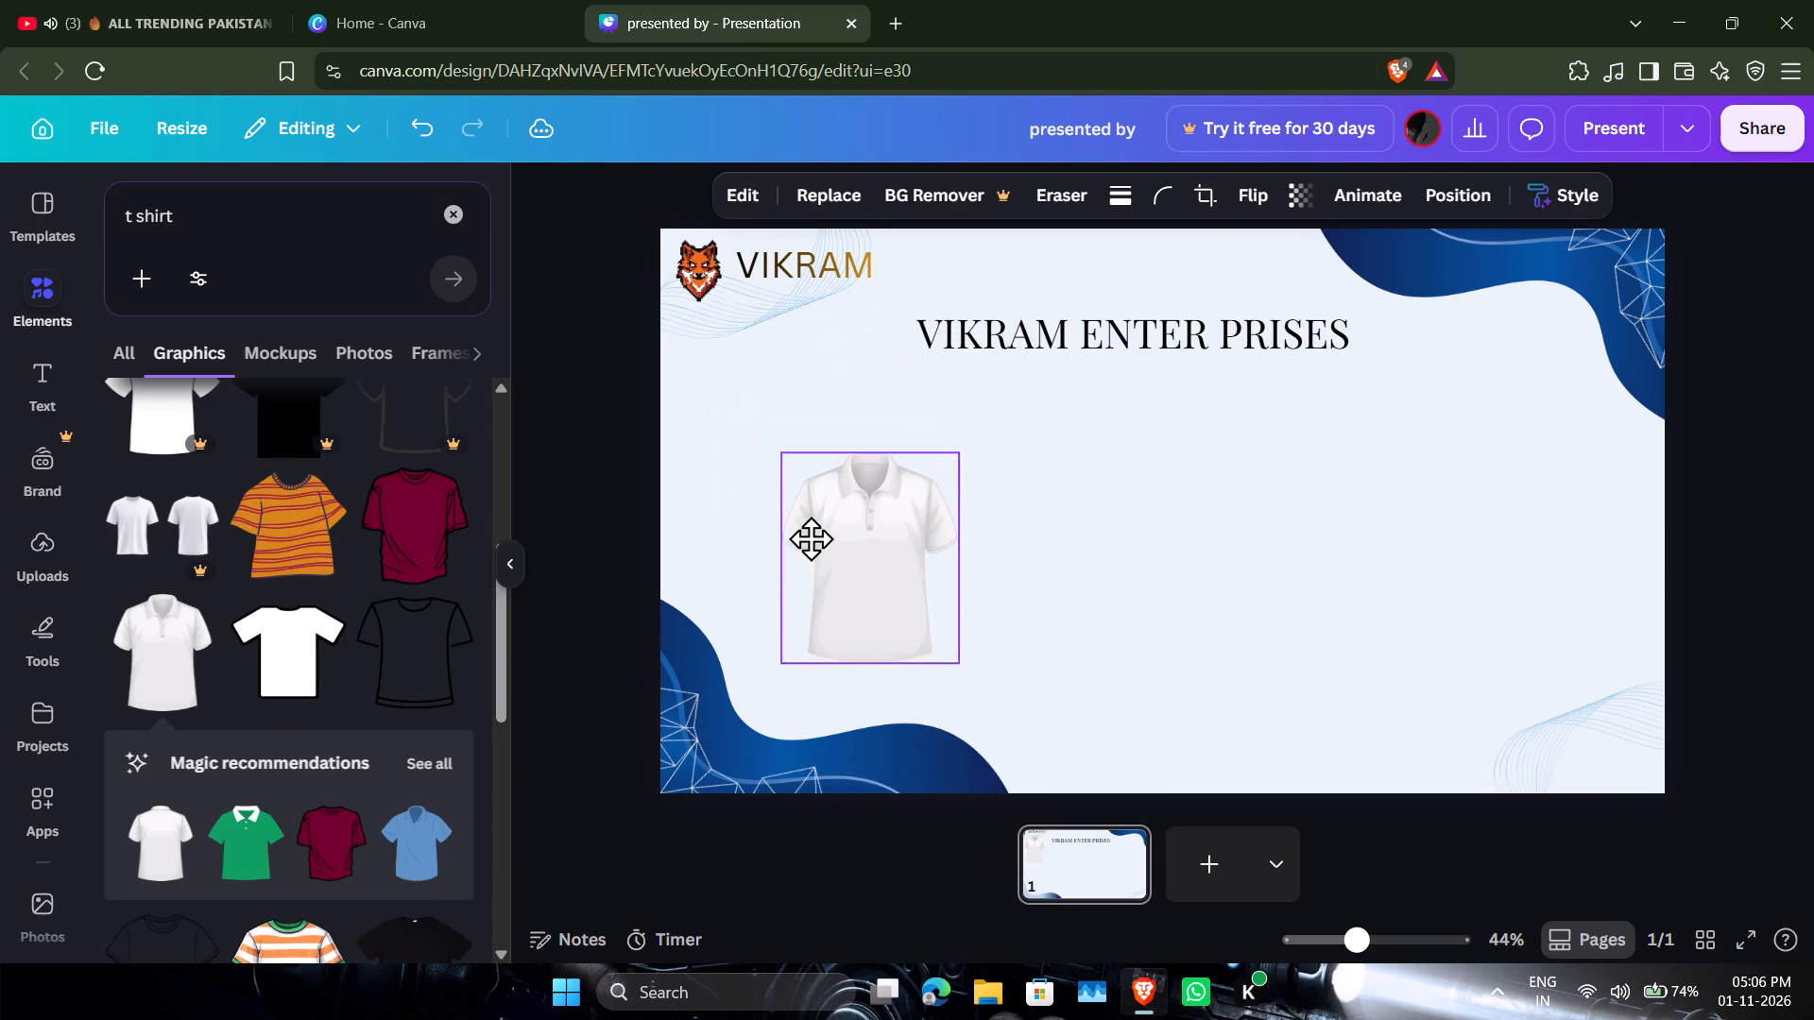
left_click_drag(811, 538, 811, 477)
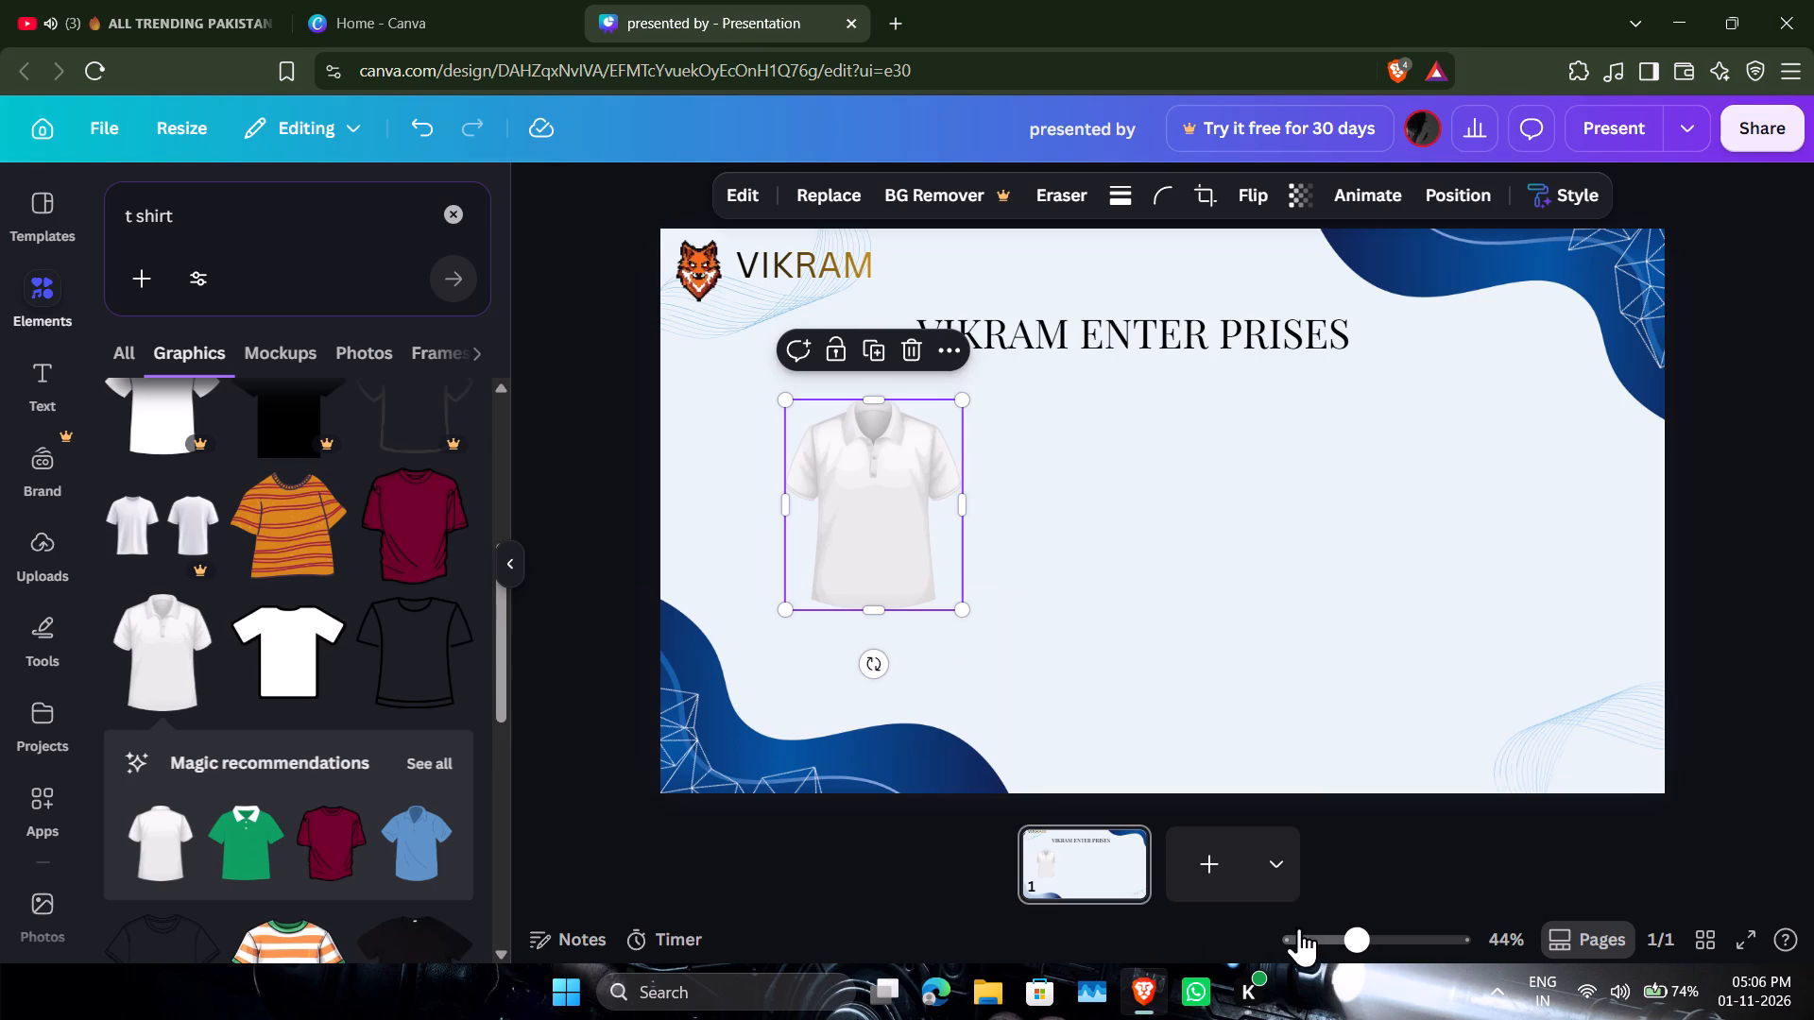
left_click(1345, 933)
left_click_drag(1355, 934, 1370, 936)
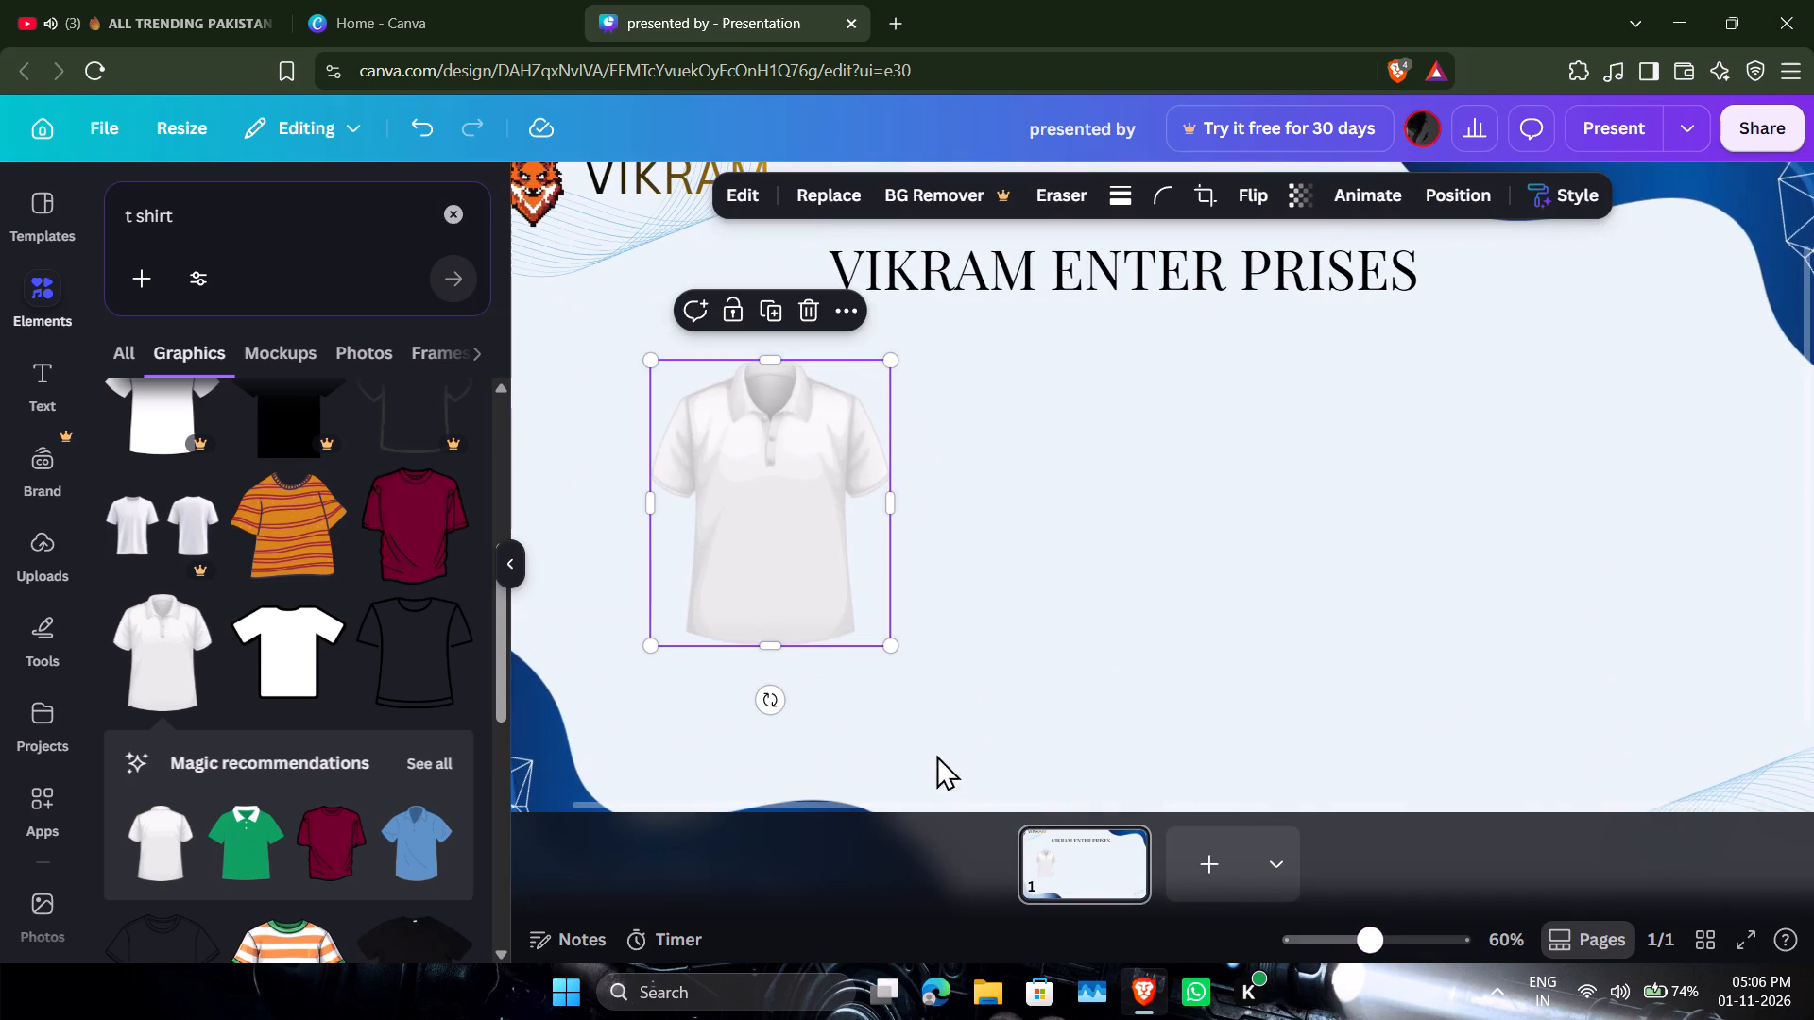
left_click_drag(821, 631, 1009, 669)
left_click(1009, 669)
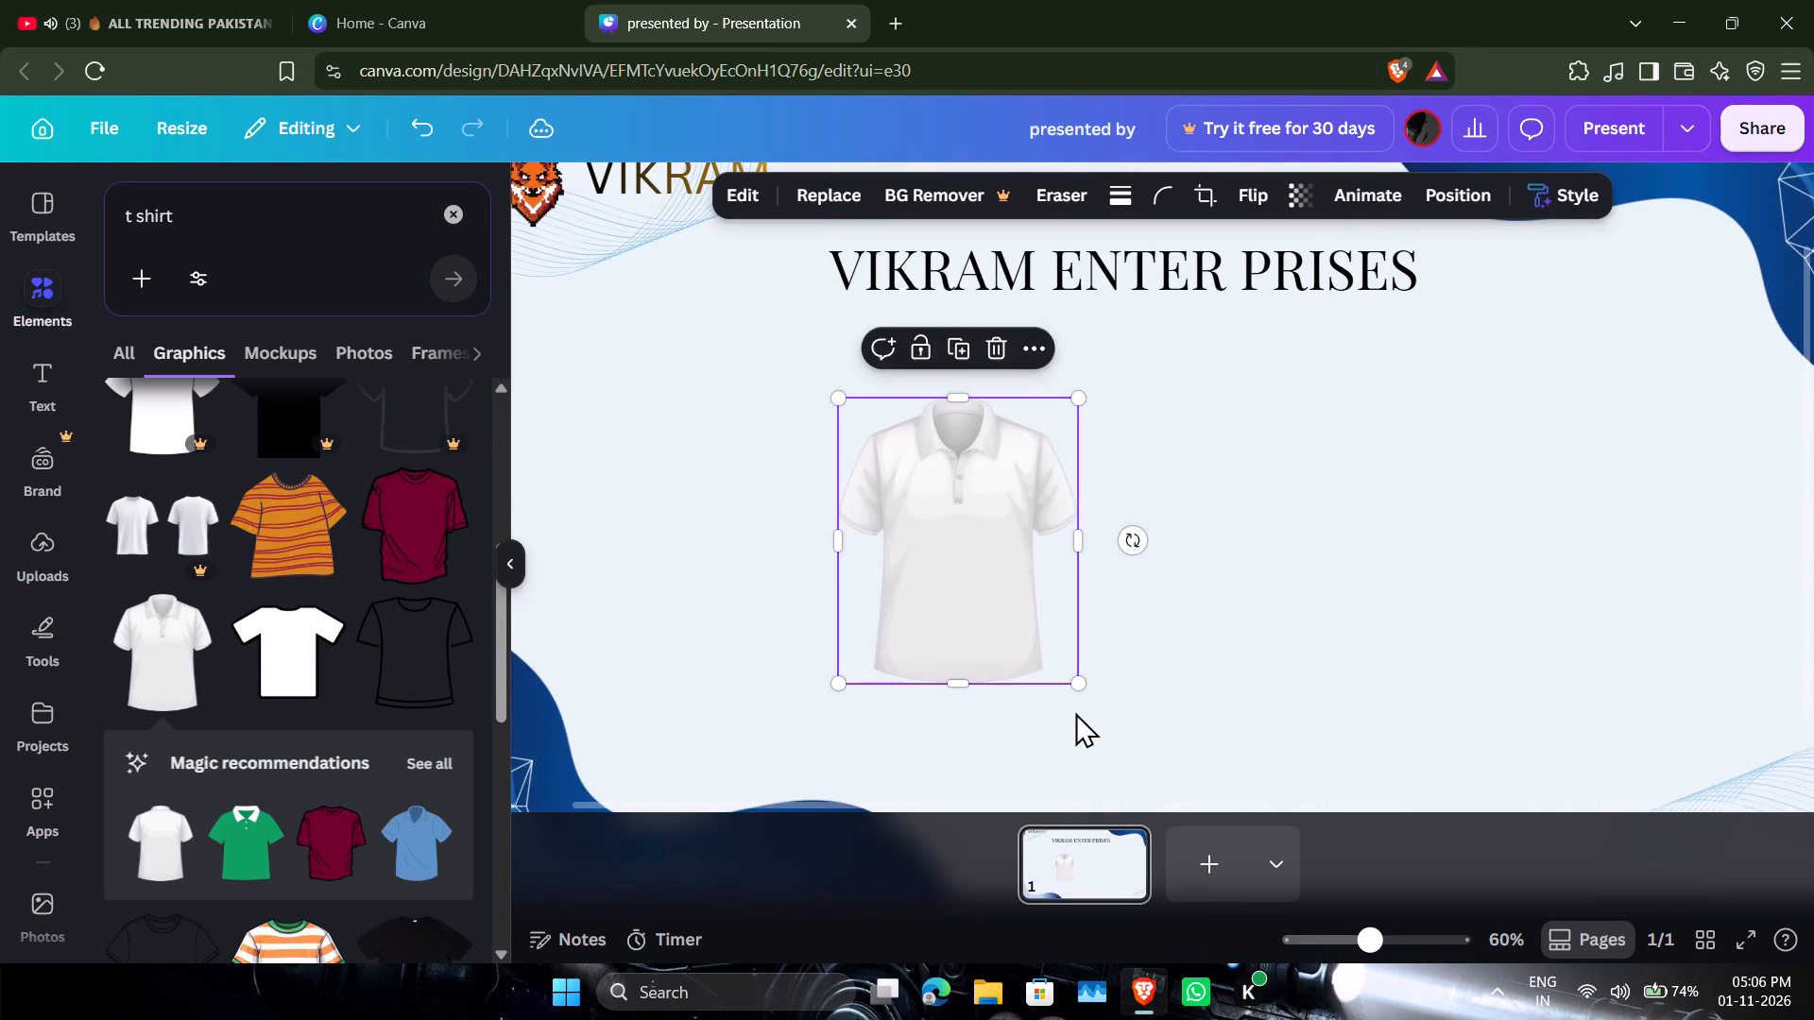
Enlarge the polo shirt slightly by its lower-right corner, keeping its upper-left corner in place.
left_click(1031, 652)
double_click(1076, 693)
left_click_drag(1076, 693, 1090, 699)
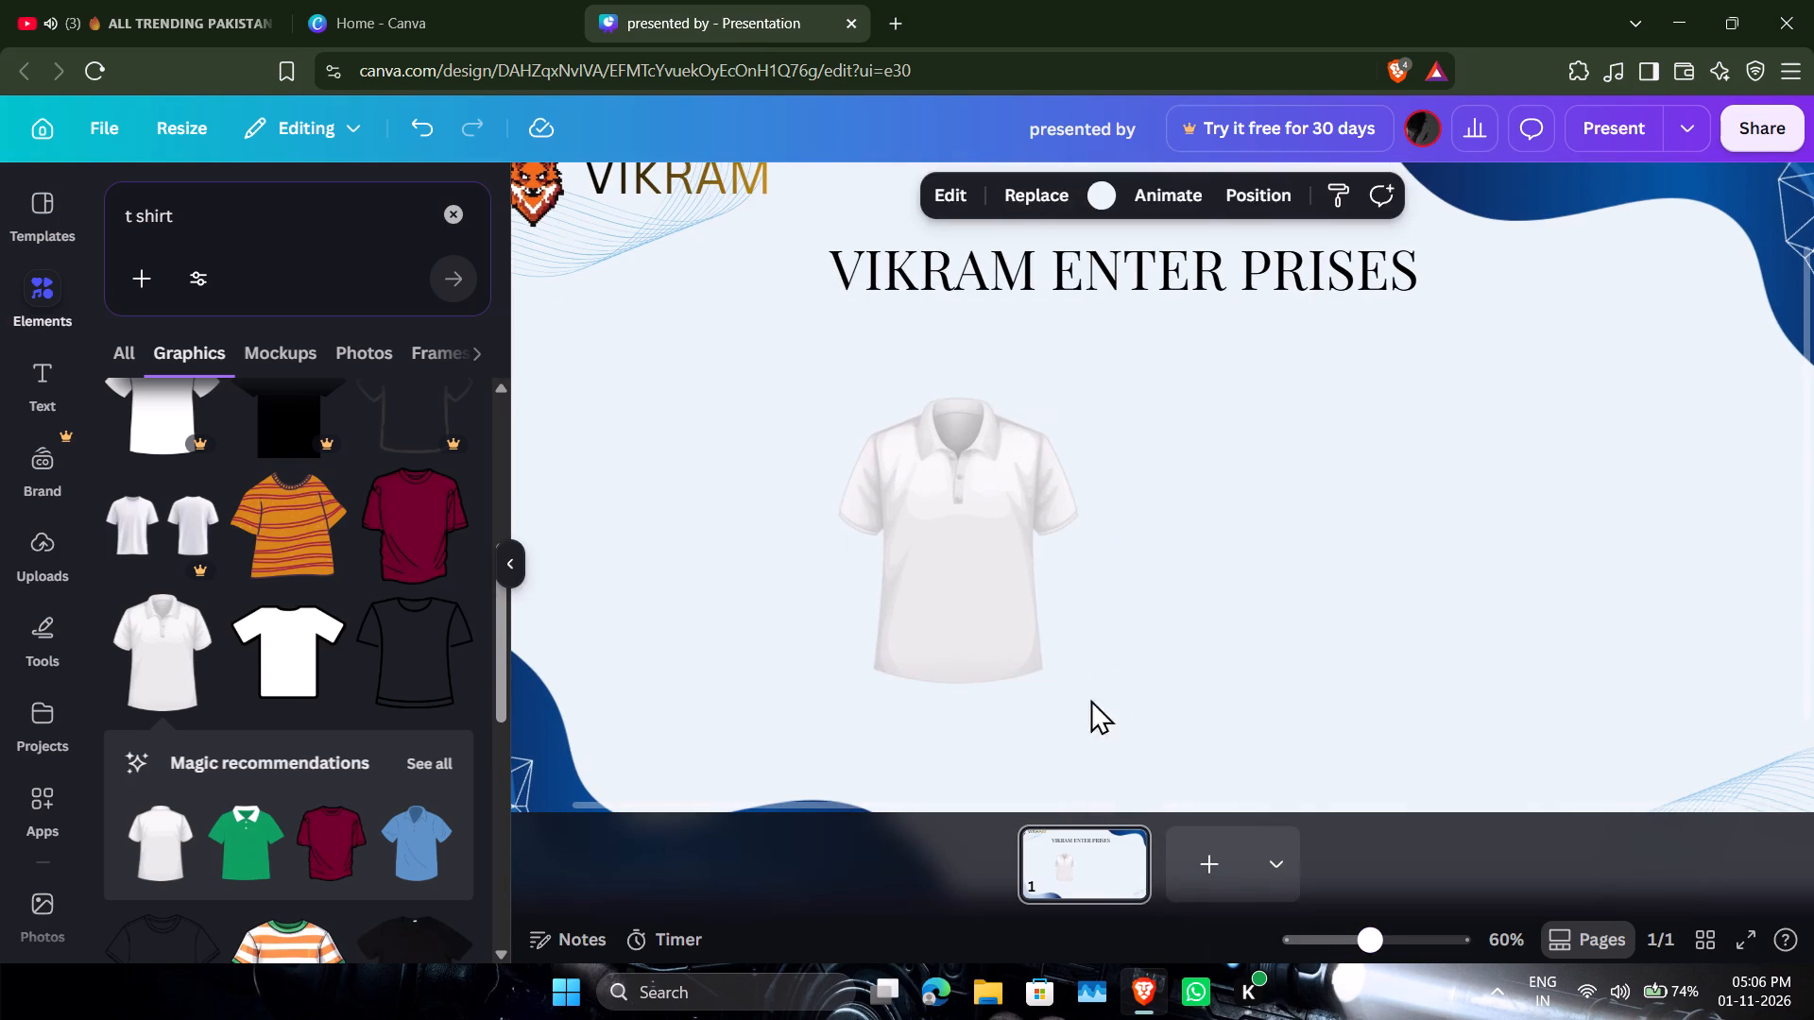
left_click_drag(1090, 699, 1122, 717)
left_click(970, 593)
left_click_drag(1070, 687, 1111, 700)
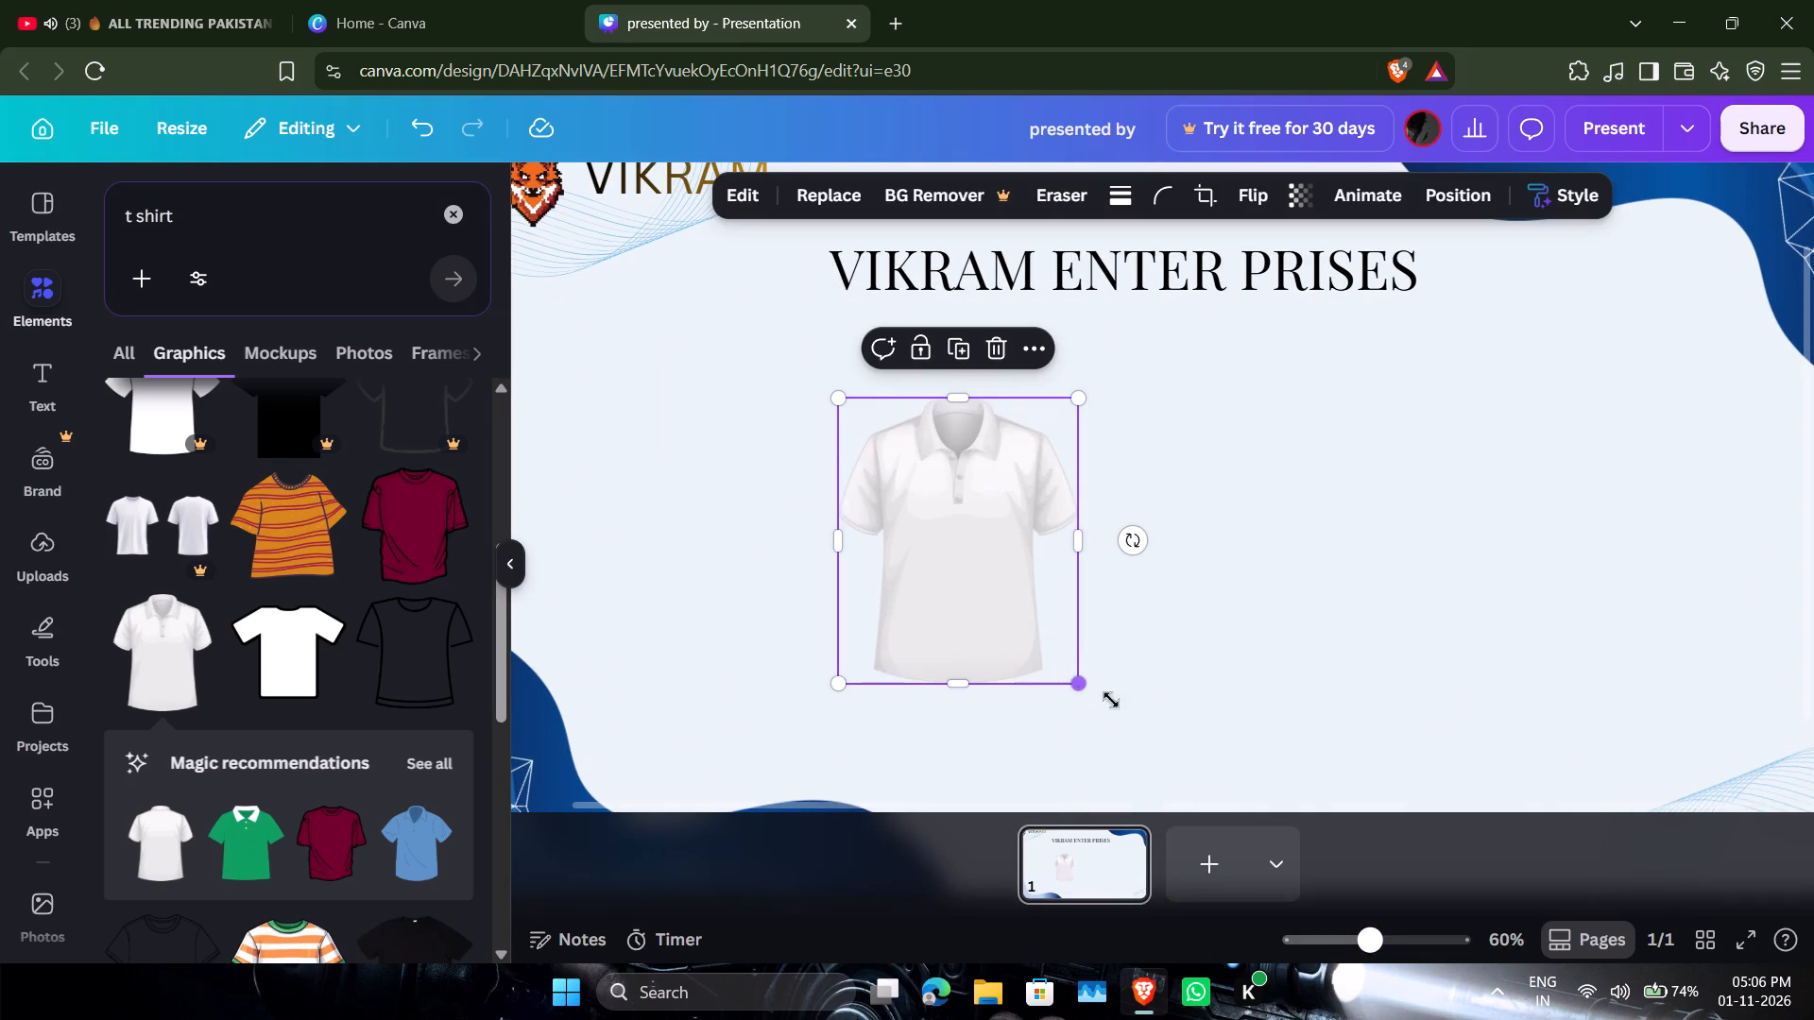
left_click_drag(1111, 700, 1146, 720)
left_click_drag(1224, 602, 1215, 604)
Clear the element search and the recent searches, and open the full list of recently used elements.
left_click(74, 301)
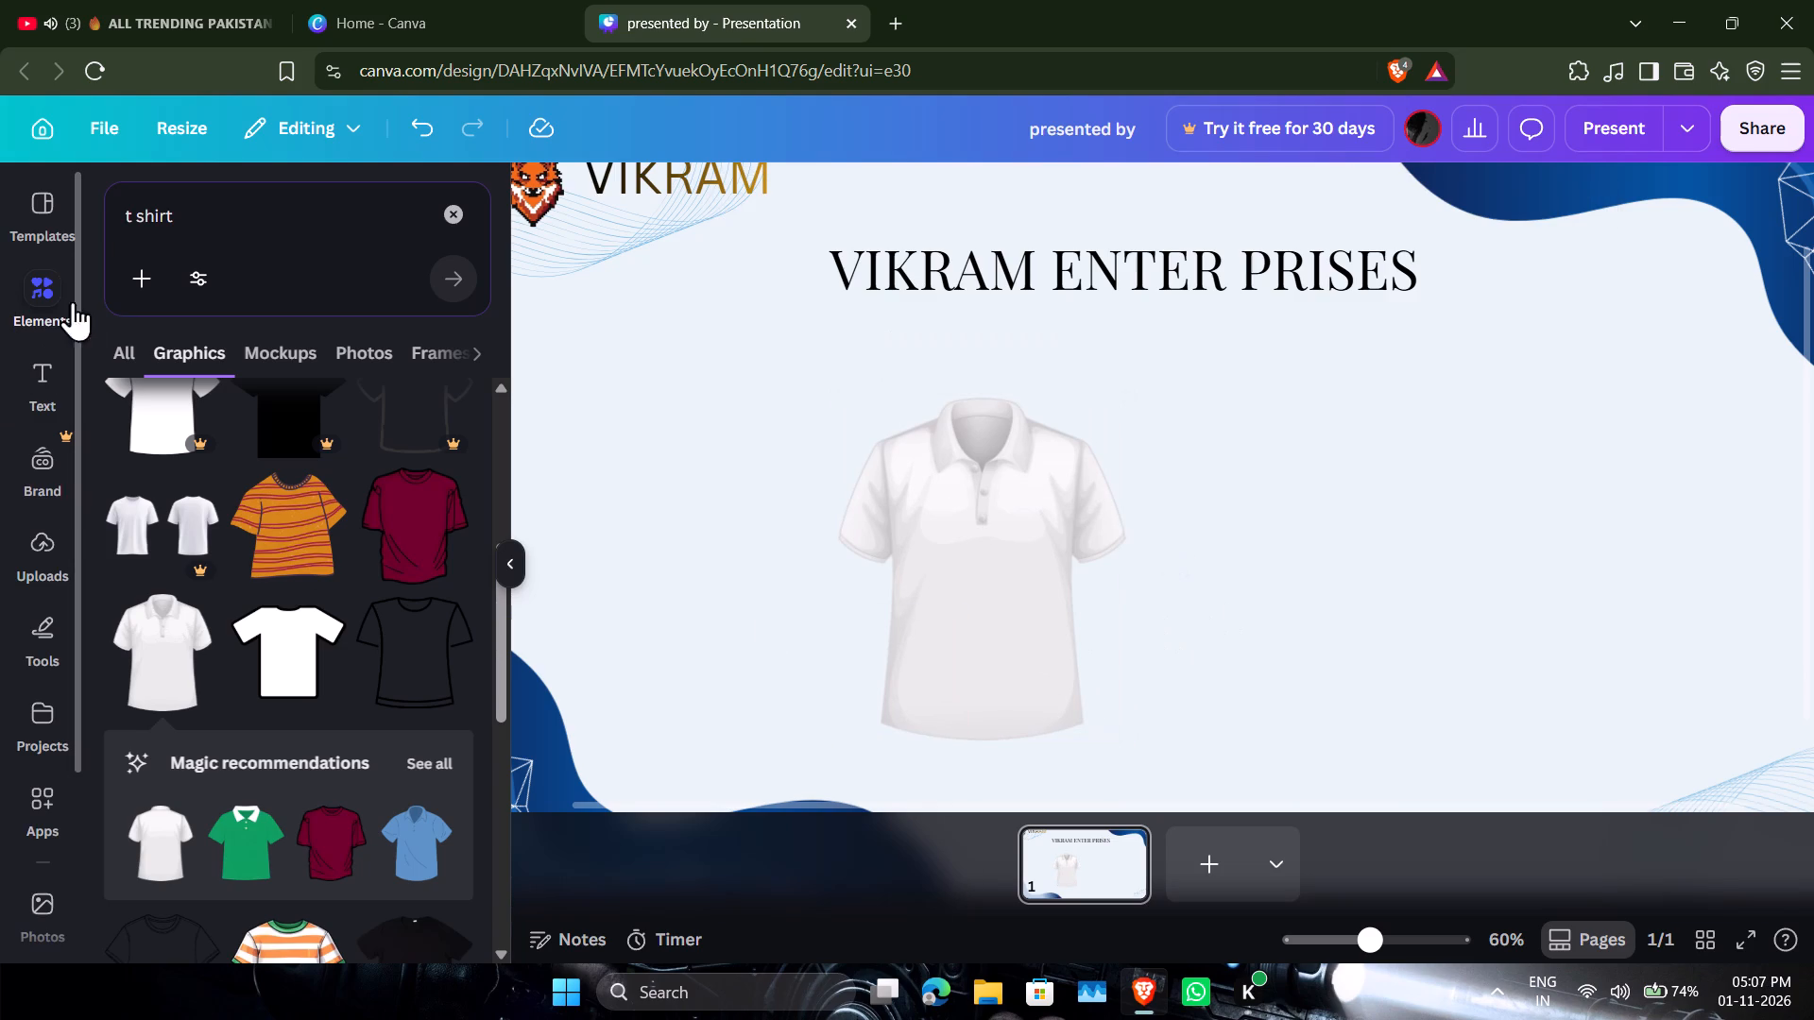
left_click(121, 216)
left_click(469, 222)
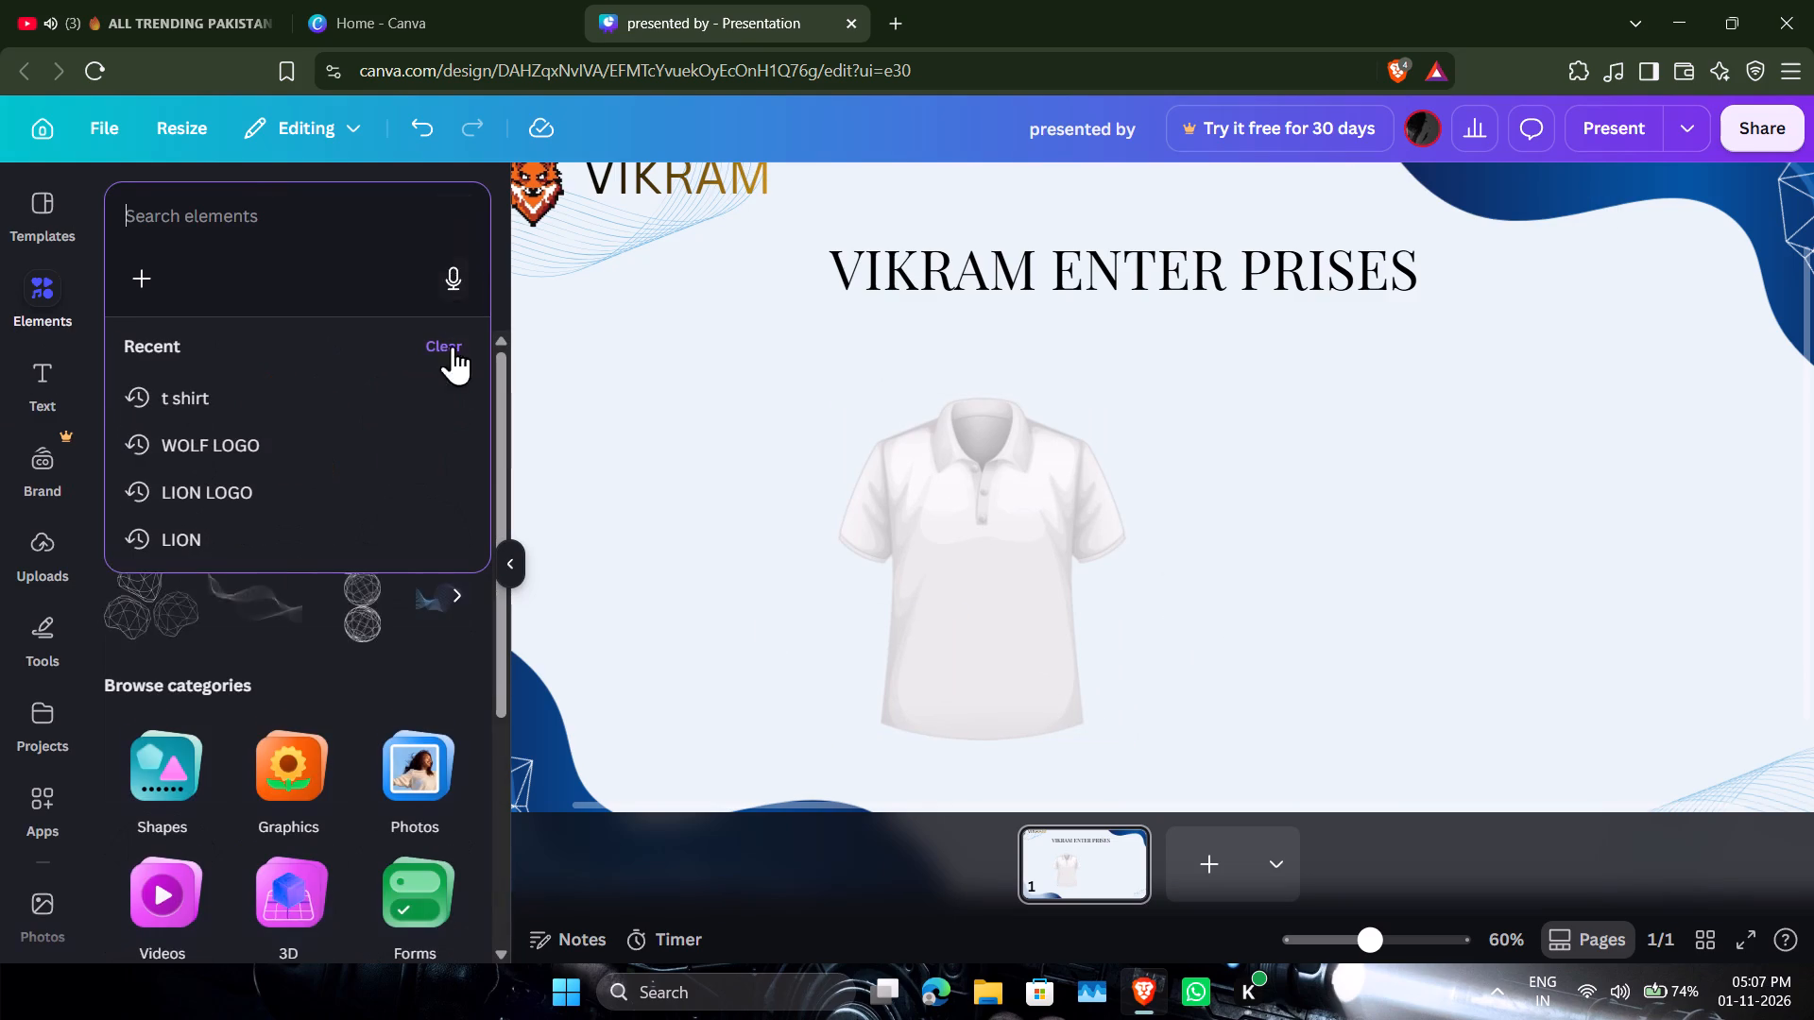
left_click(451, 355)
left_click(462, 346)
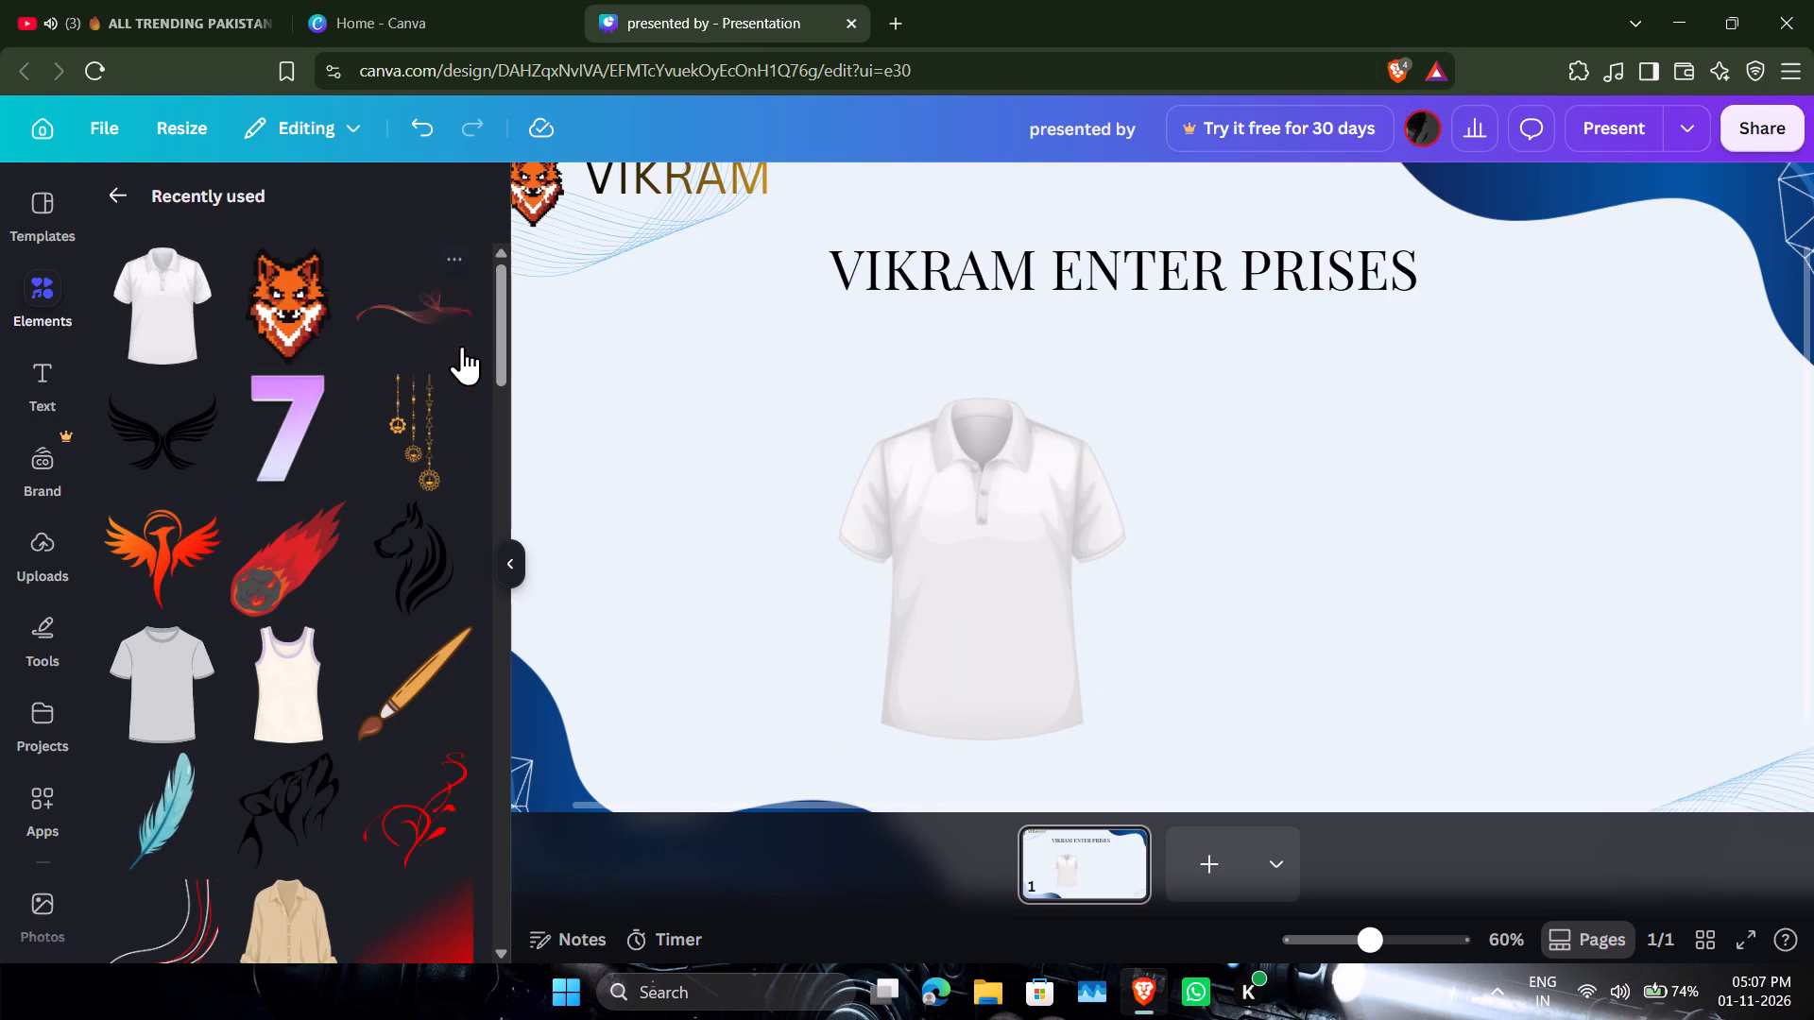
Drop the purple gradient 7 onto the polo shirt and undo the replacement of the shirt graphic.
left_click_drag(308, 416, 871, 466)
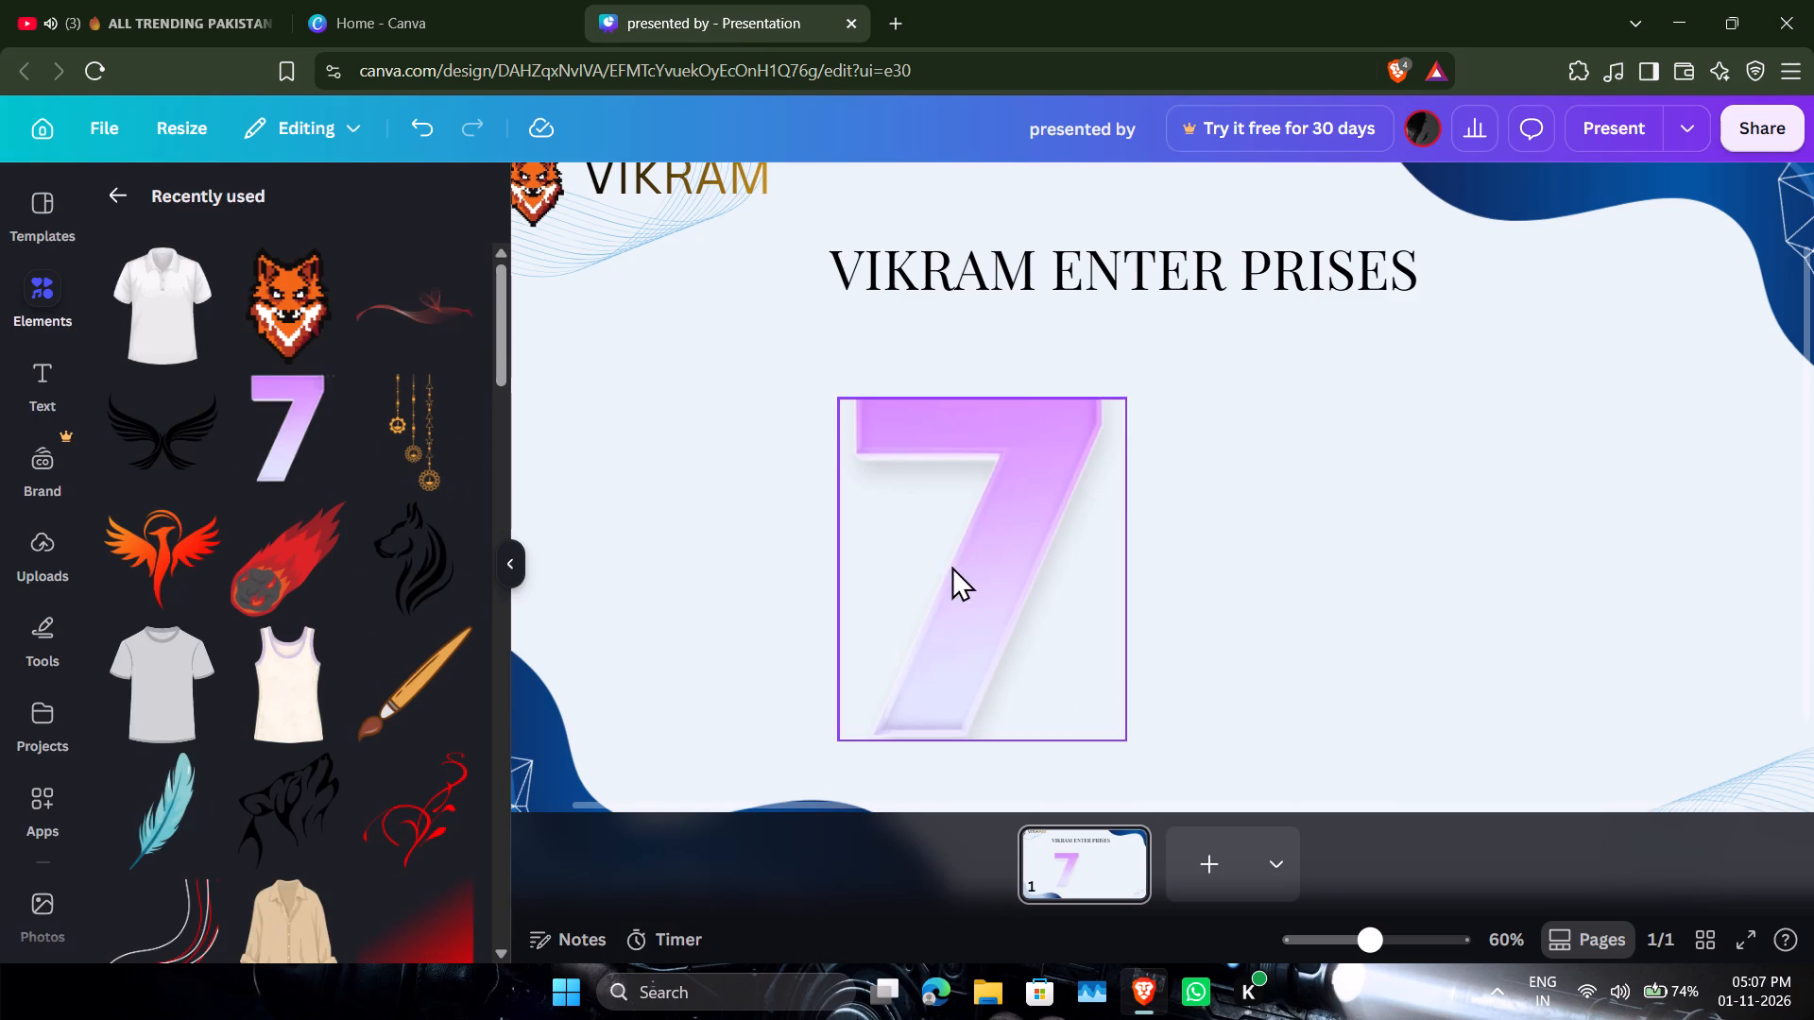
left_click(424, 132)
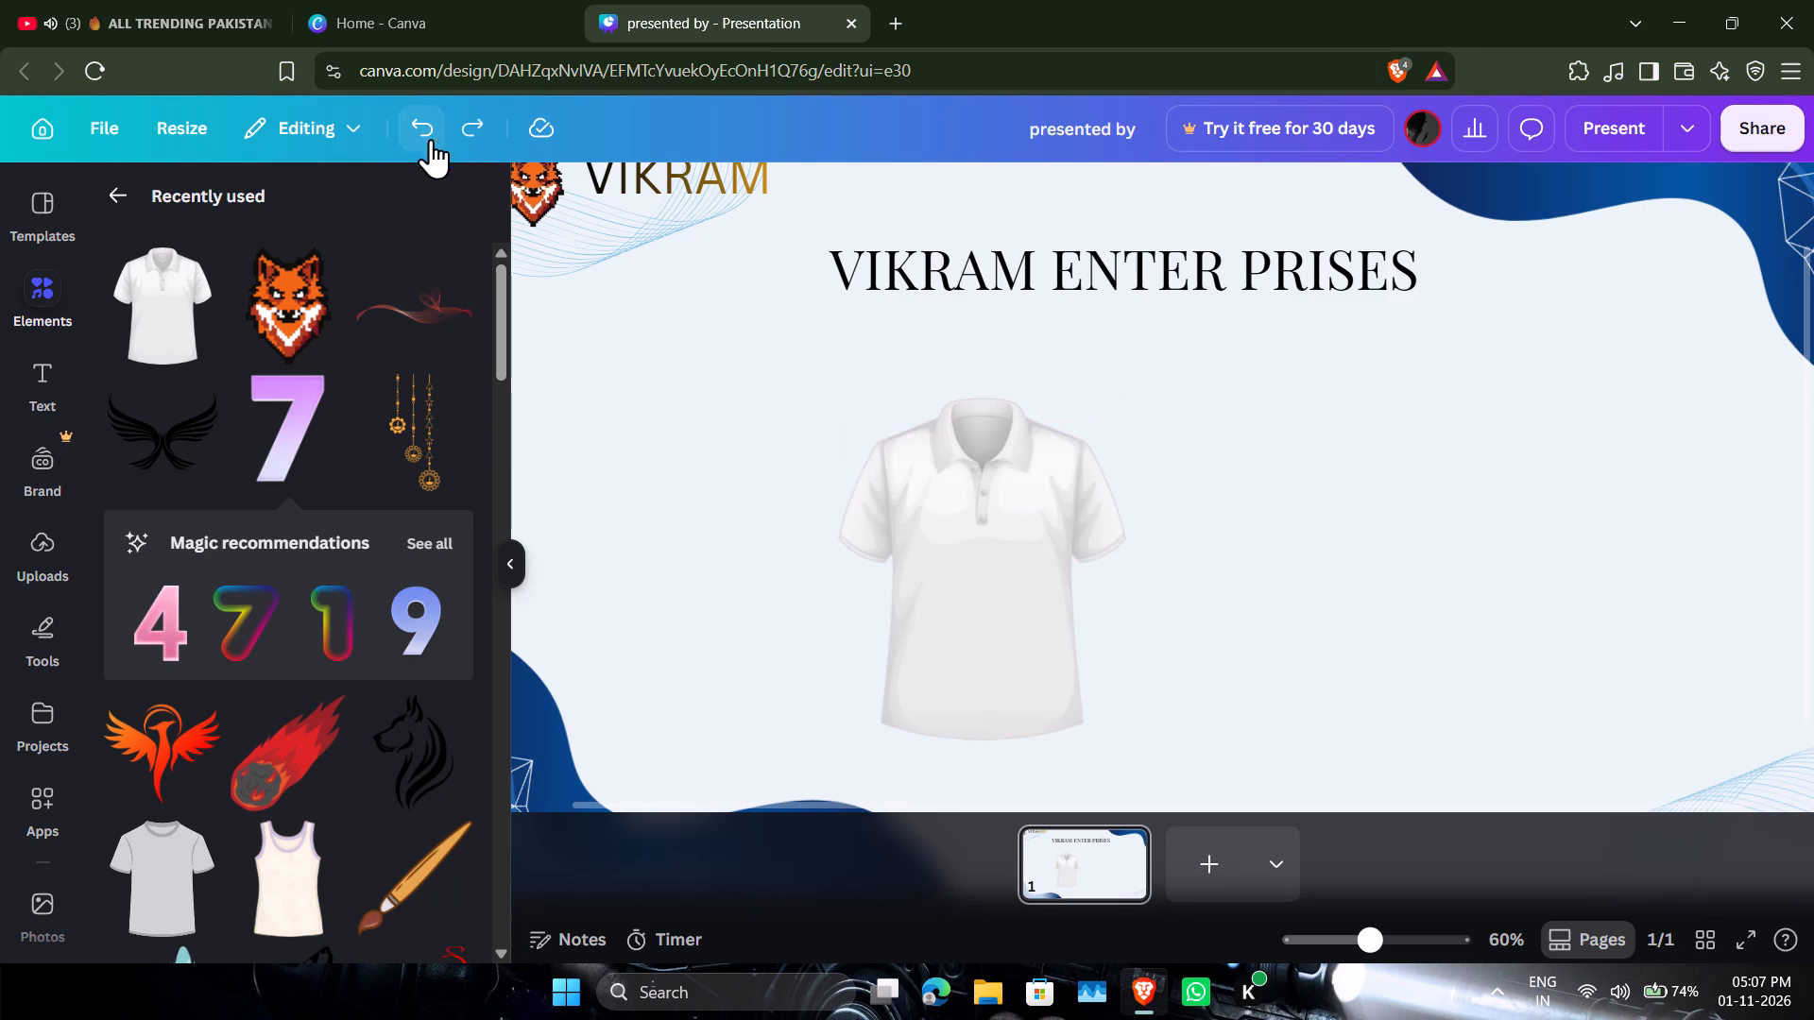
Add the purple gradient 7 as a separate graphic, move it above the shirt and shrink it to about 314 × 440.
left_click_drag(271, 411, 1595, 358)
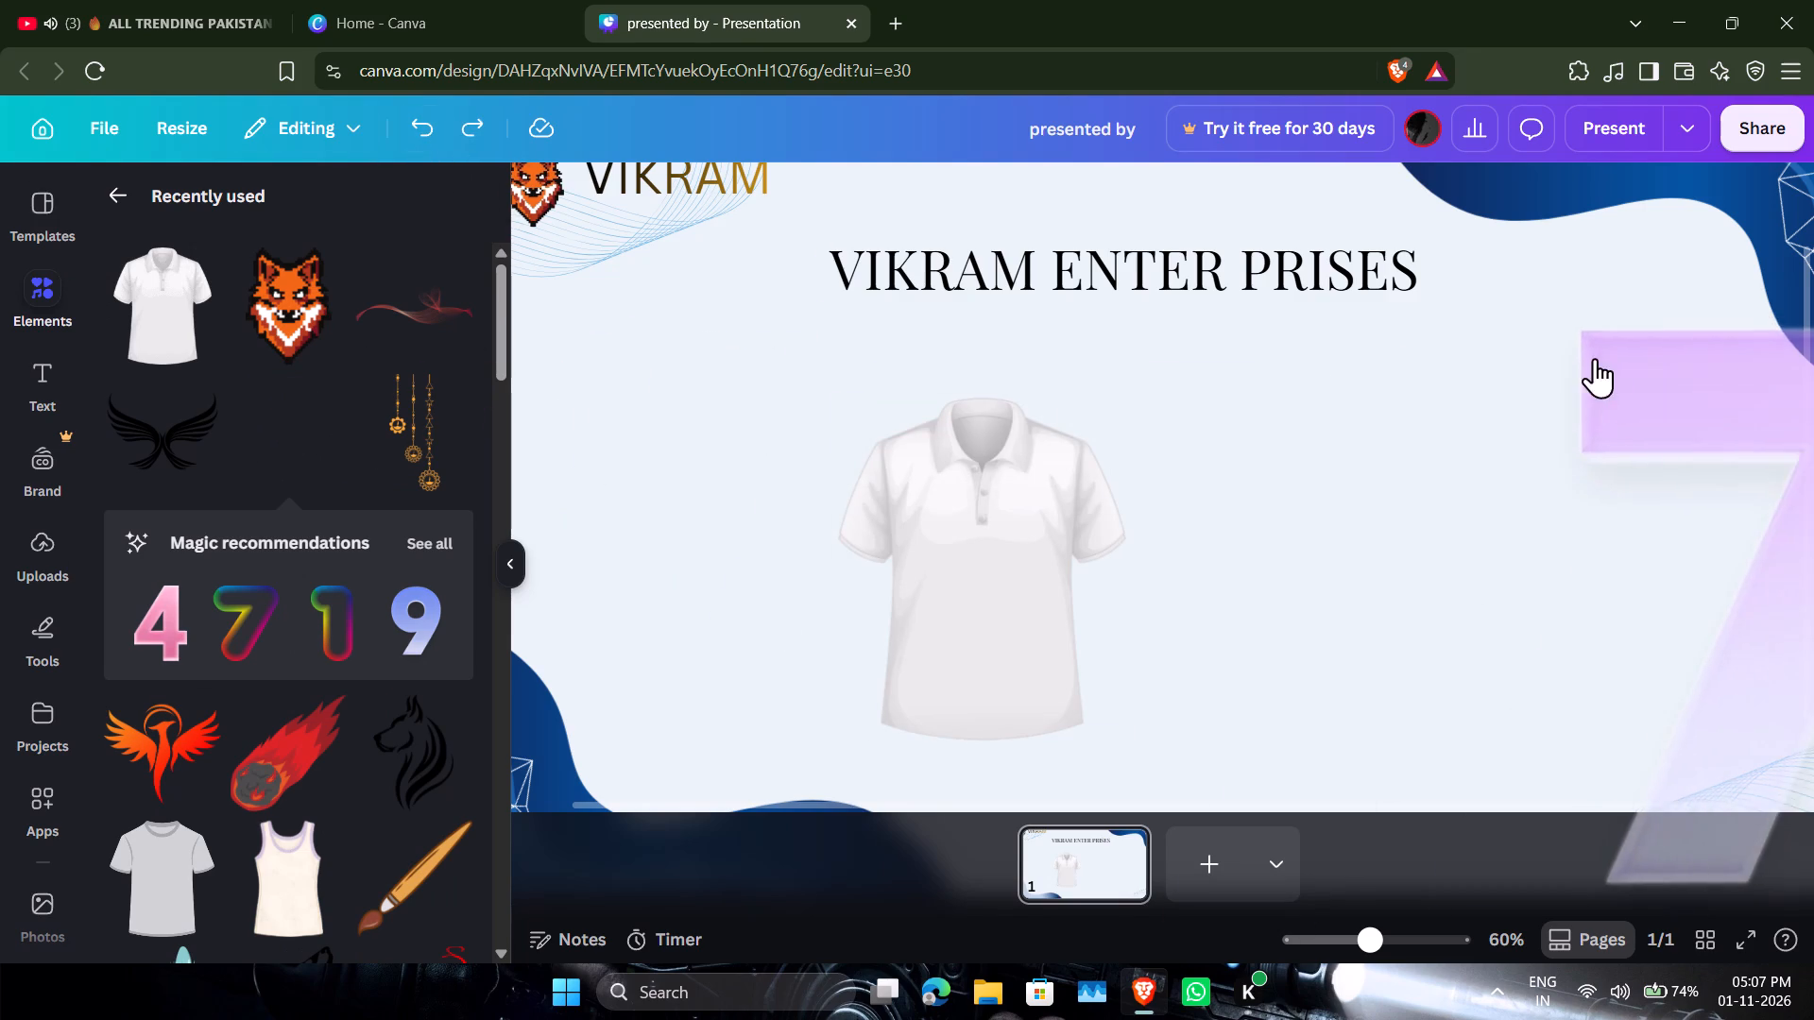
left_click_drag(1684, 381, 949, 282)
left_click_drag(1073, 644, 992, 341)
left_click_drag(1174, 529, 836, 314)
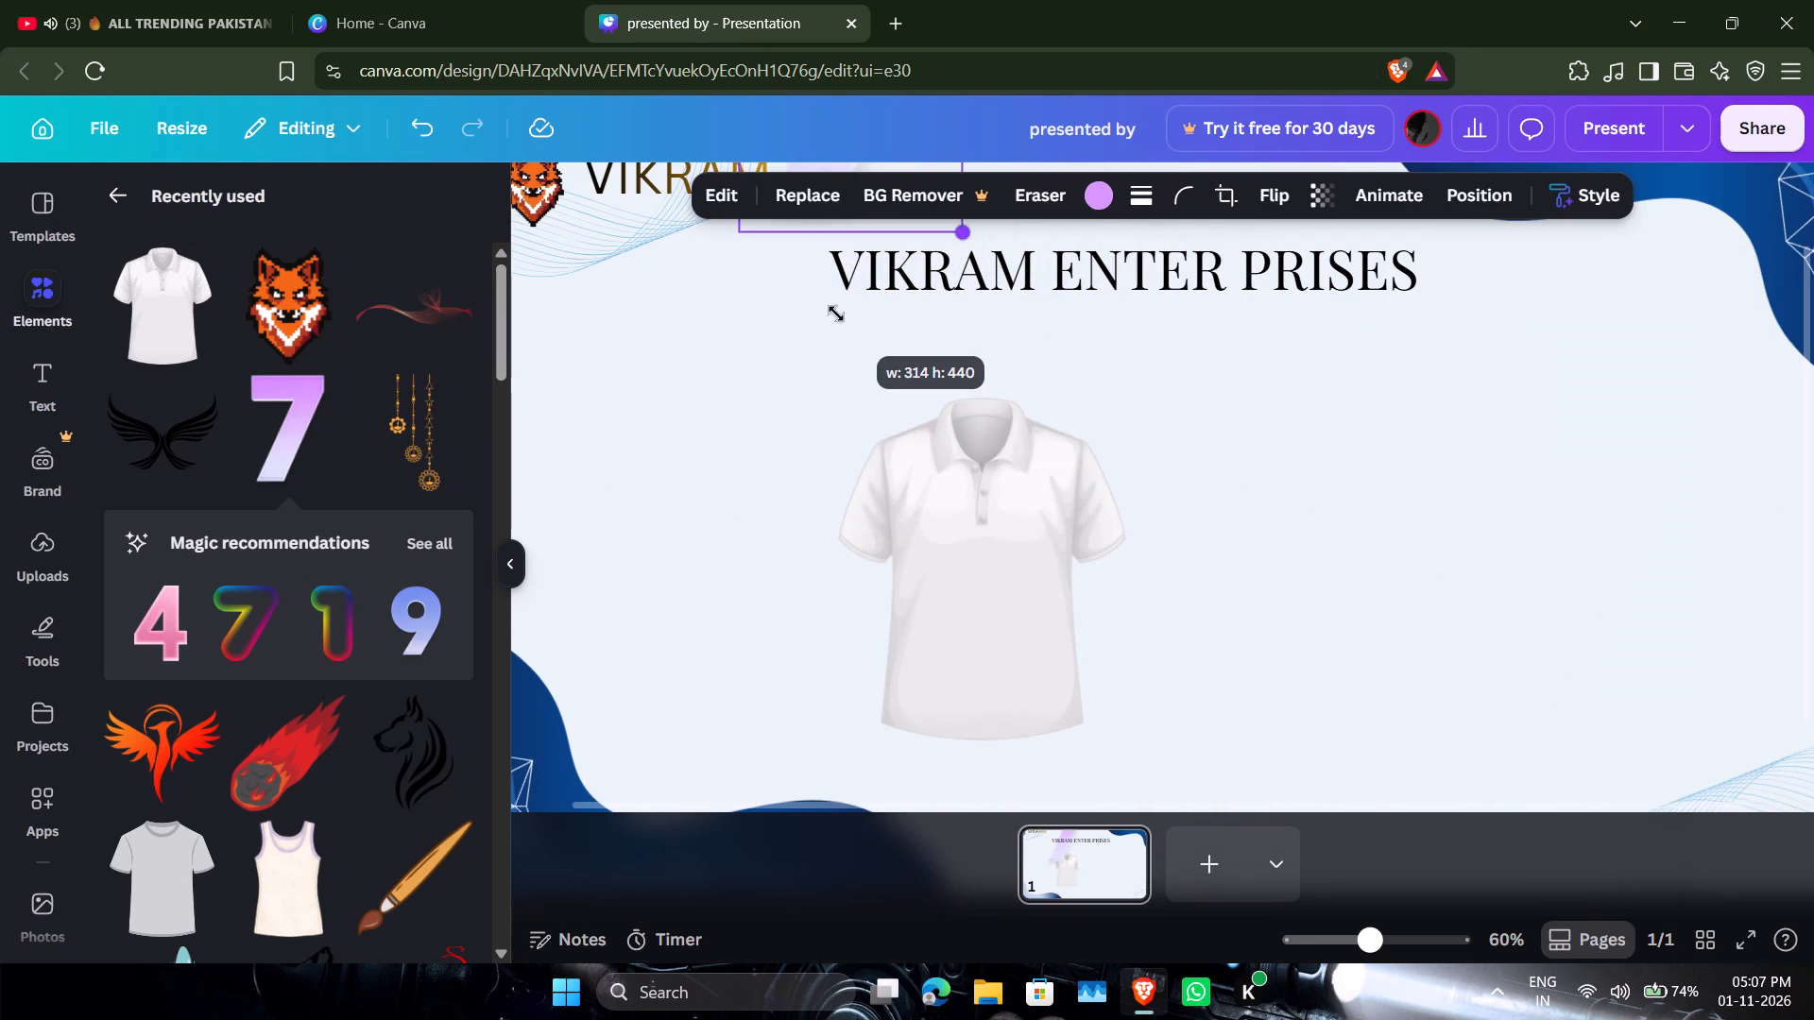
left_click_drag(836, 314, 835, 314)
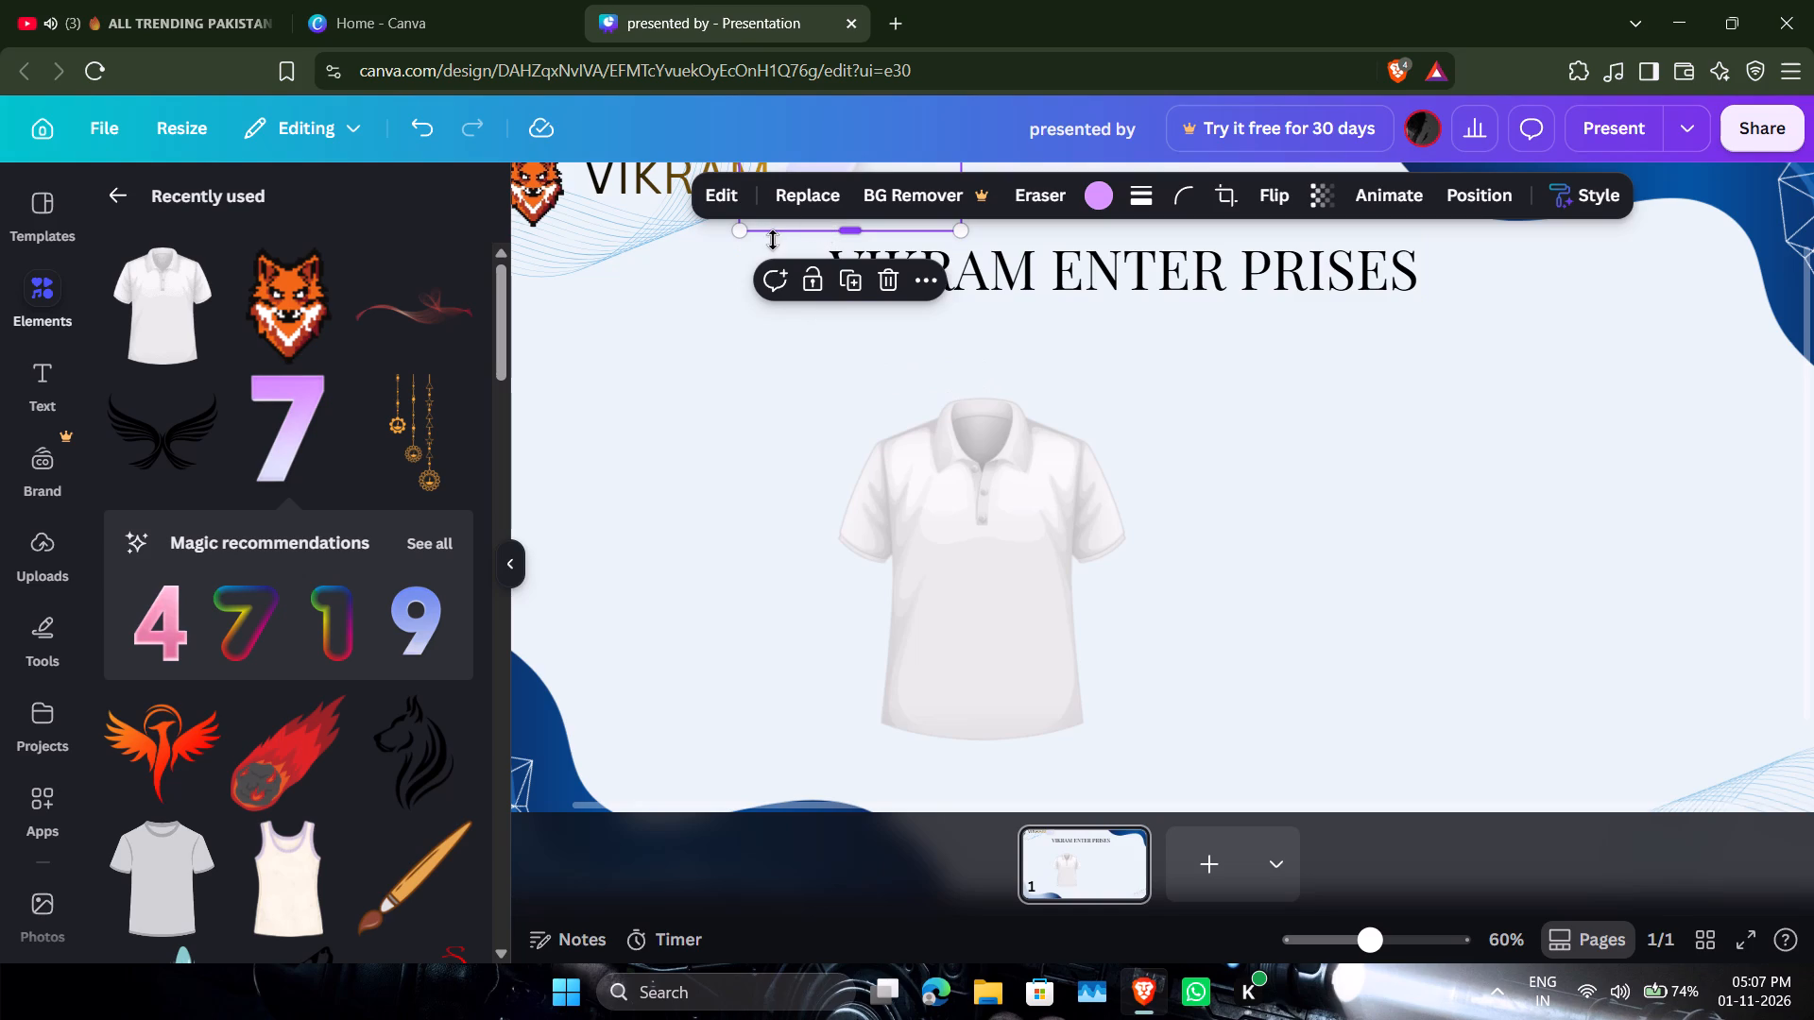
Extend the 7's frame at its bottom, left and upper edges, moving it down over the shirt.
left_click_drag(777, 239, 700, 471)
left_click_drag(787, 347, 868, 654)
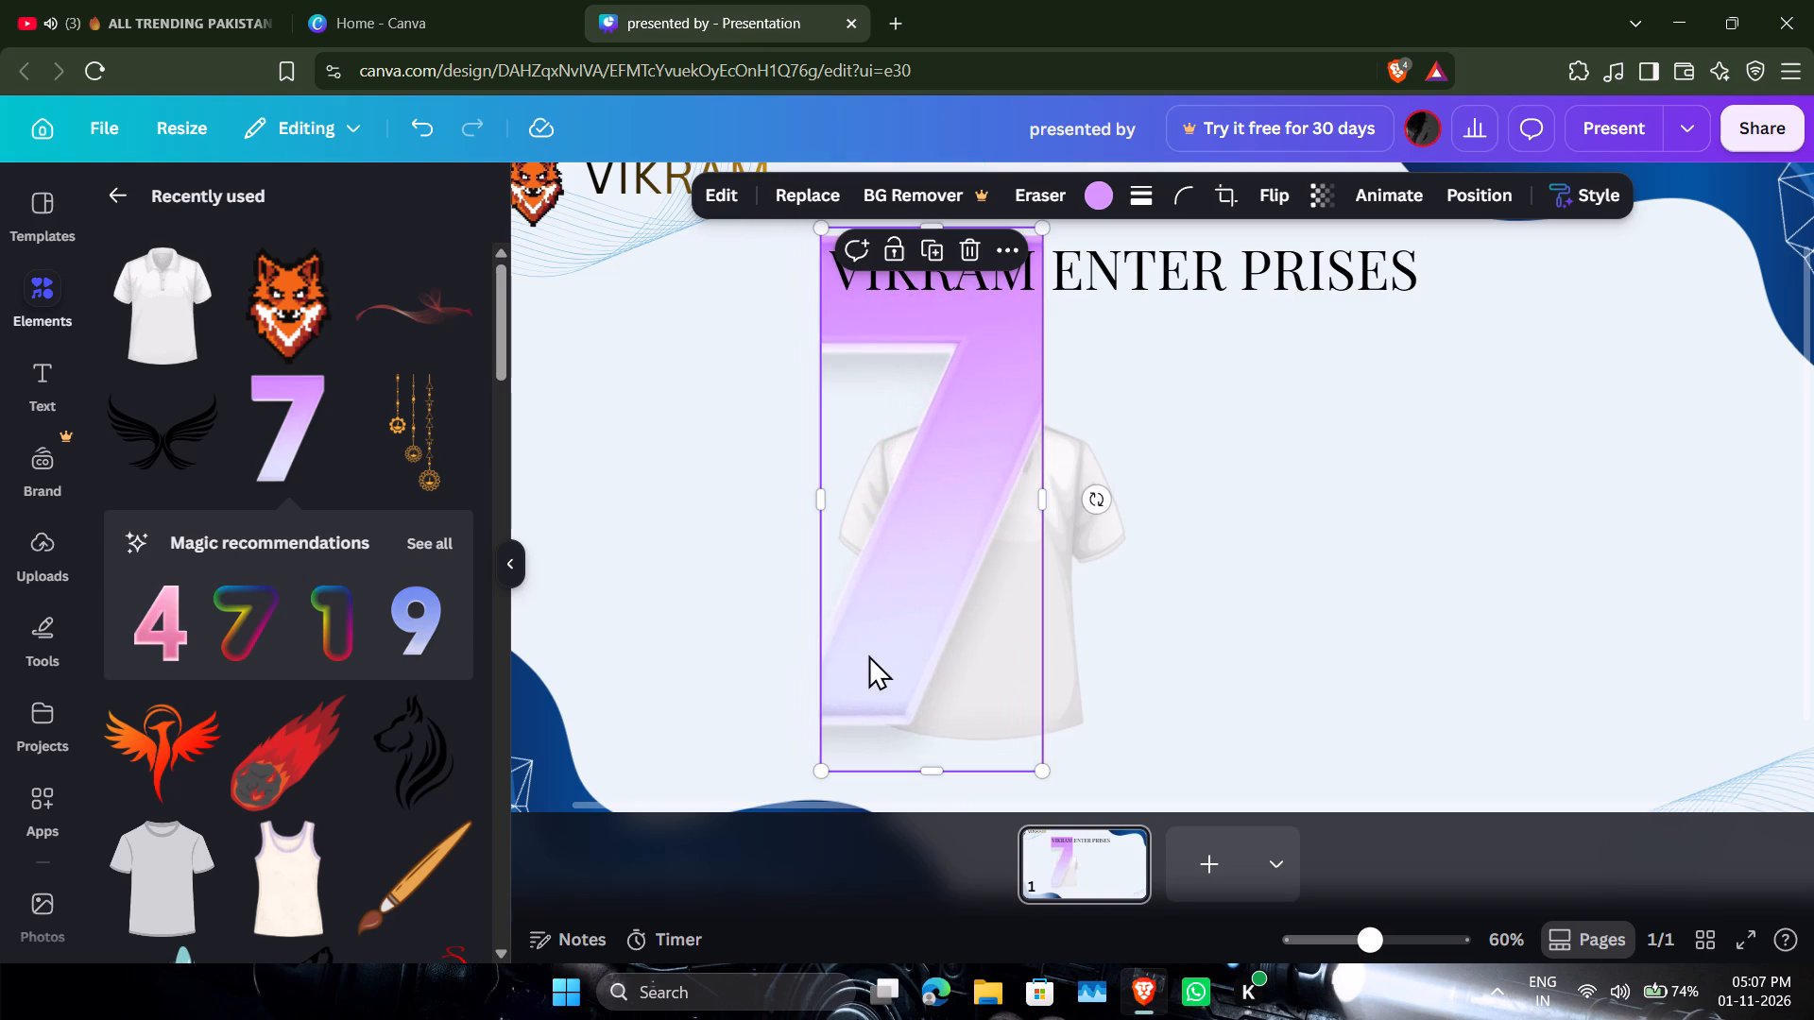
left_click_drag(815, 532, 691, 540)
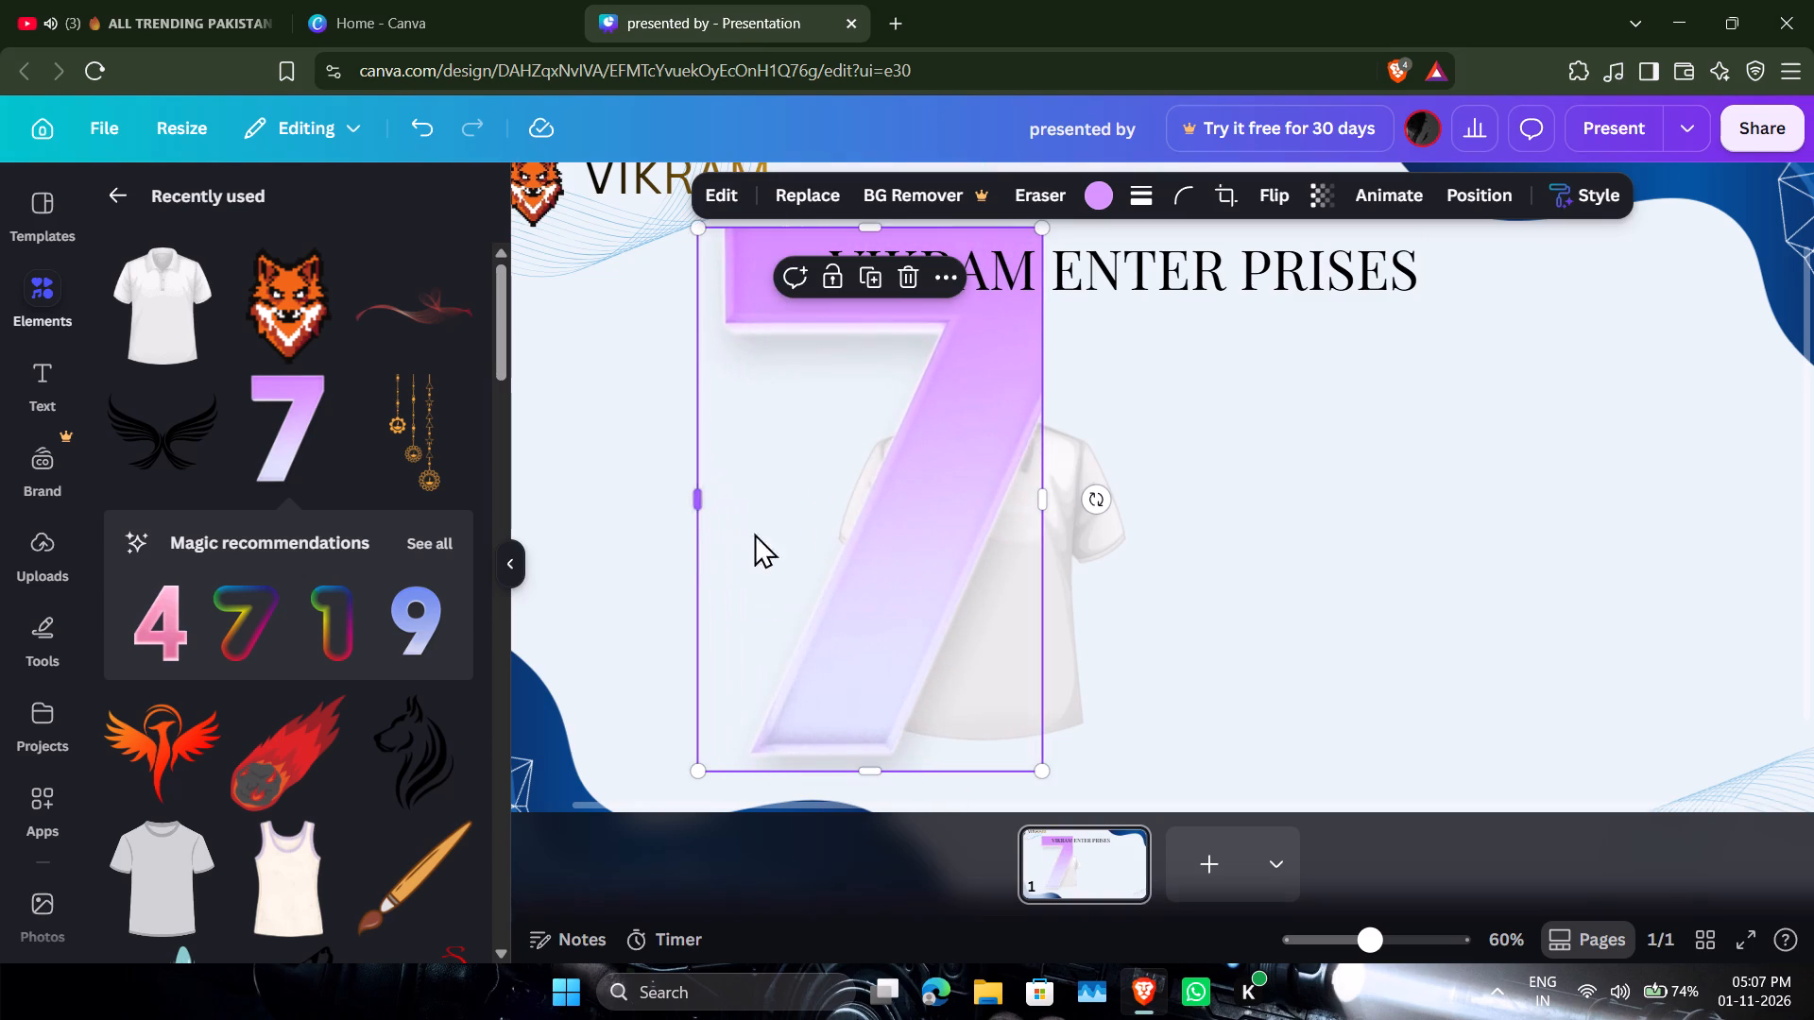
left_click_drag(937, 463, 942, 621)
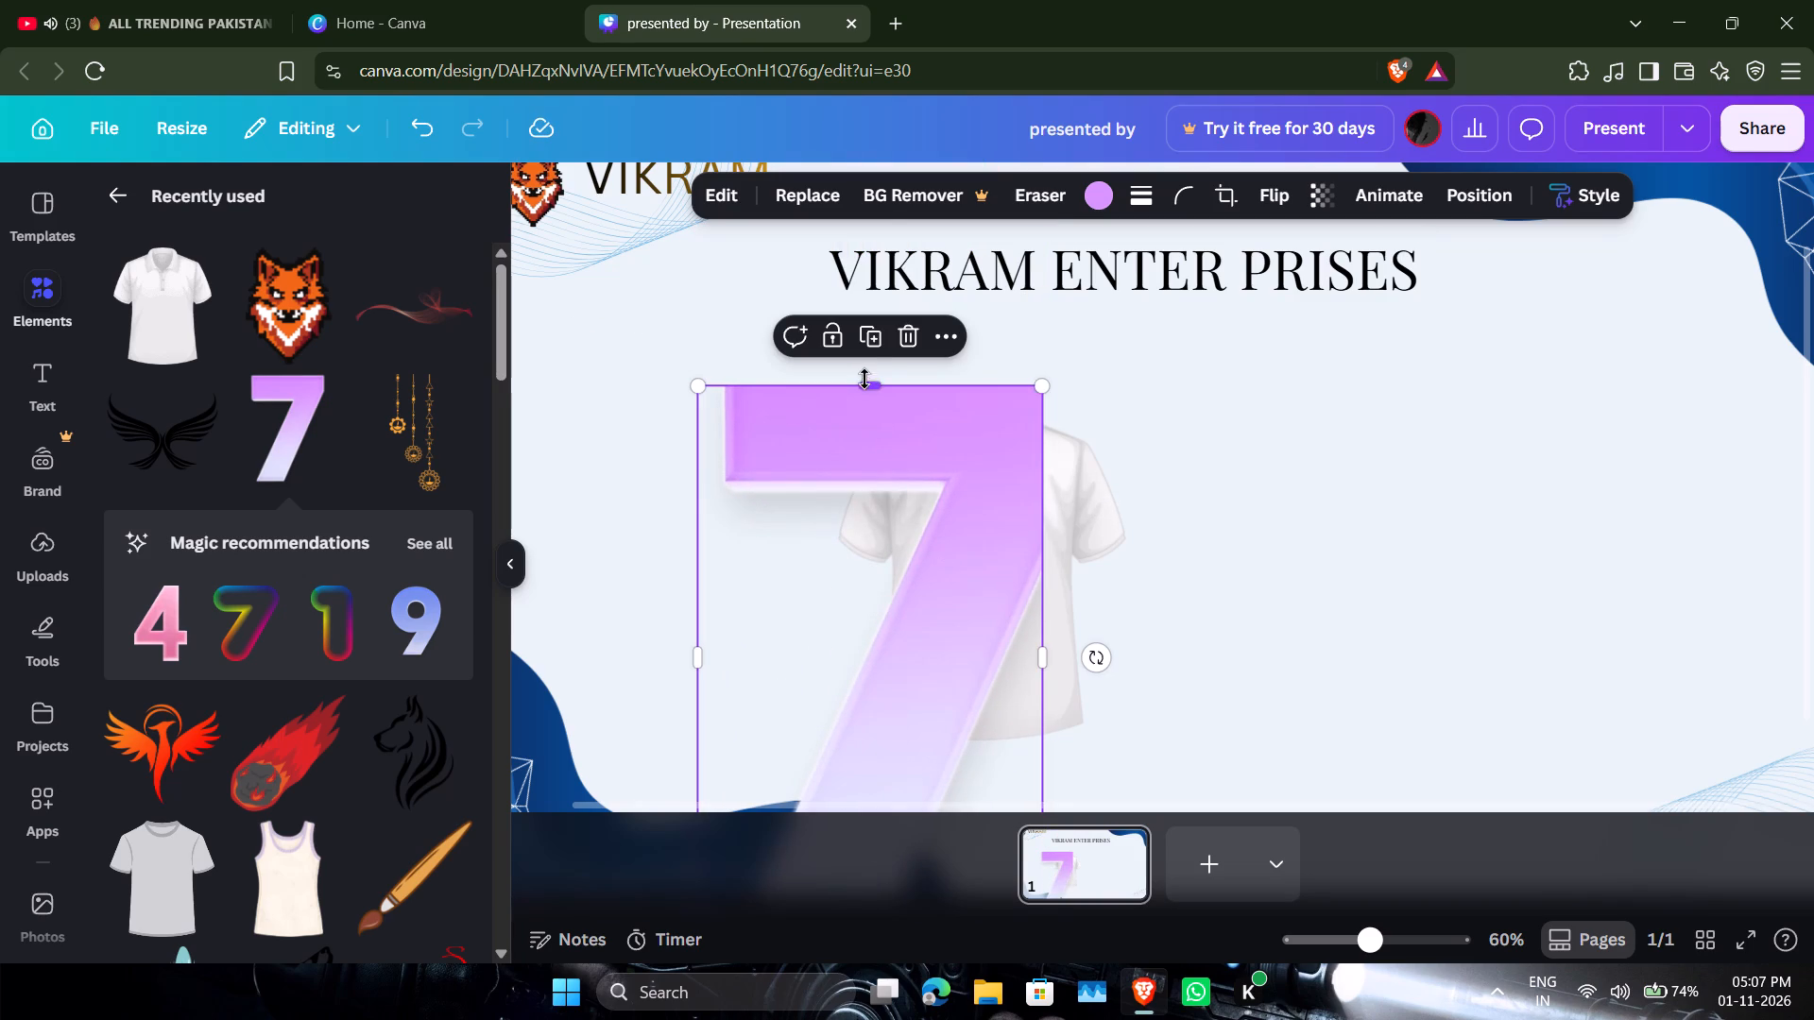
left_click_drag(864, 379, 870, 343)
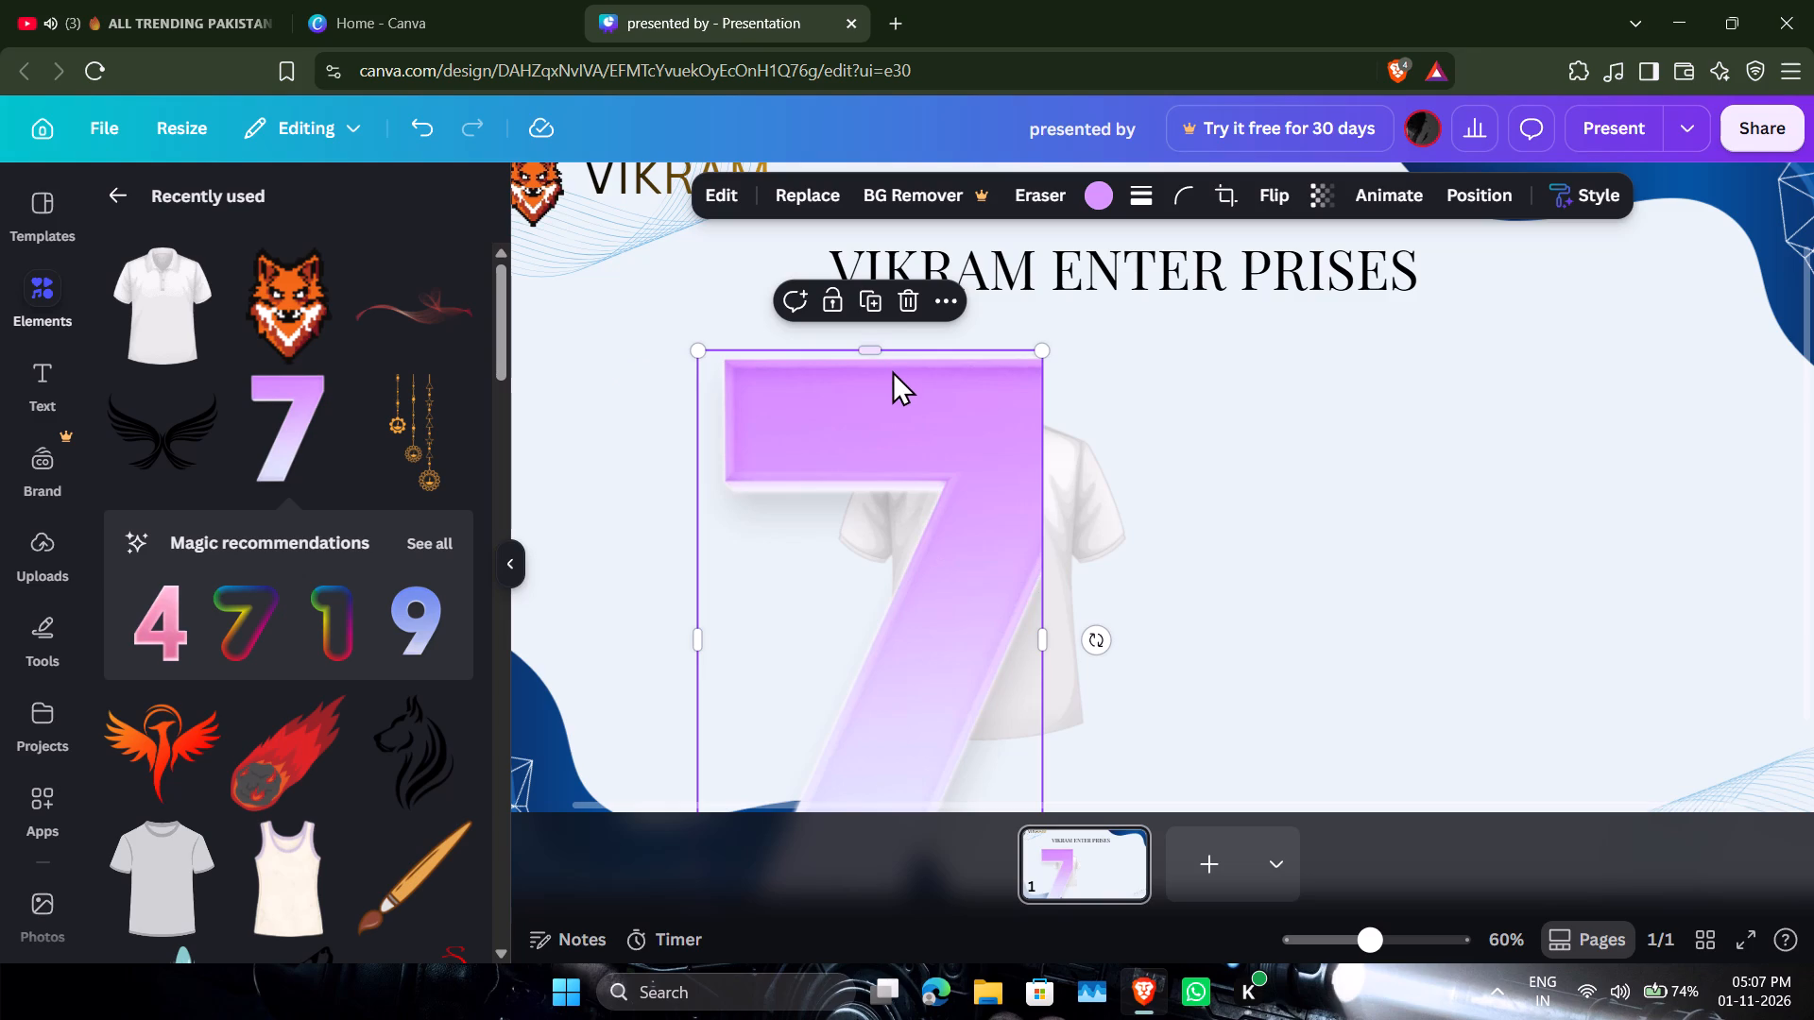
Shrink the 7 to less than half size and move it onto the lower front of the polo shirt.
left_click_drag(966, 528, 1230, 375)
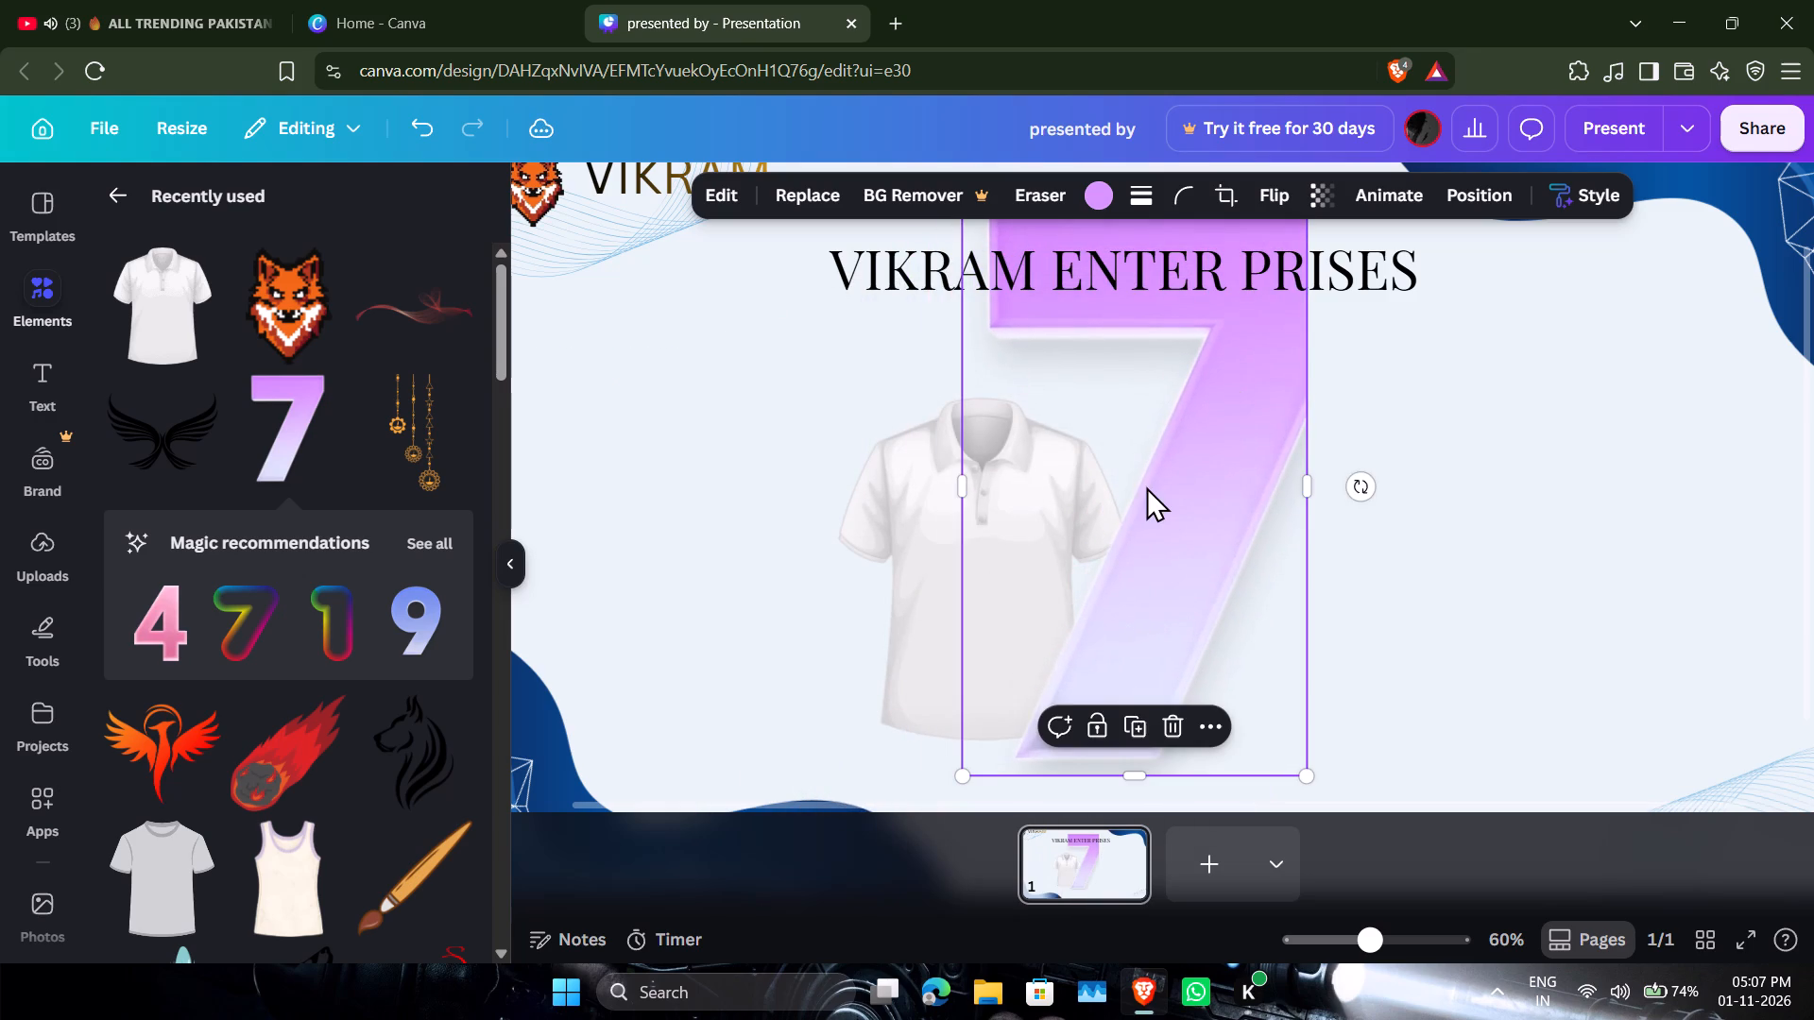
left_click_drag(1310, 776, 1307, 773)
left_click_drag(1307, 773, 1011, 519)
left_click_drag(1035, 301, 968, 631)
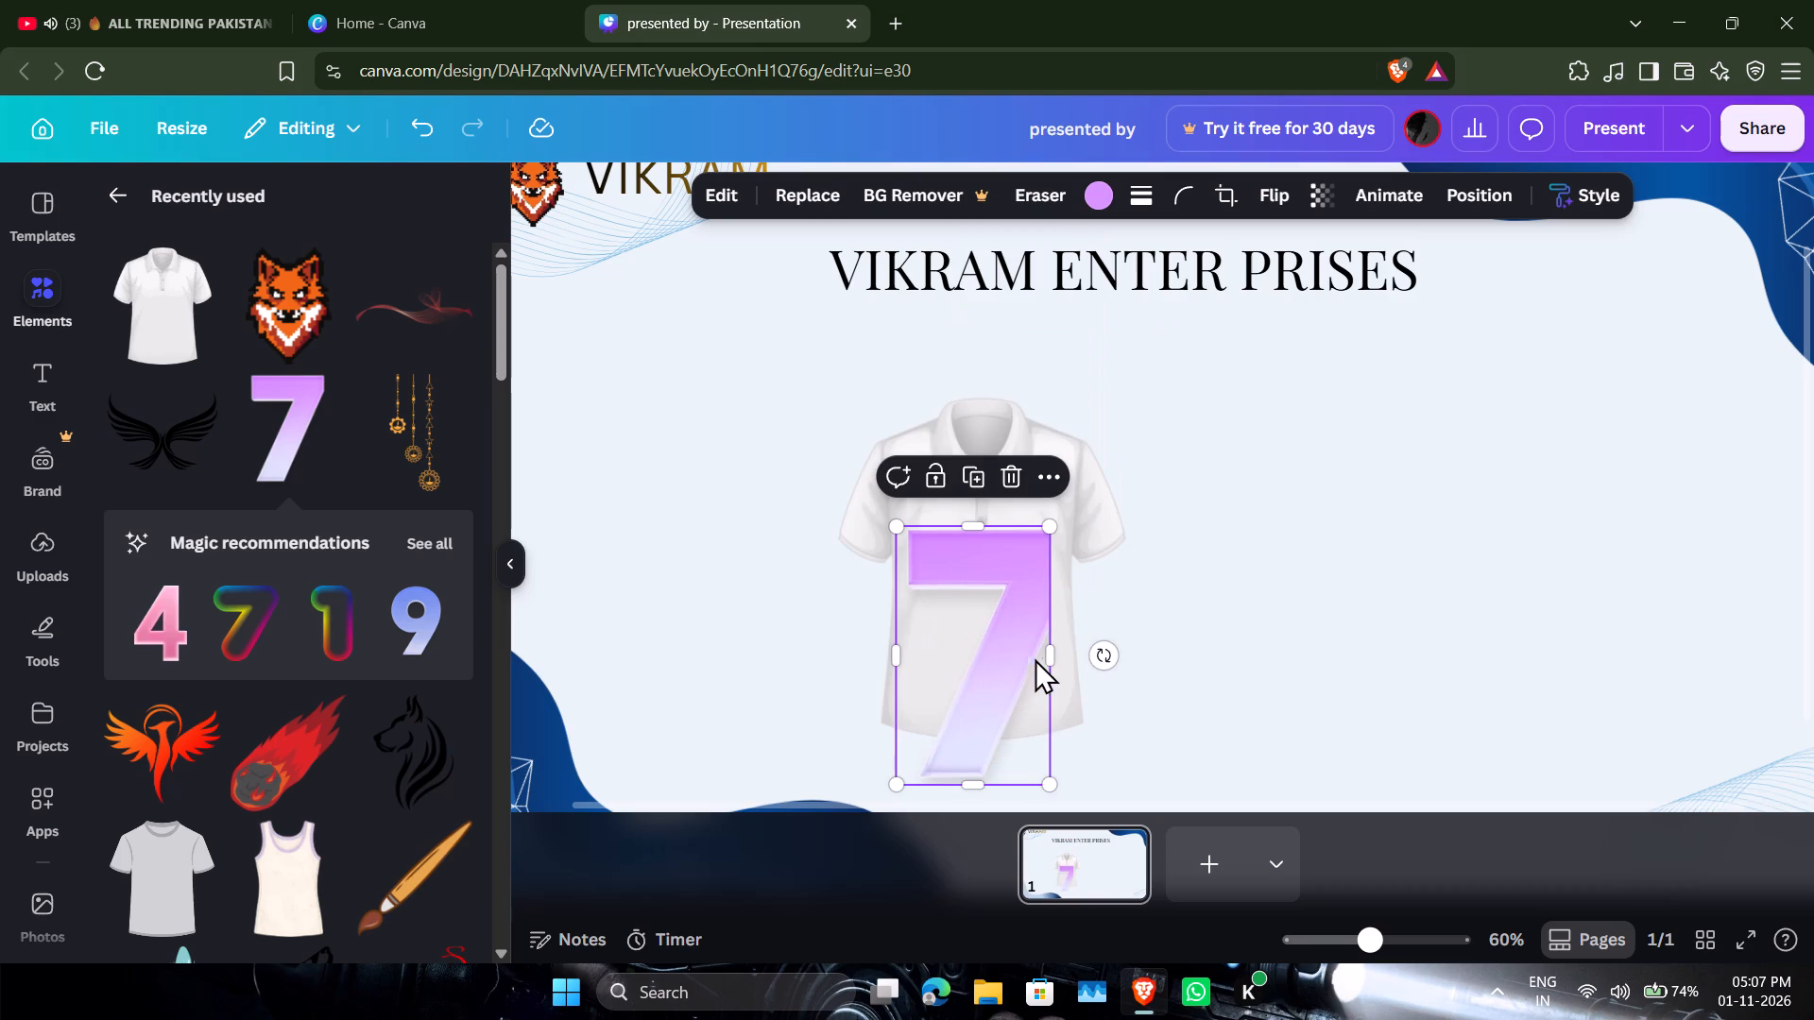
Extend the 7's frame at its right and upper edges to uncover the cropped parts of the numeral.
left_click_drag(1054, 651, 1128, 646)
left_click(1128, 646)
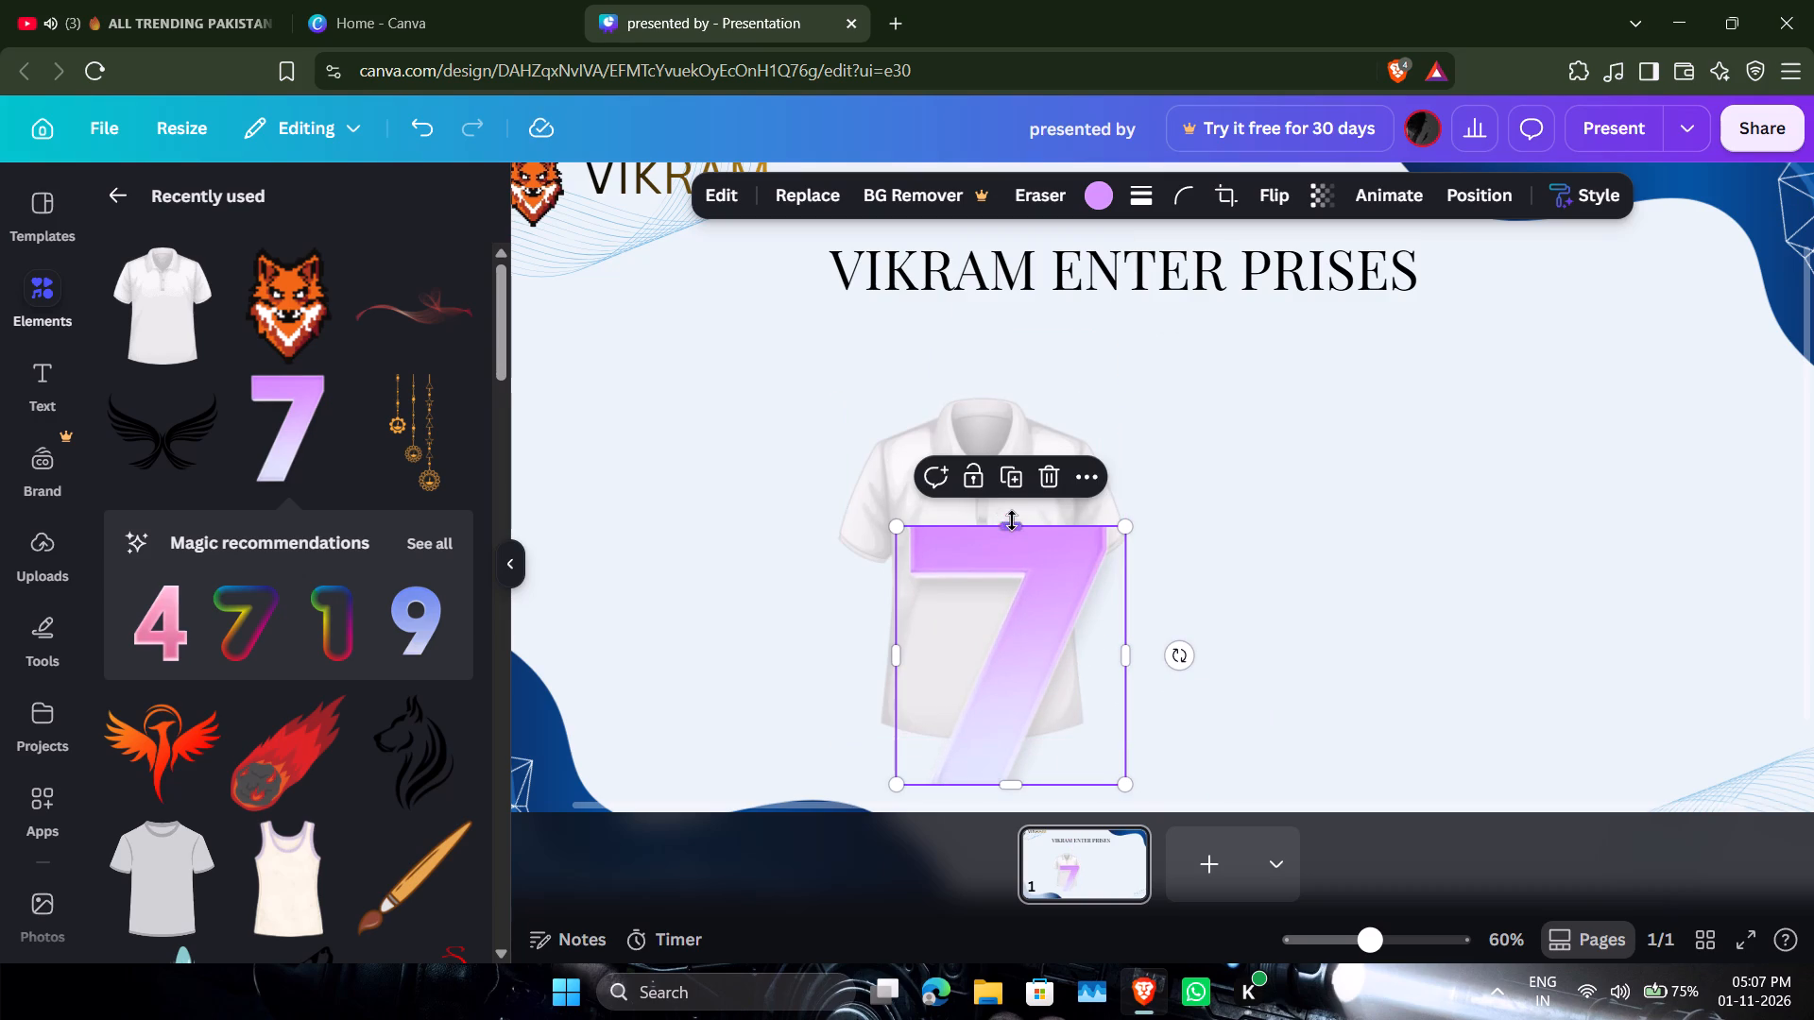
left_click_drag(1013, 521, 1028, 477)
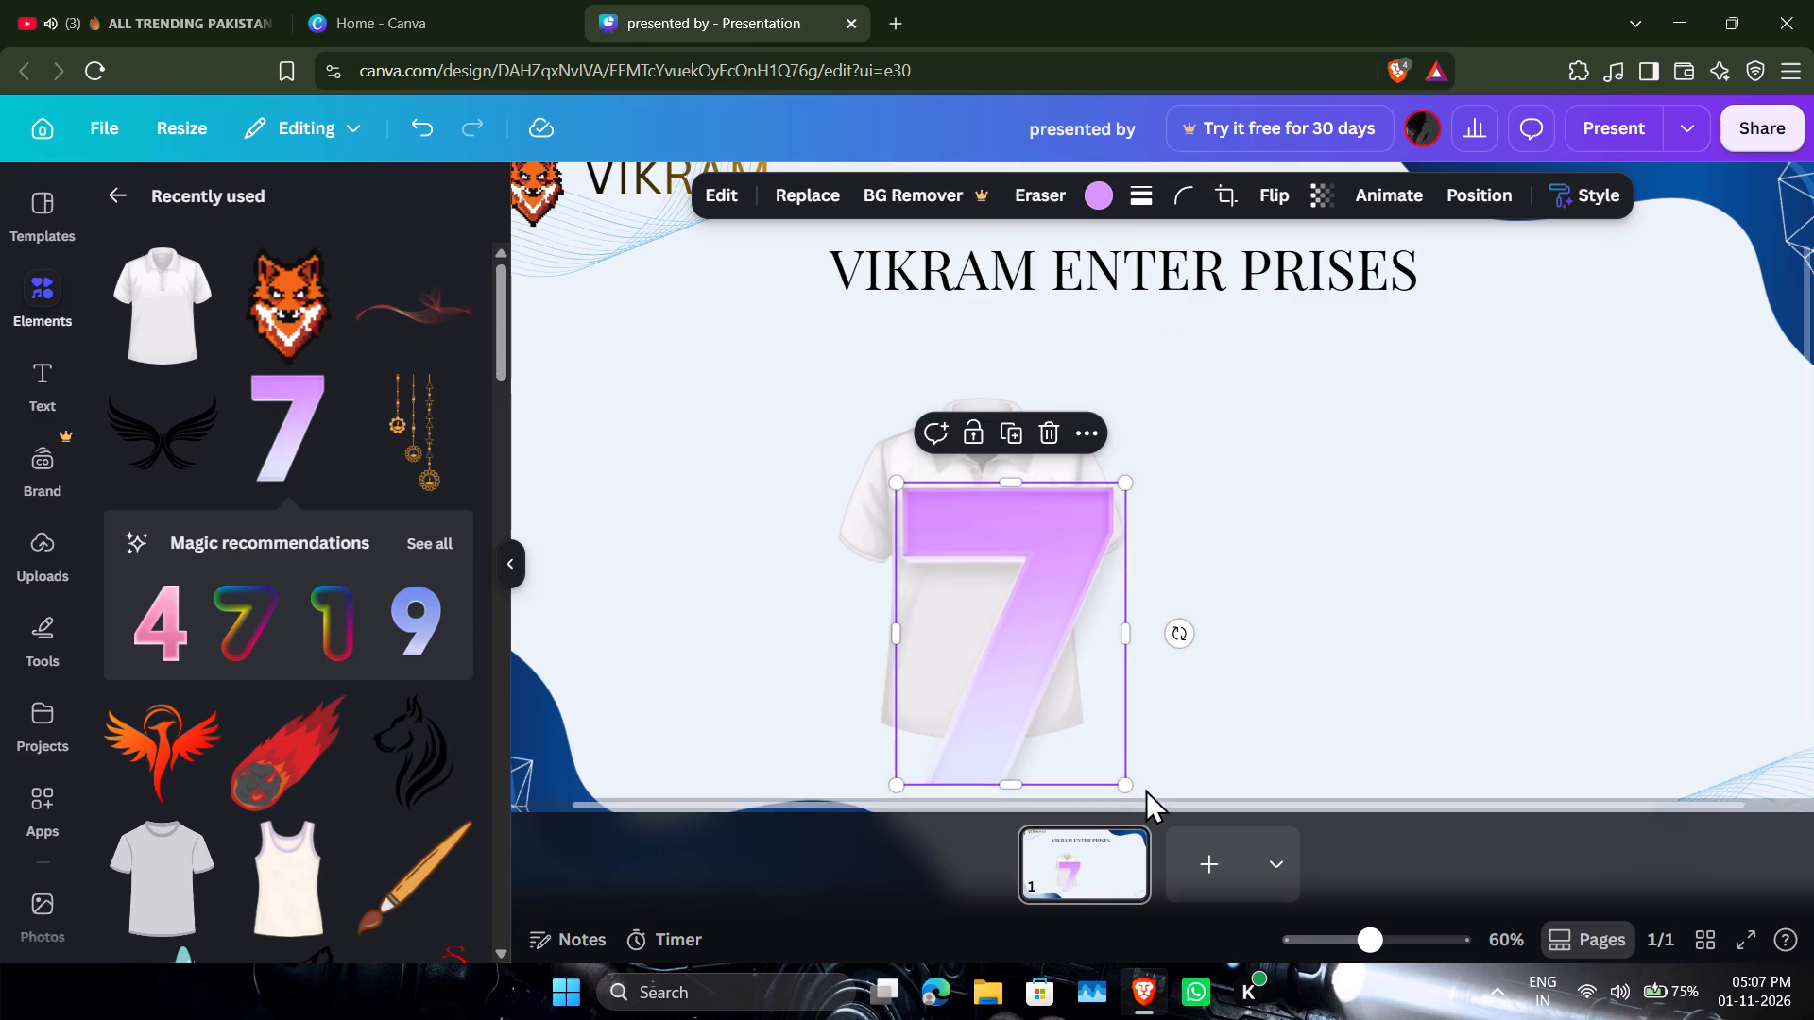
Shrink the 7 to fit the shirt's front and place it below the buttons, slightly left of the shirt's centre.
left_click_drag(1128, 788, 1036, 626)
left_click_drag(971, 523, 1007, 563)
left_click(1181, 637)
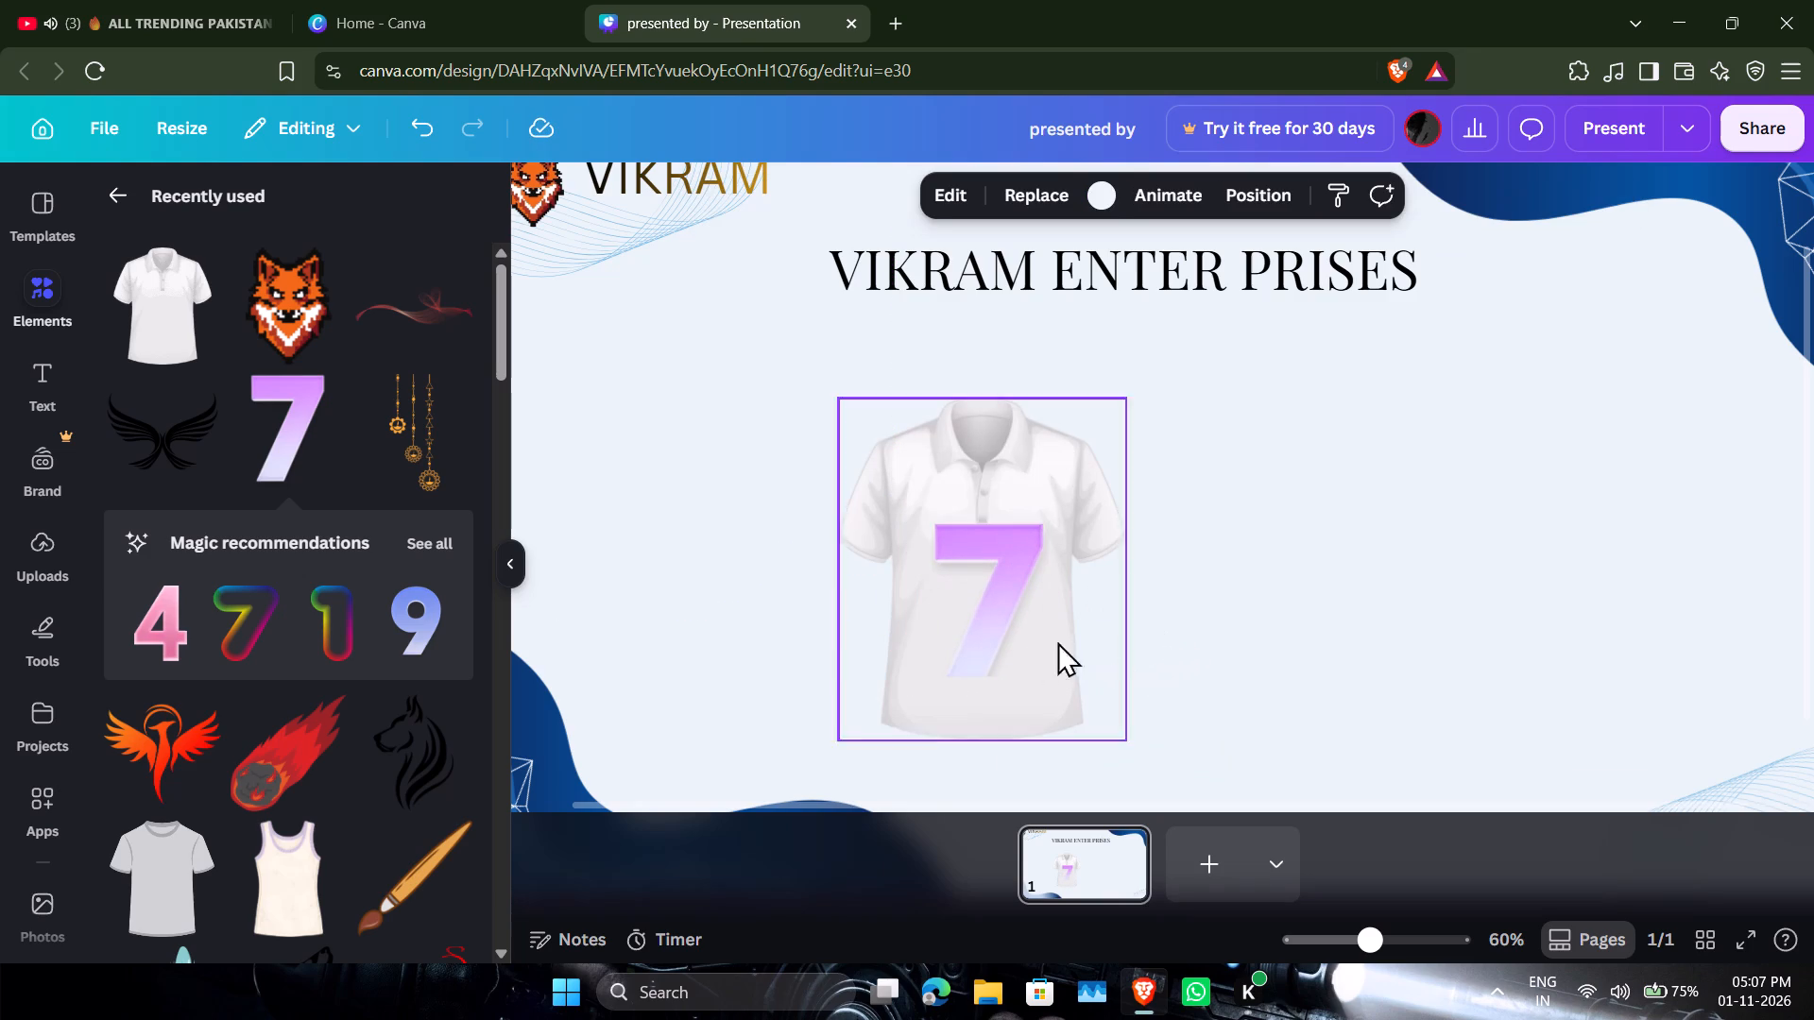
left_click_drag(991, 594, 982, 605)
left_click_drag(1038, 695, 1033, 672)
left_click_drag(984, 597, 977, 603)
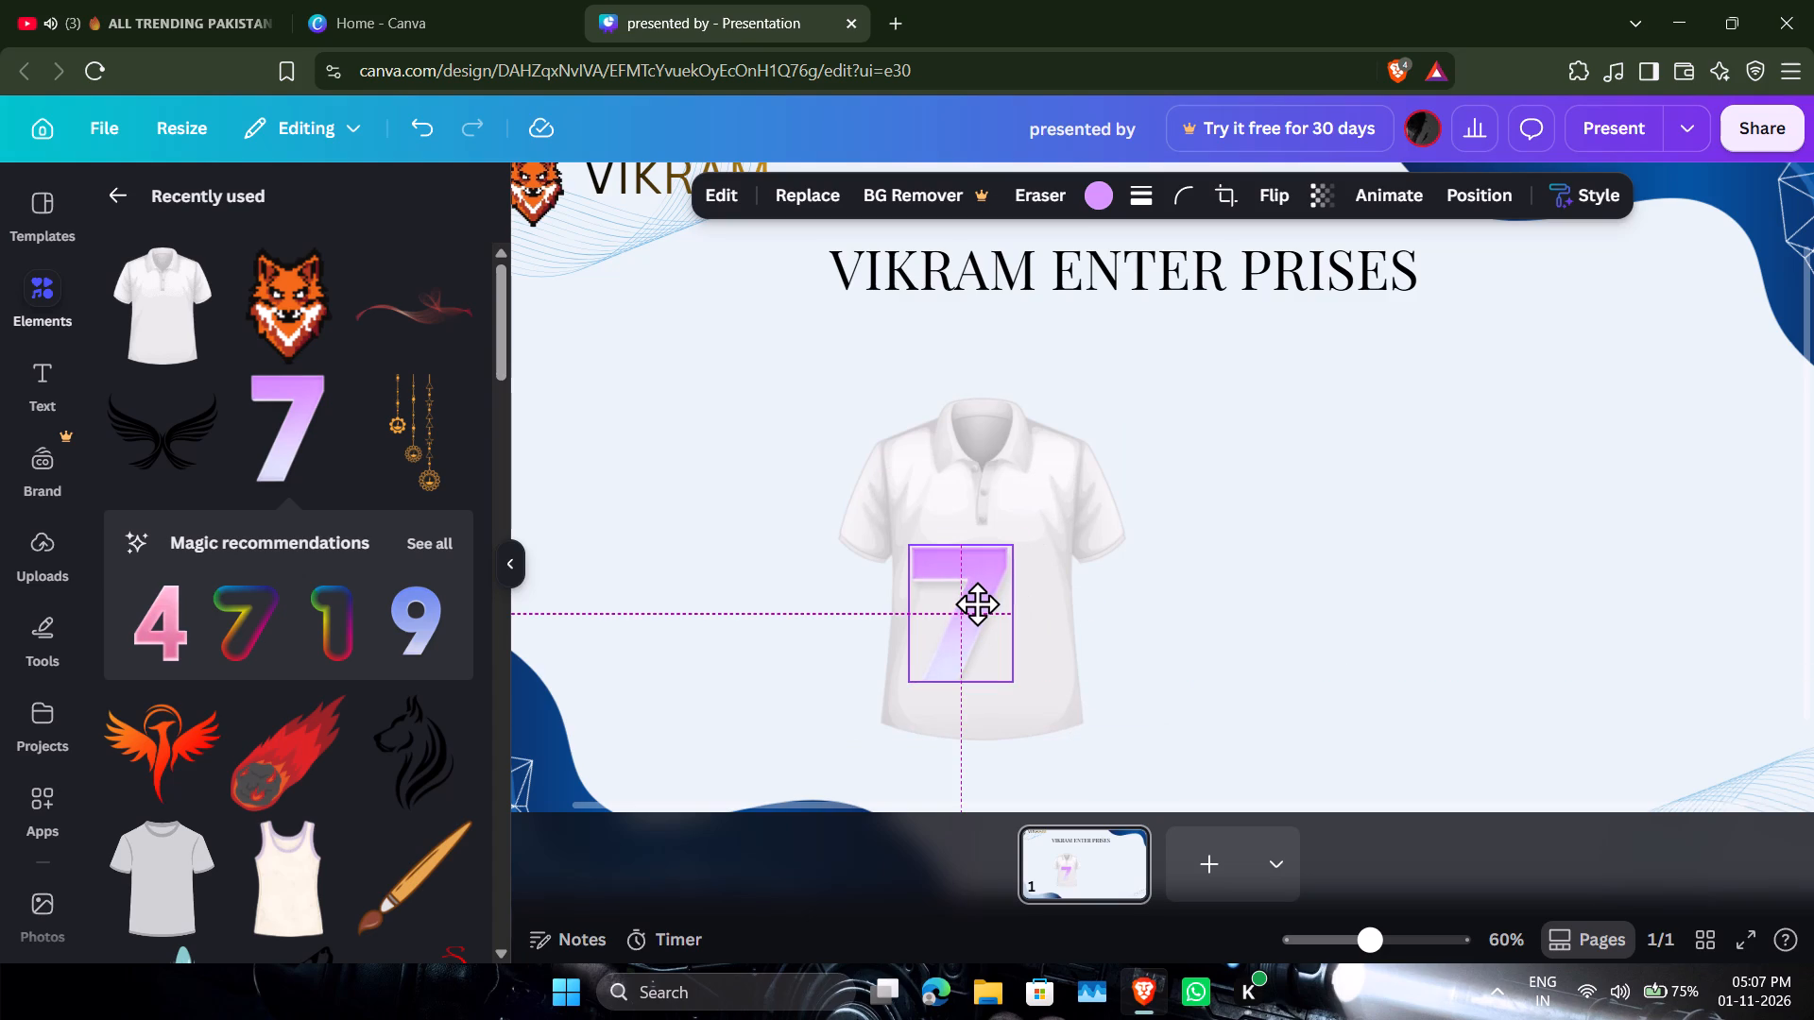
left_click_drag(977, 603, 977, 614)
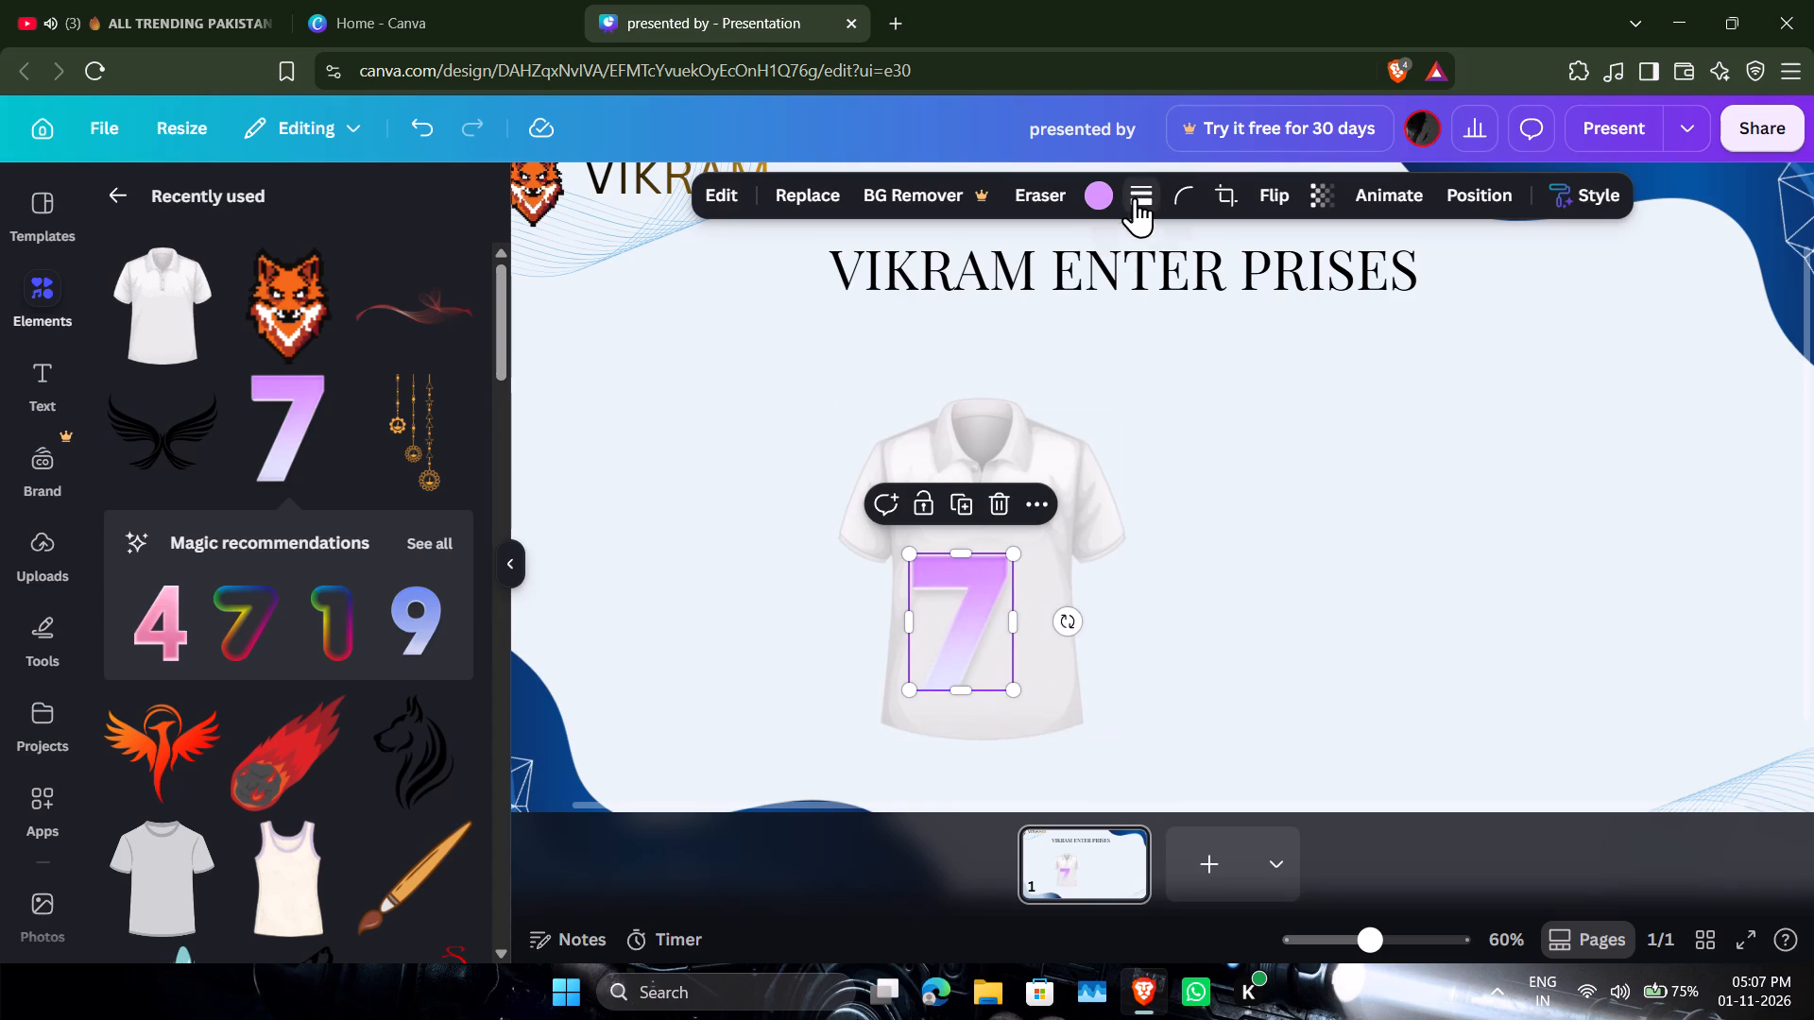
Make the 7 on the shirt slightly more transparent and nudge it slightly right, toward the shirt's centre.
left_click(1310, 195)
left_click_drag(1342, 288, 1313, 297)
left_click(1119, 549)
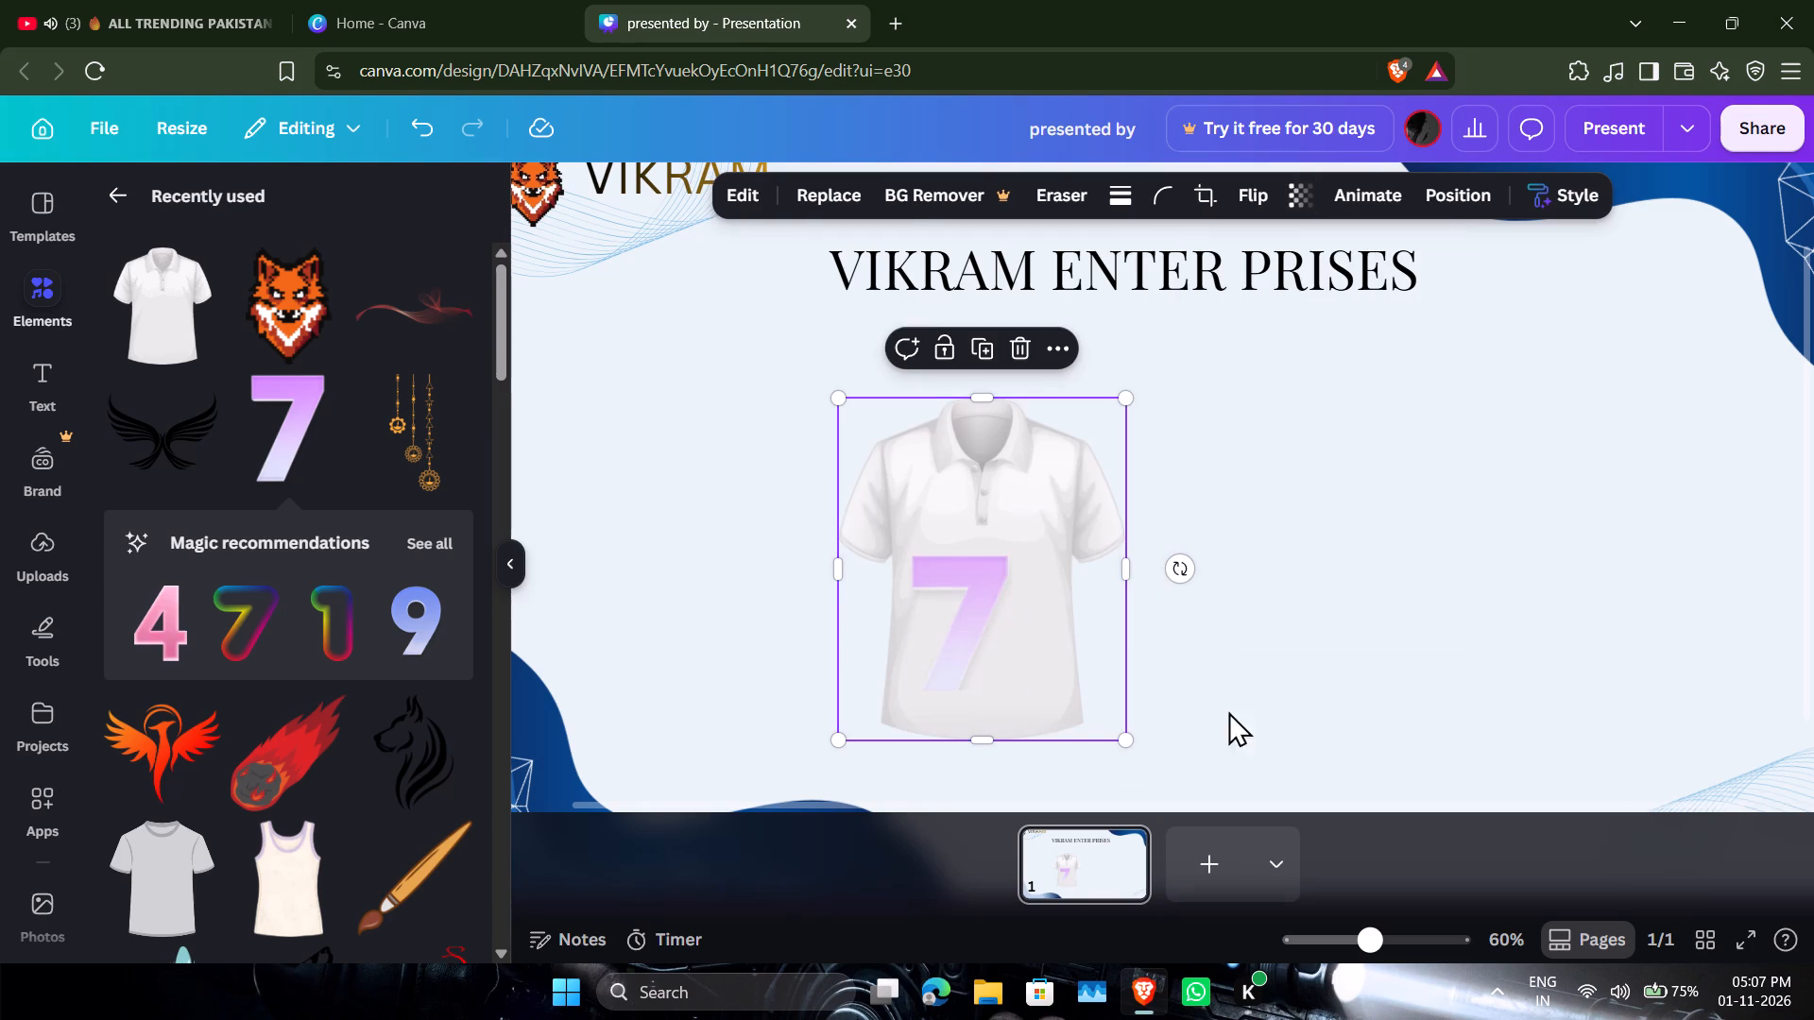
left_click_drag(939, 604, 949, 608)
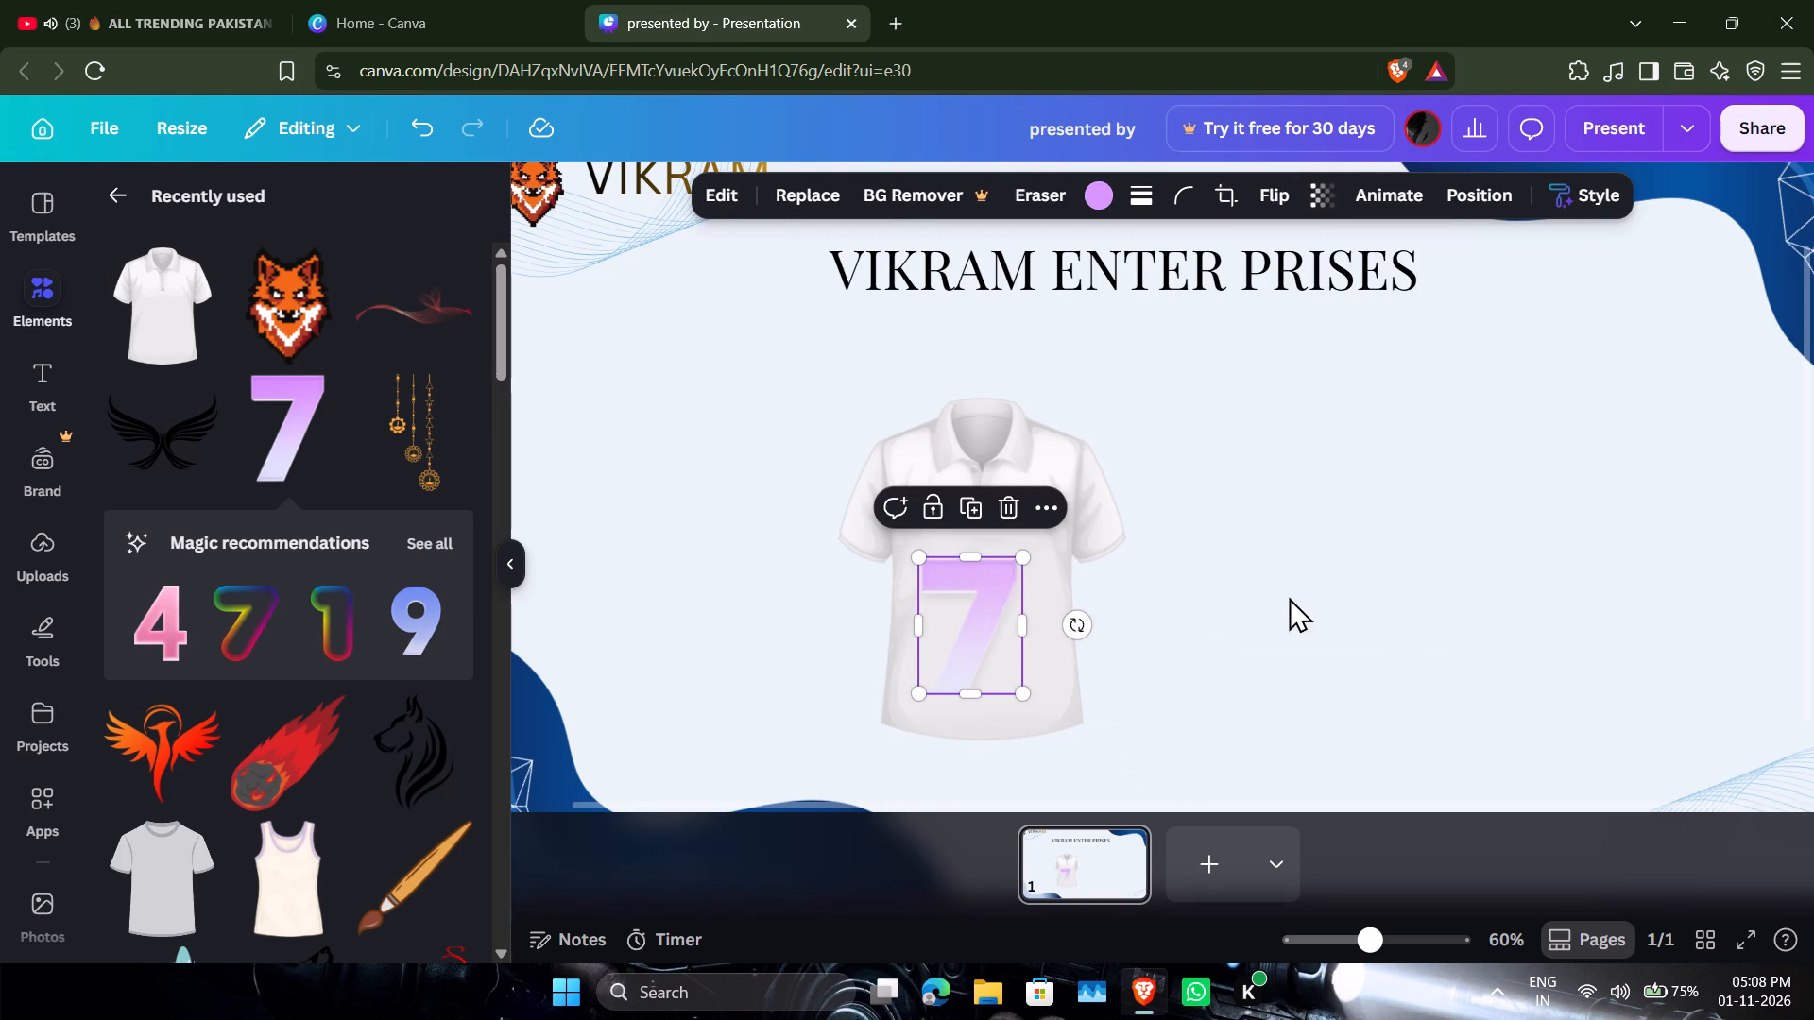
left_click(1399, 597)
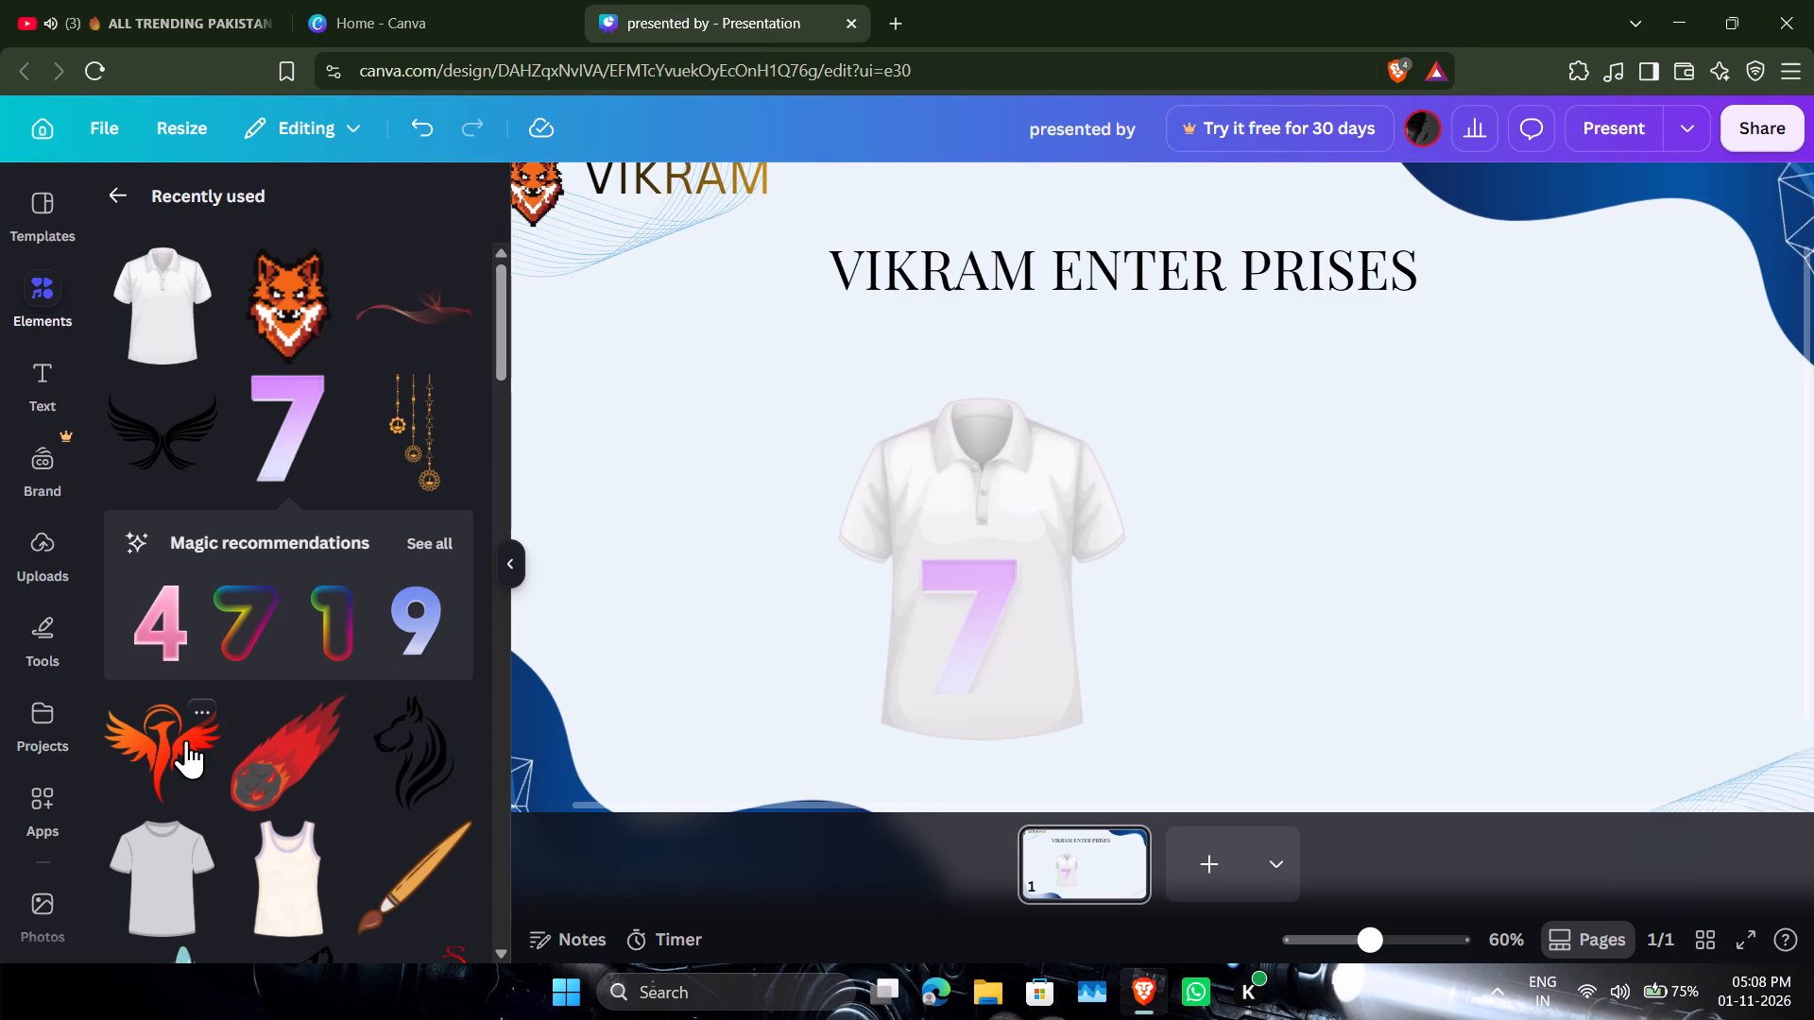
Add the orange-red phoenix graphic from the recently used elements and shrink it to a small logo on the shirt's chest.
left_click_drag(159, 761, 1294, 440)
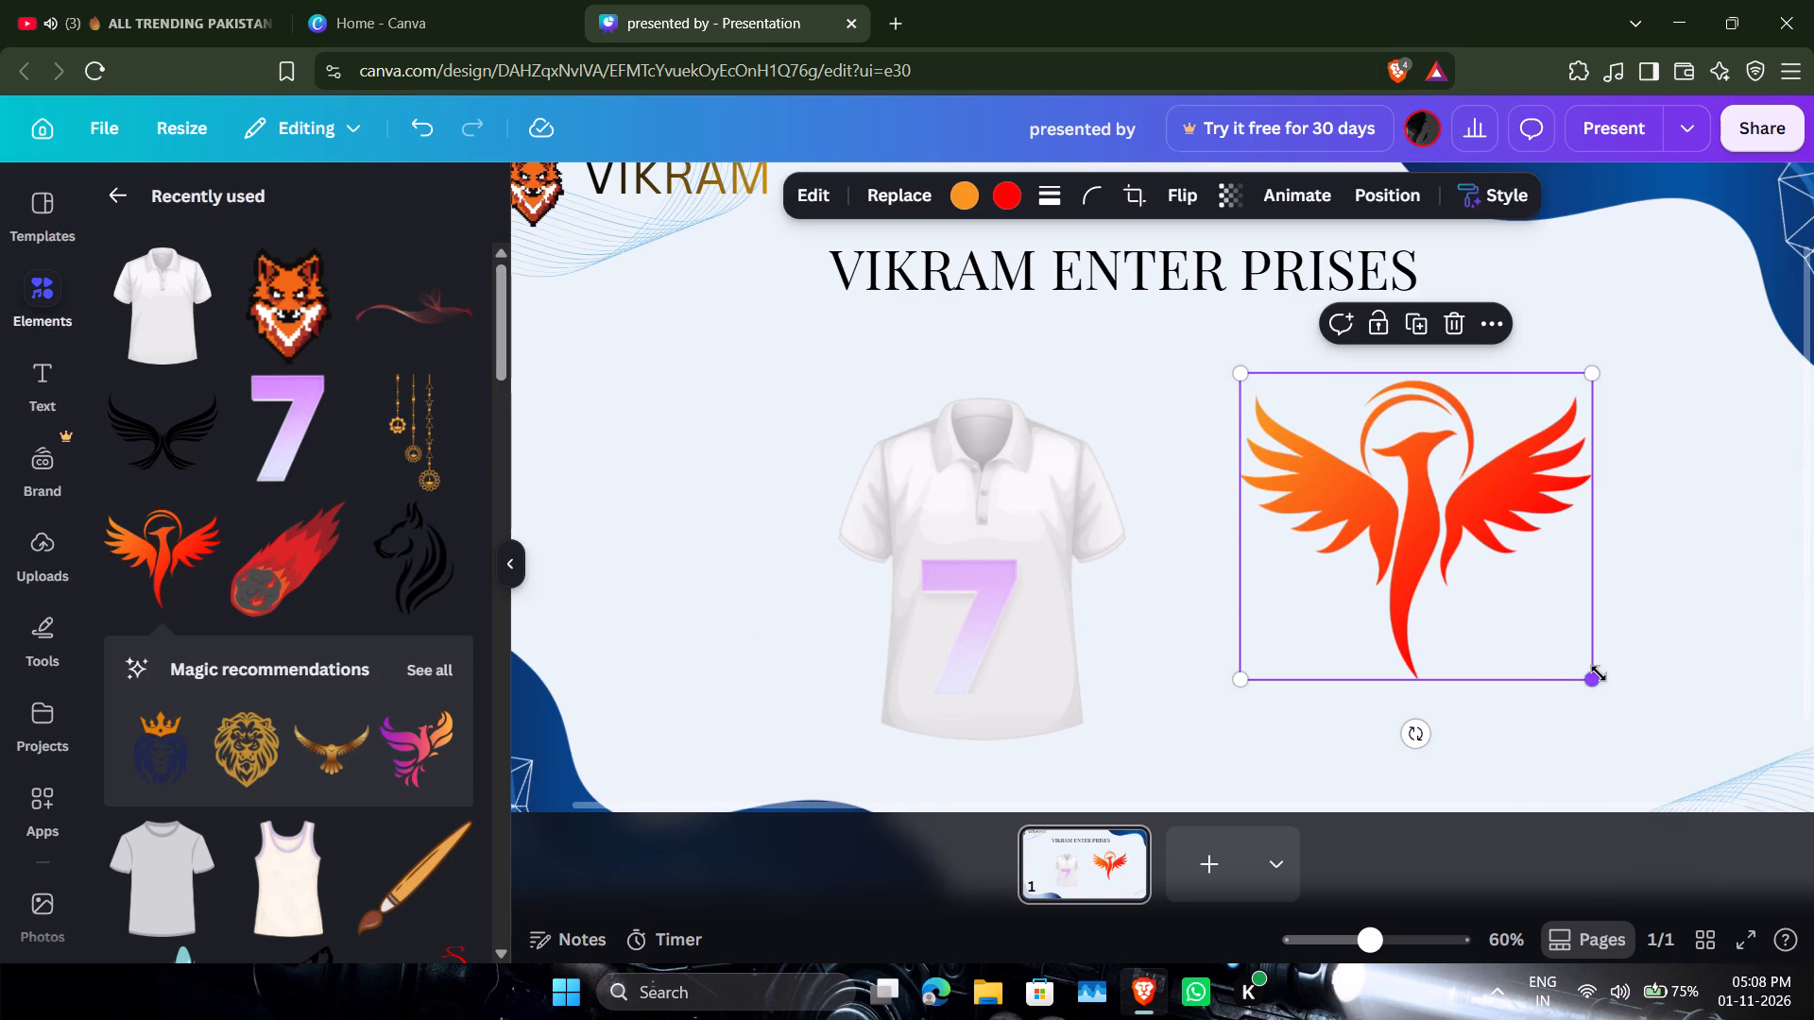
left_click_drag(1599, 673, 1316, 451)
left_click_drag(1275, 395, 1120, 420)
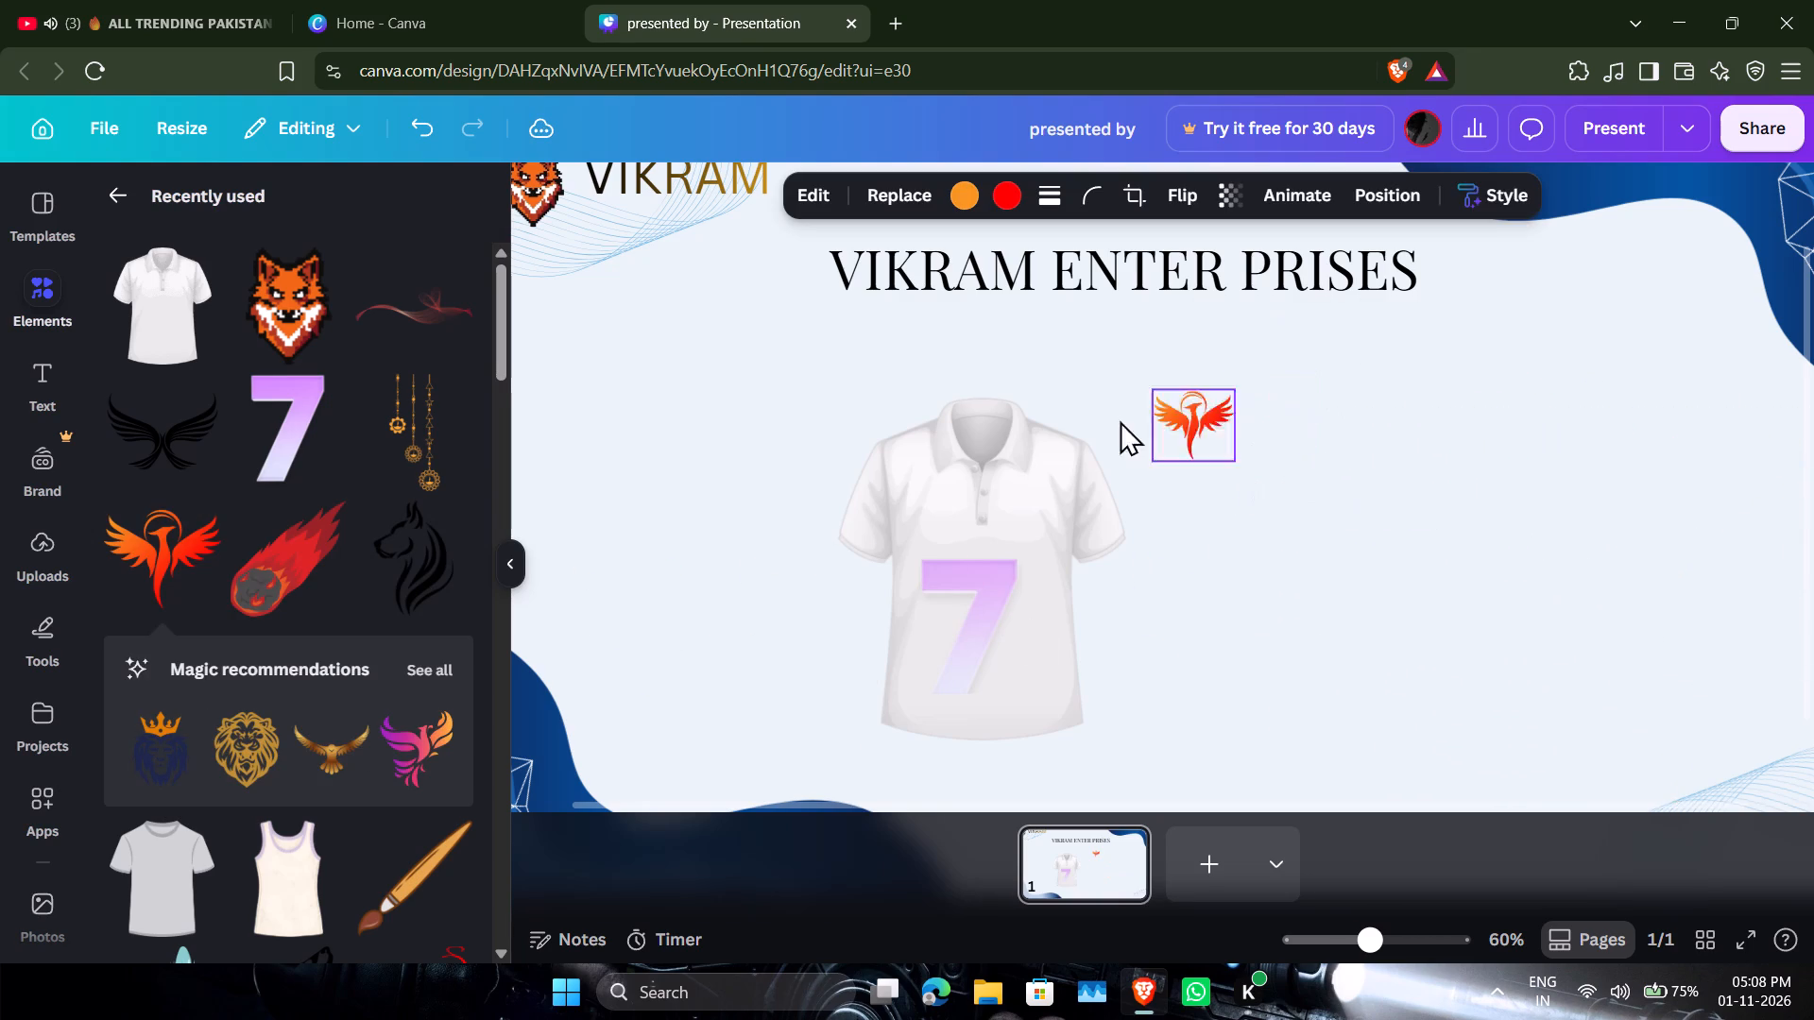
left_click_drag(1120, 420, 919, 491)
left_click(967, 541)
left_click_drag(937, 514, 953, 537)
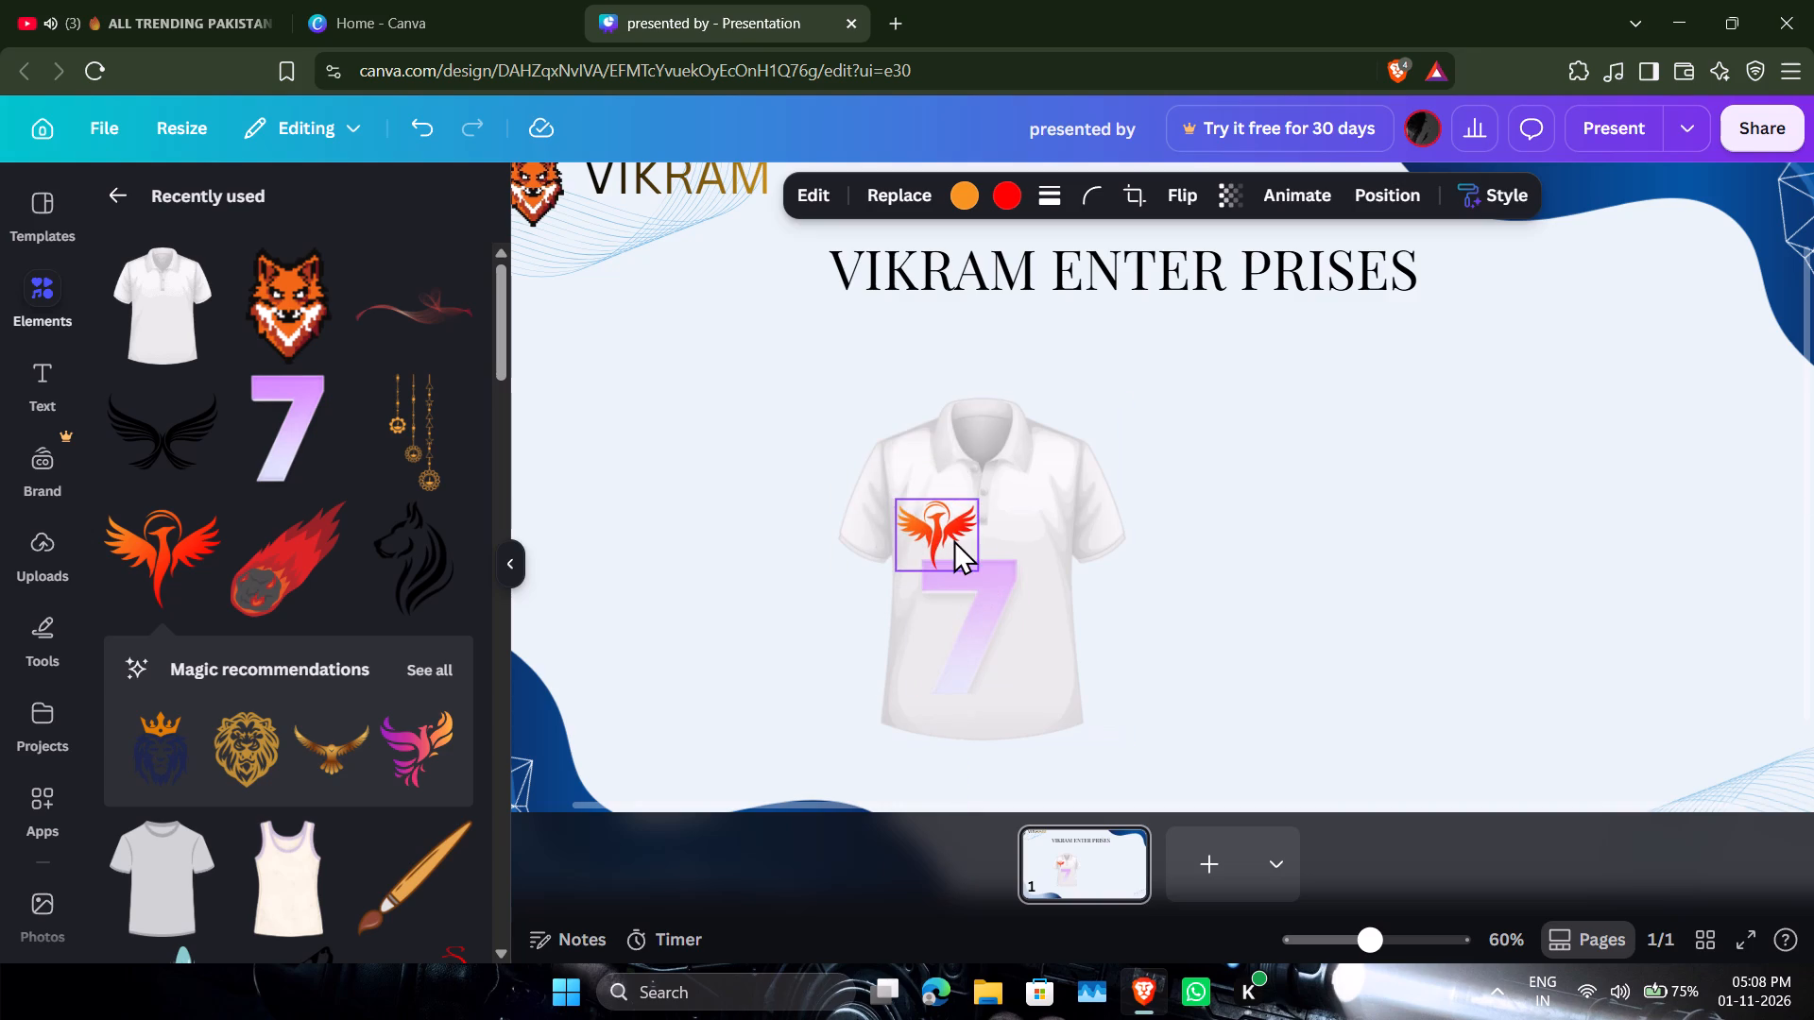
left_click_drag(968, 567, 946, 529)
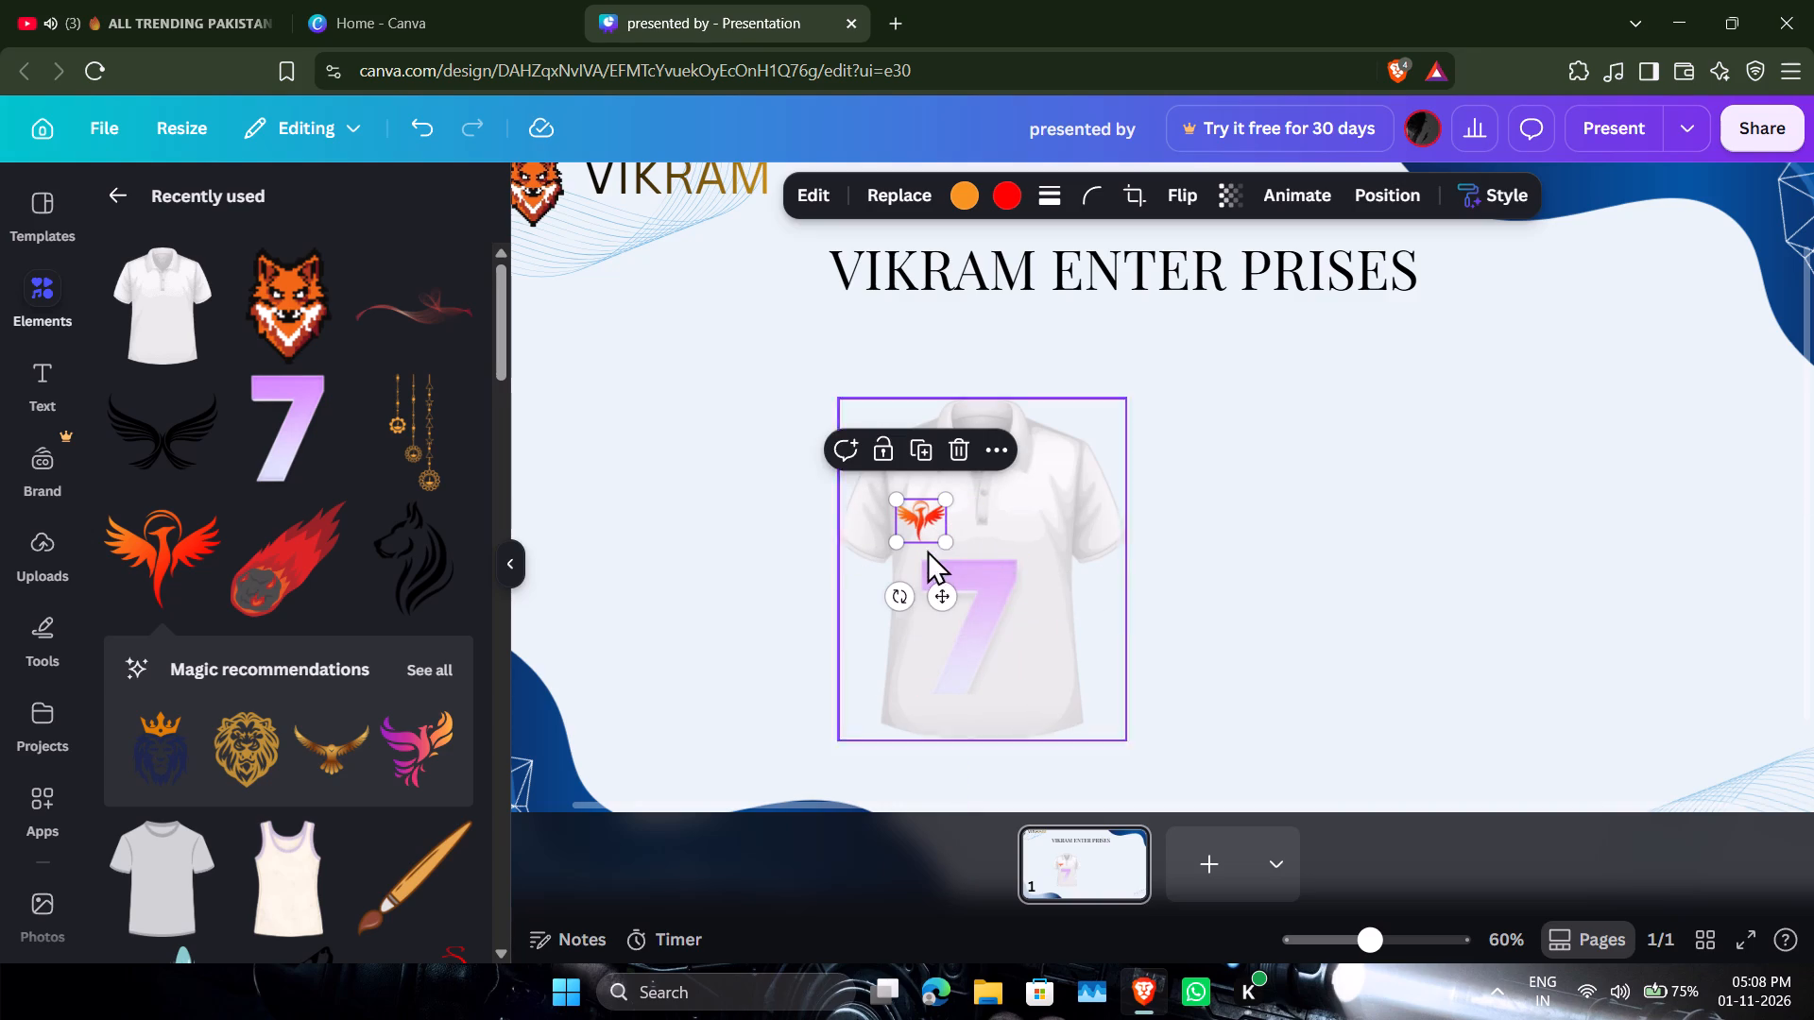
Position the phoenix logo on the upper chest, just left of the shirt's buttons and above the 7.
left_click_drag(940, 600, 940, 579)
left_click(940, 579)
left_click(1414, 583)
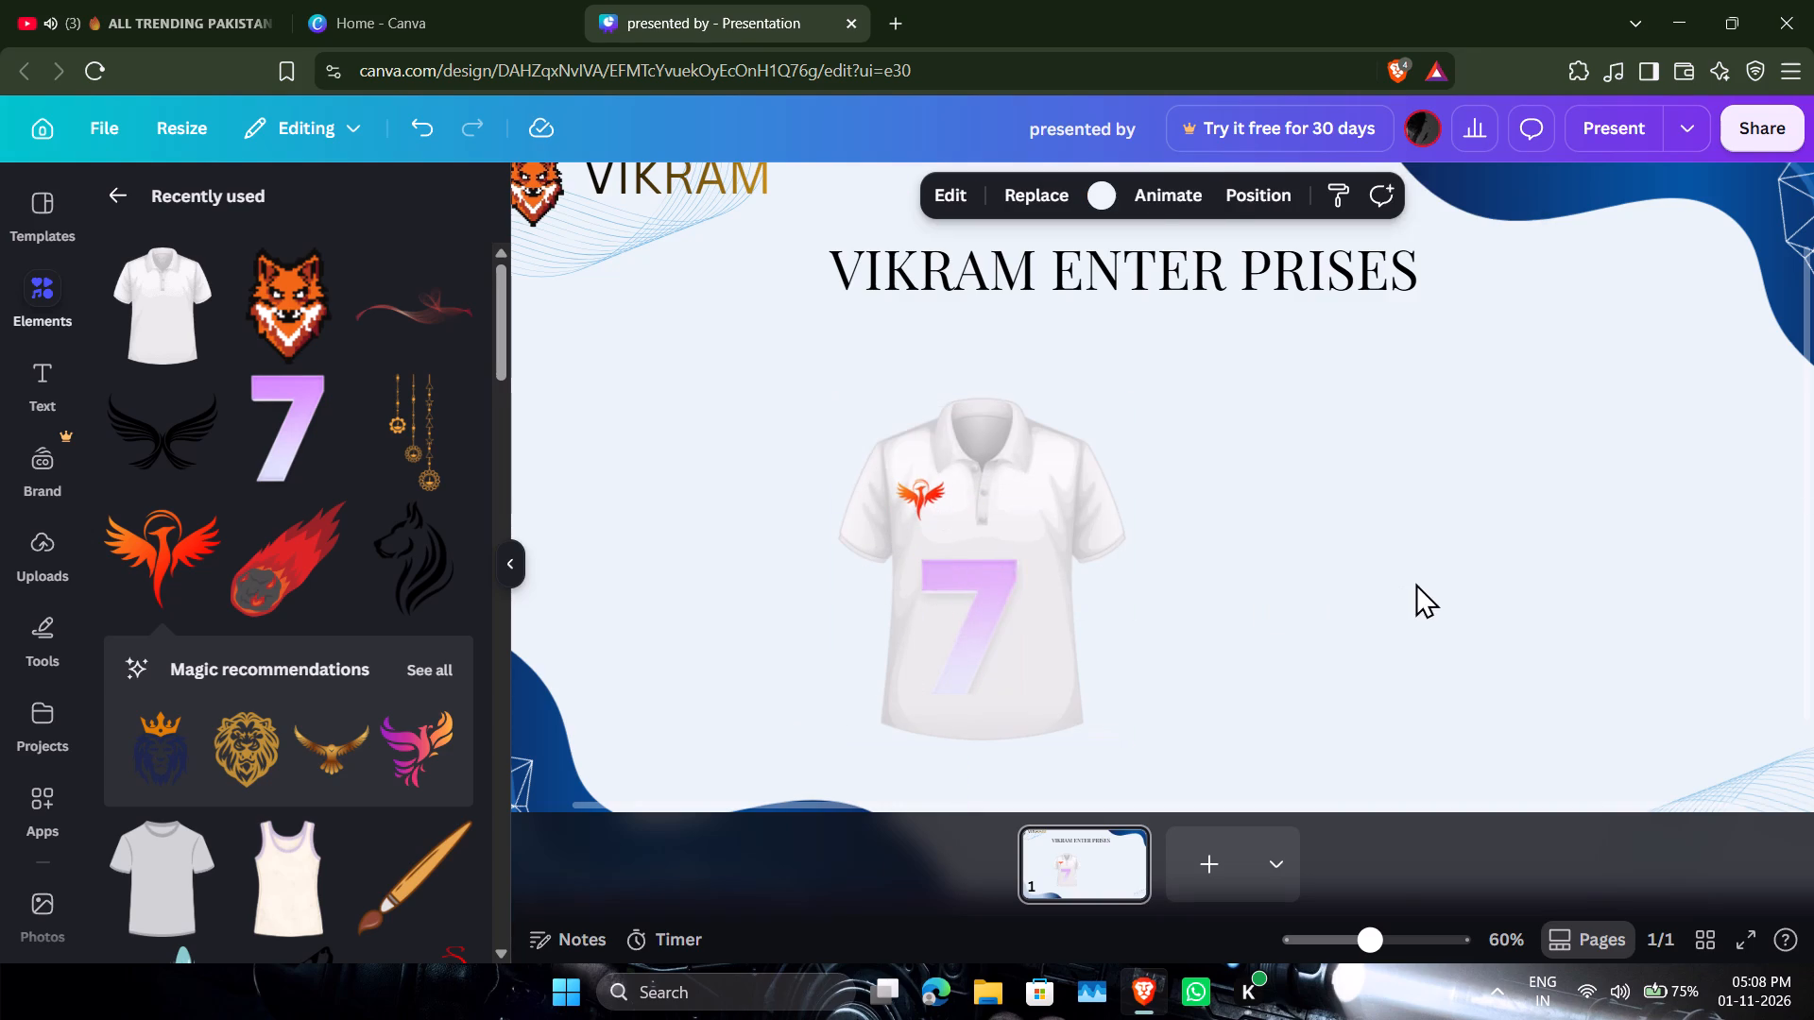
left_click(922, 498)
left_click_drag(922, 498, 932, 497)
left_click(1418, 508)
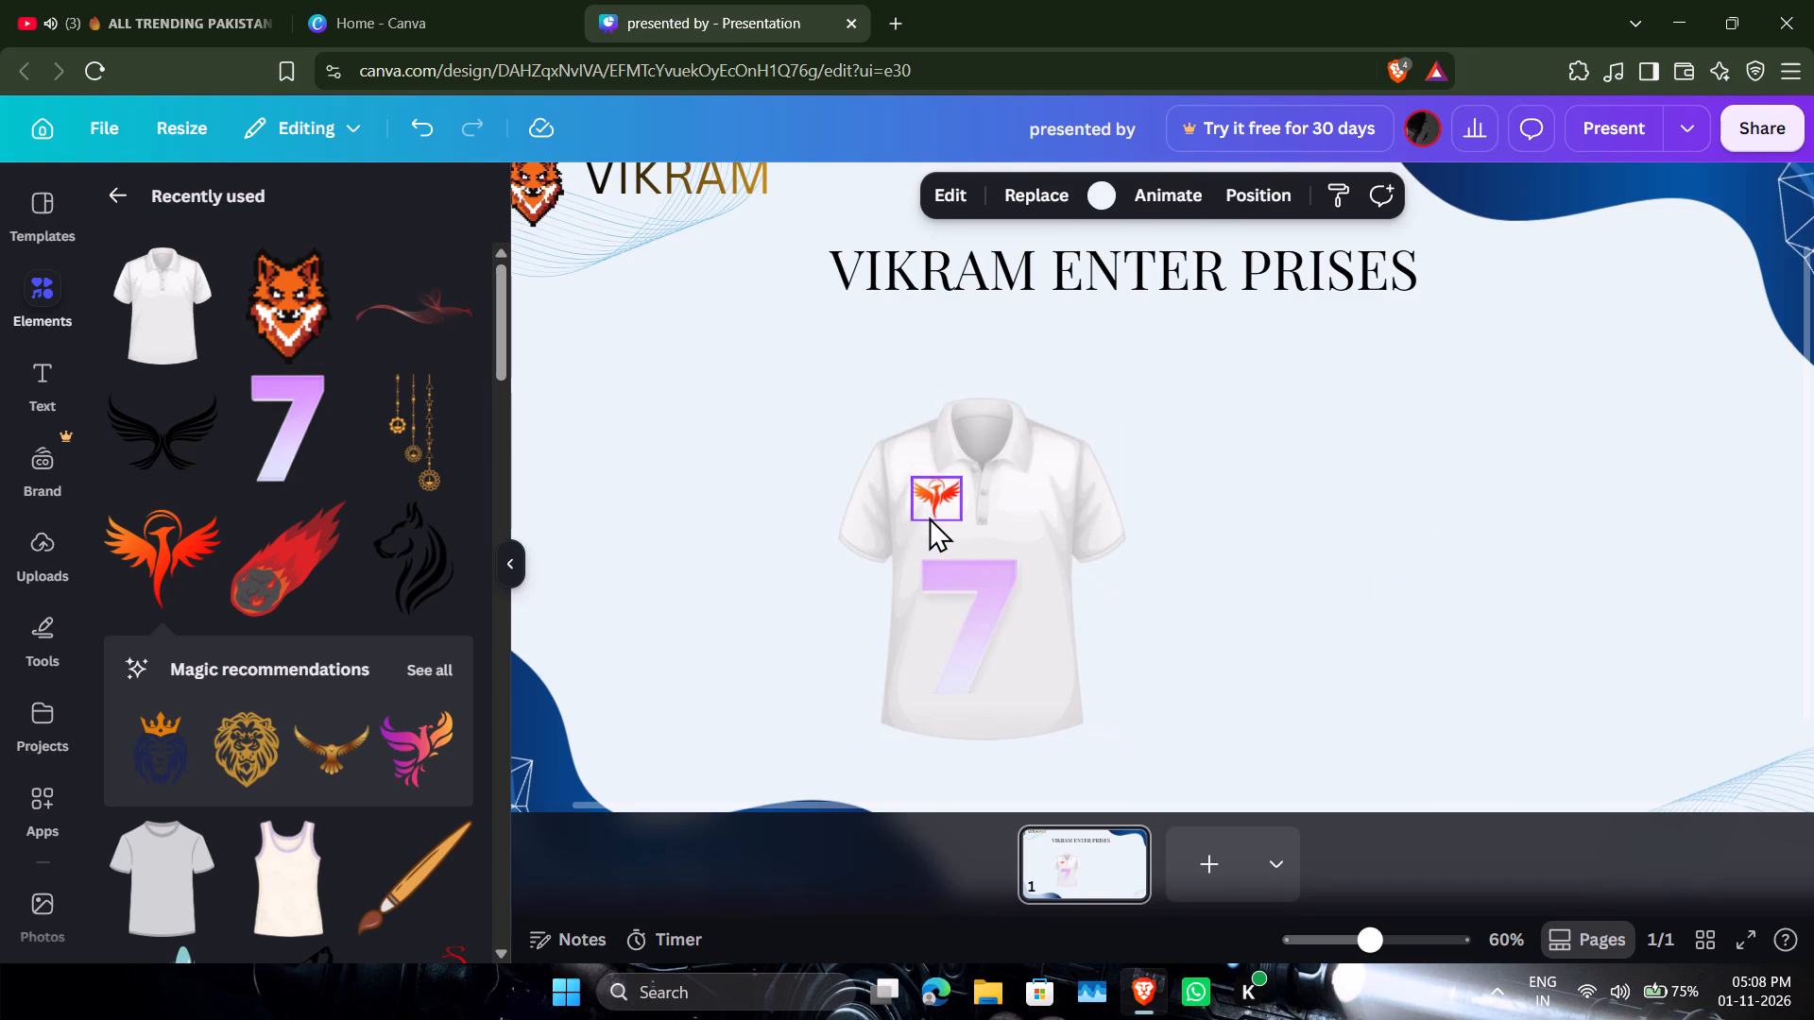
left_click(929, 516)
left_click(959, 571)
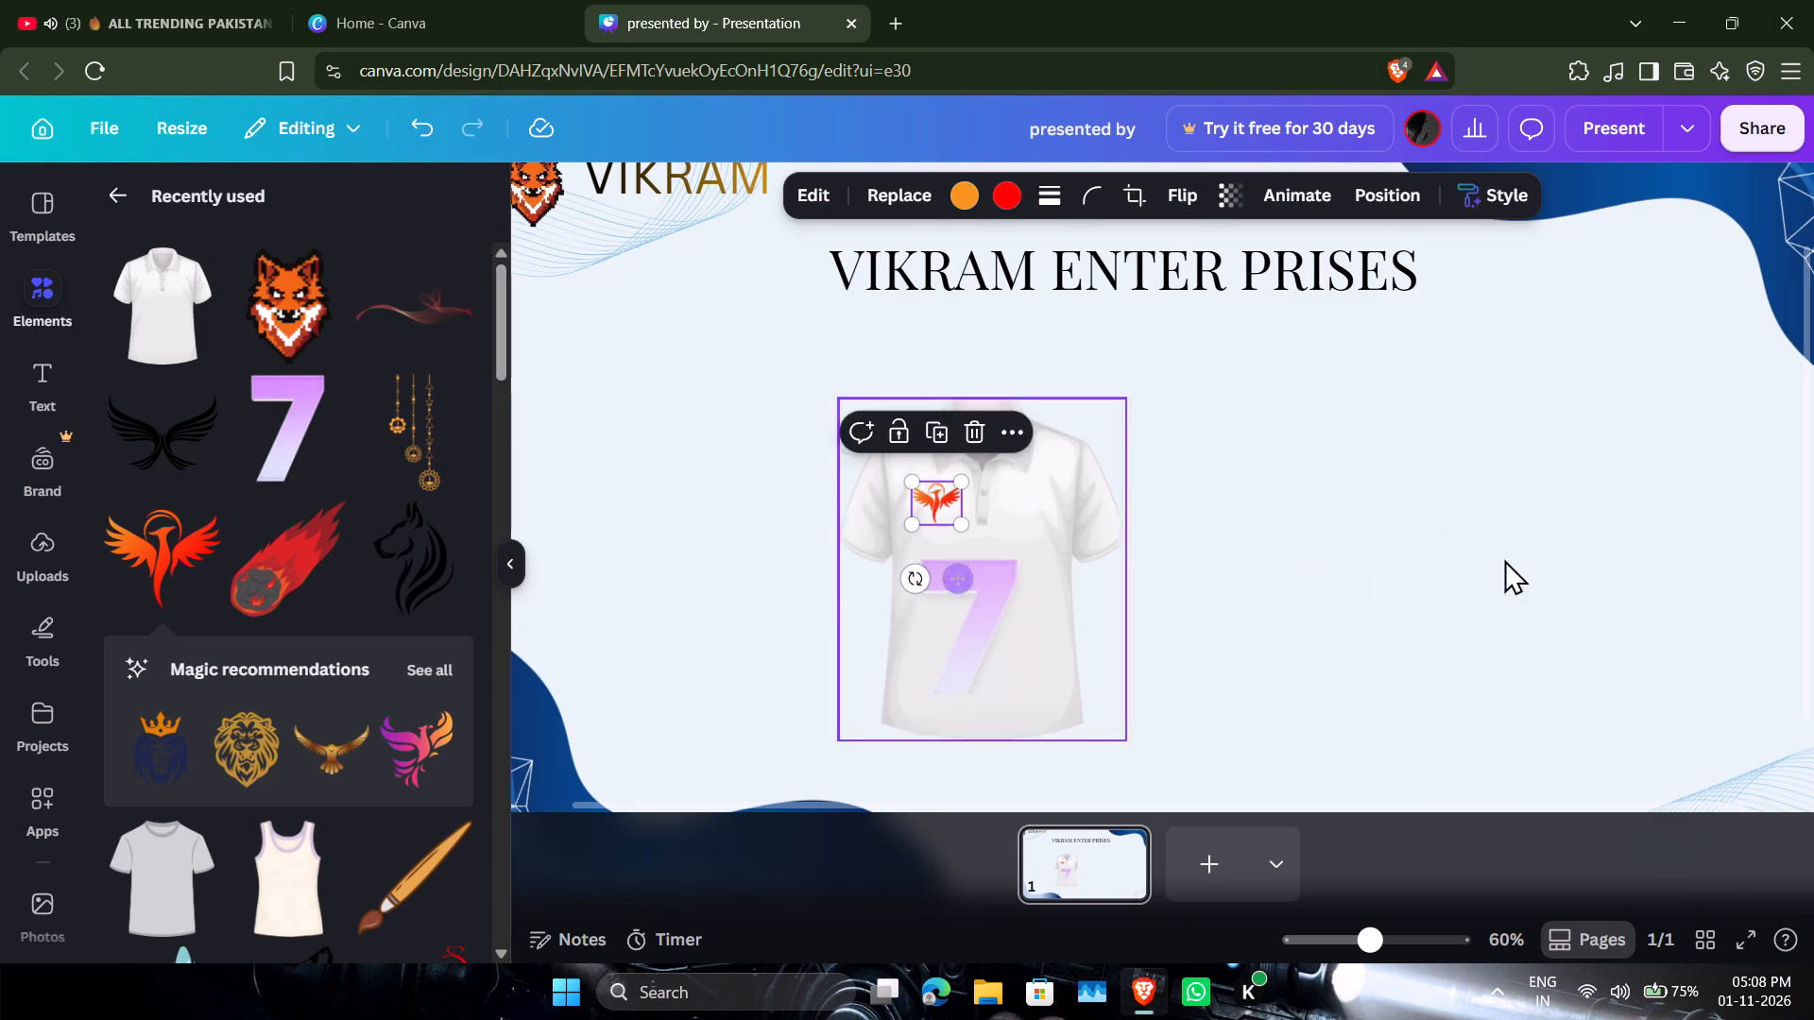
left_click(1612, 551)
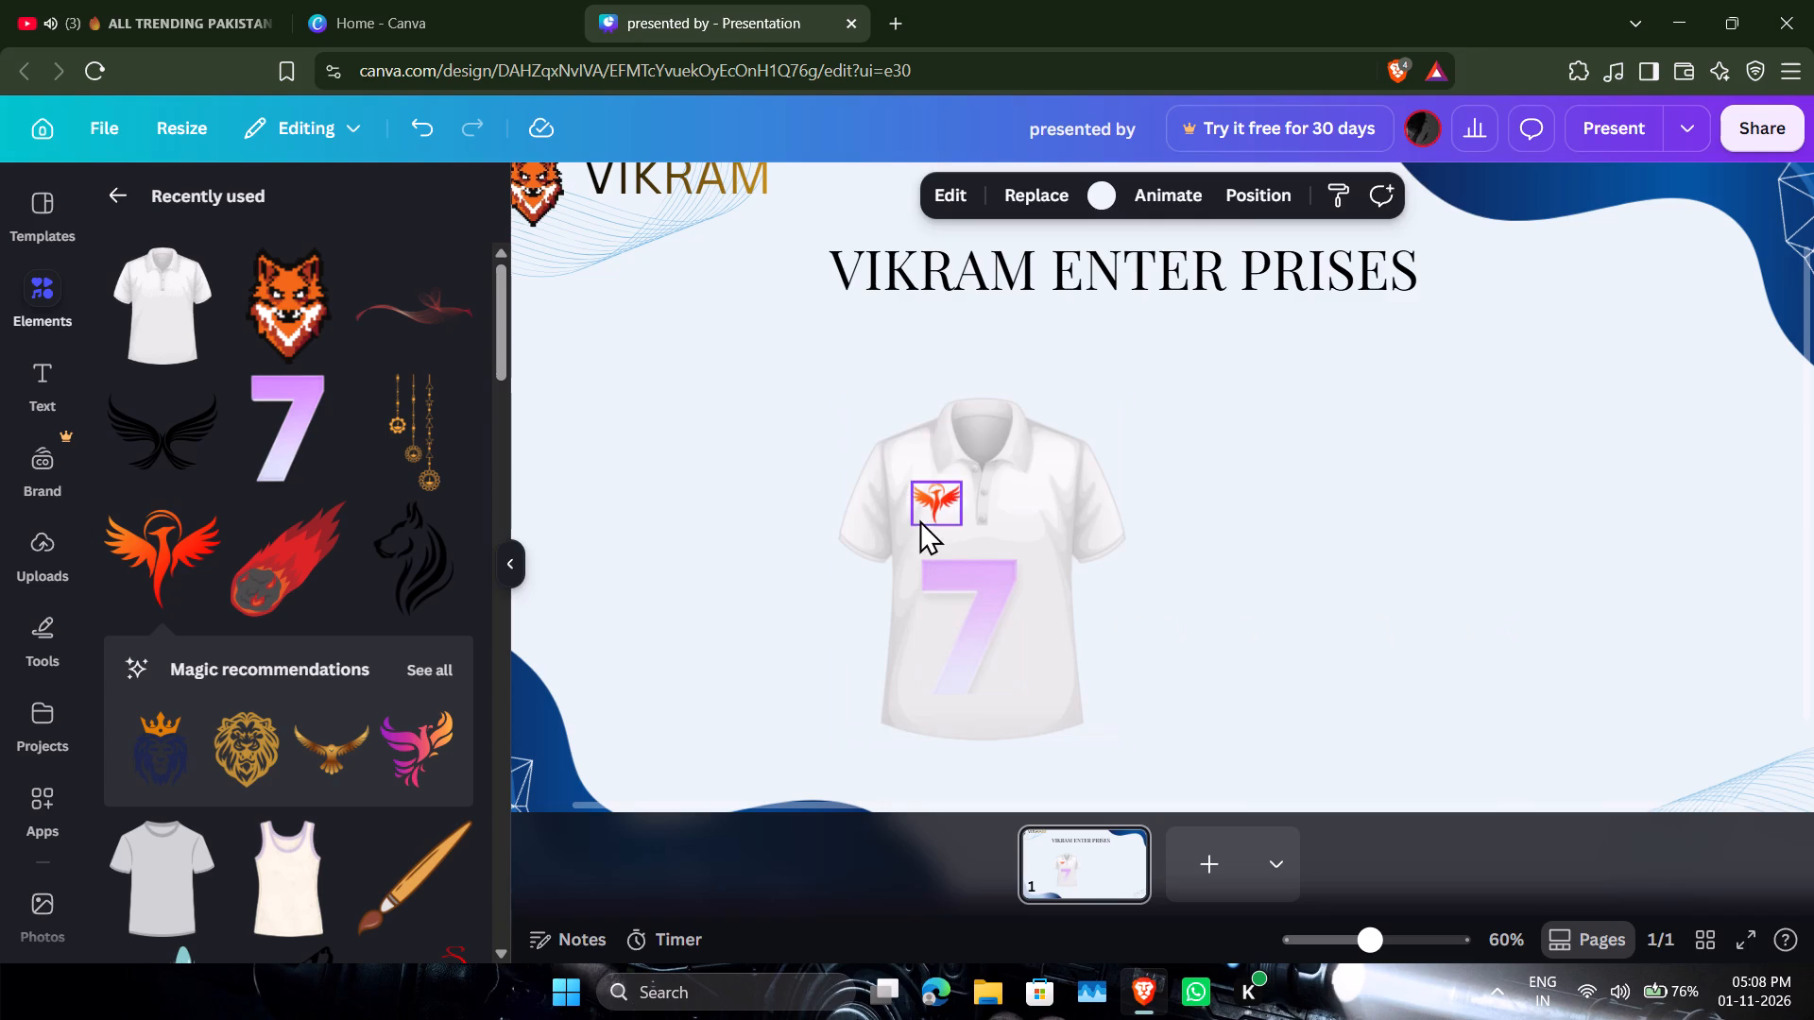
Make the phoenix logo on the shirt slightly transparent.
left_click(919, 519)
left_click(1235, 202)
left_click(1259, 290)
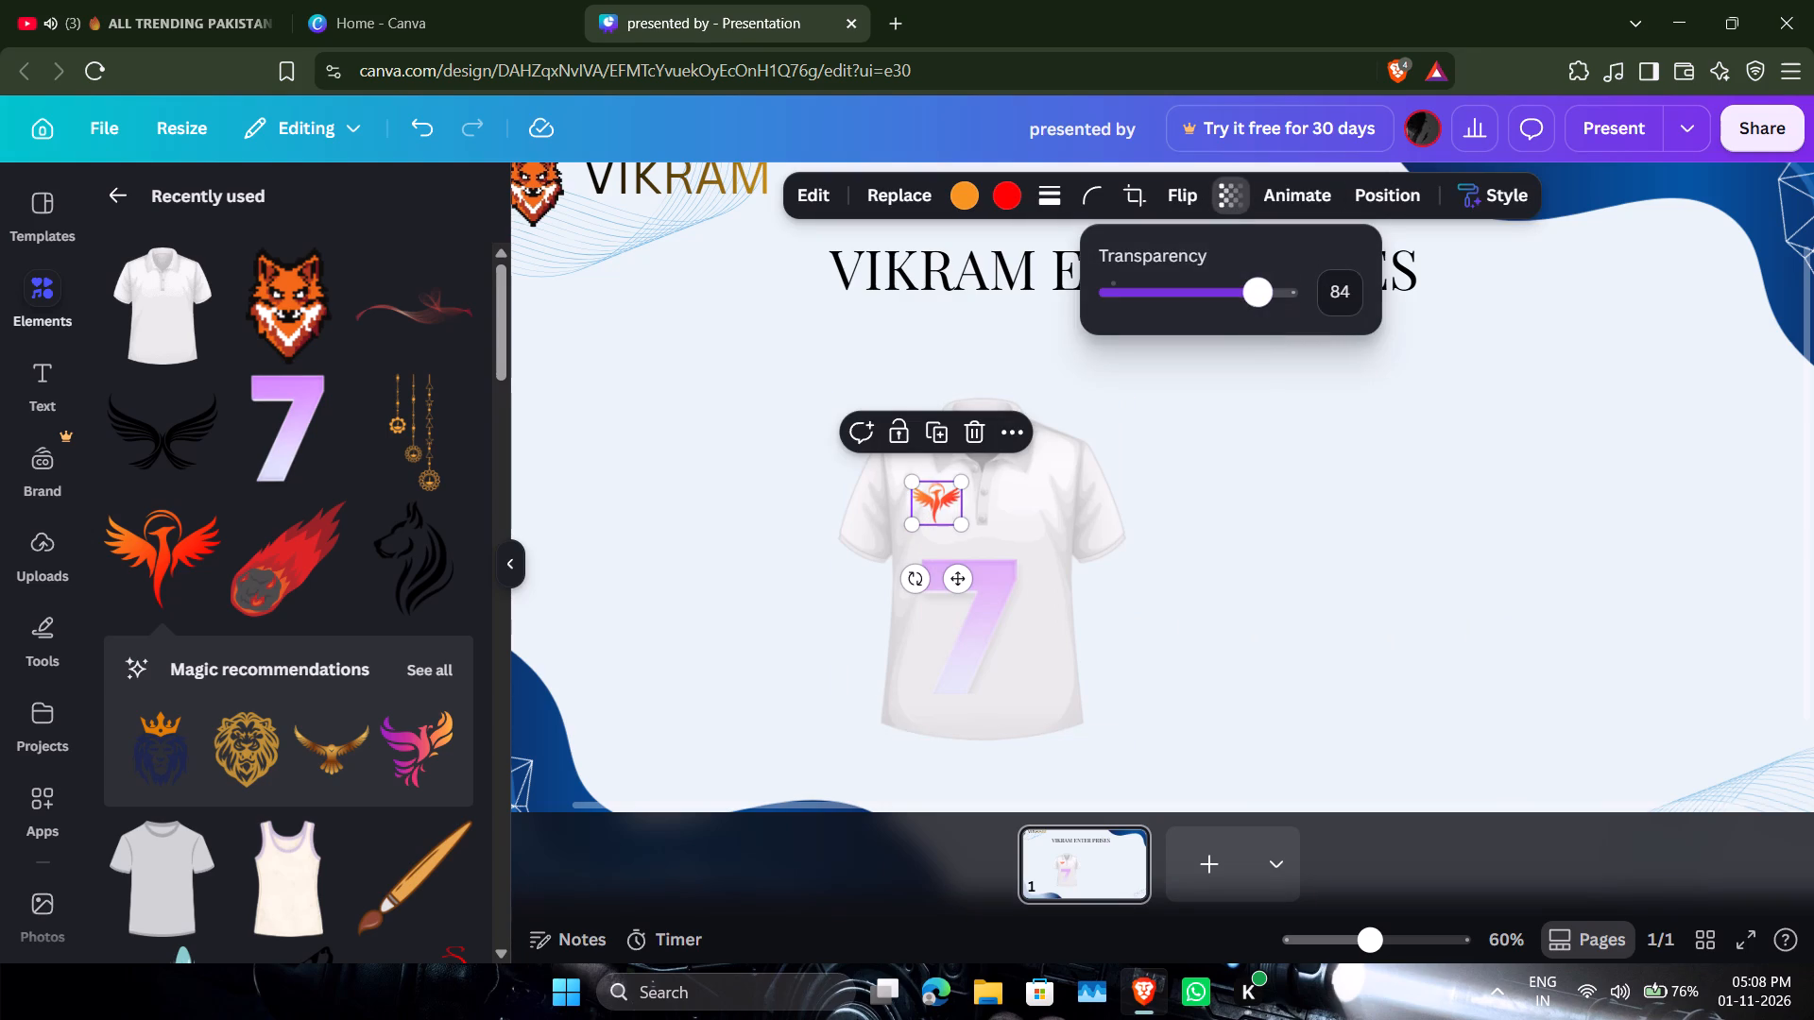
left_click_drag(1259, 290, 1248, 294)
left_click(1248, 294)
left_click(1430, 431)
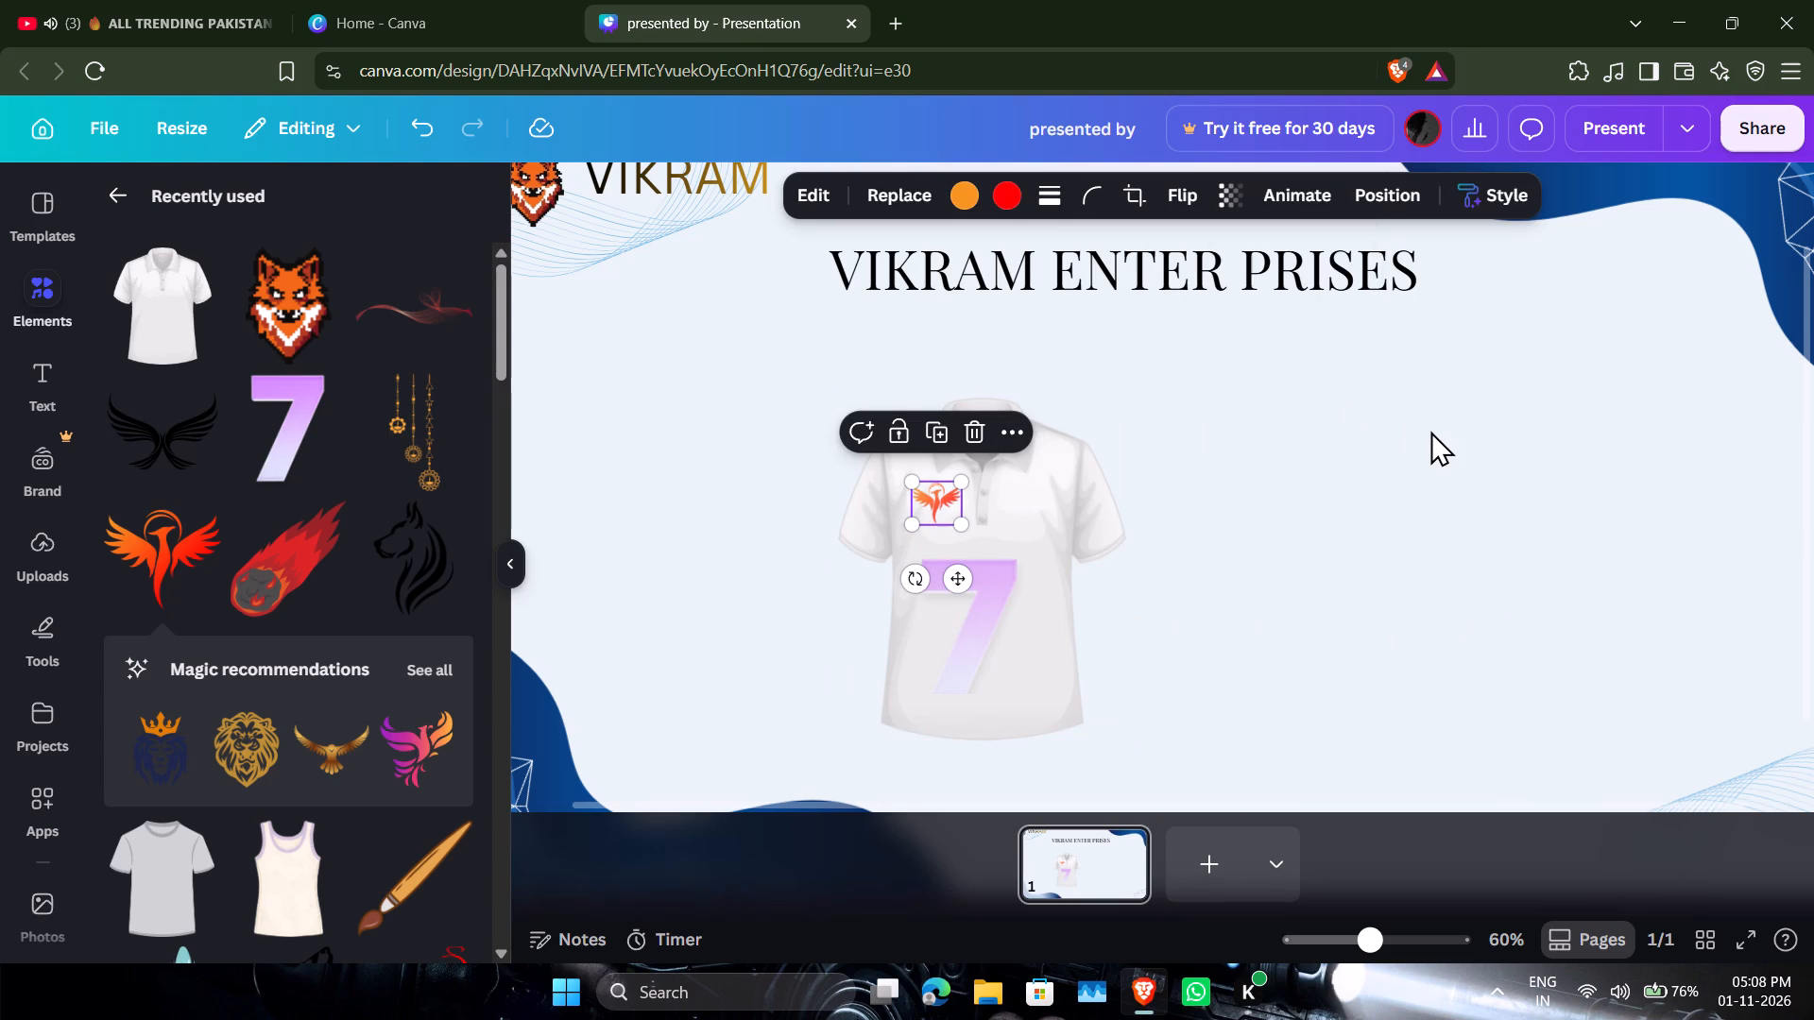
Look through the recently used elements for further graphics for the slide.
scroll(279, 532, "down", 1)
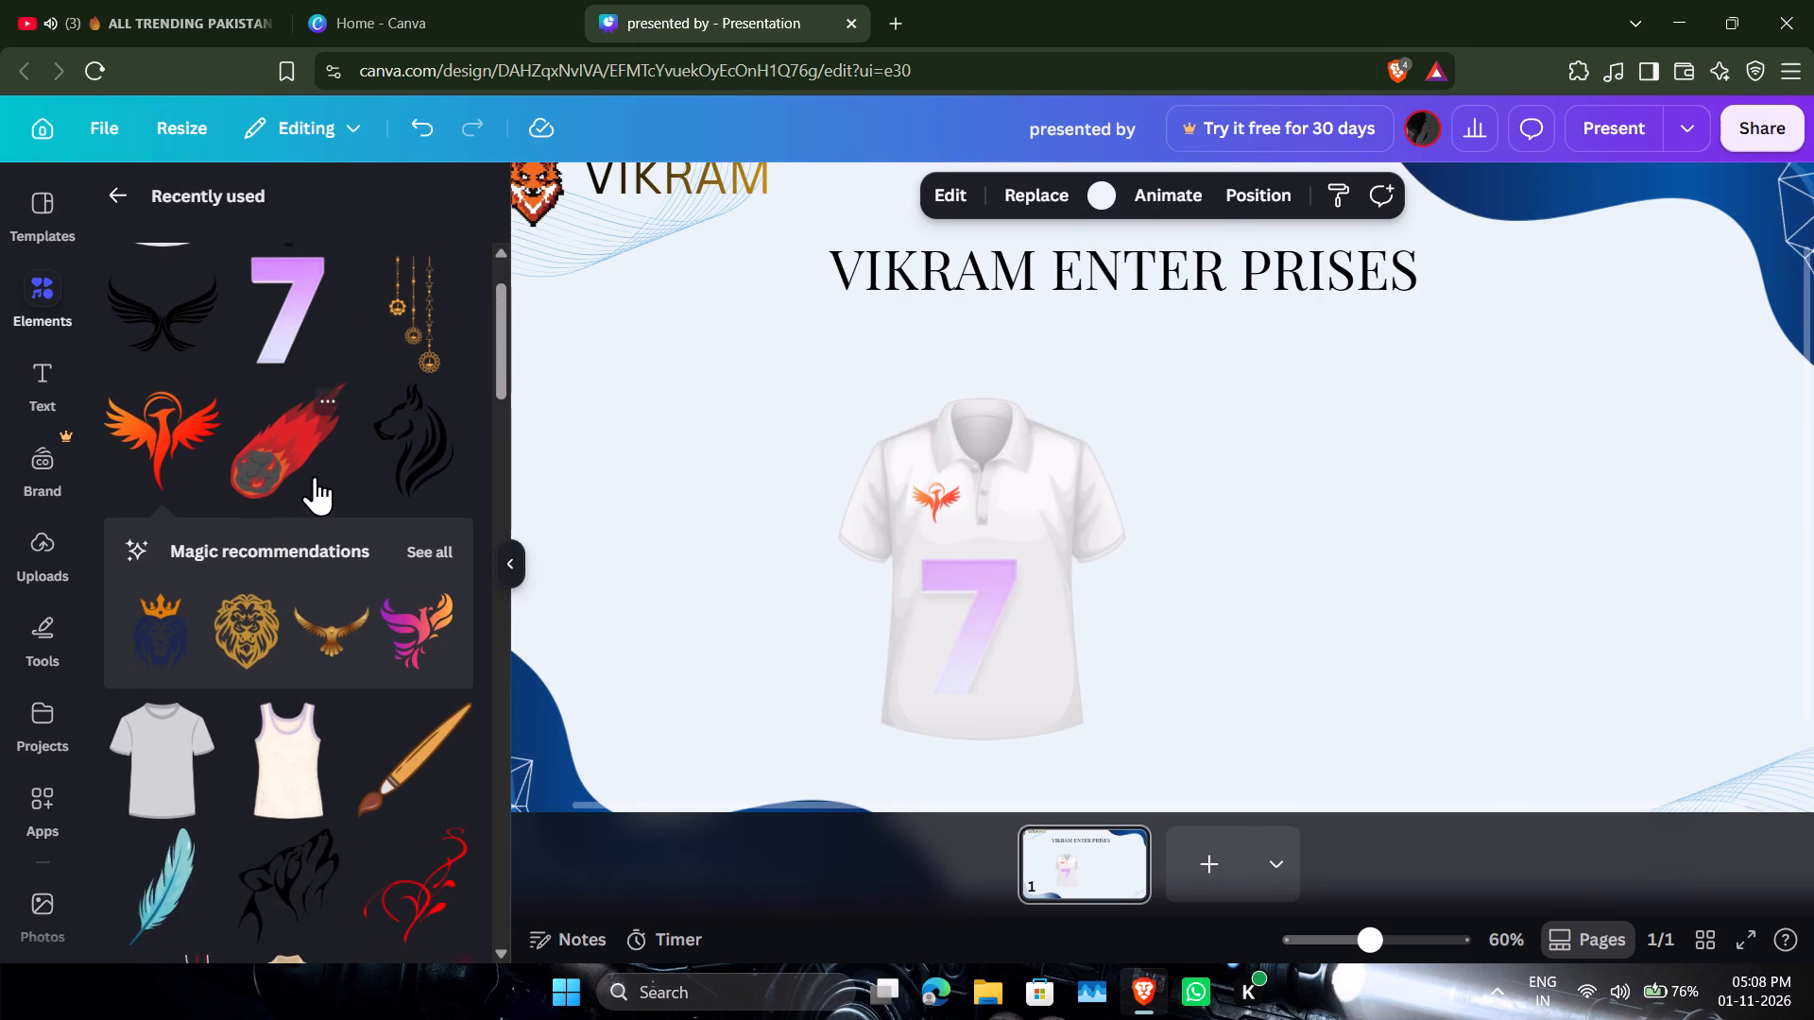
scroll(288, 562, "down", 4)
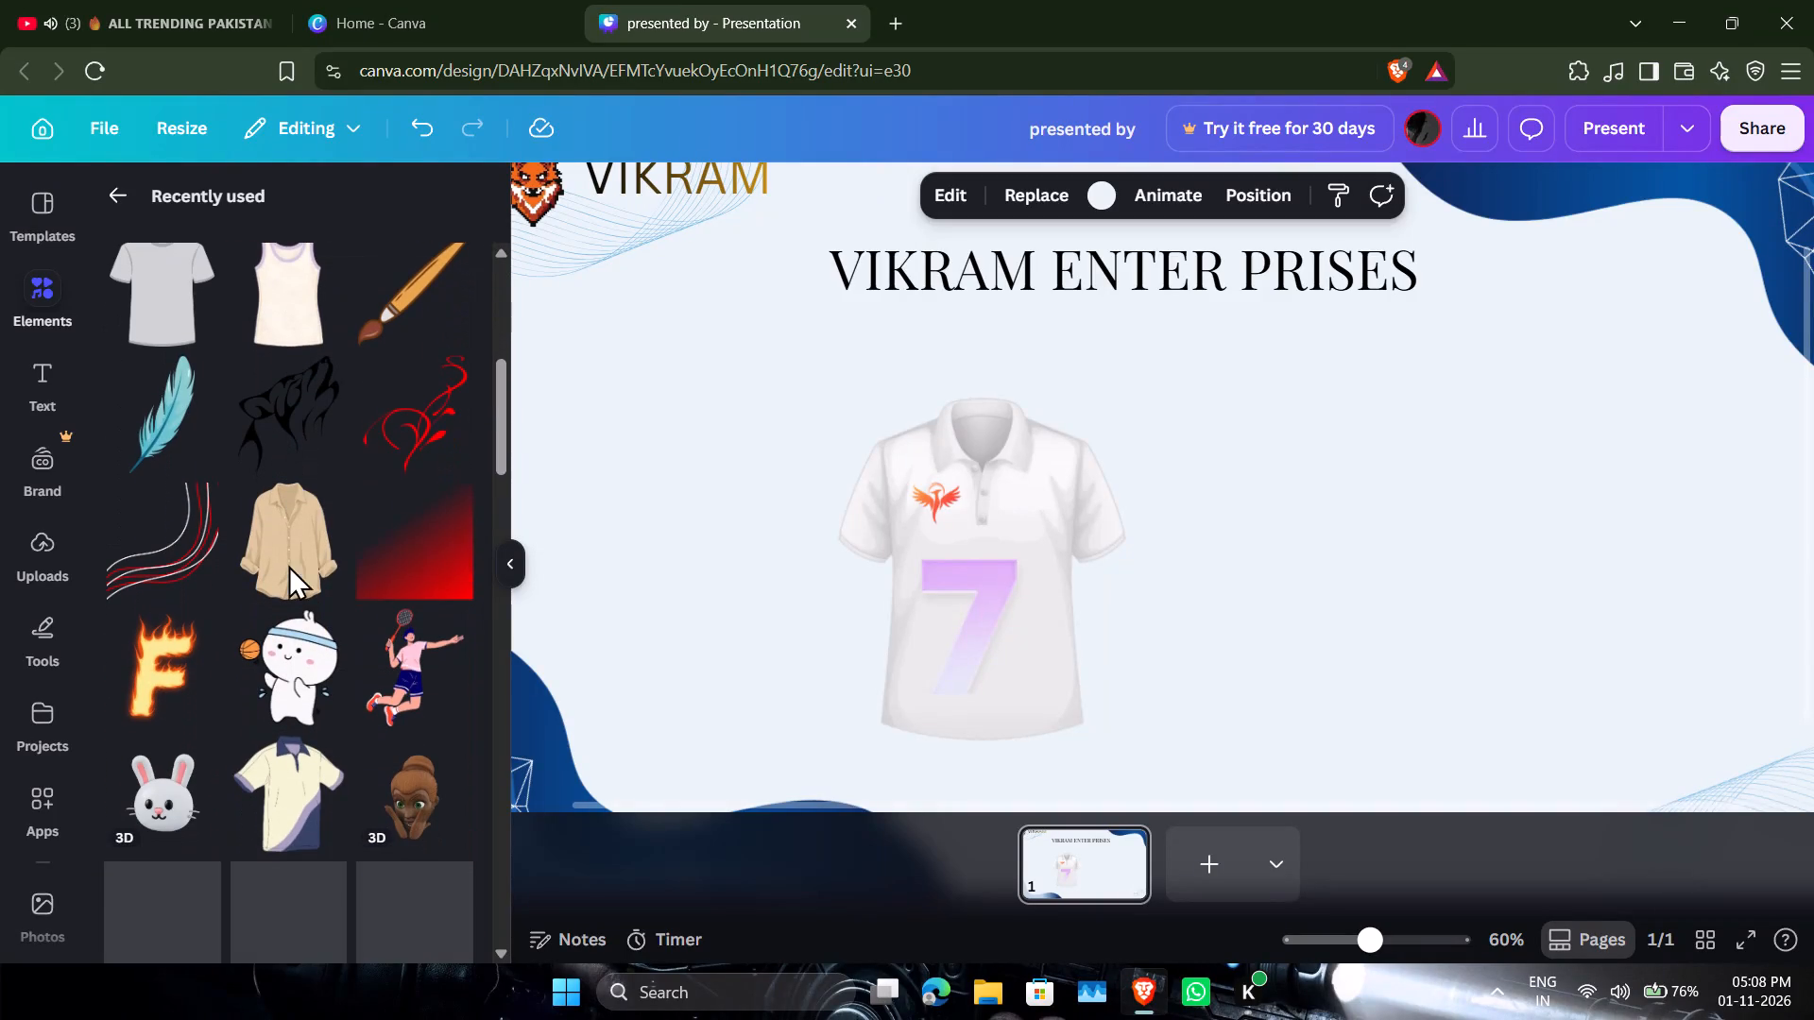
scroll(288, 565, "down", 2)
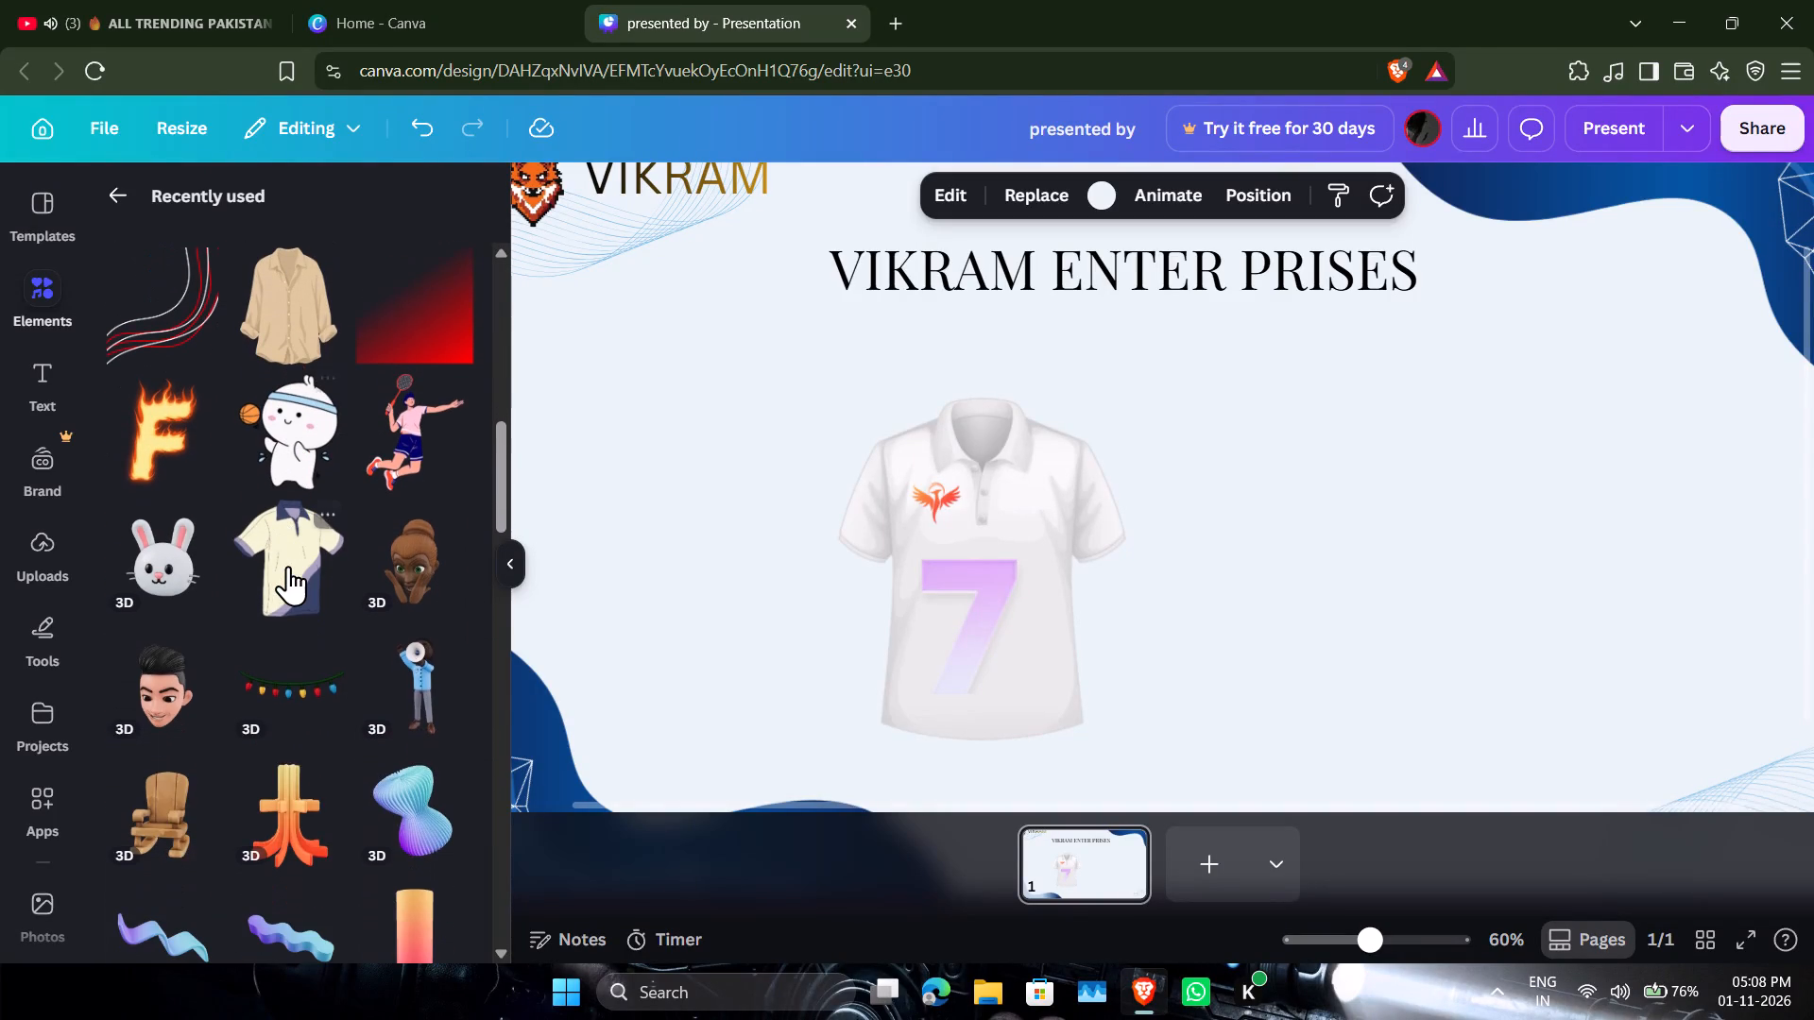
scroll(288, 566, "down", 2)
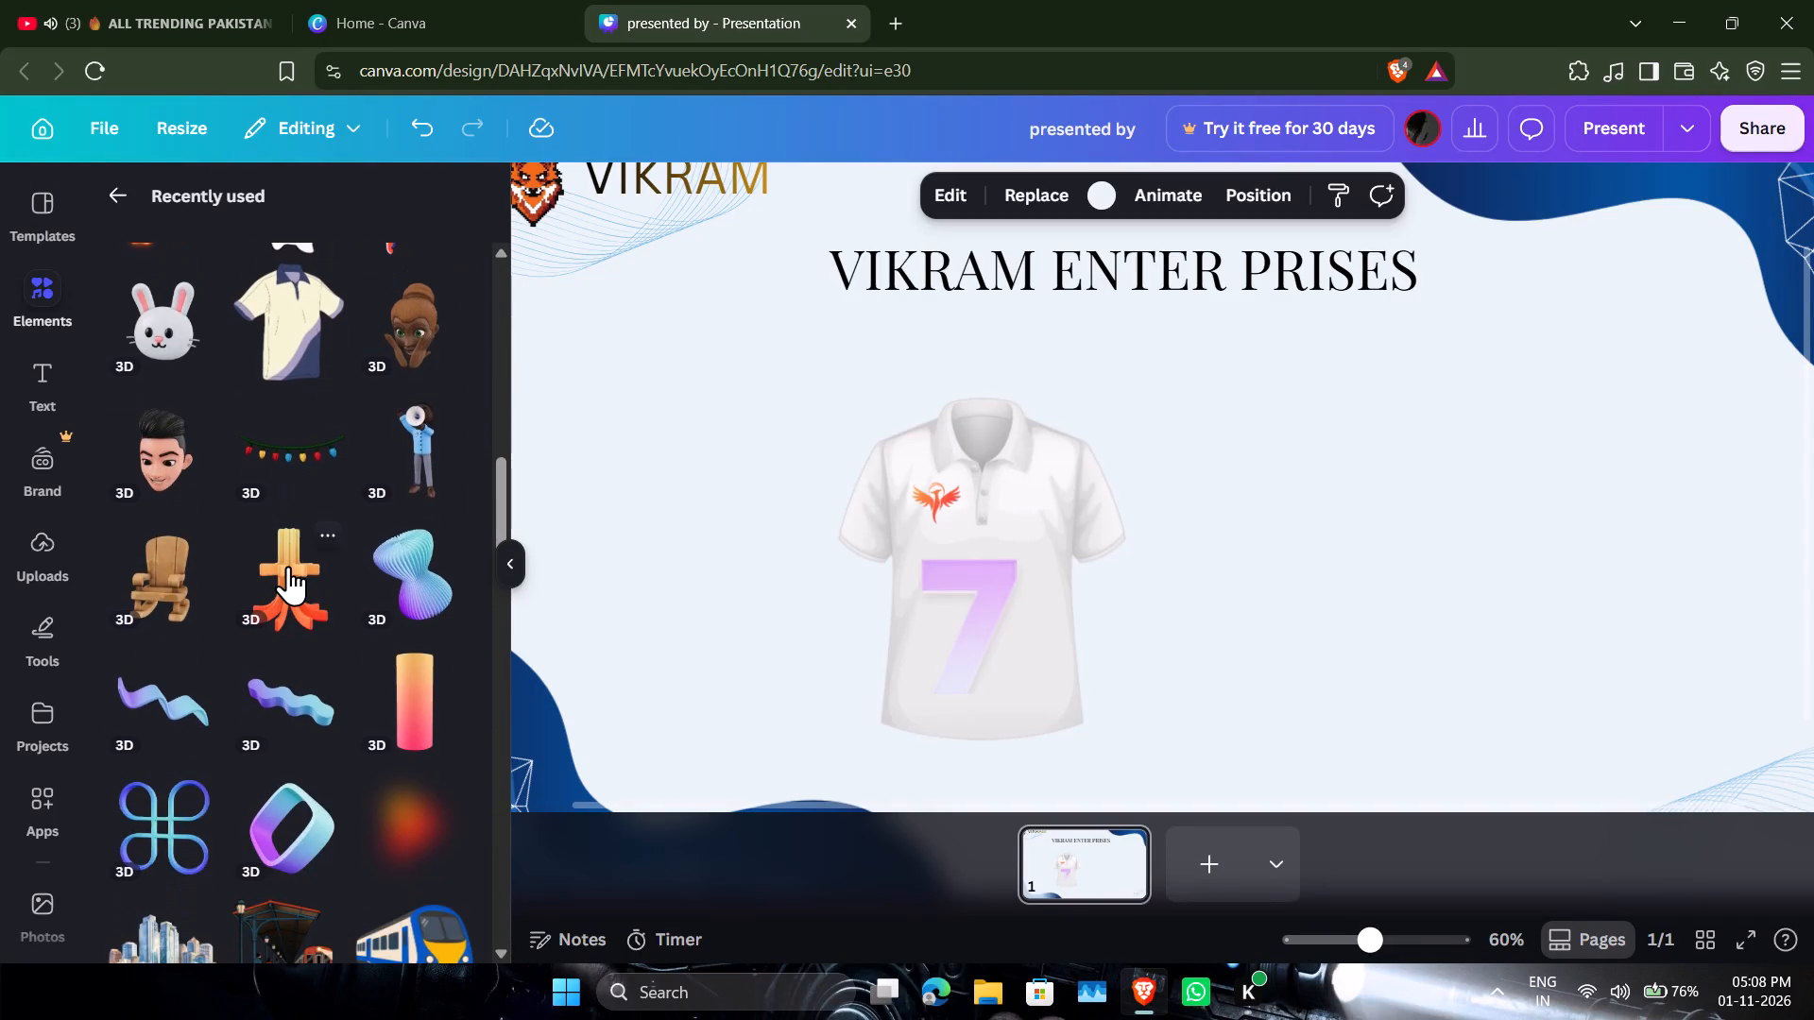
scroll(288, 566, "down", 5)
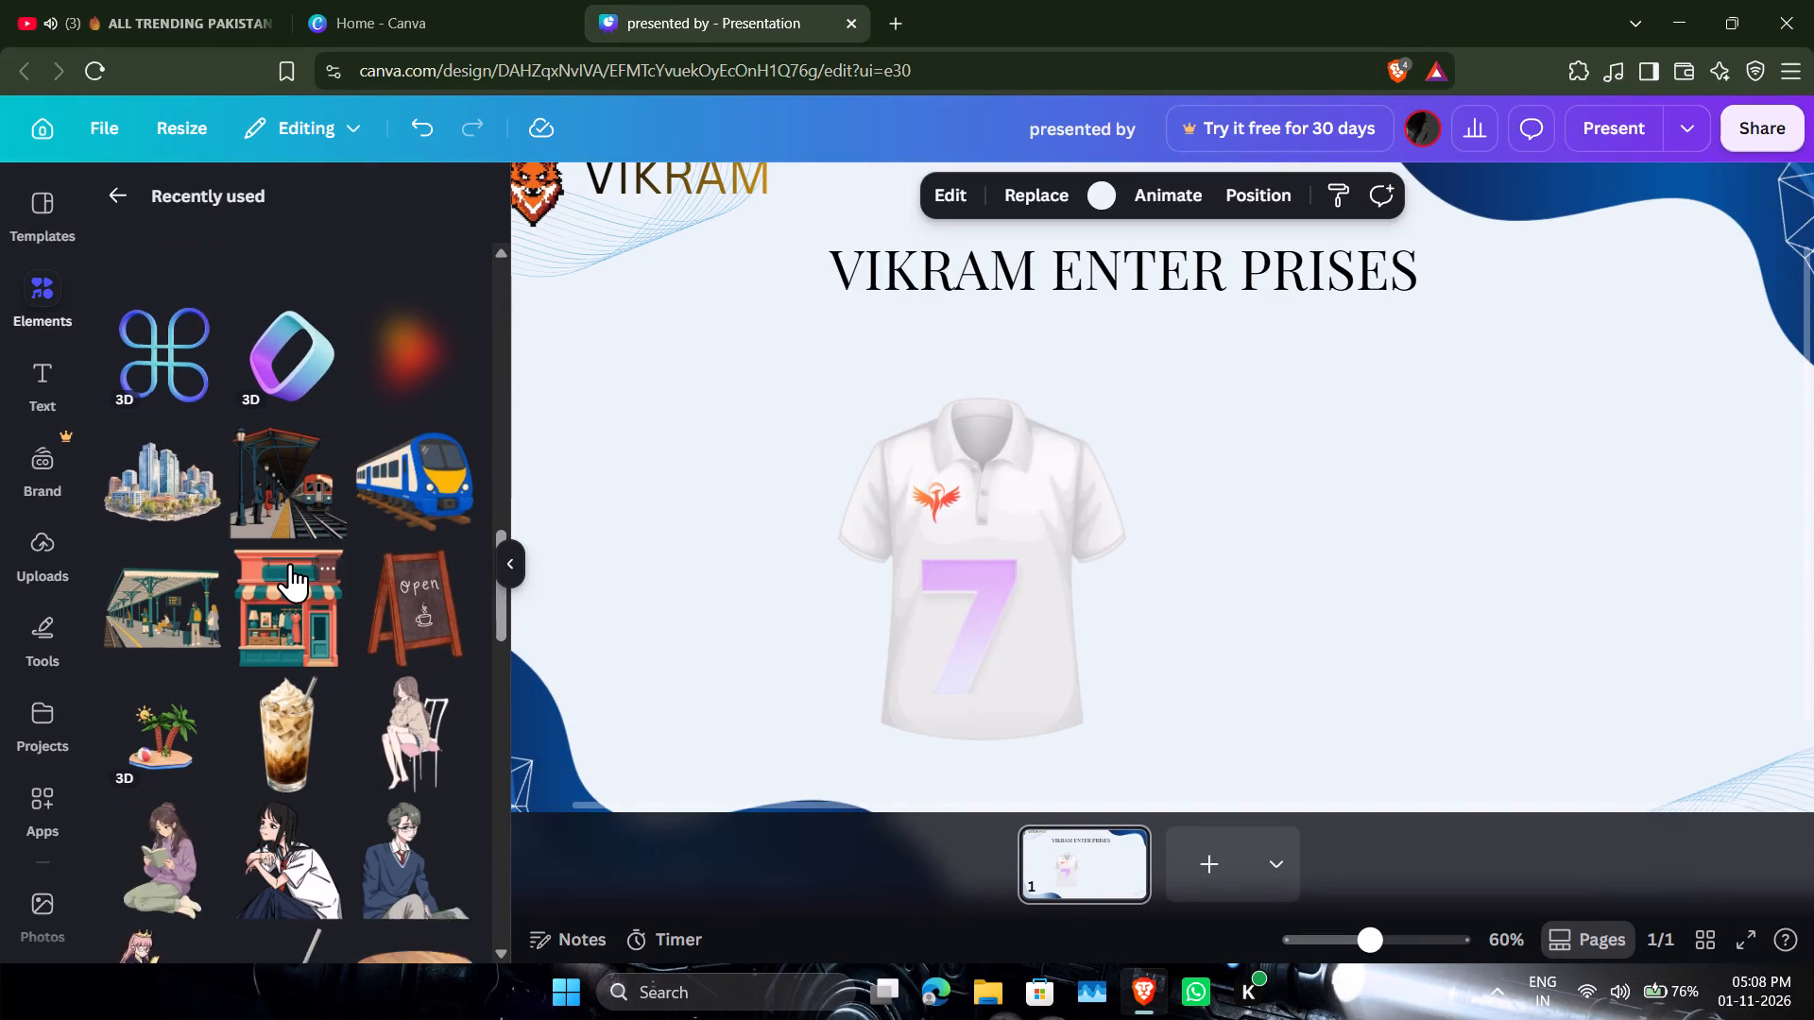
scroll(290, 561, "down", 3)
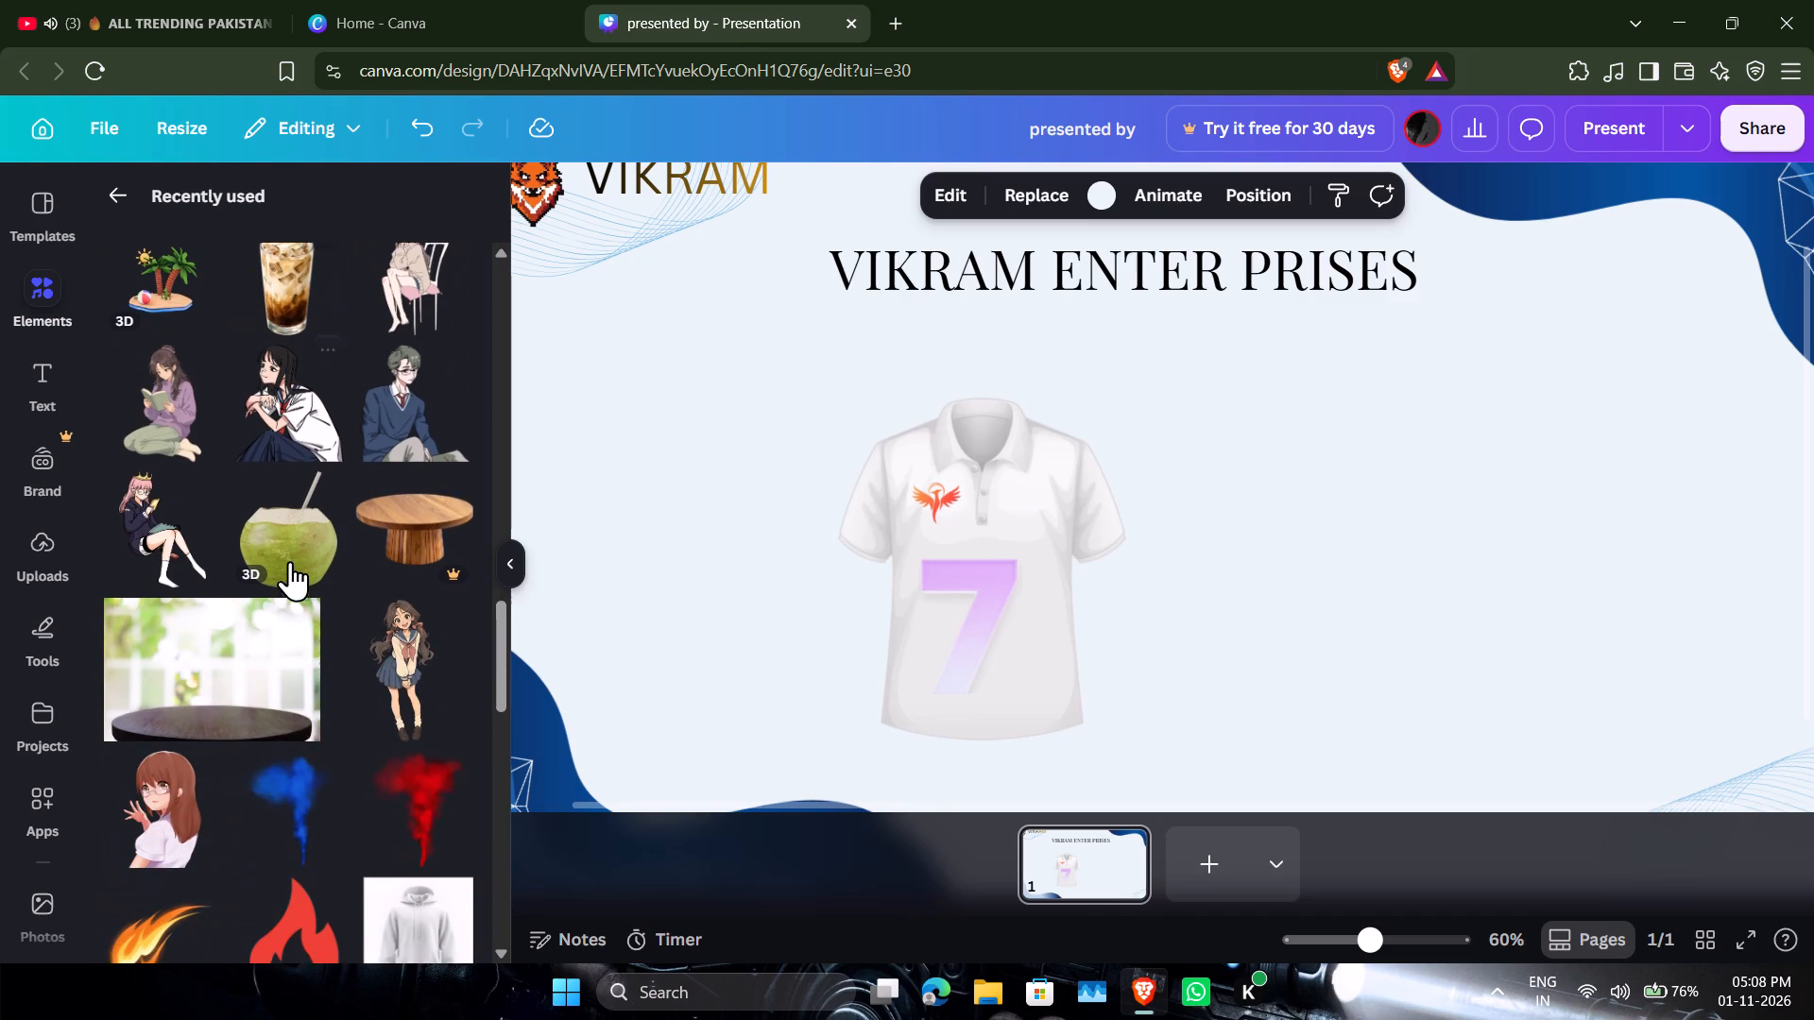
scroll(392, 607, "down", 4)
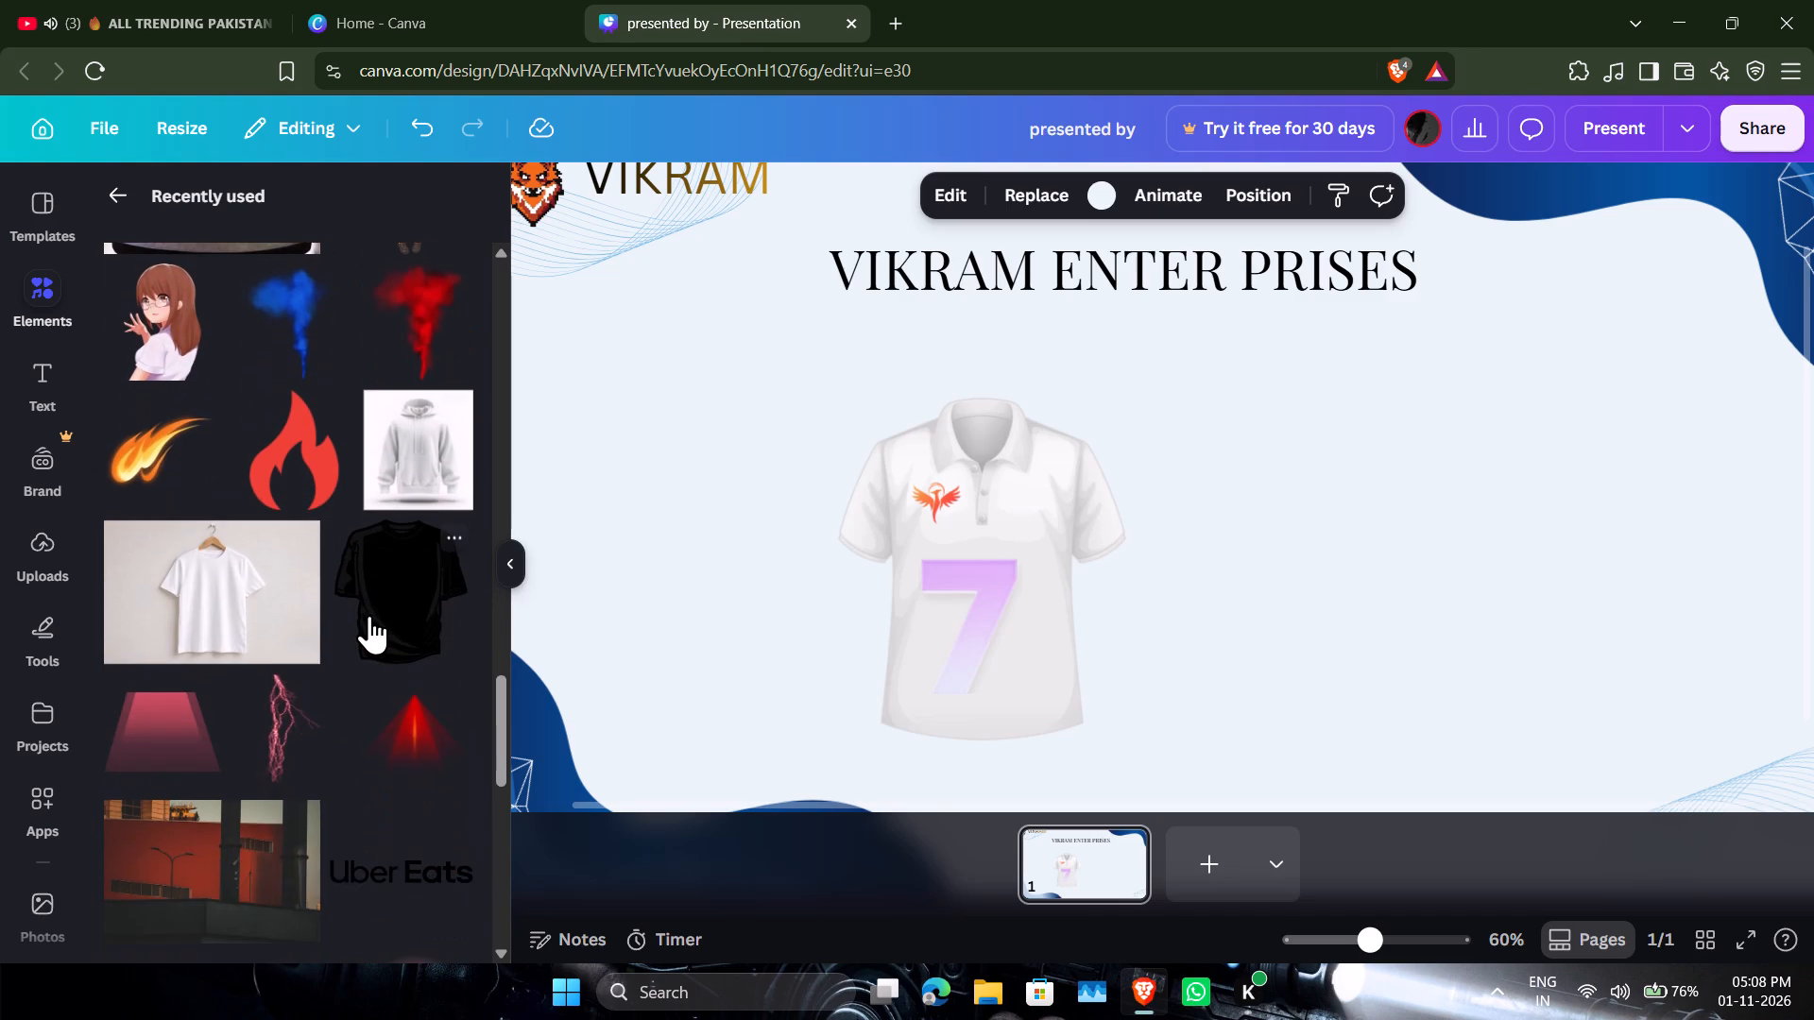
scroll(369, 615, "down", 2)
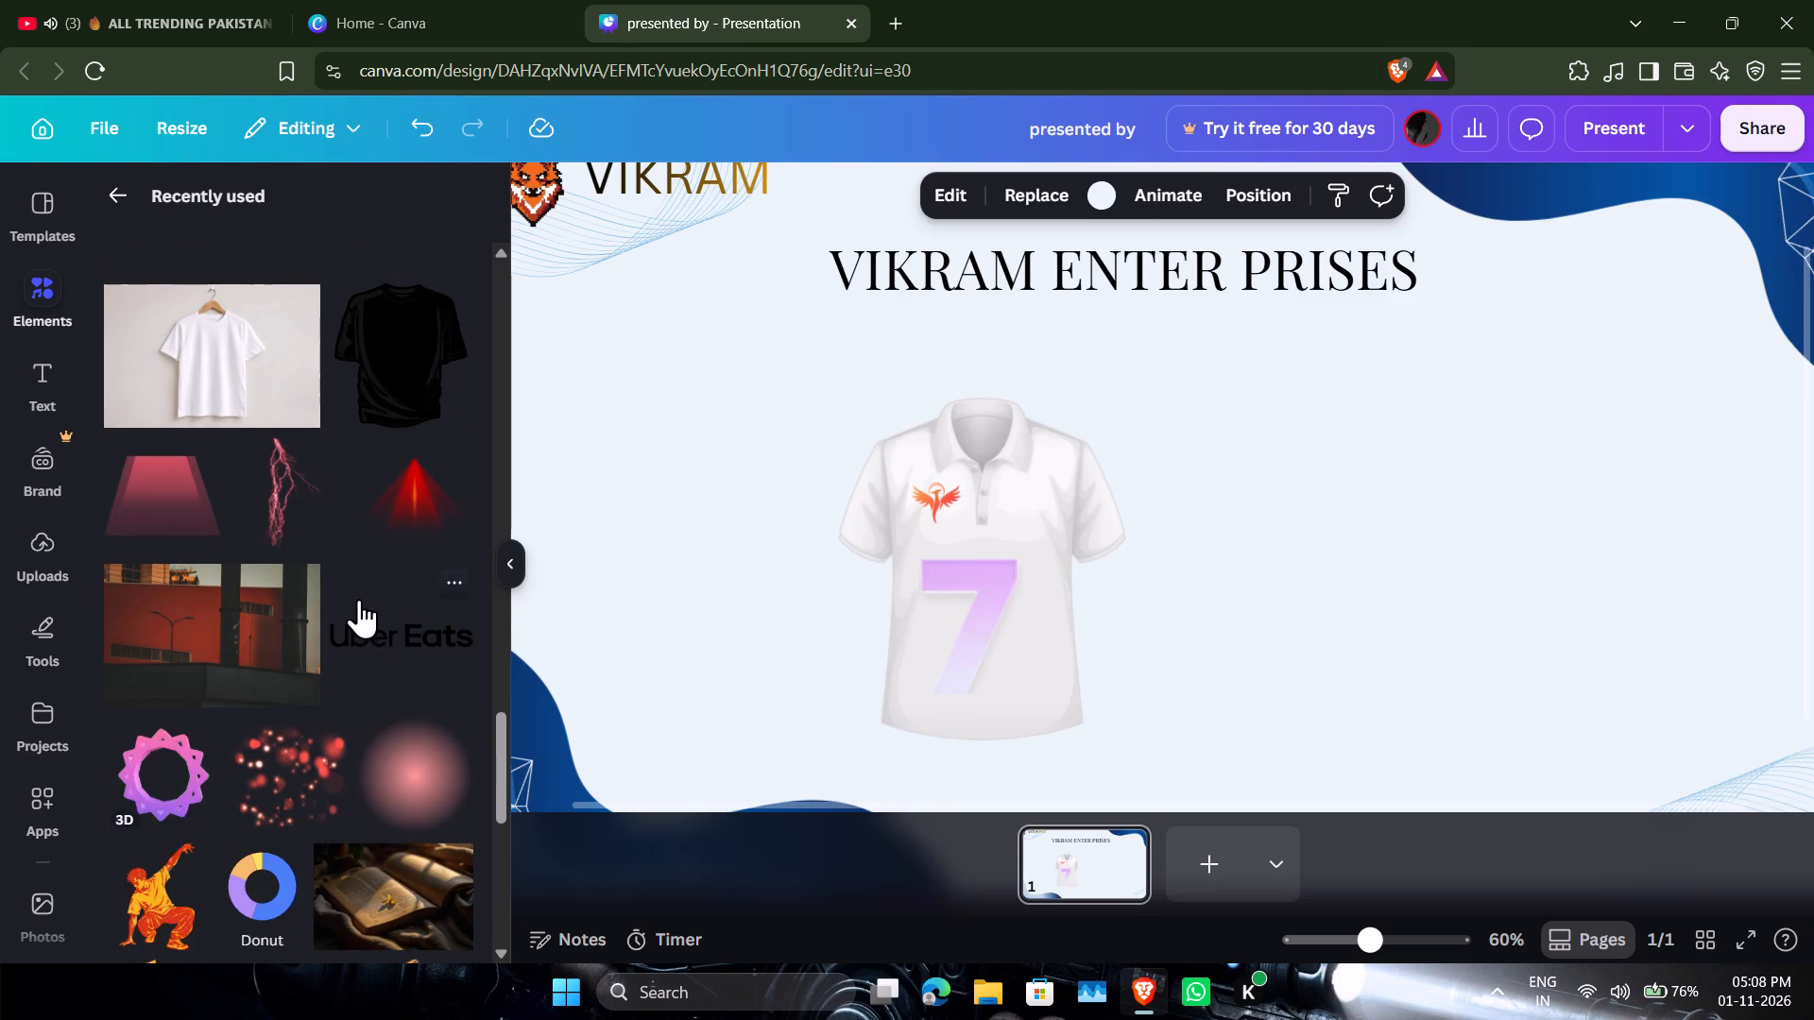
scroll(359, 598, "down", 5)
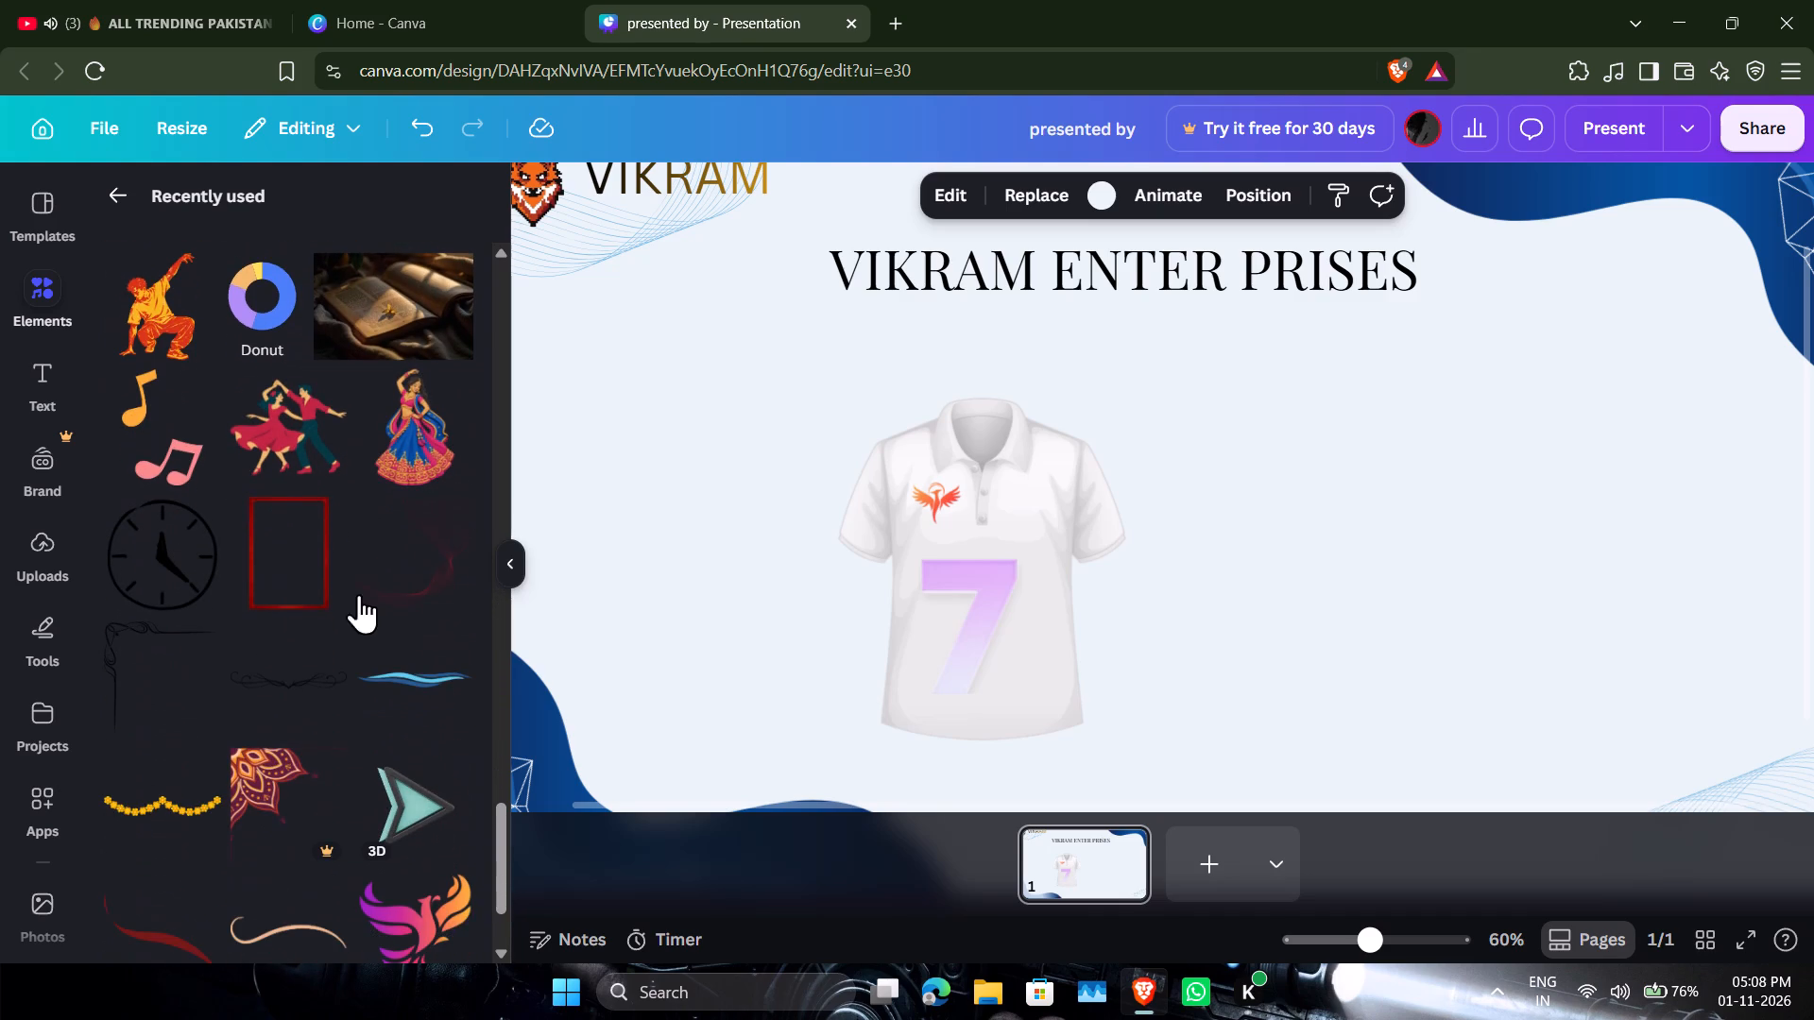
scroll(411, 568, "down", 3)
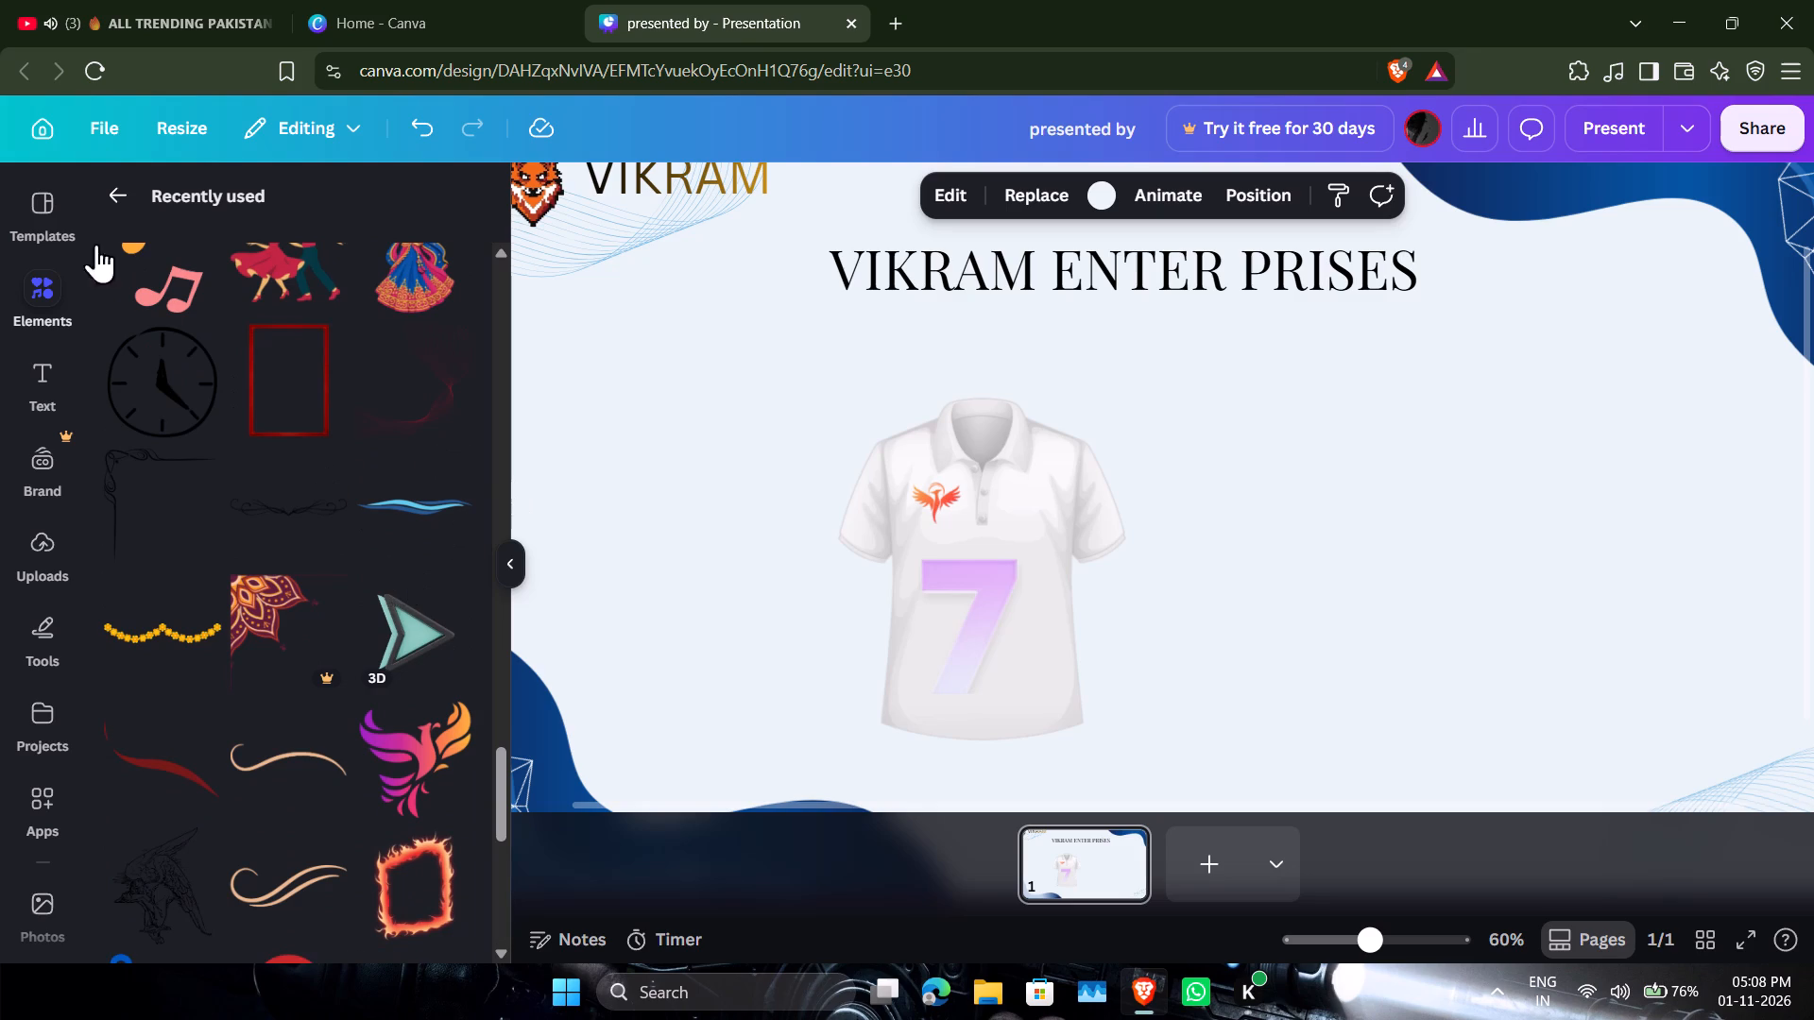
Add a body text box to the right of the polo shirt, below the title.
left_click(21, 397)
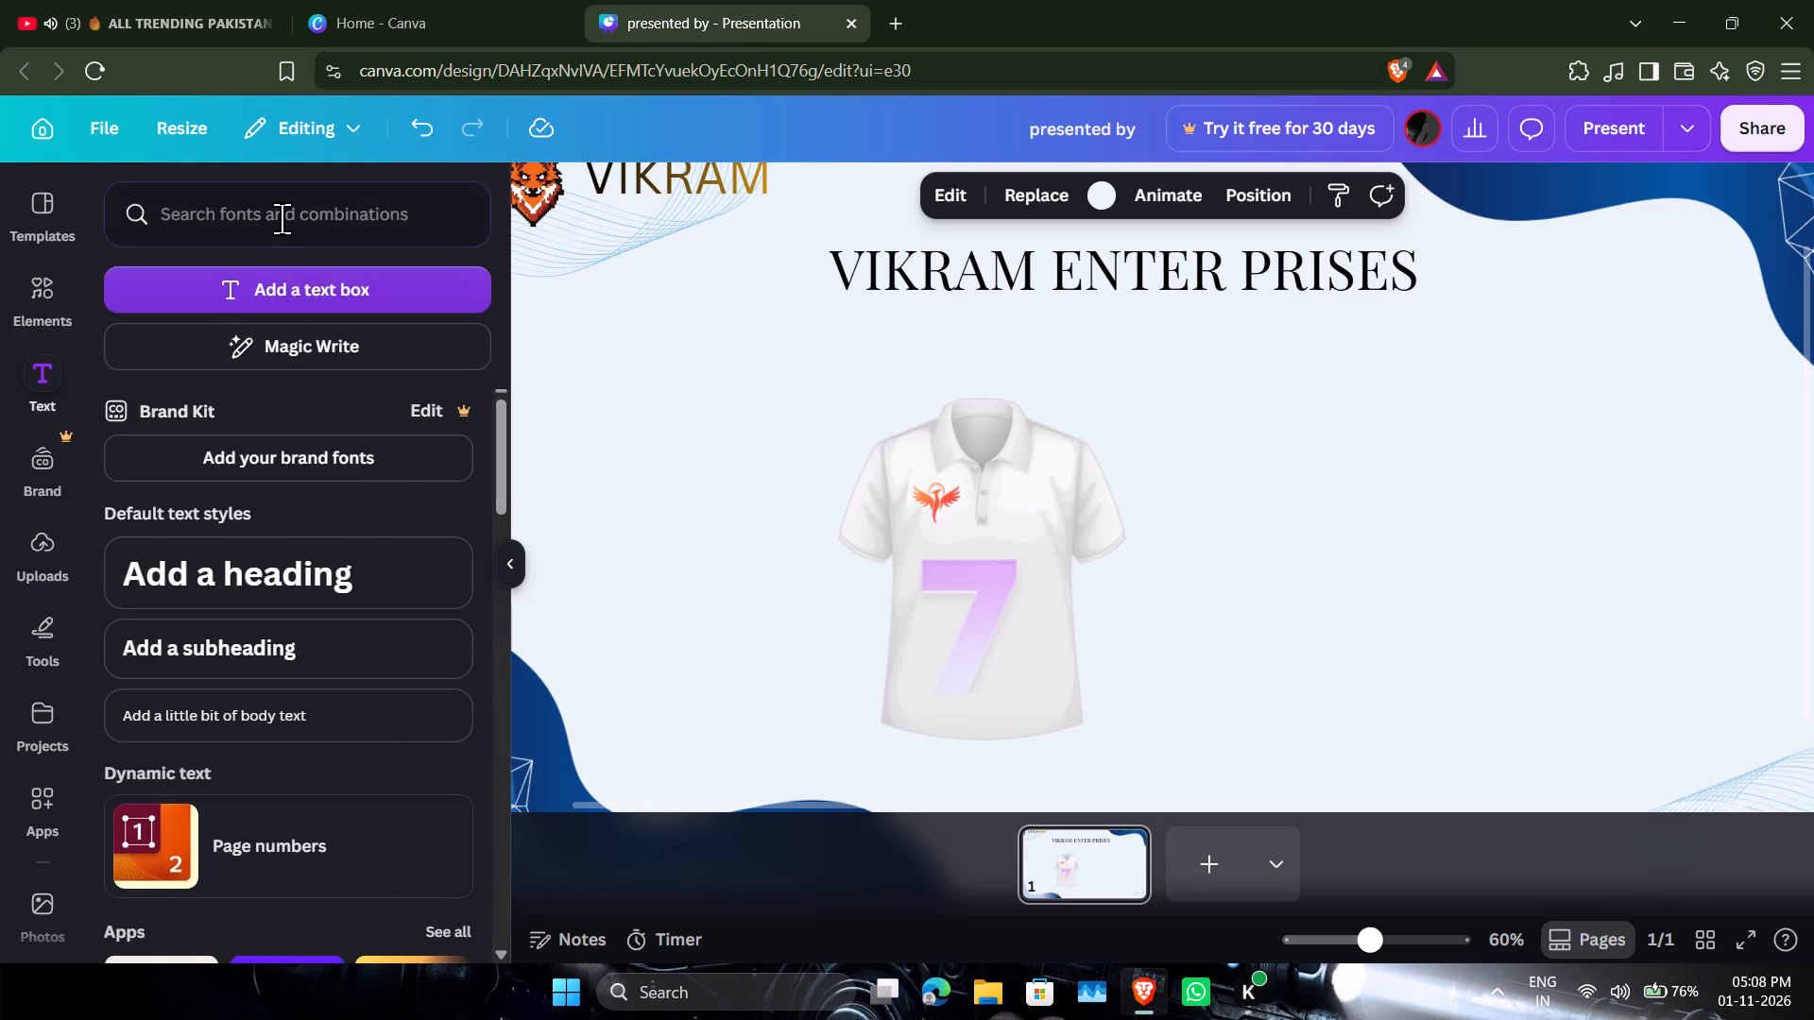
left_click_drag(282, 714, 1123, 366)
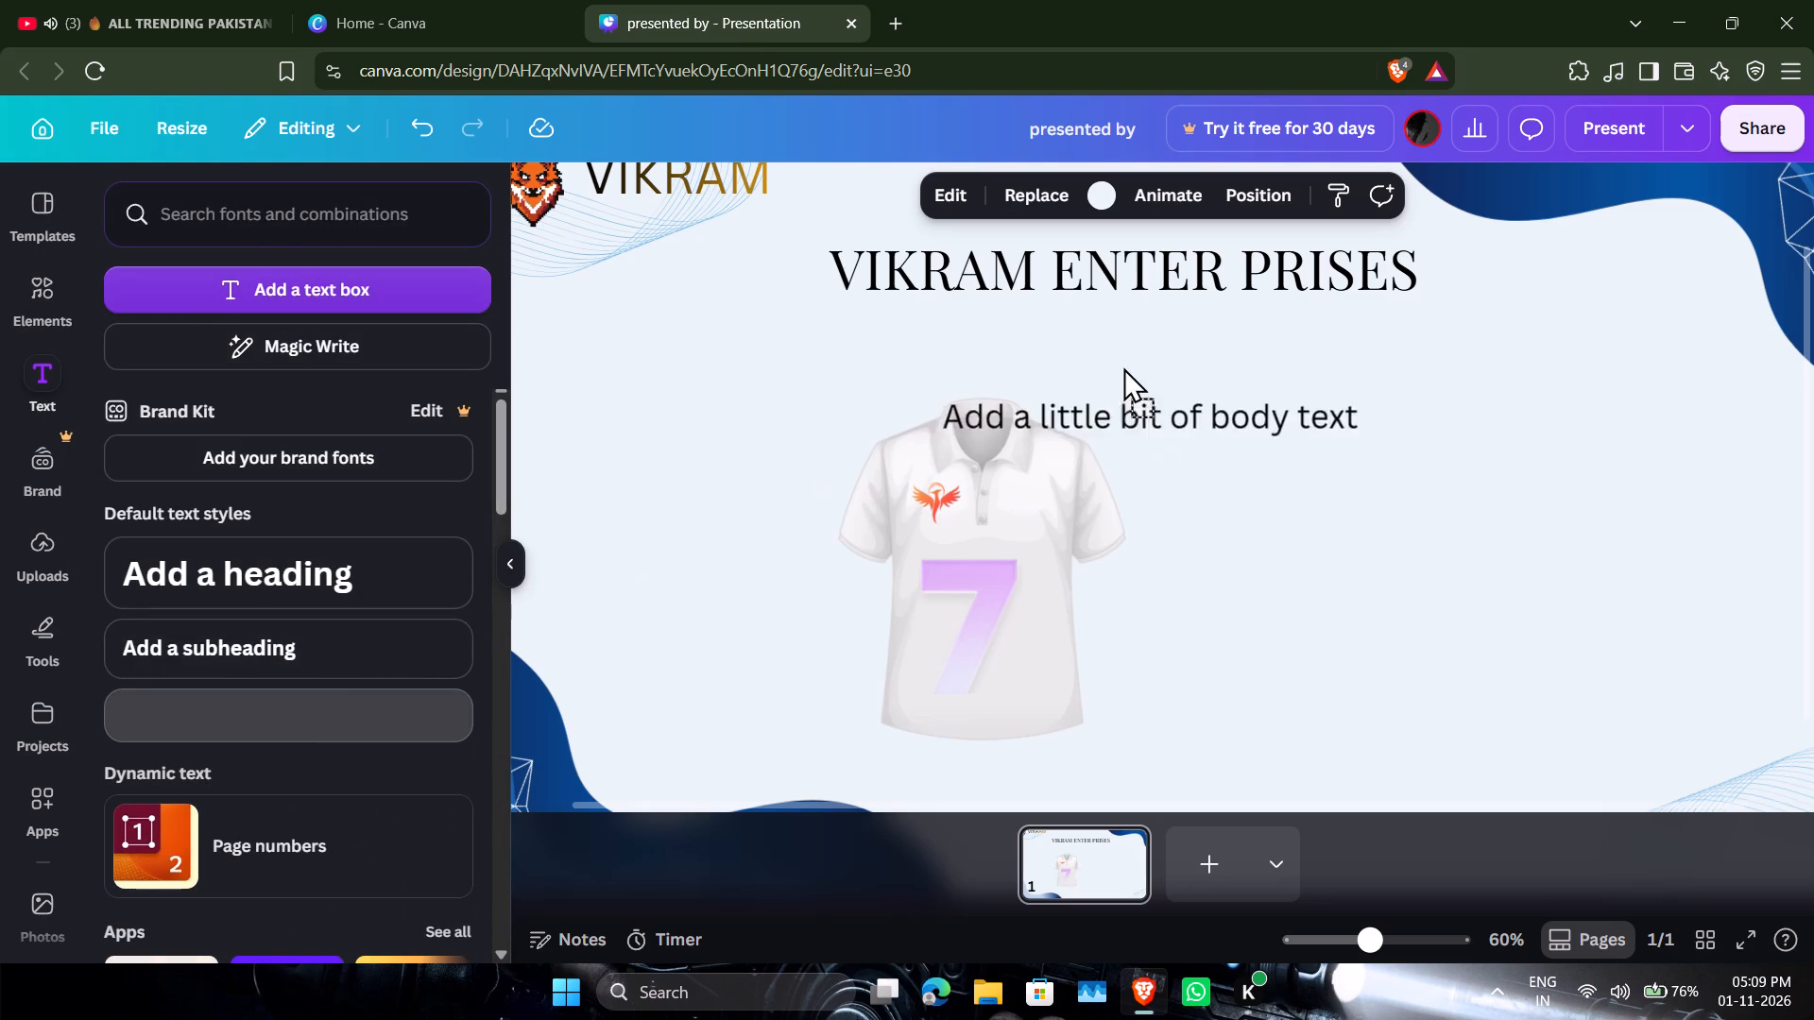
left_click_drag(1123, 366, 1298, 383)
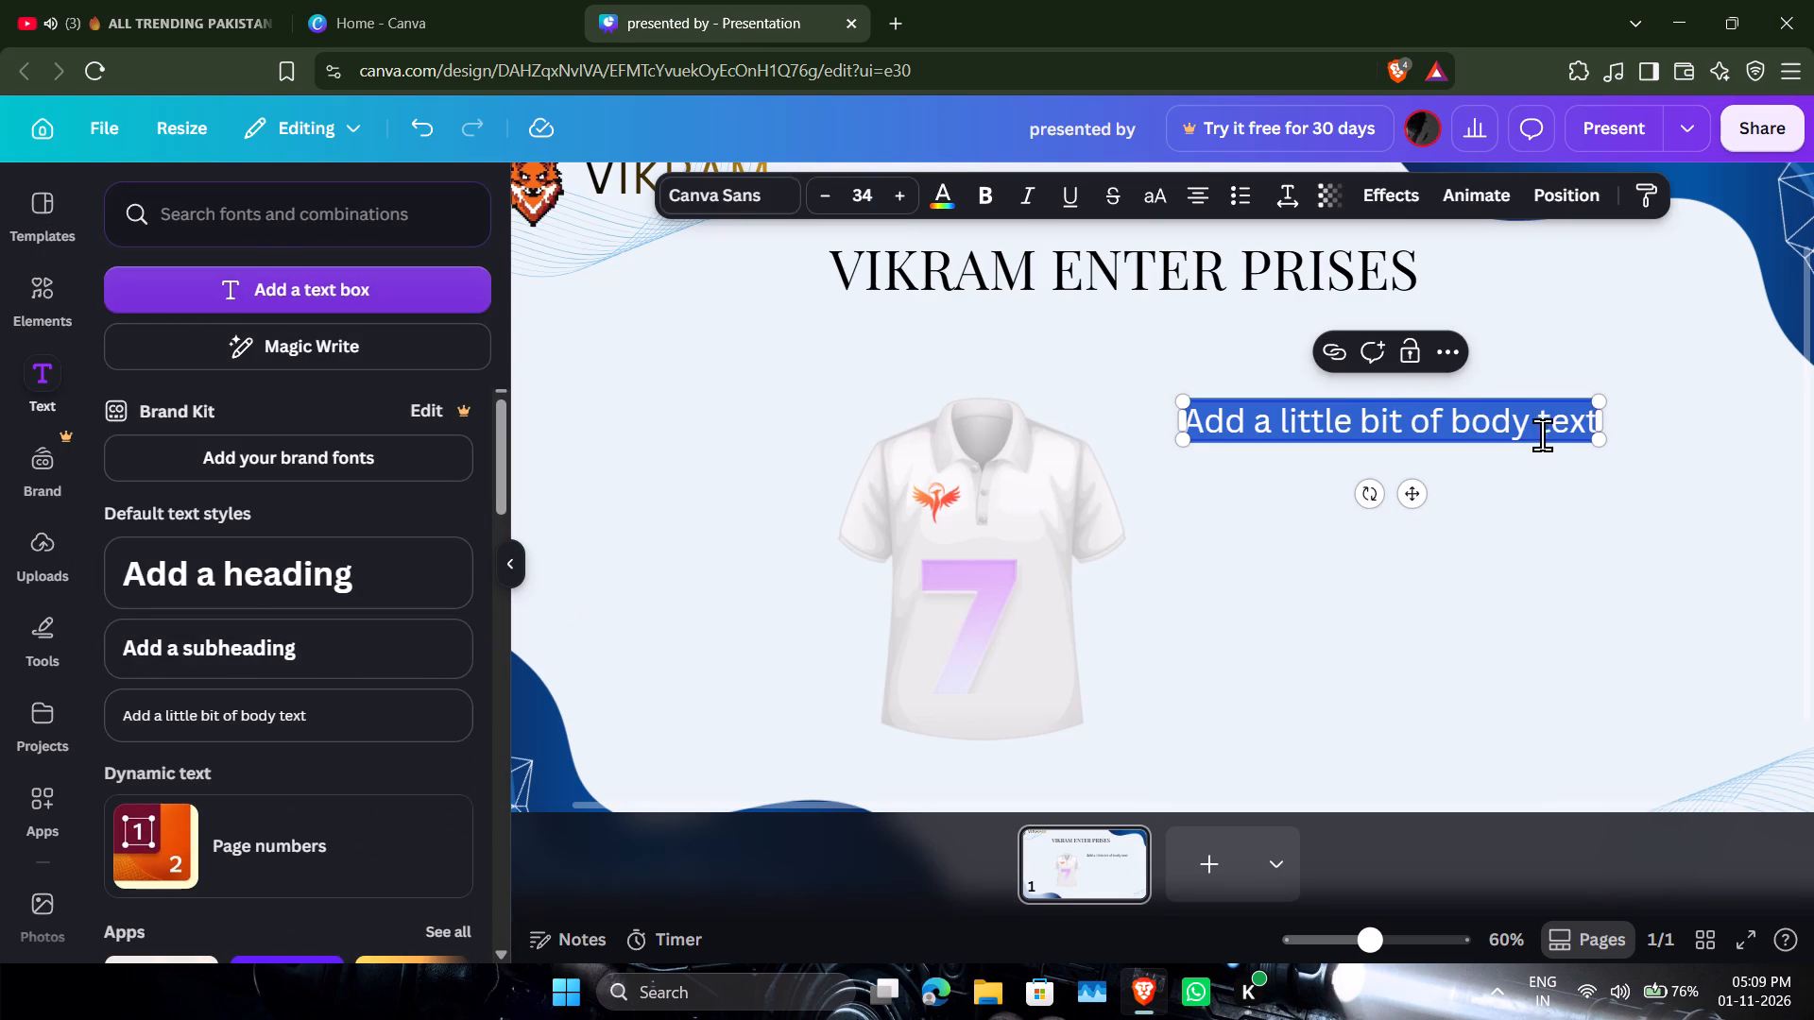
Clear the placeholder wording from the new body text box.
left_click_drag(1576, 421, 1596, 421)
left_click(1586, 424)
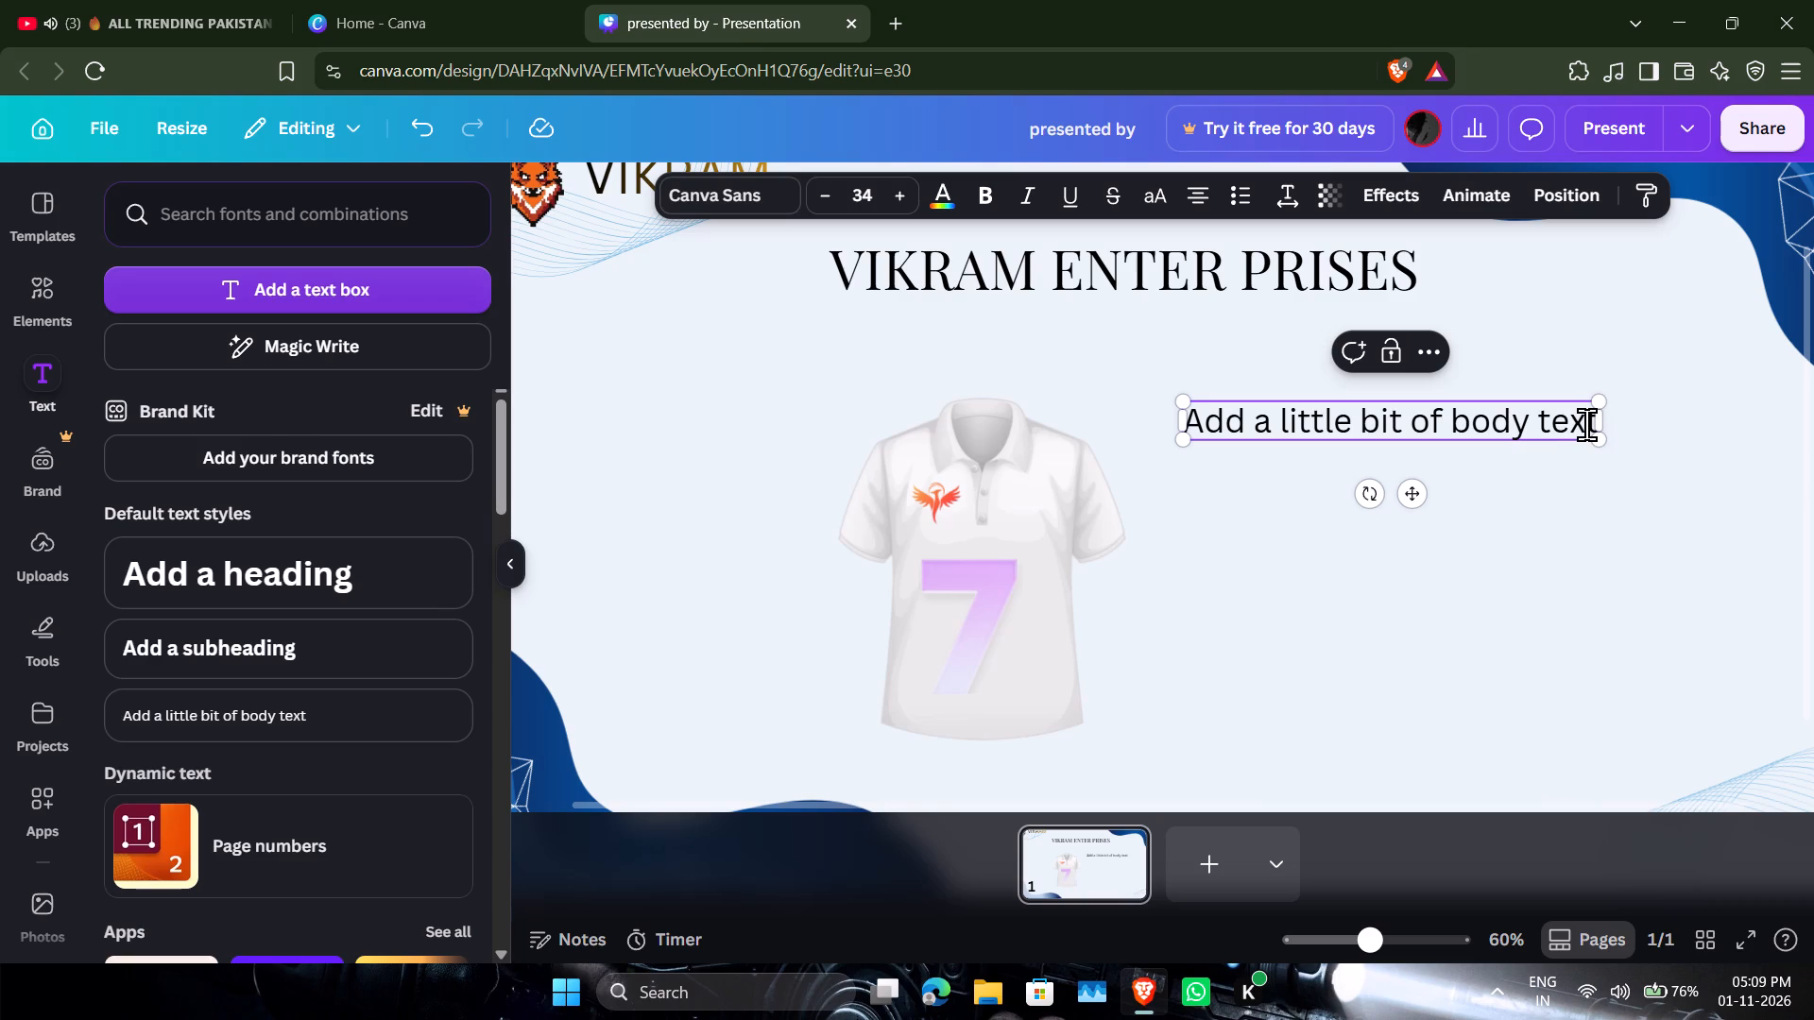
key("BackSpace")
key("BackSpace")
key("BackSpace")
key("BackSpace")
key("BackSpace")
key("BackSpace")
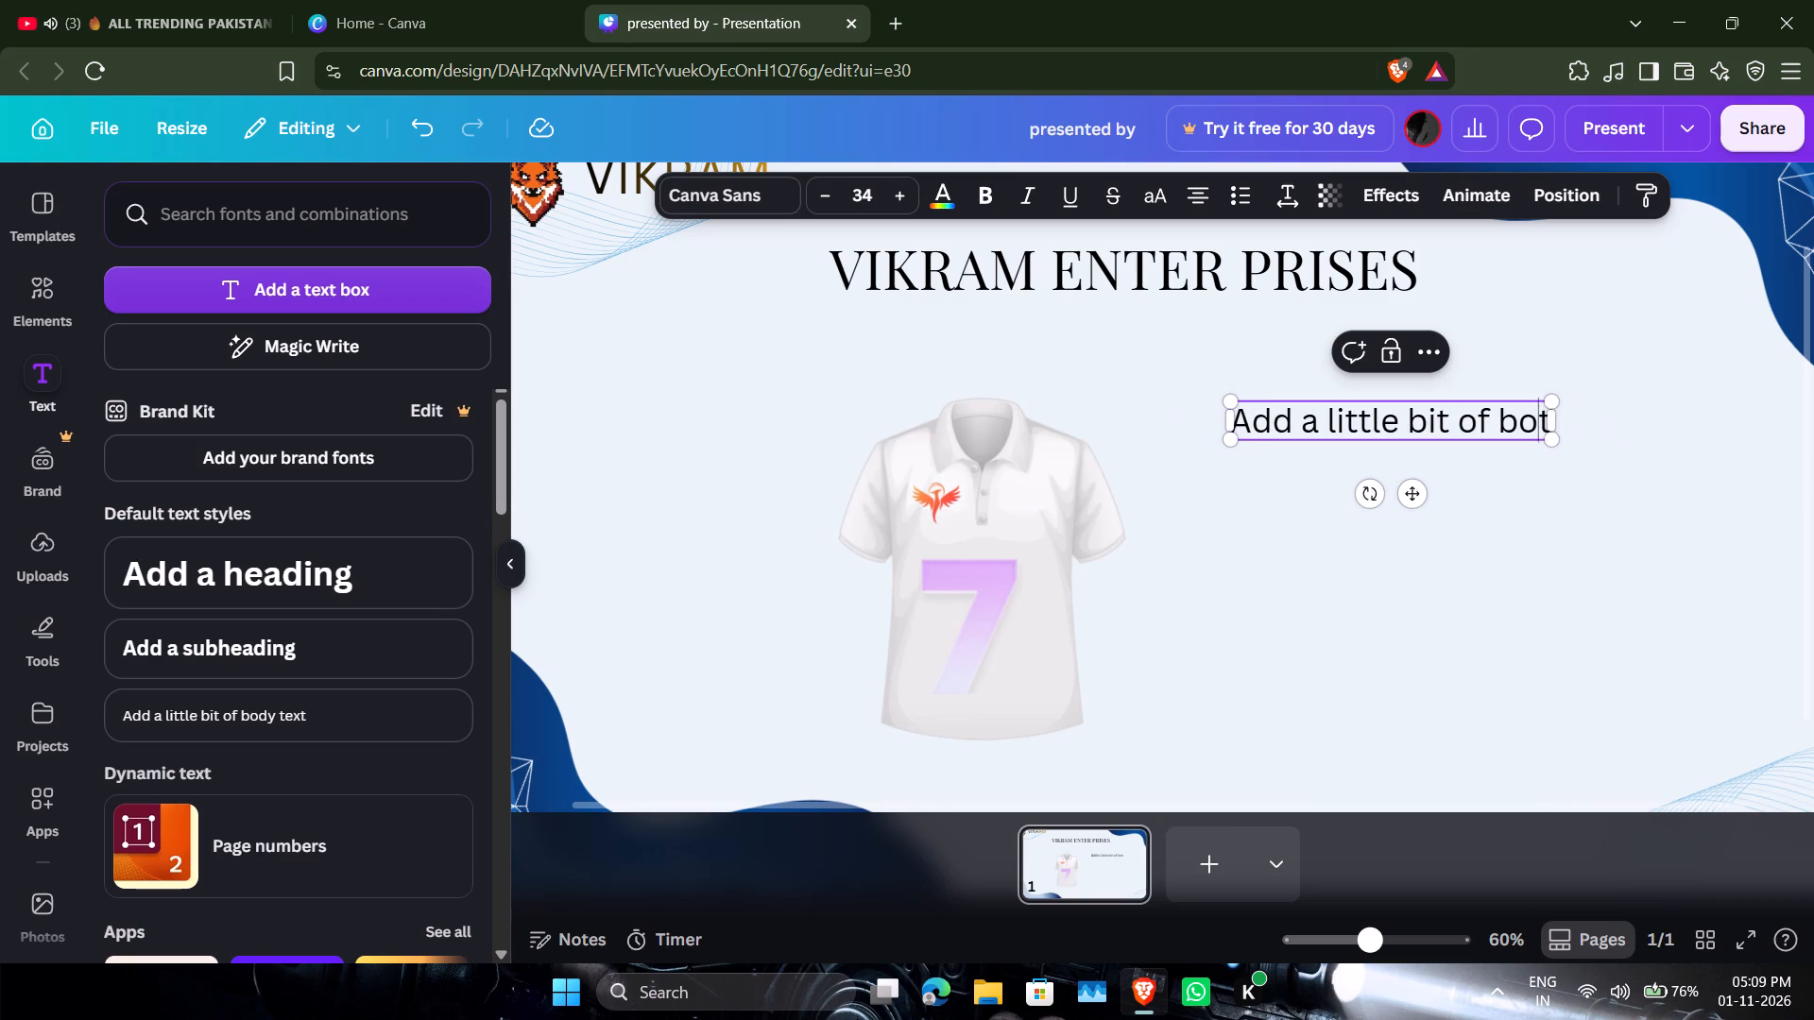
key("BackSpace")
key("BackSpace")
key("BackSpace")
key("BackSpace")
key("BackSpace")
key("BackSpace")
key("BackSpace")
key("BackSpace")
key("BackSpace")
key("BackSpace")
key("BackSpace")
key("BackSpace")
key("BackSpace")
key("BackSpace")
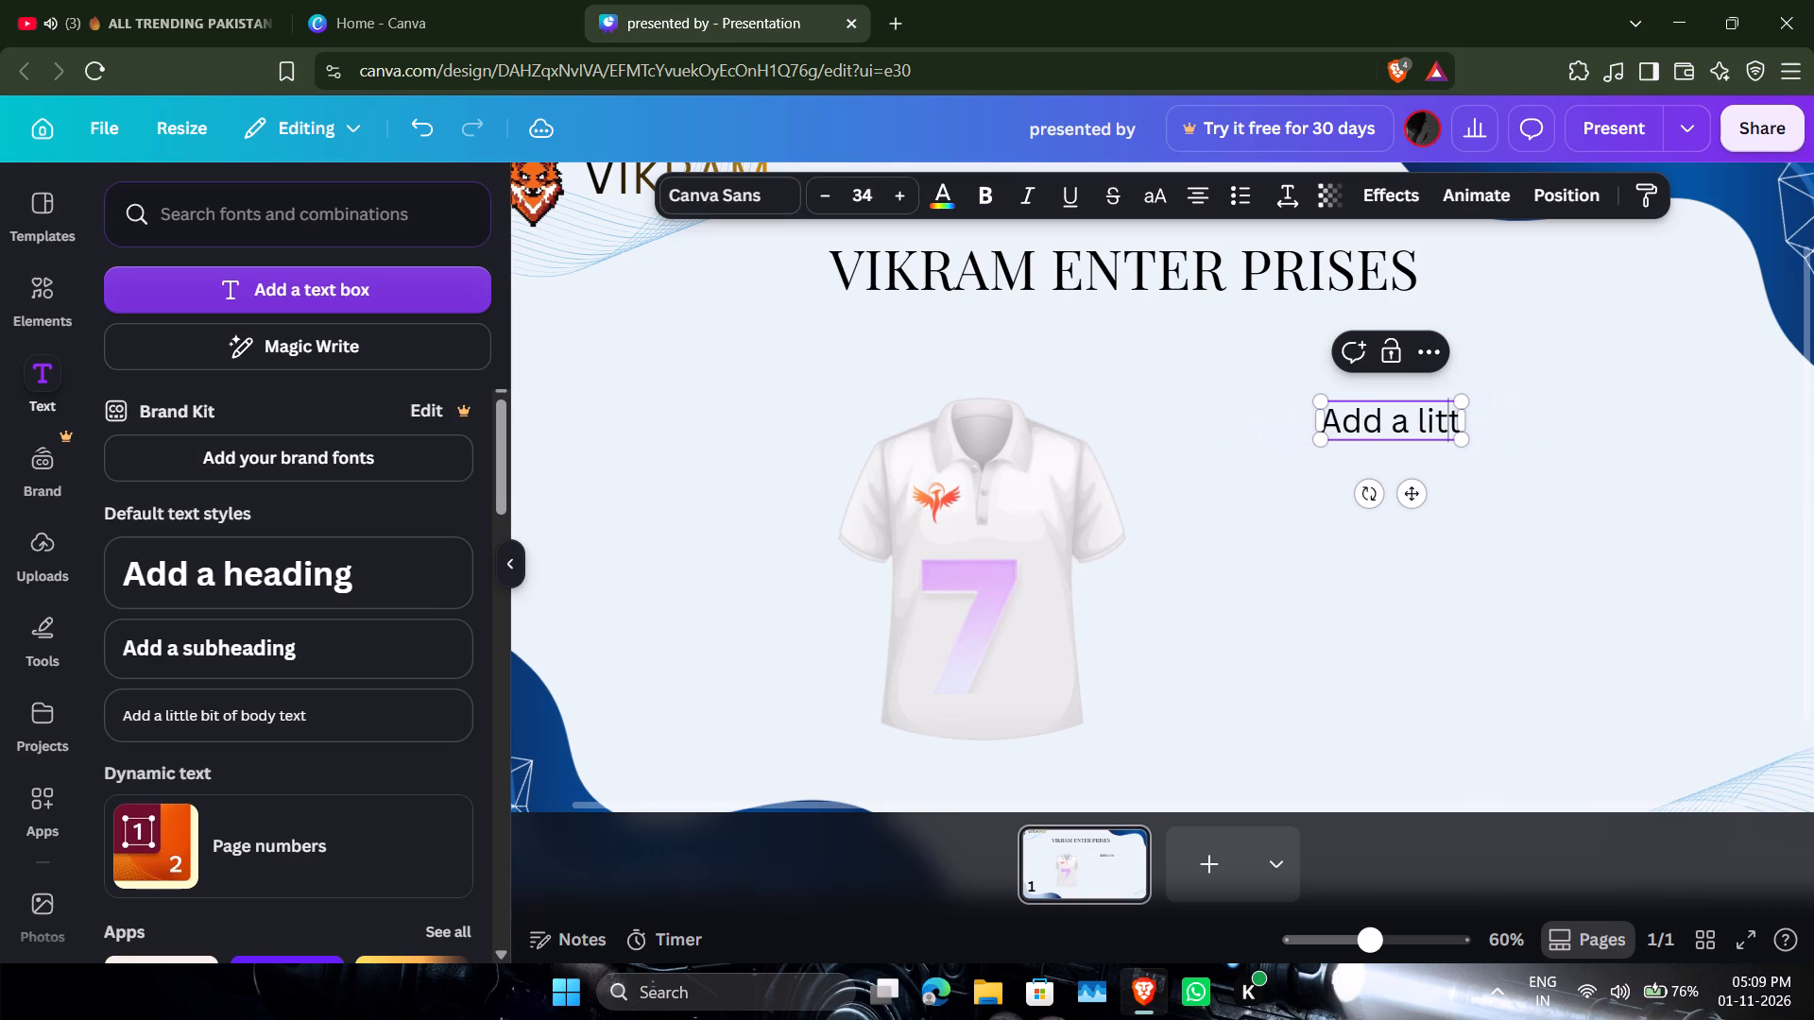
key("BackSpace")
key("BackSpace")
key("BackSpace")
key("BackSpace")
key("BackSpace")
key("BackSpace")
key("BackSpace")
key("BackSpace")
key("BackSpace")
key("BackSpace")
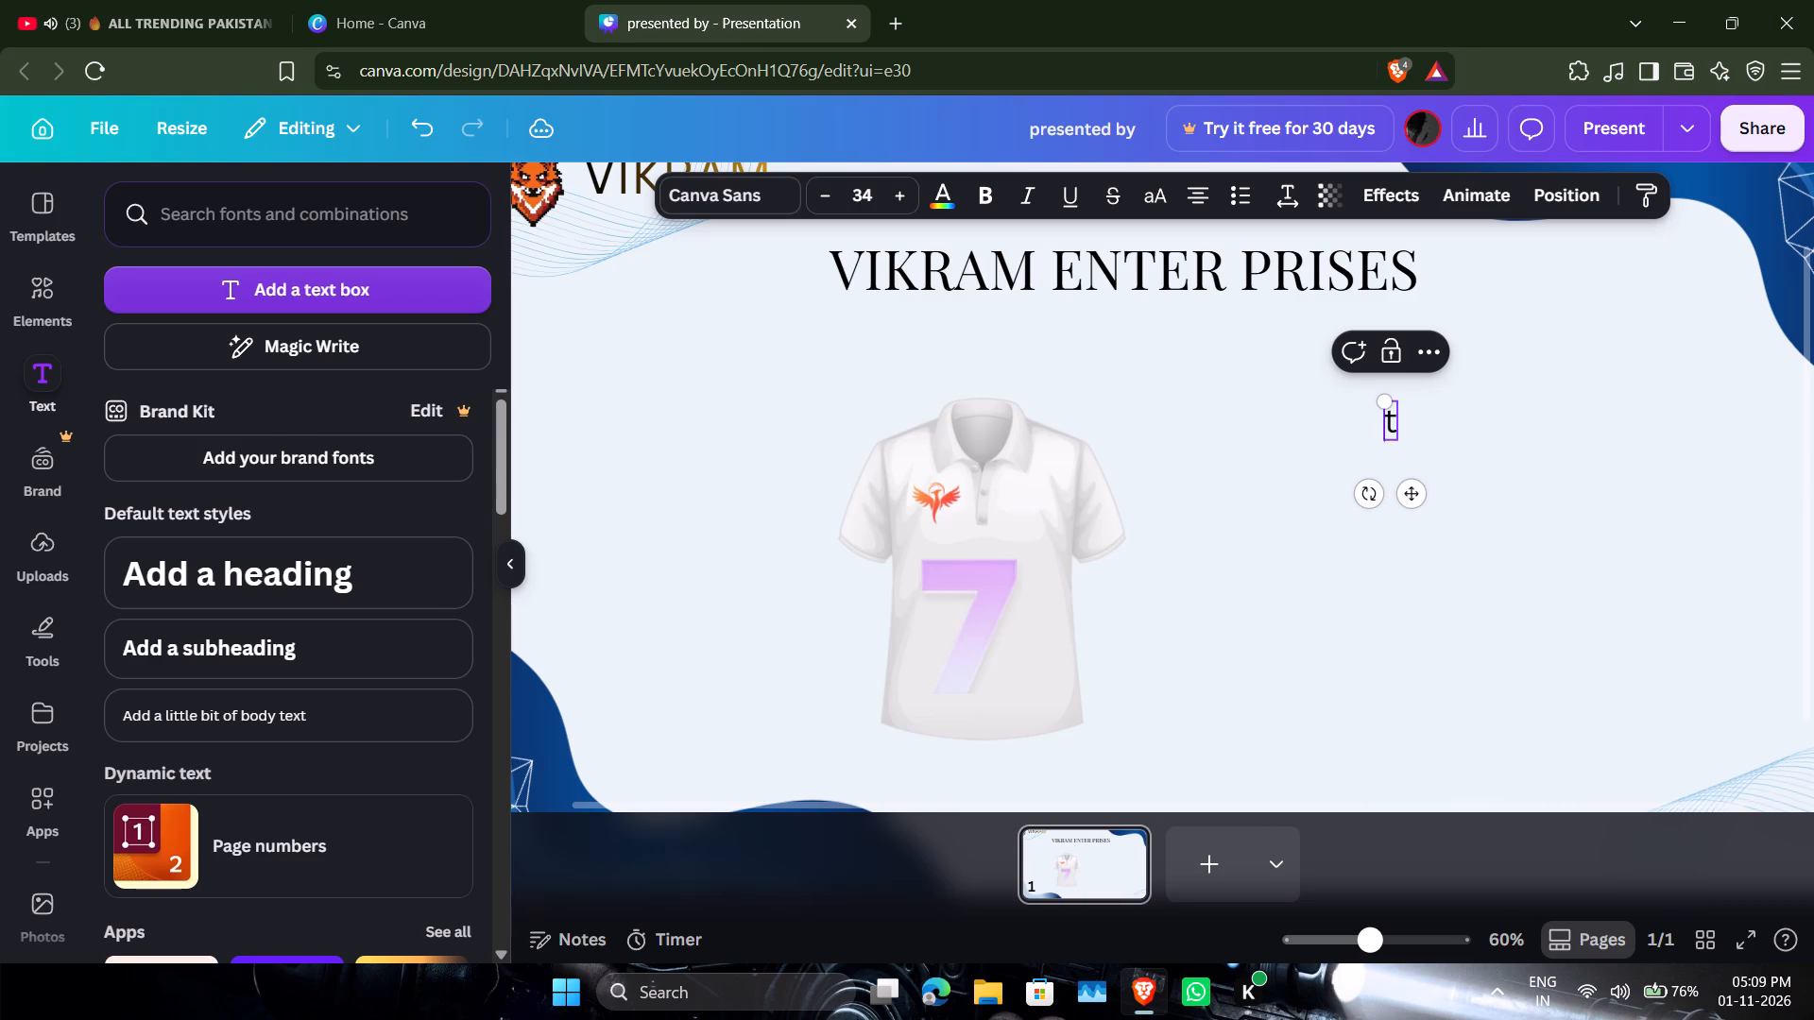
Widen the text box toward the right and enter "E SPORTS" in it in place of the leftover letter.
left_click_drag(1400, 425, 1638, 443)
left_click(1613, 424)
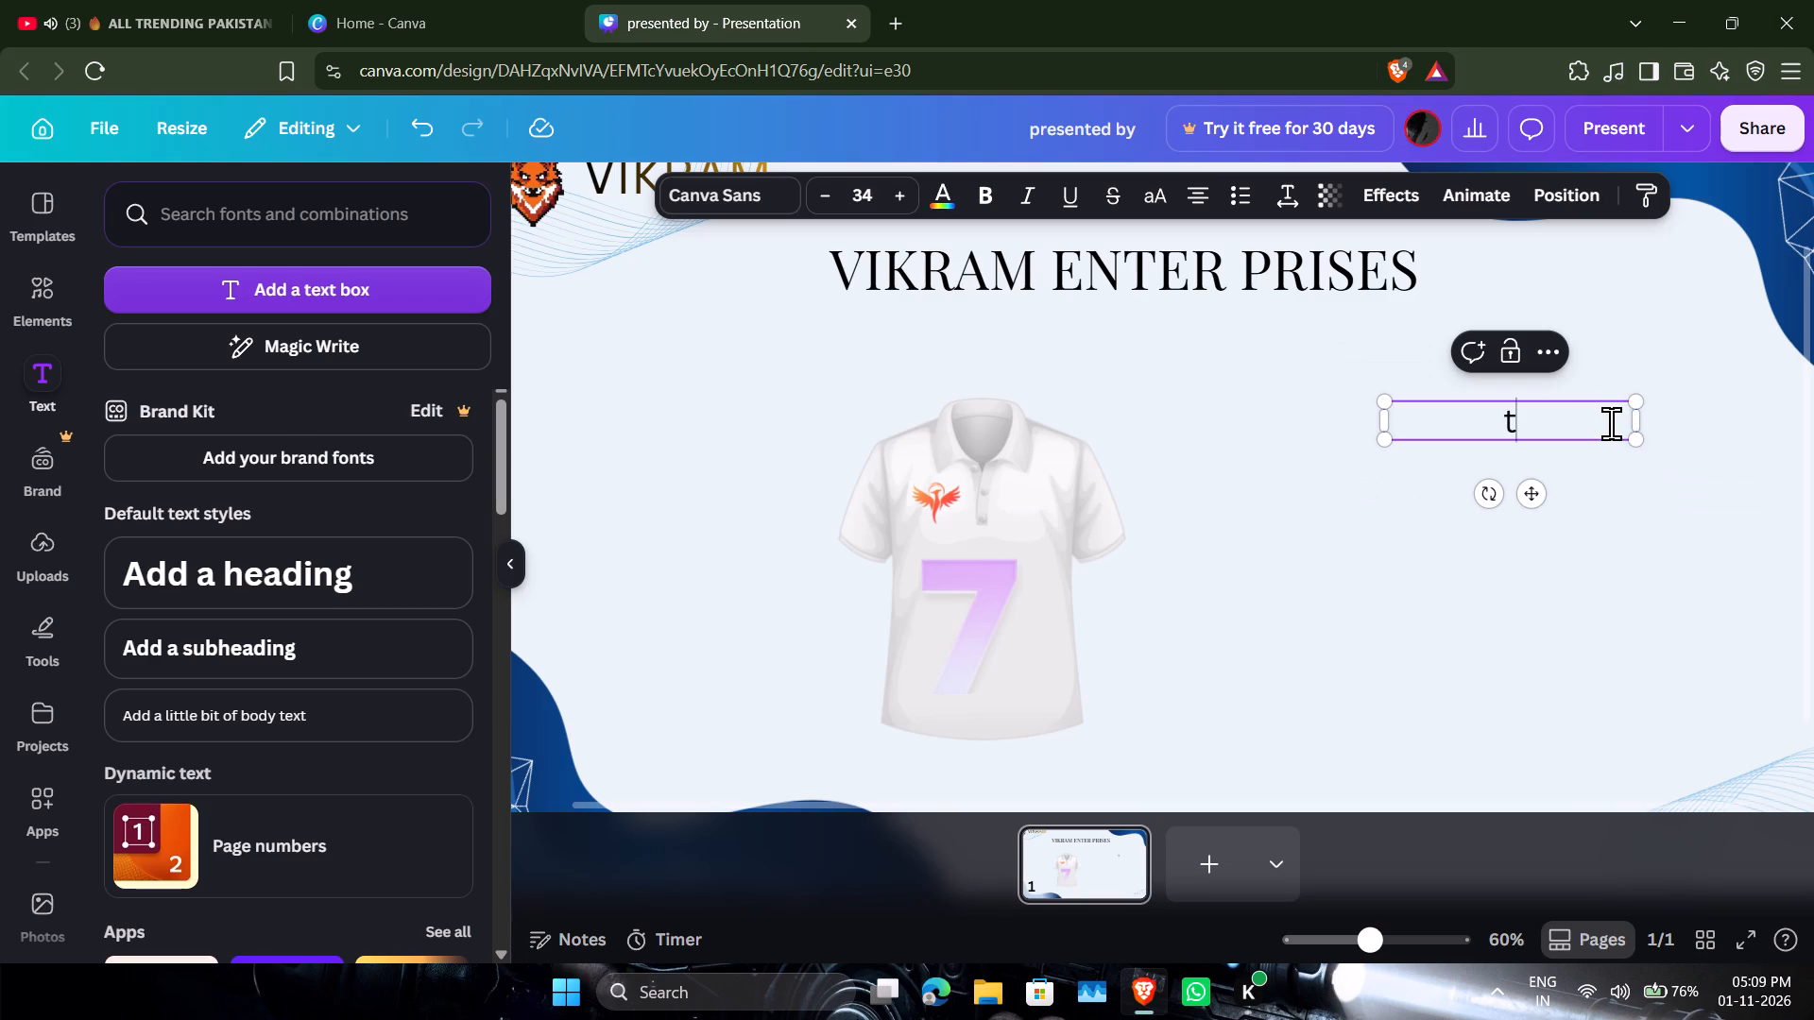
key("BackSpace")
type("E")
key("space")
type("SPORTSD")
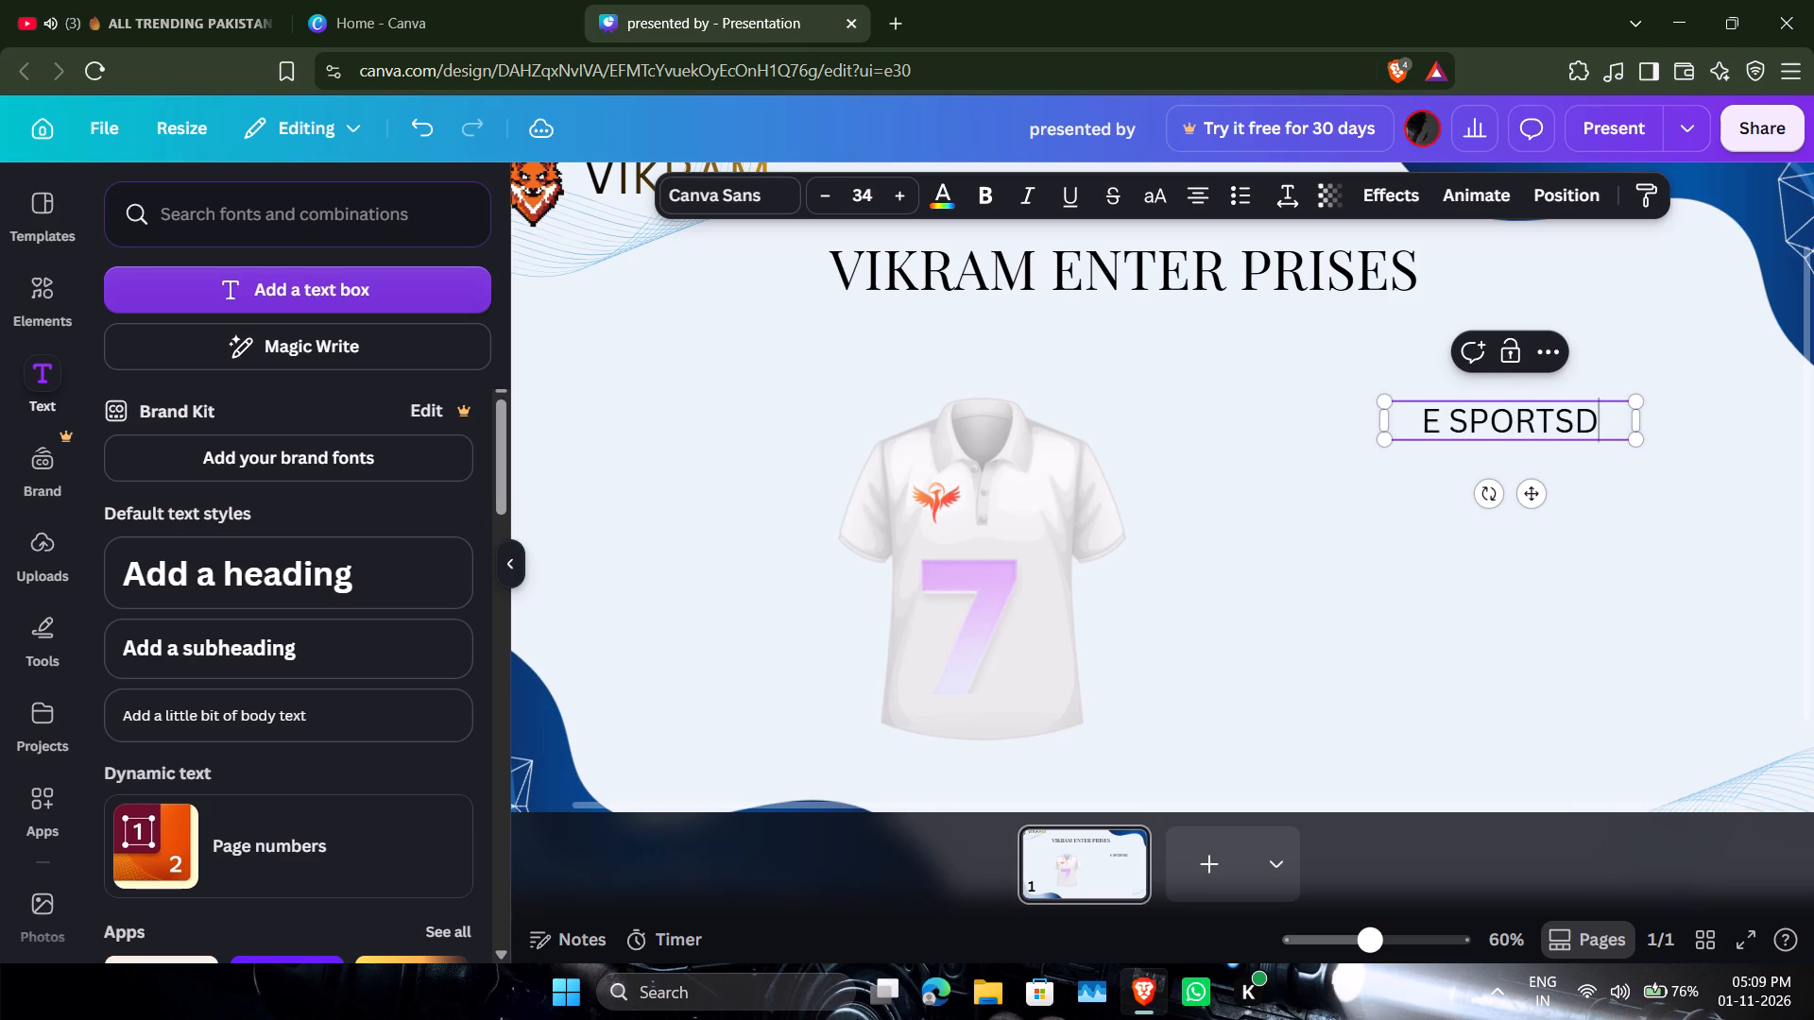
left_click(1618, 408)
key("BackSpace")
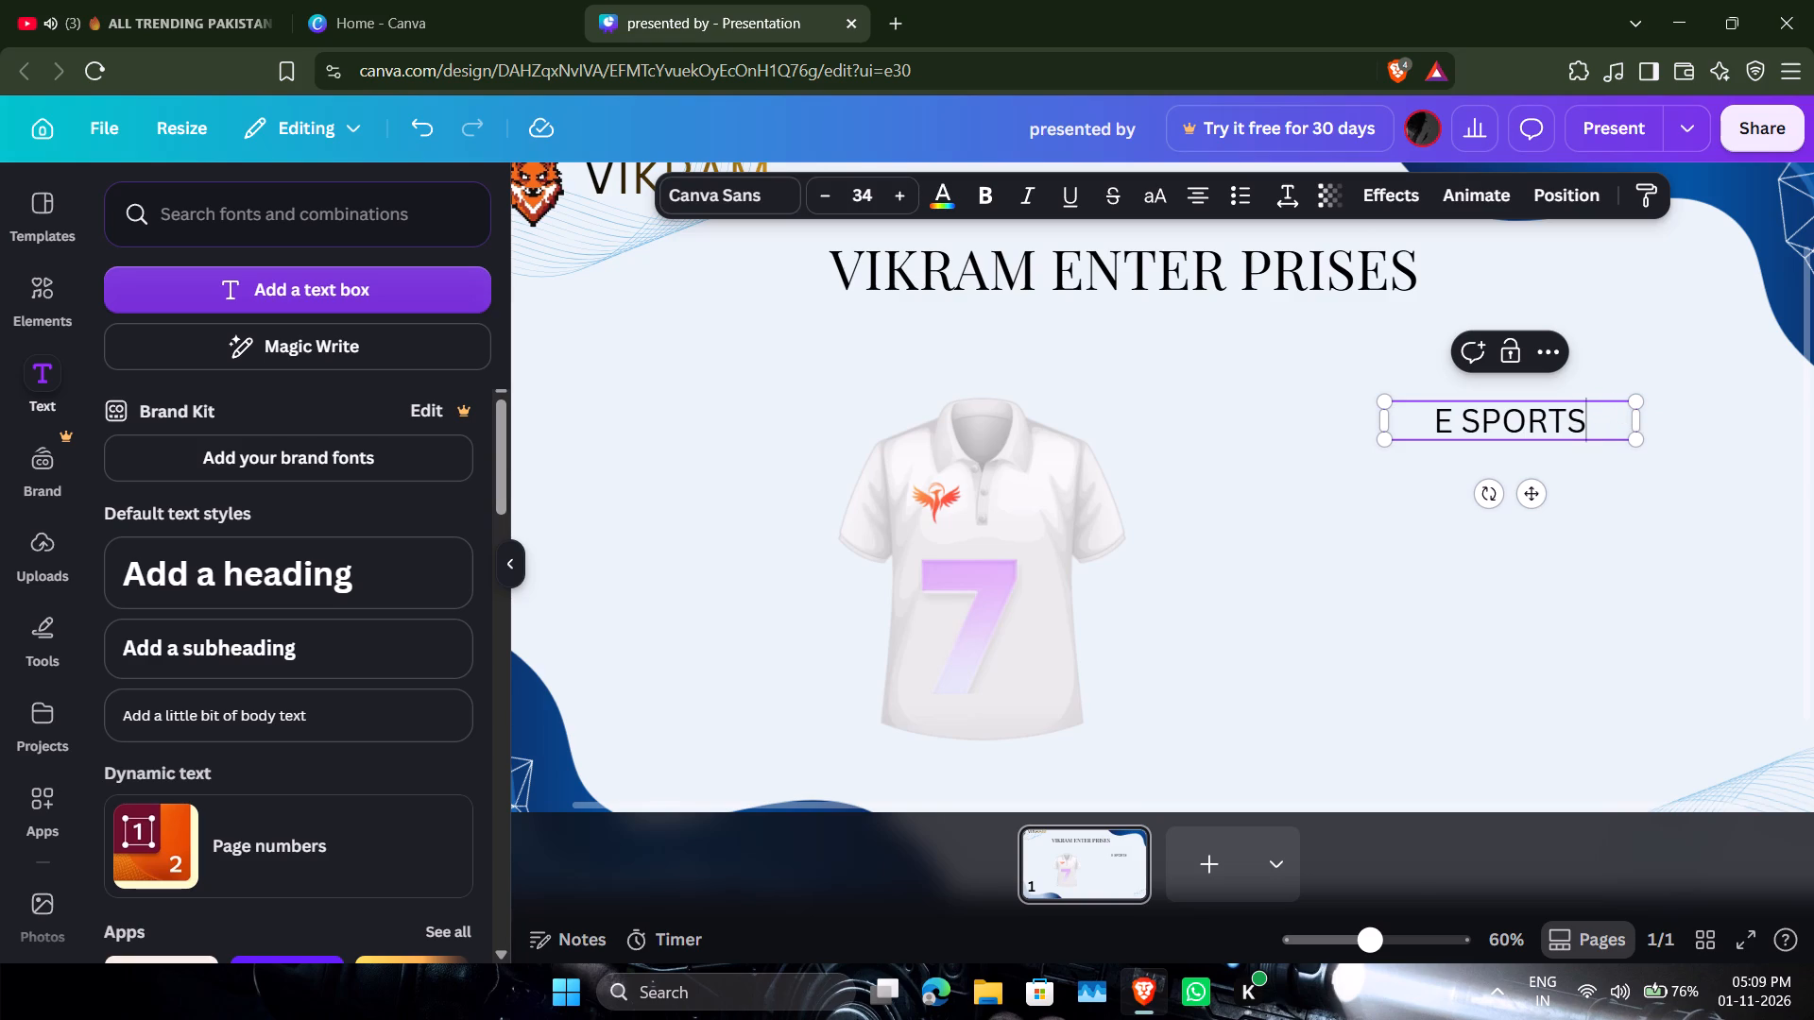
Append another S to the text so that it reads "E SPORTSS".
key("s")
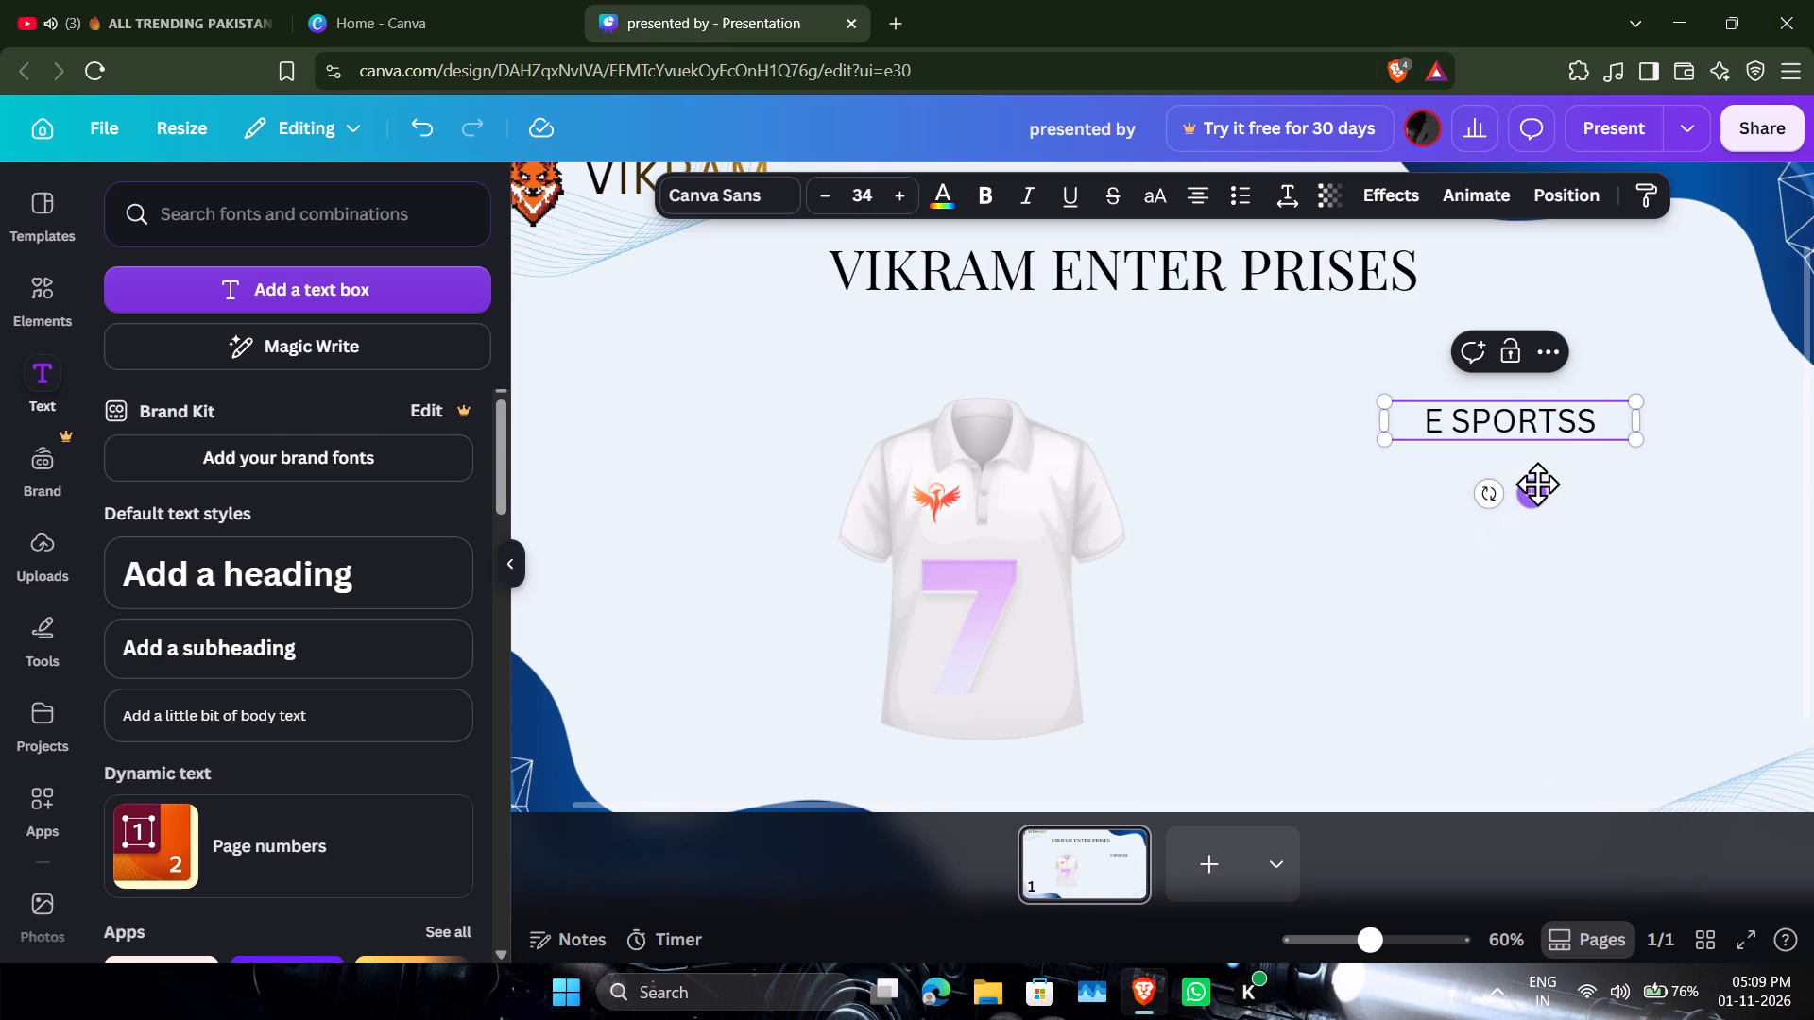
Move the "E SPORTSS" text onto the polo shirt between the phoenix and the 7, and scale it down to size 21.3.
left_click_drag(1537, 484, 1041, 586)
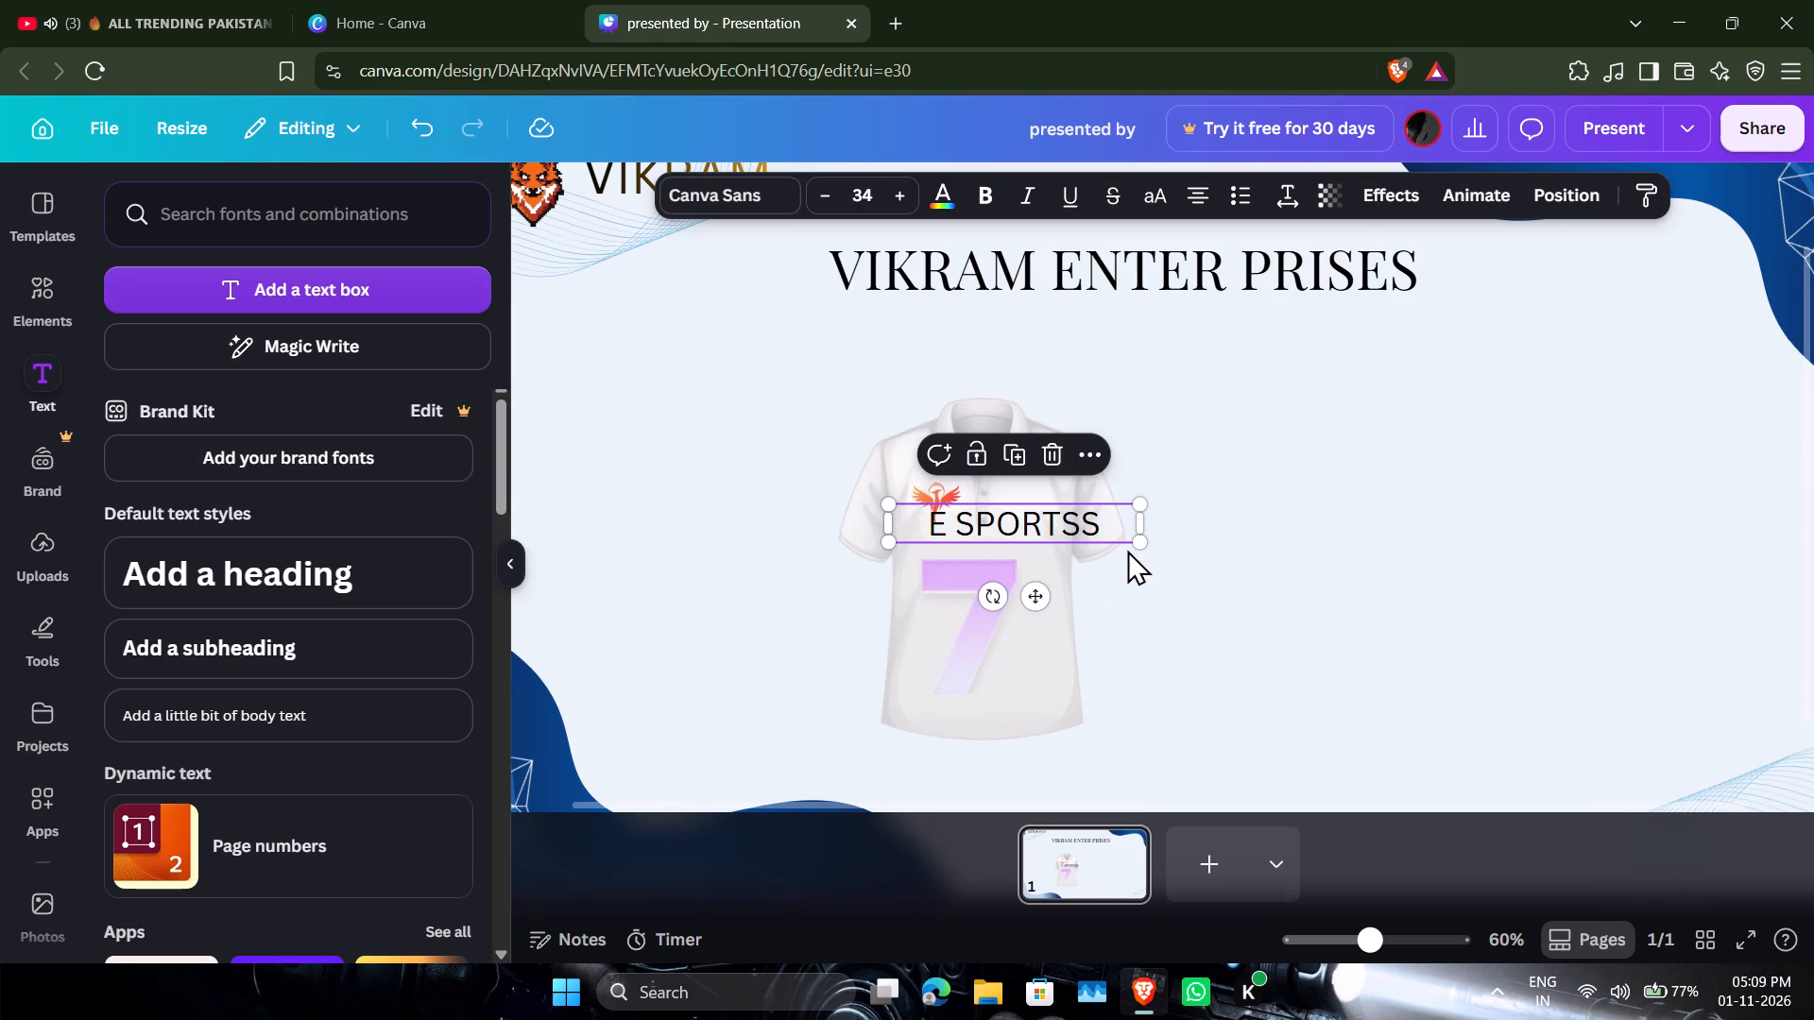
left_click_drag(1142, 550, 1052, 507)
left_click(1052, 507)
double_click(997, 568)
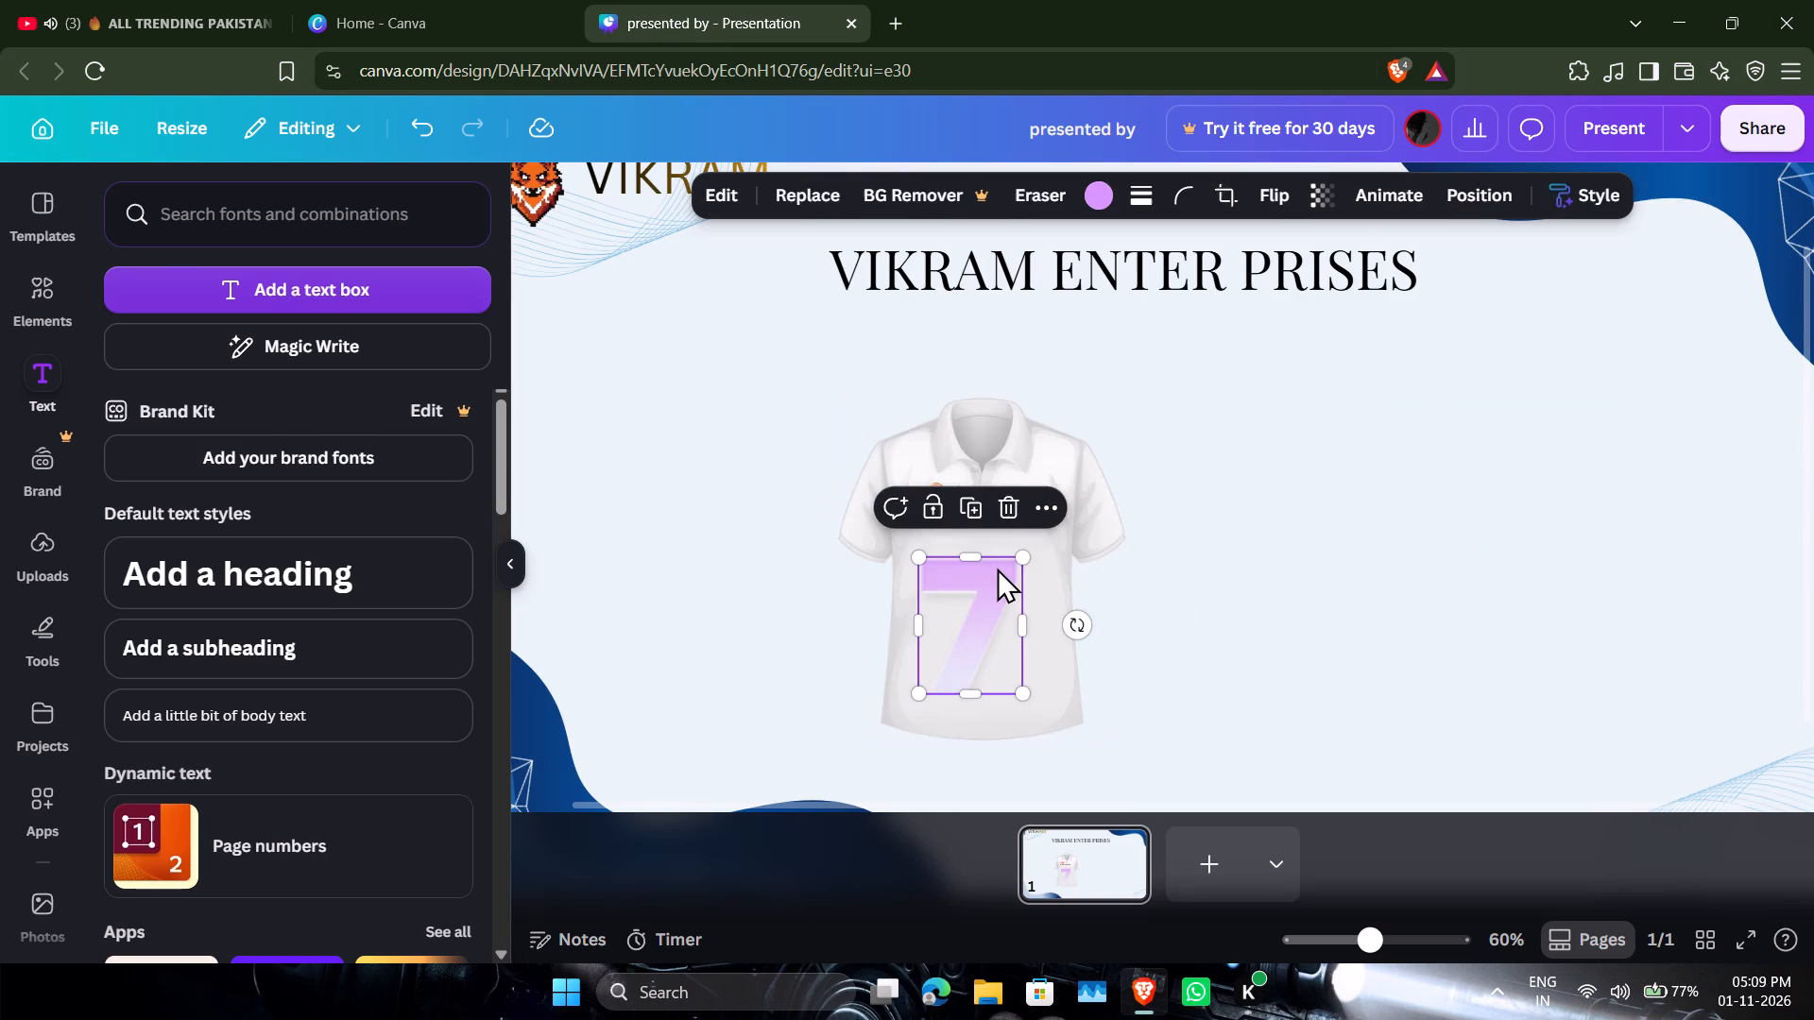
left_click(1204, 505)
left_click(987, 509)
left_click_drag(1006, 513, 1033, 519)
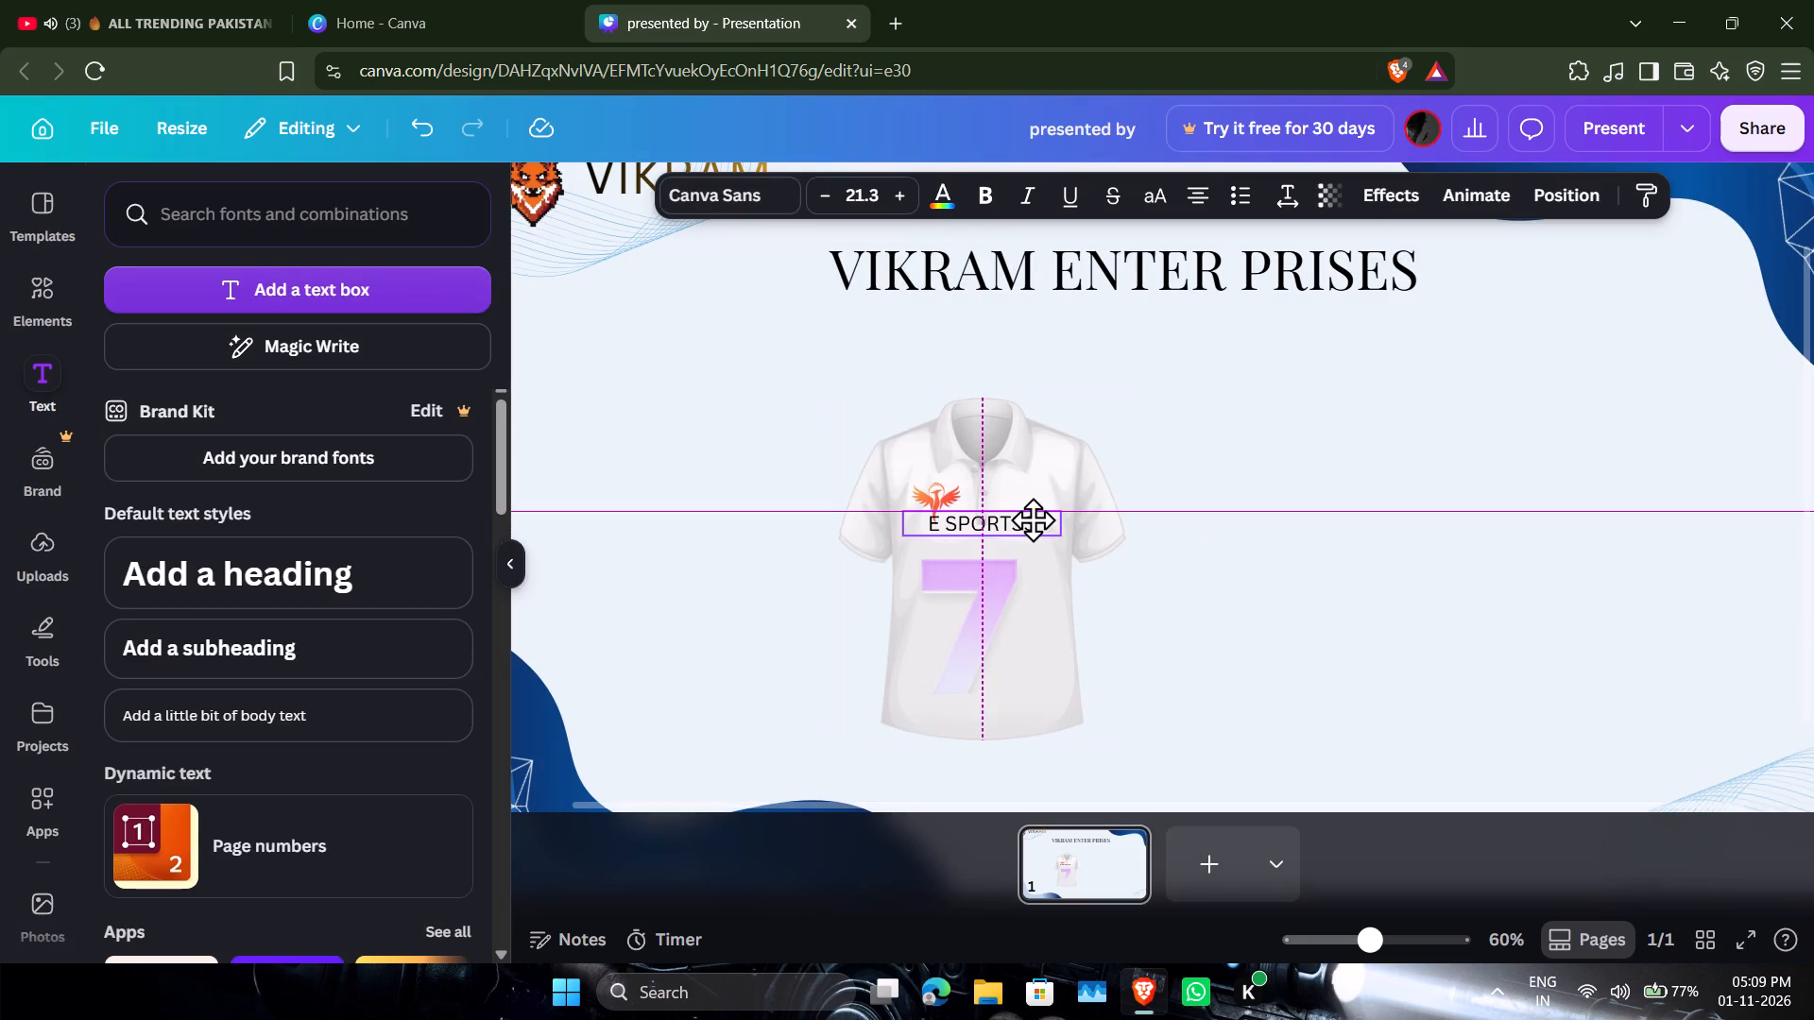
left_click_drag(1033, 519, 1023, 537)
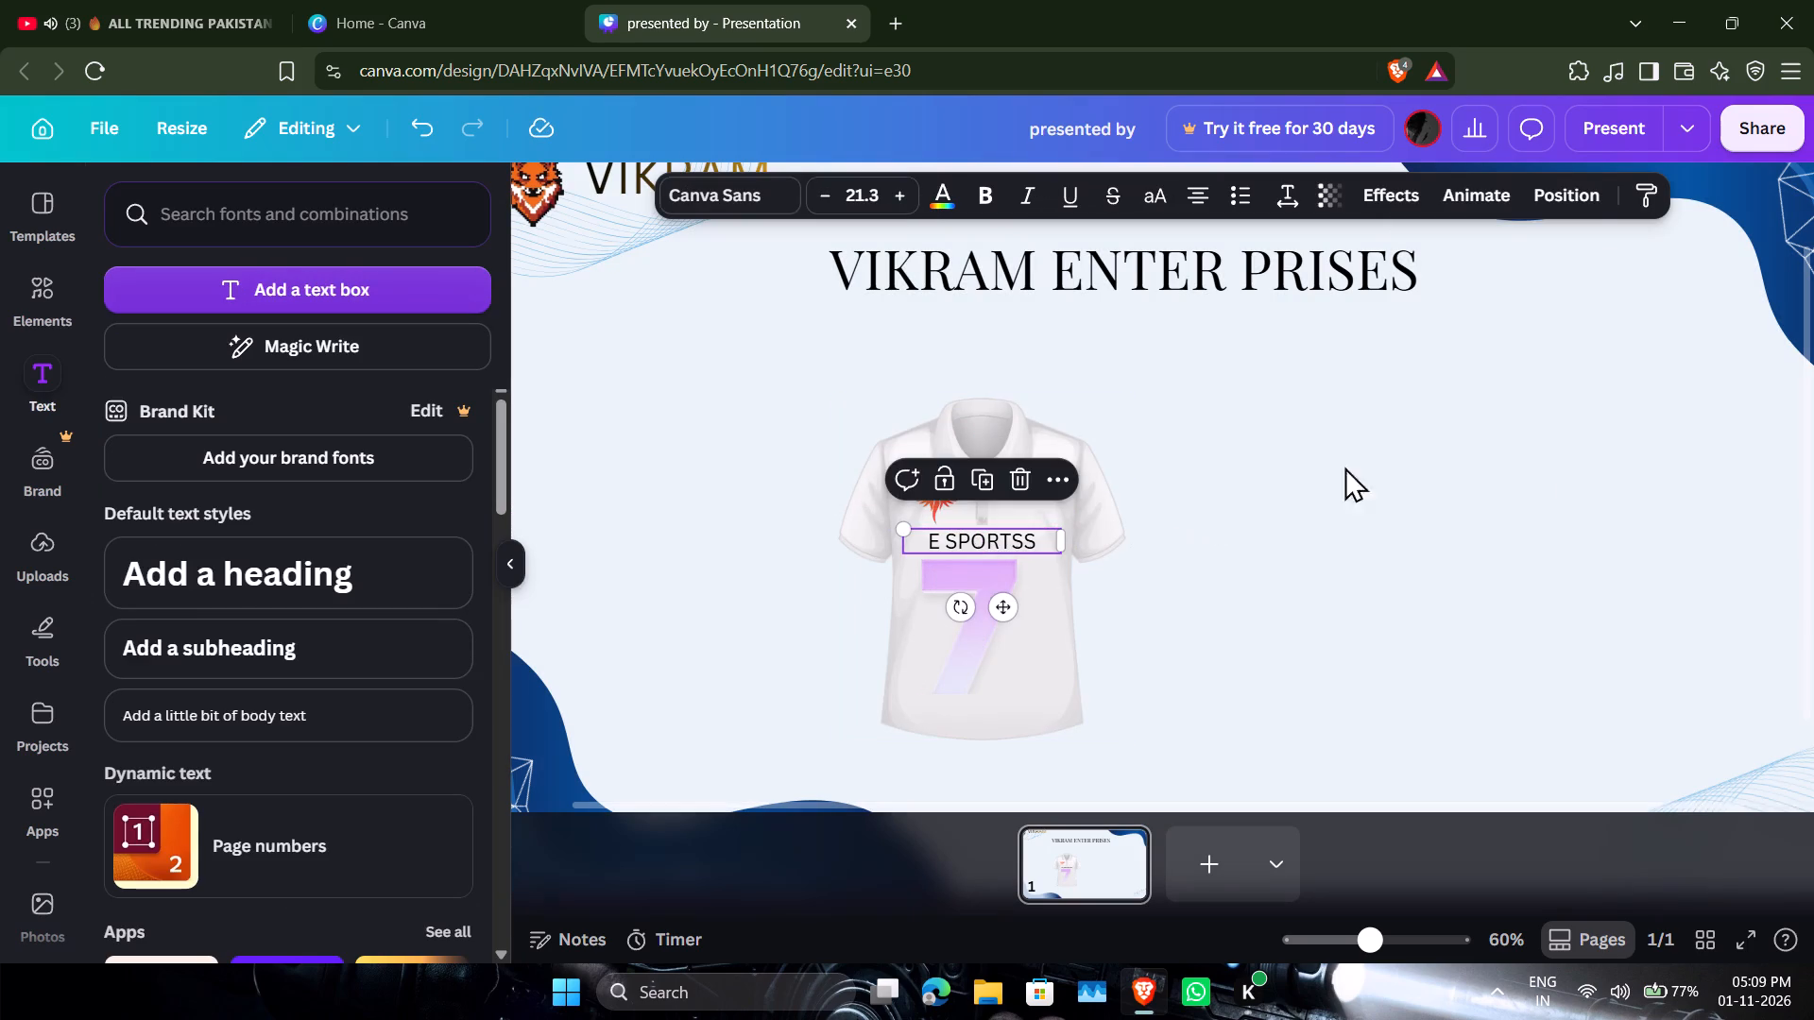
left_click(1626, 463)
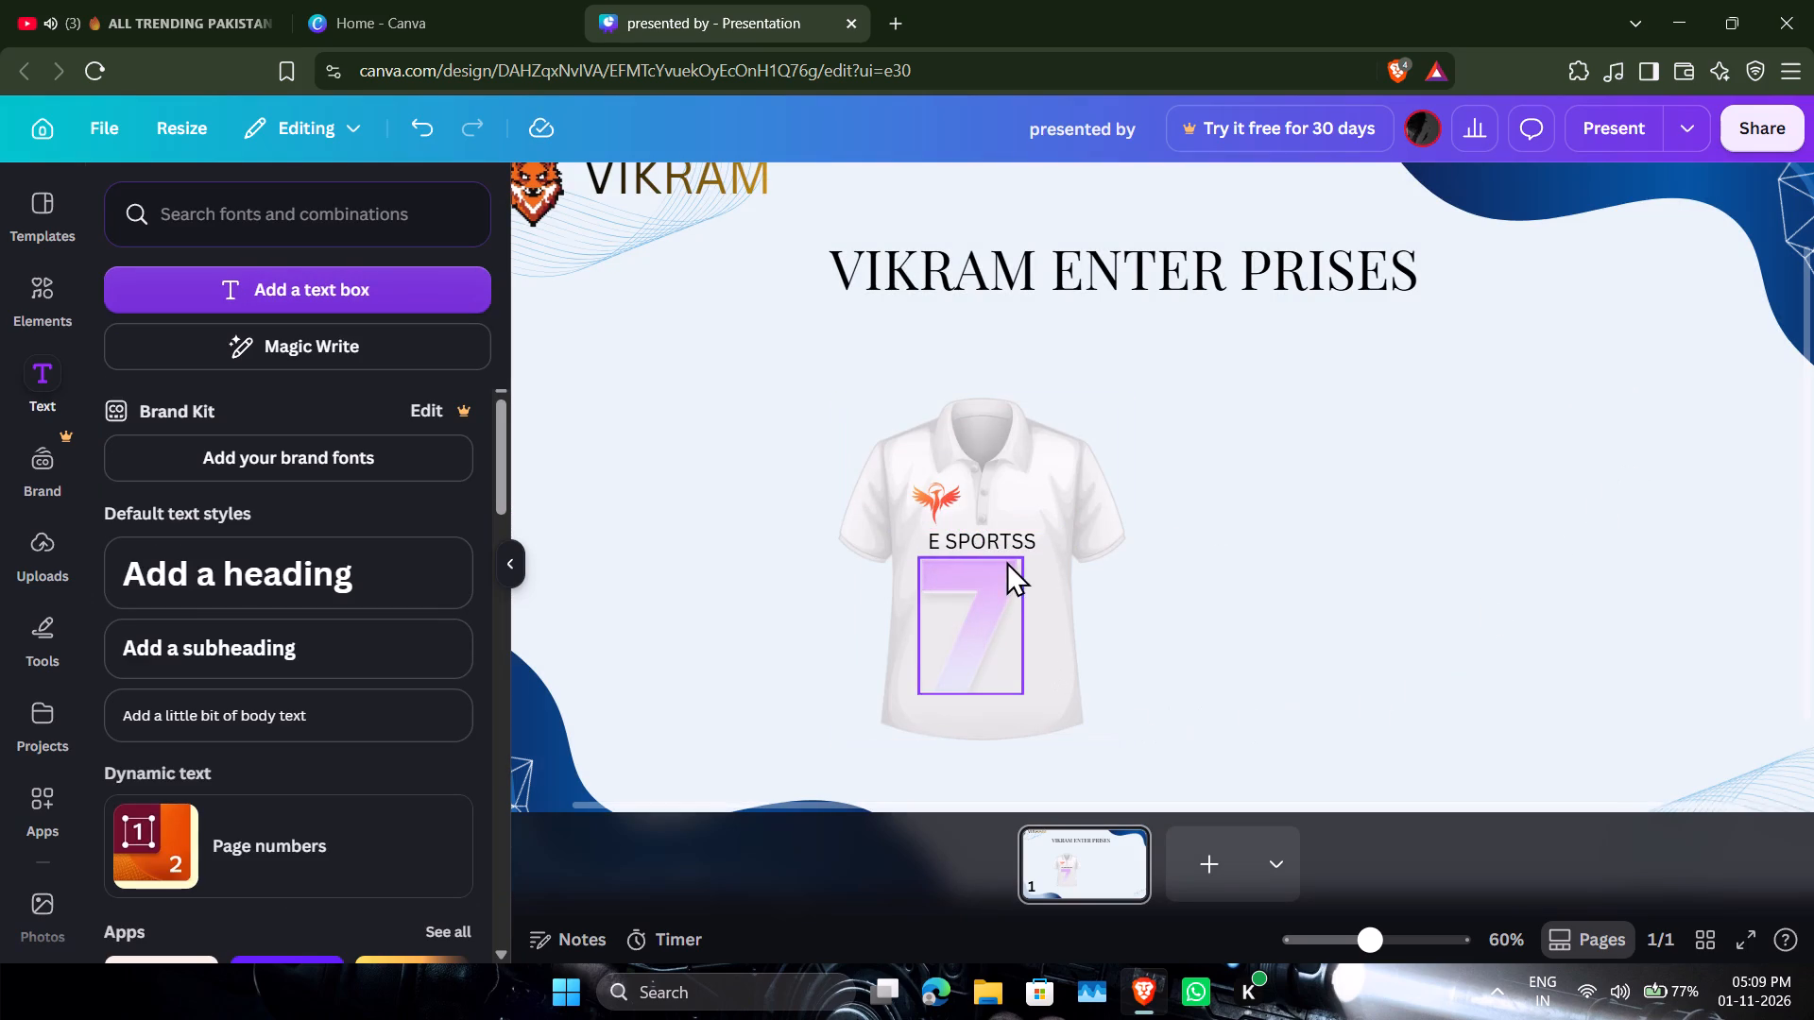
Make the "E SPORTSS" text on the shirt partly transparent.
left_click(1003, 539)
left_click(1314, 190)
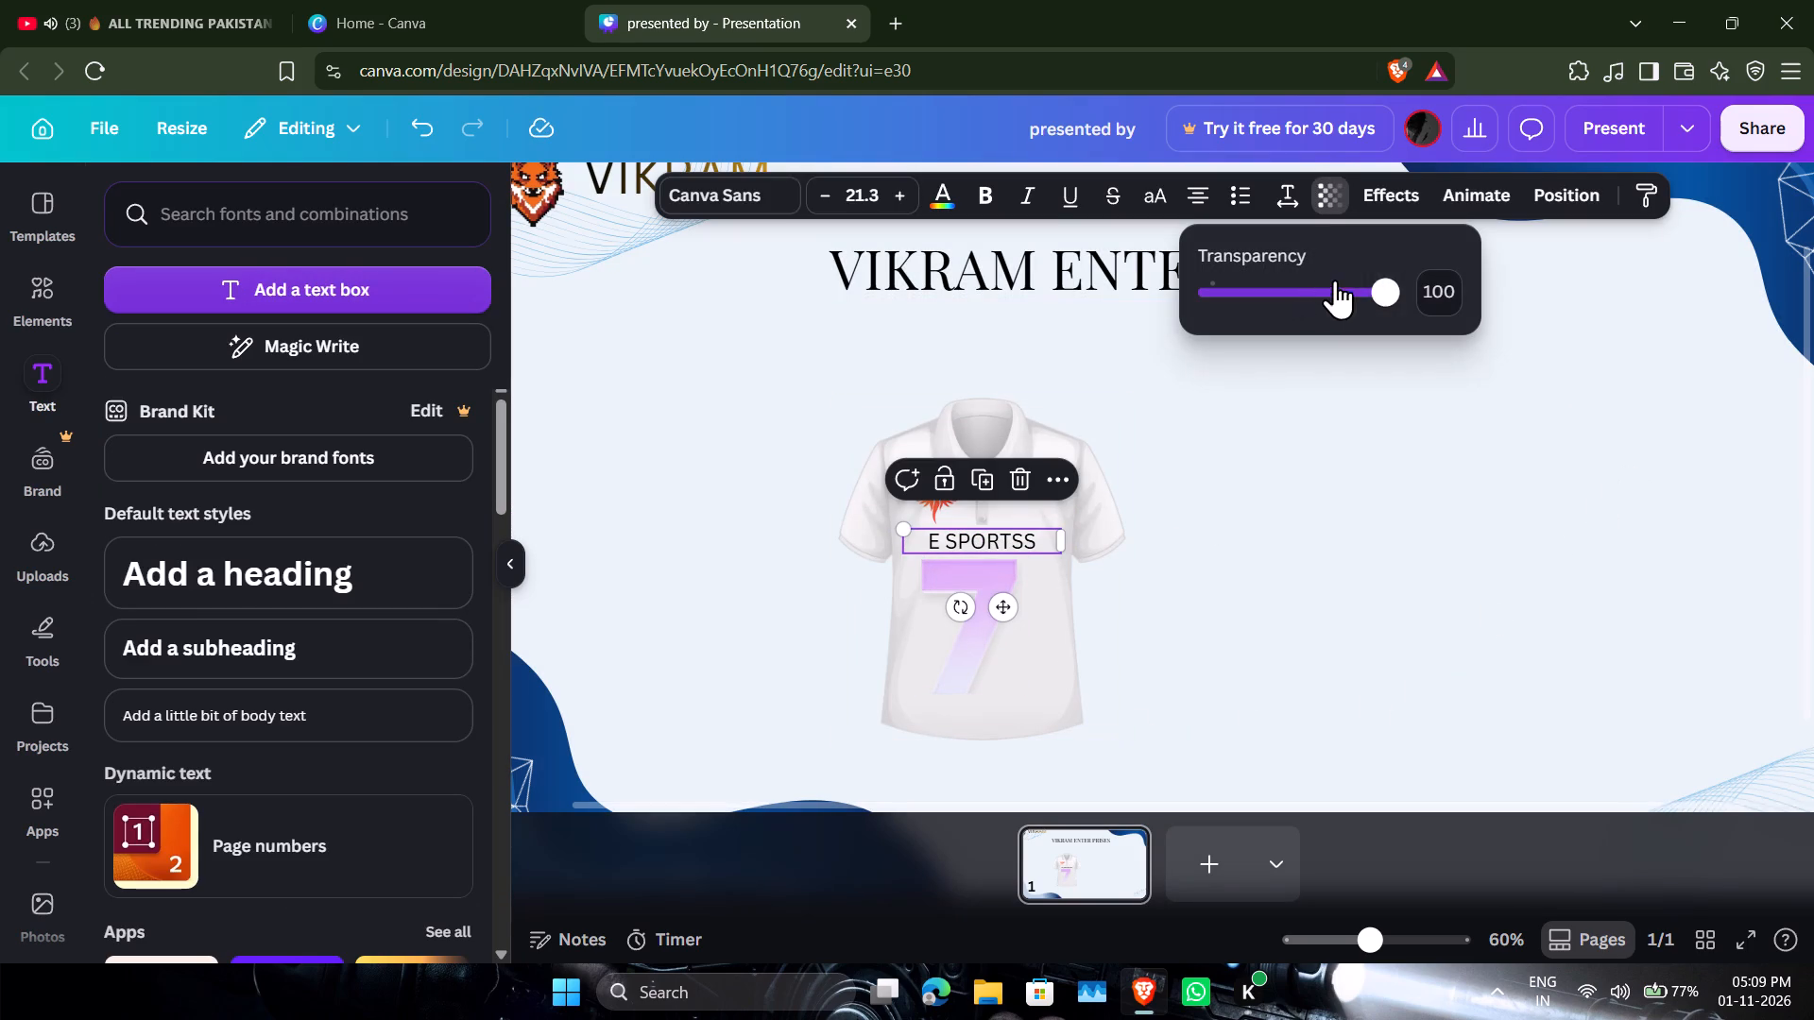
left_click(1335, 280)
left_click_drag(1310, 292, 1327, 298)
left_click(1348, 452)
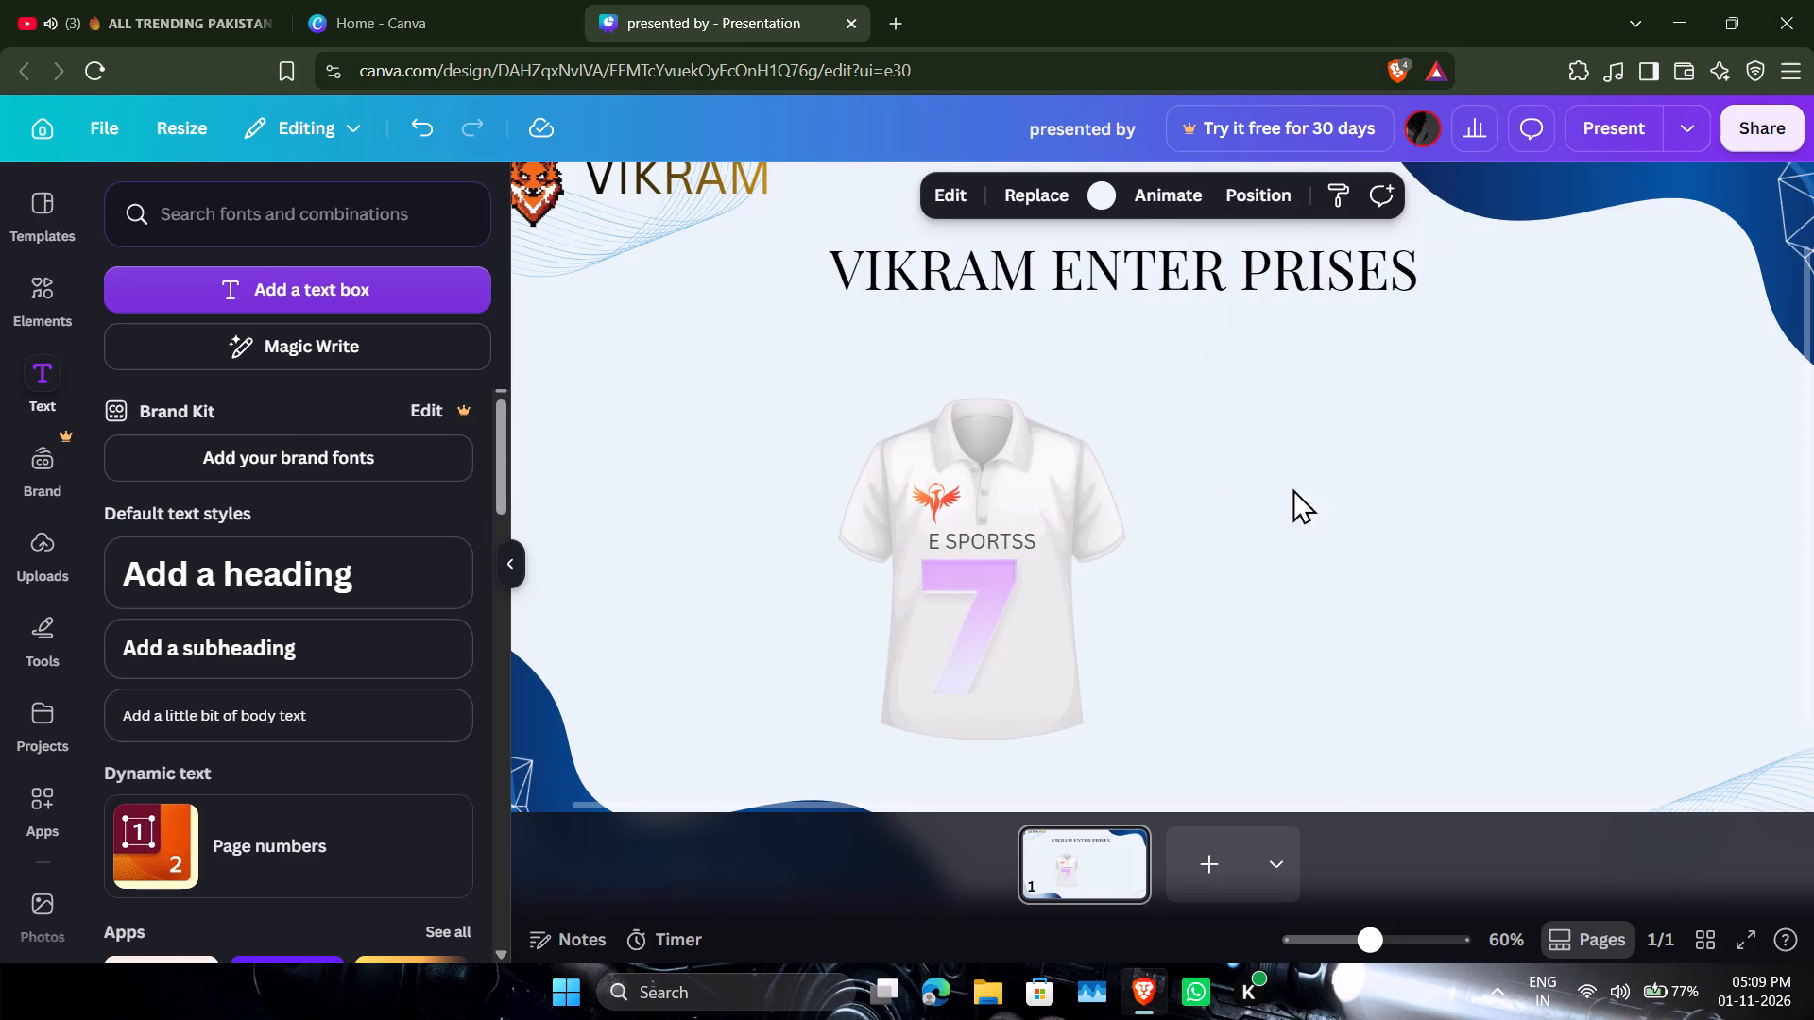
Make the "E SPORTSS" text on the shirt bold.
left_click(1014, 544)
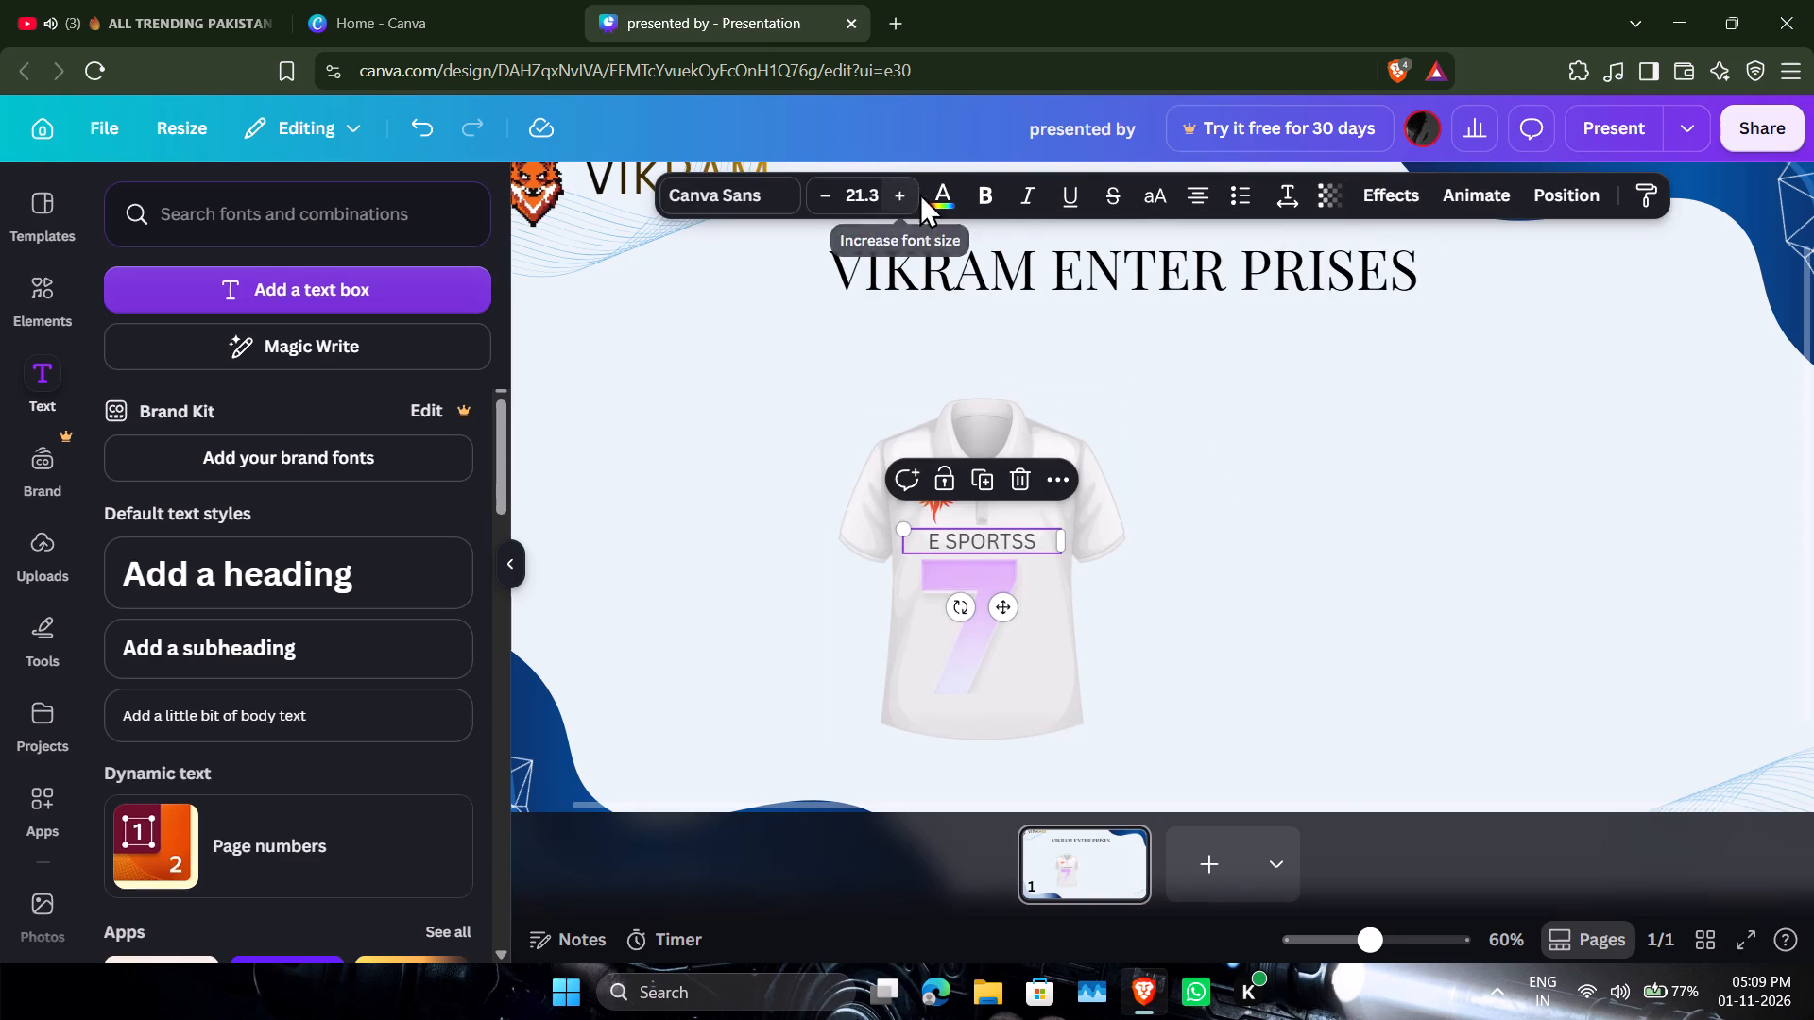
left_click(978, 205)
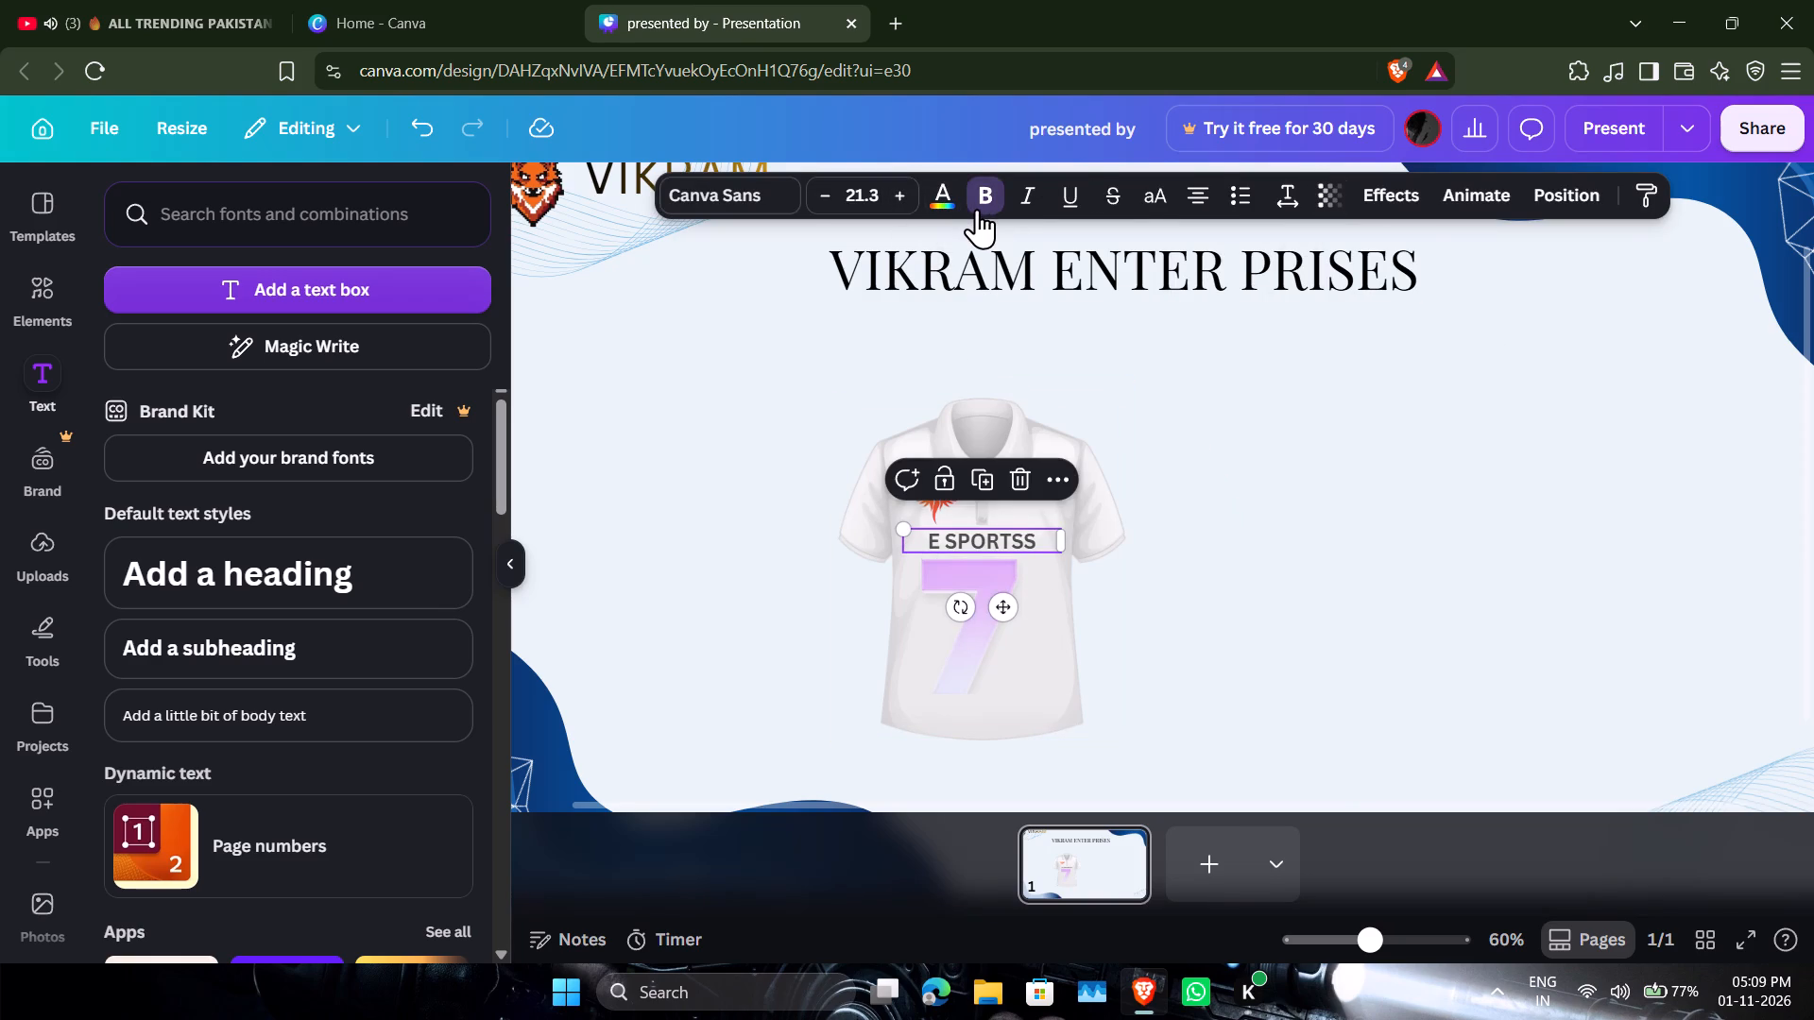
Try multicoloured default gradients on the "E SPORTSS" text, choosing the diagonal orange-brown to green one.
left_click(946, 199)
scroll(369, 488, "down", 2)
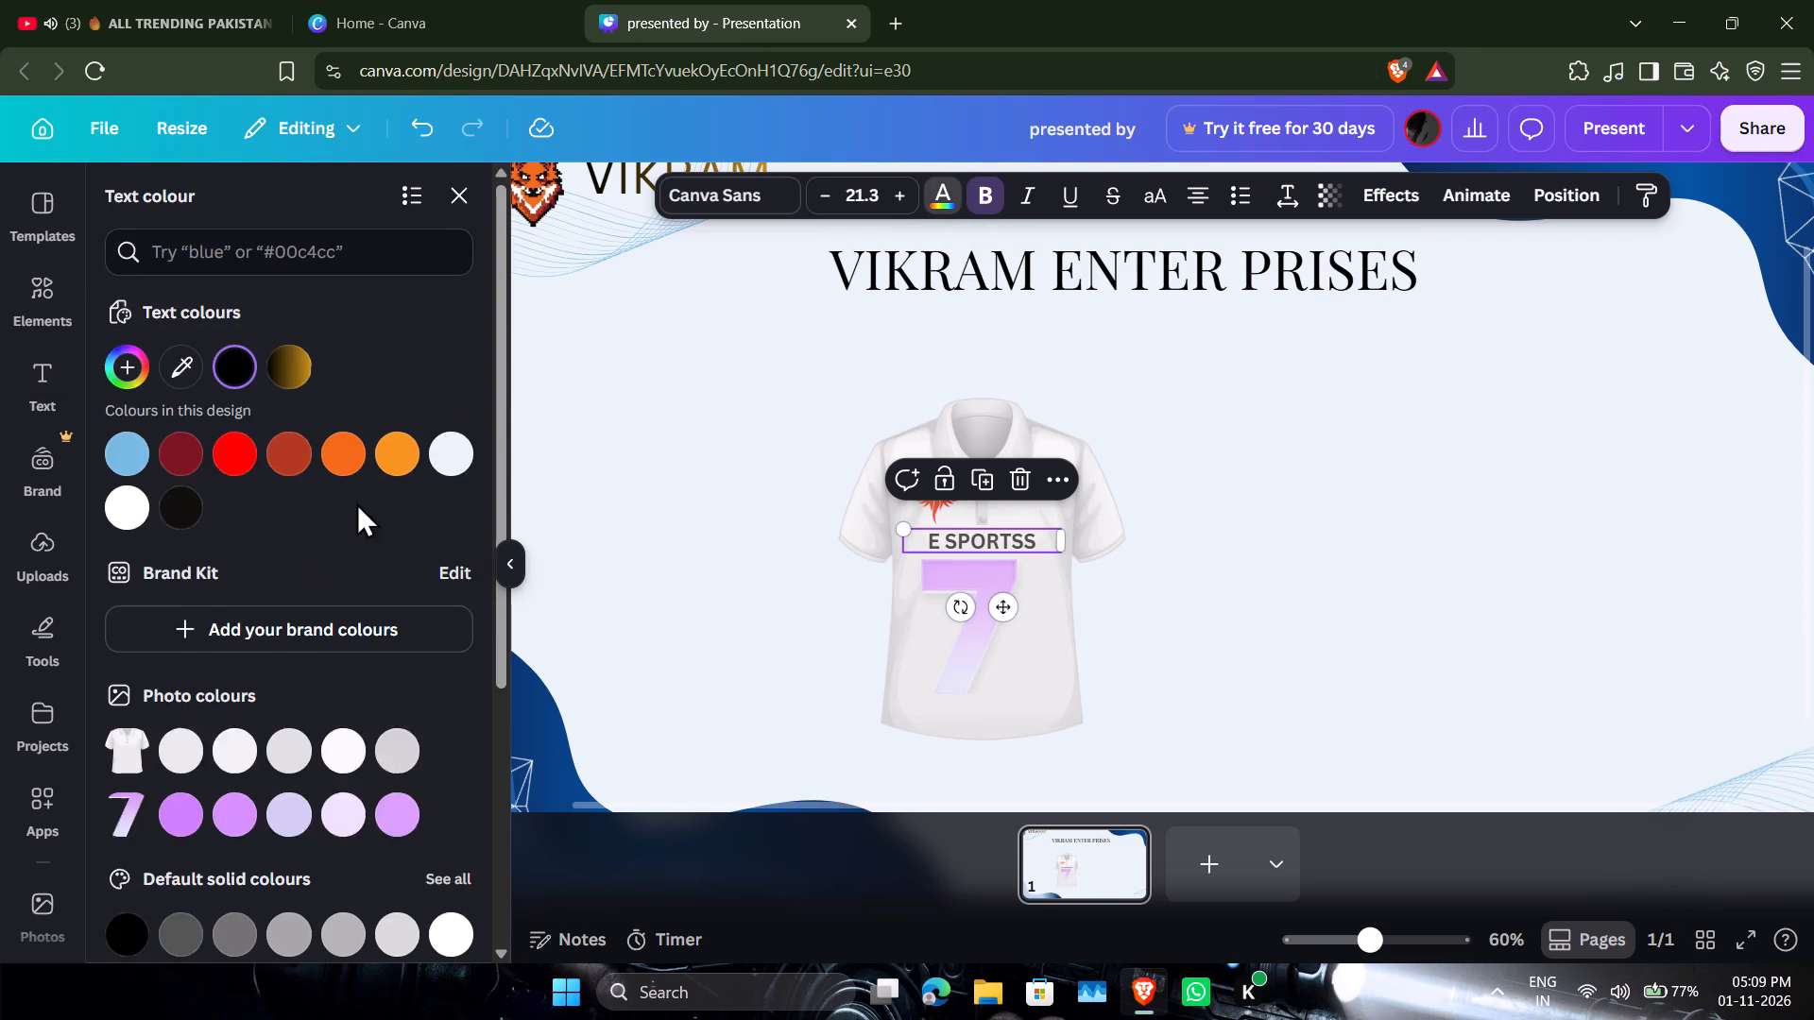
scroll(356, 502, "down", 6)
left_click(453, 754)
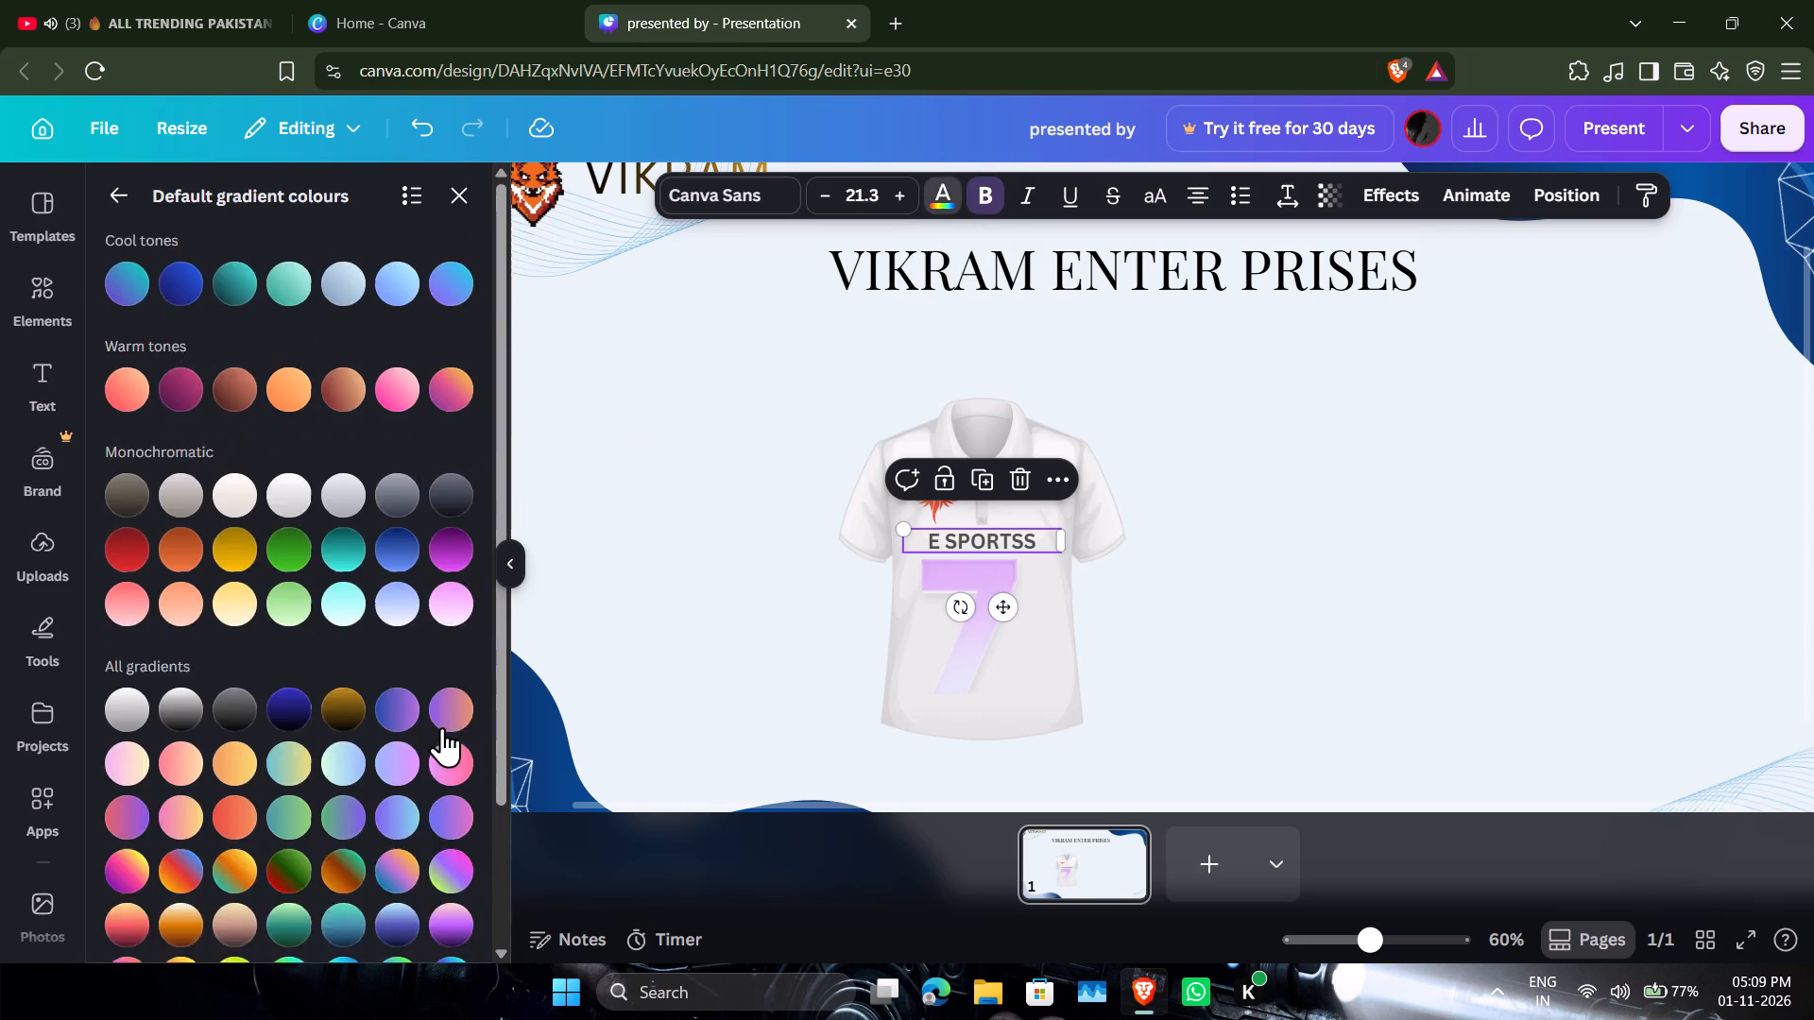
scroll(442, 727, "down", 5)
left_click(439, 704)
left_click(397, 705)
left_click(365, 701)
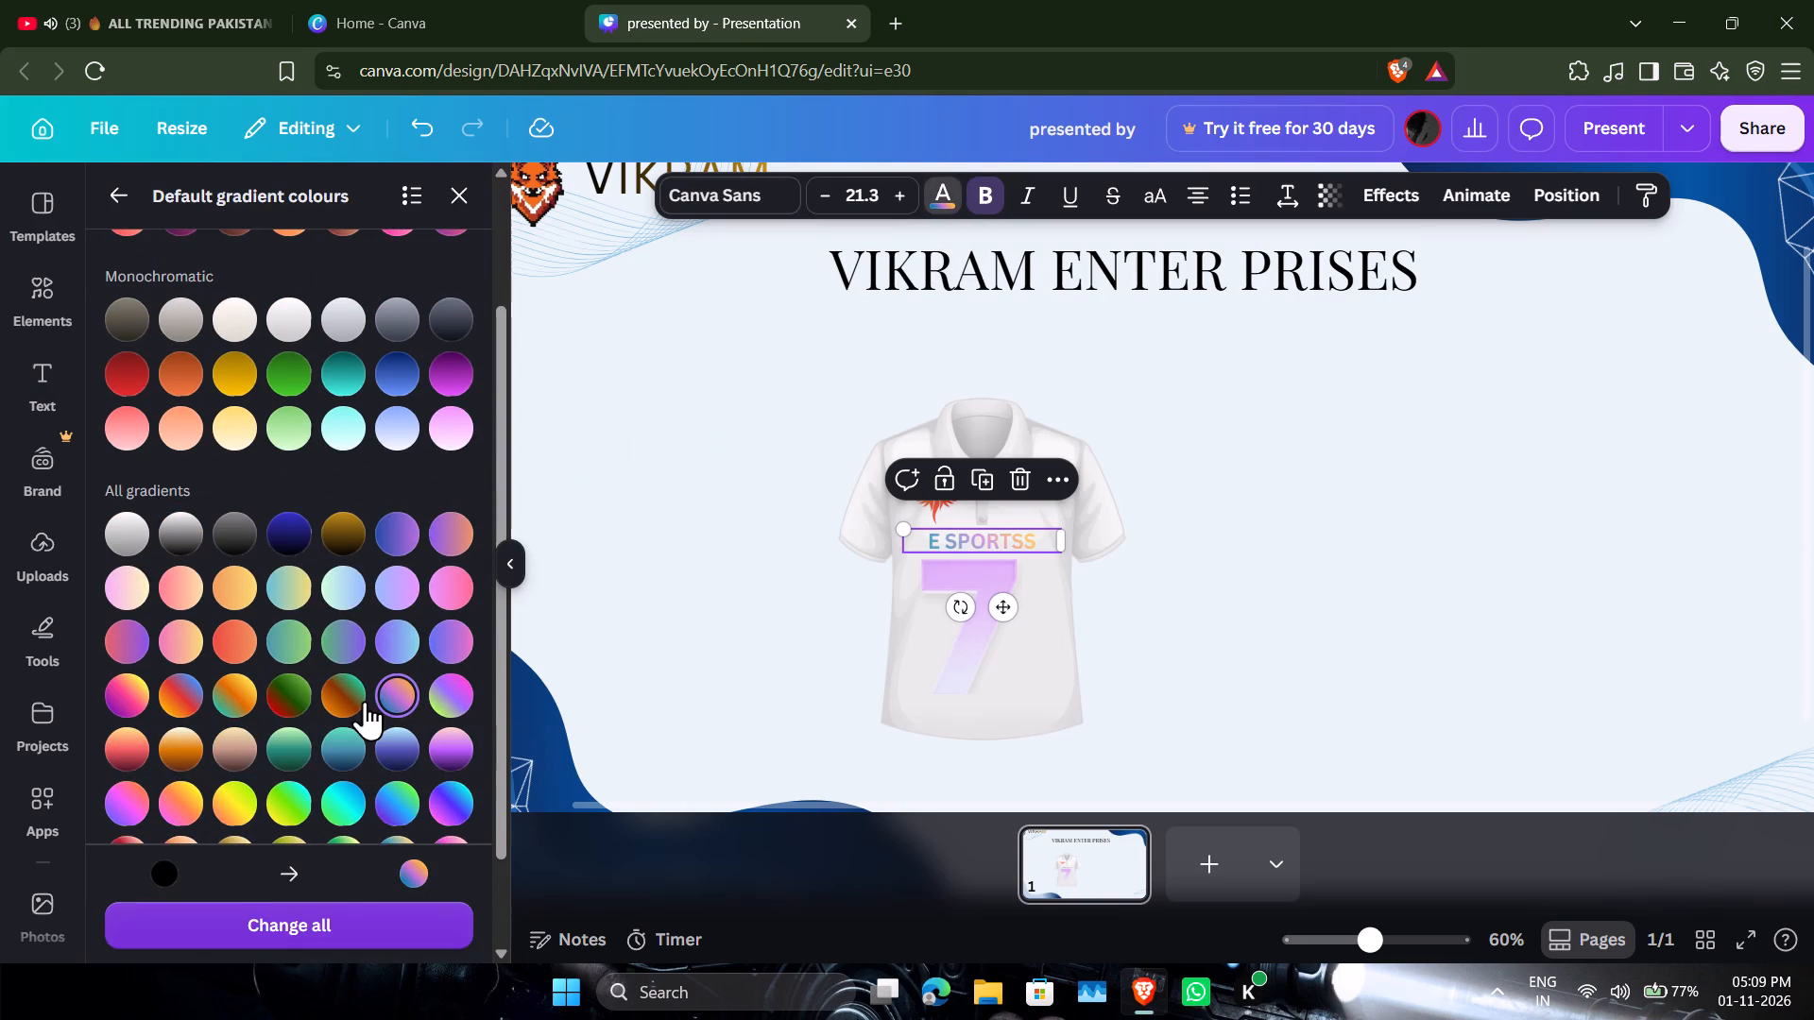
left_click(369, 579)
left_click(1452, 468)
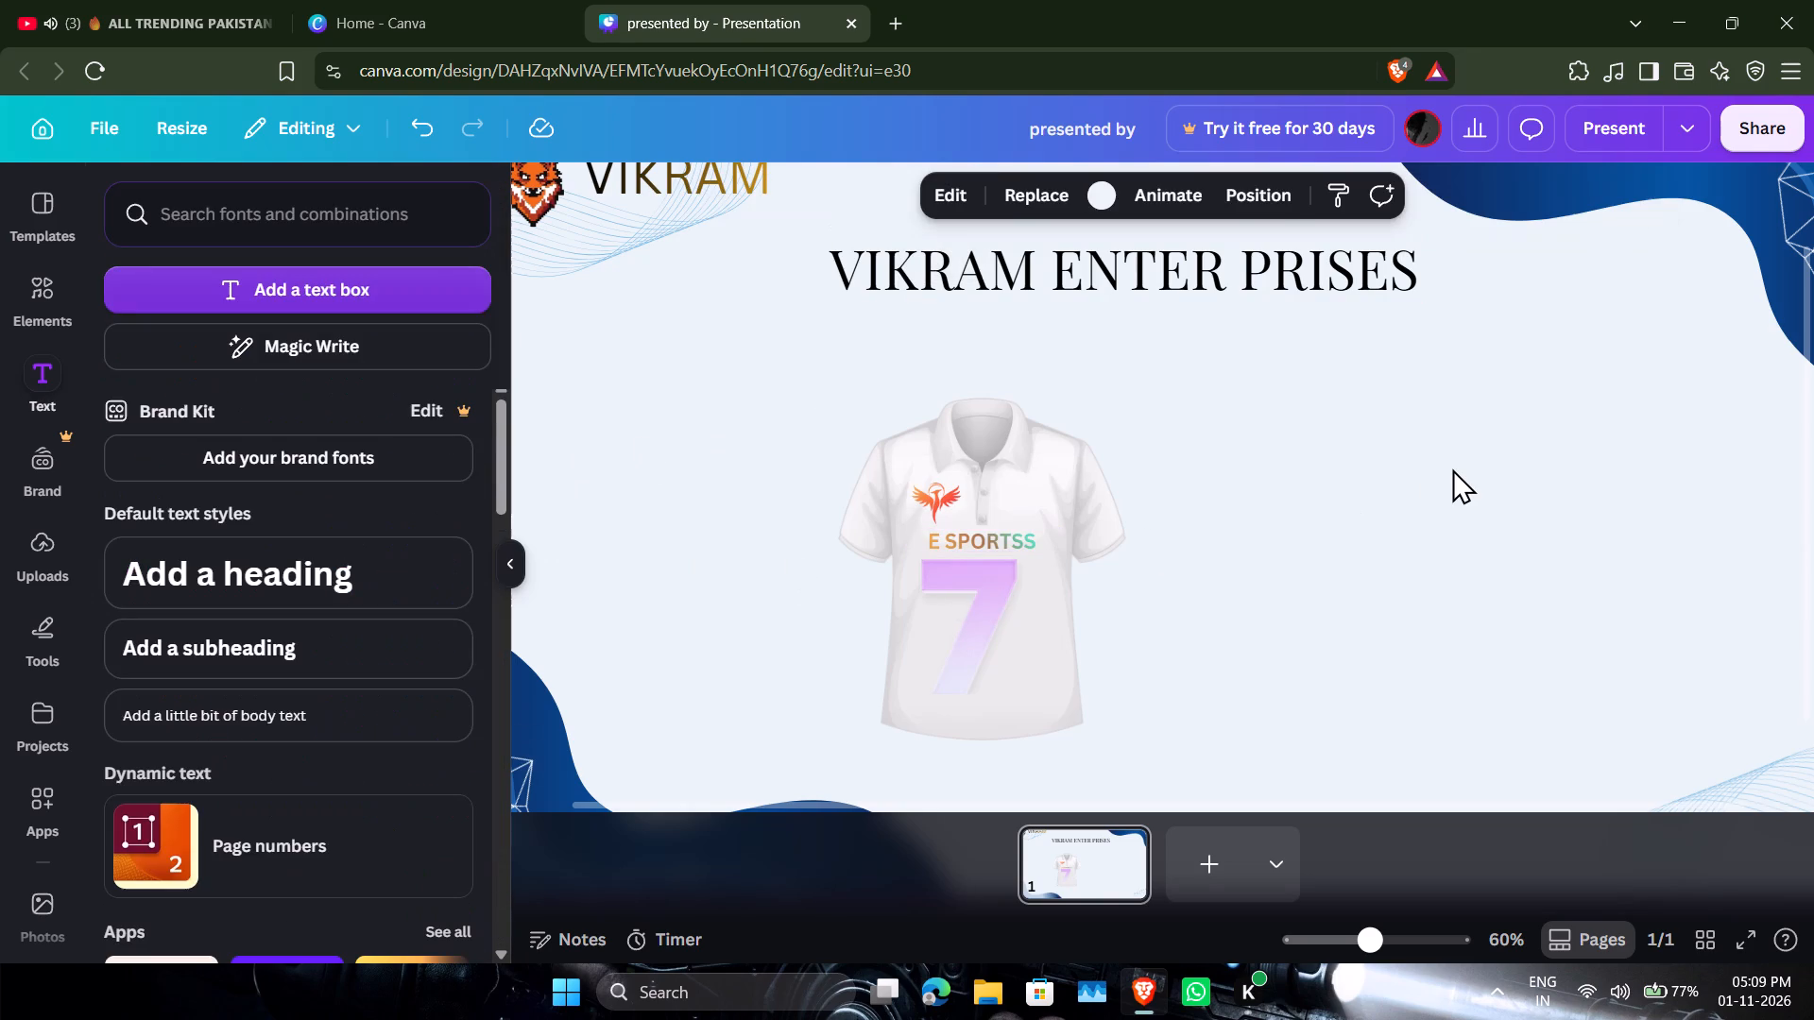
Recolour the "E SPORTSS" text with the dark blue-to-black default gradient.
left_click(978, 539)
left_click(933, 186)
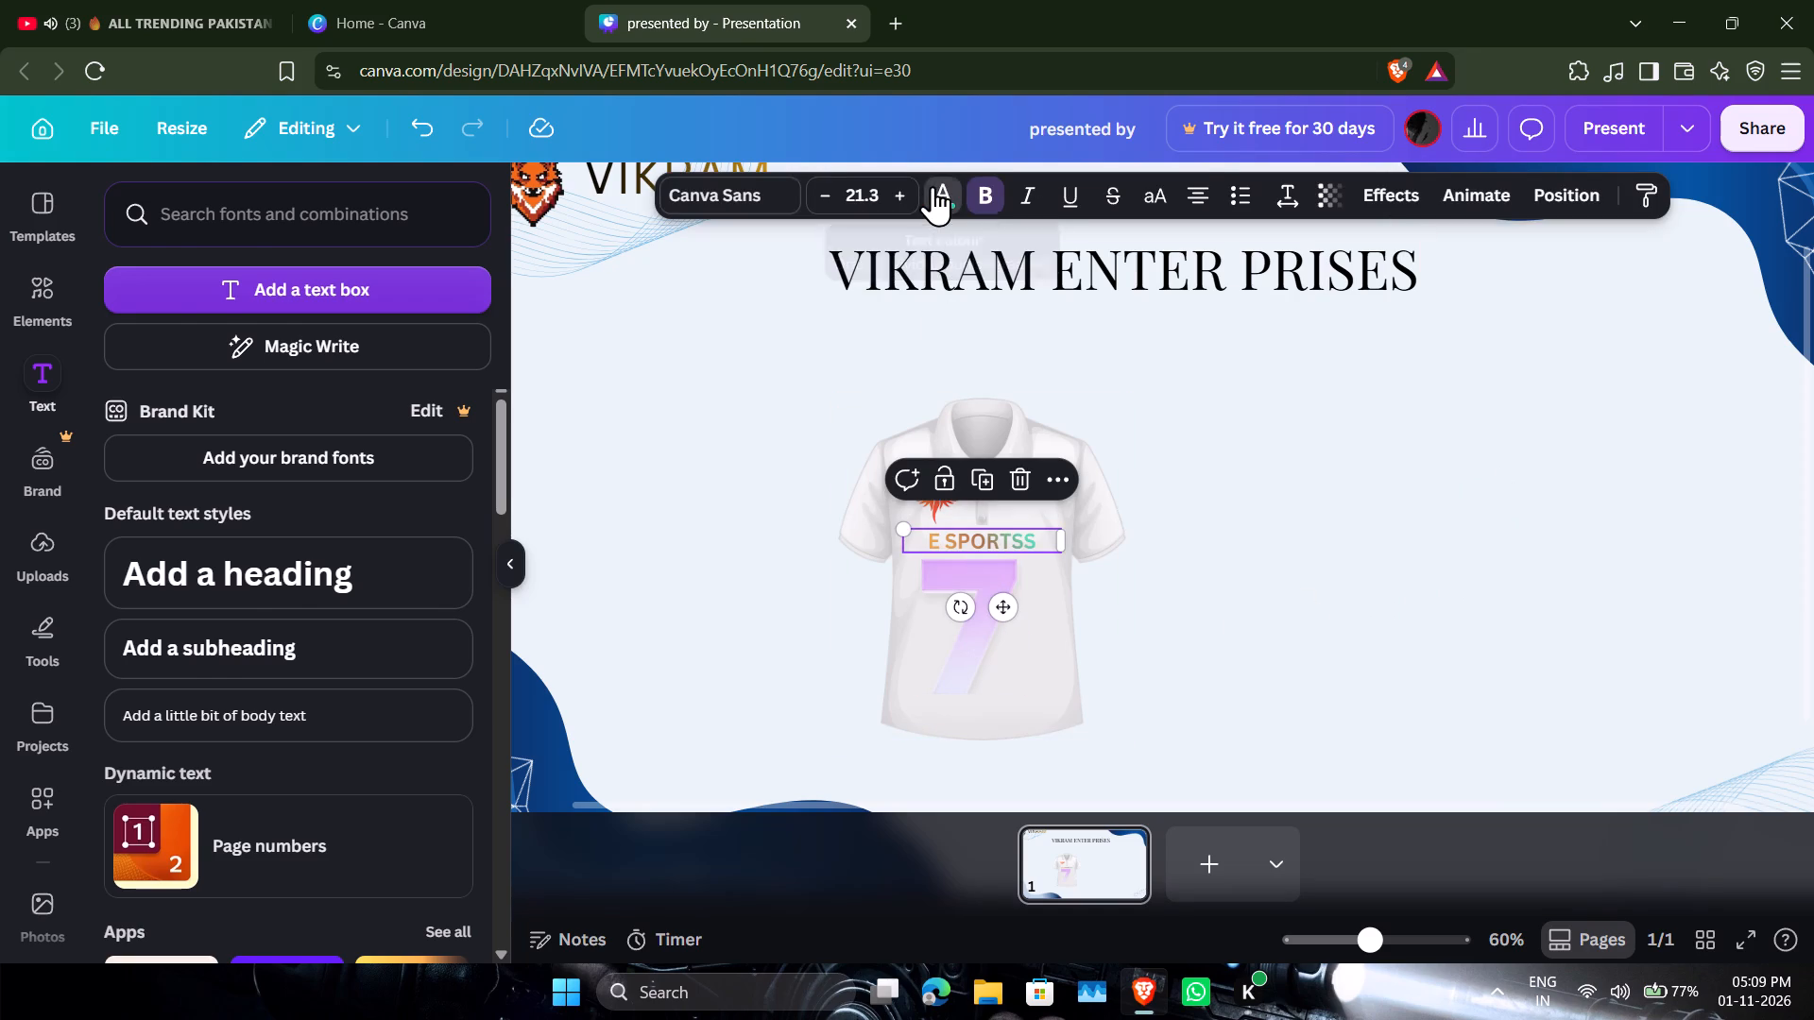
scroll(411, 655, "down", 8)
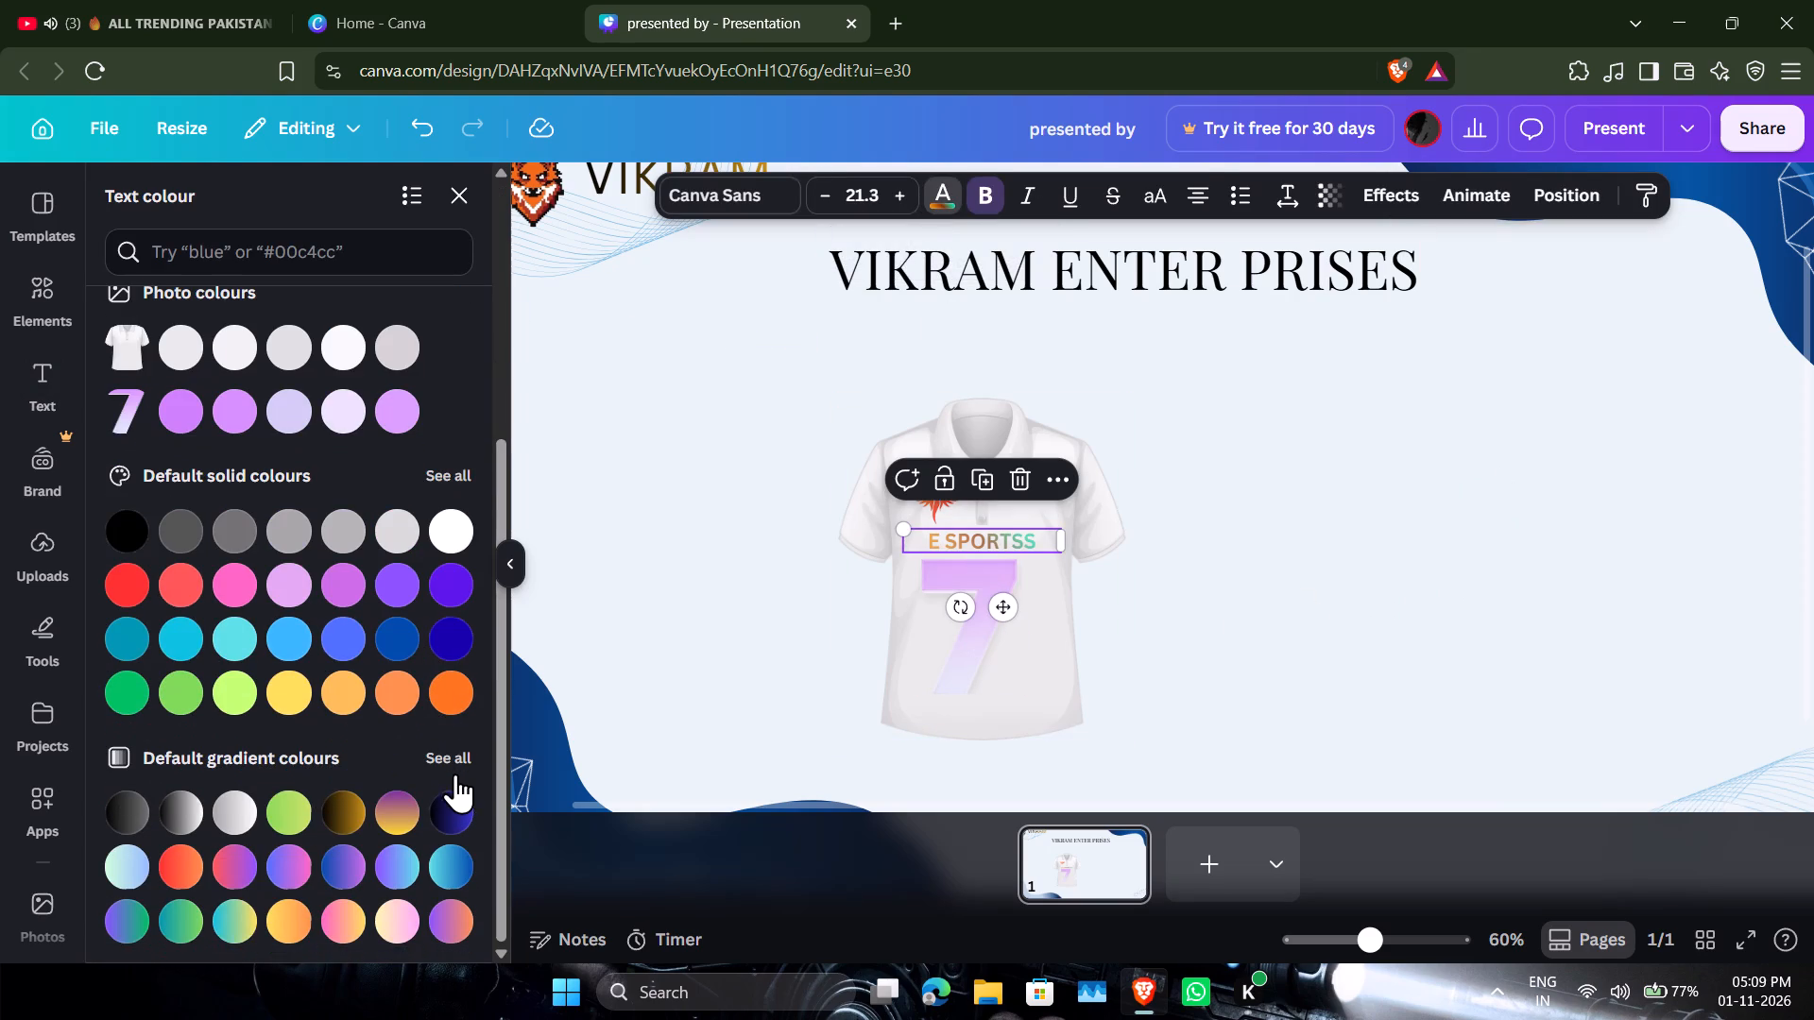
left_click(455, 749)
scroll(411, 730, "down", 6)
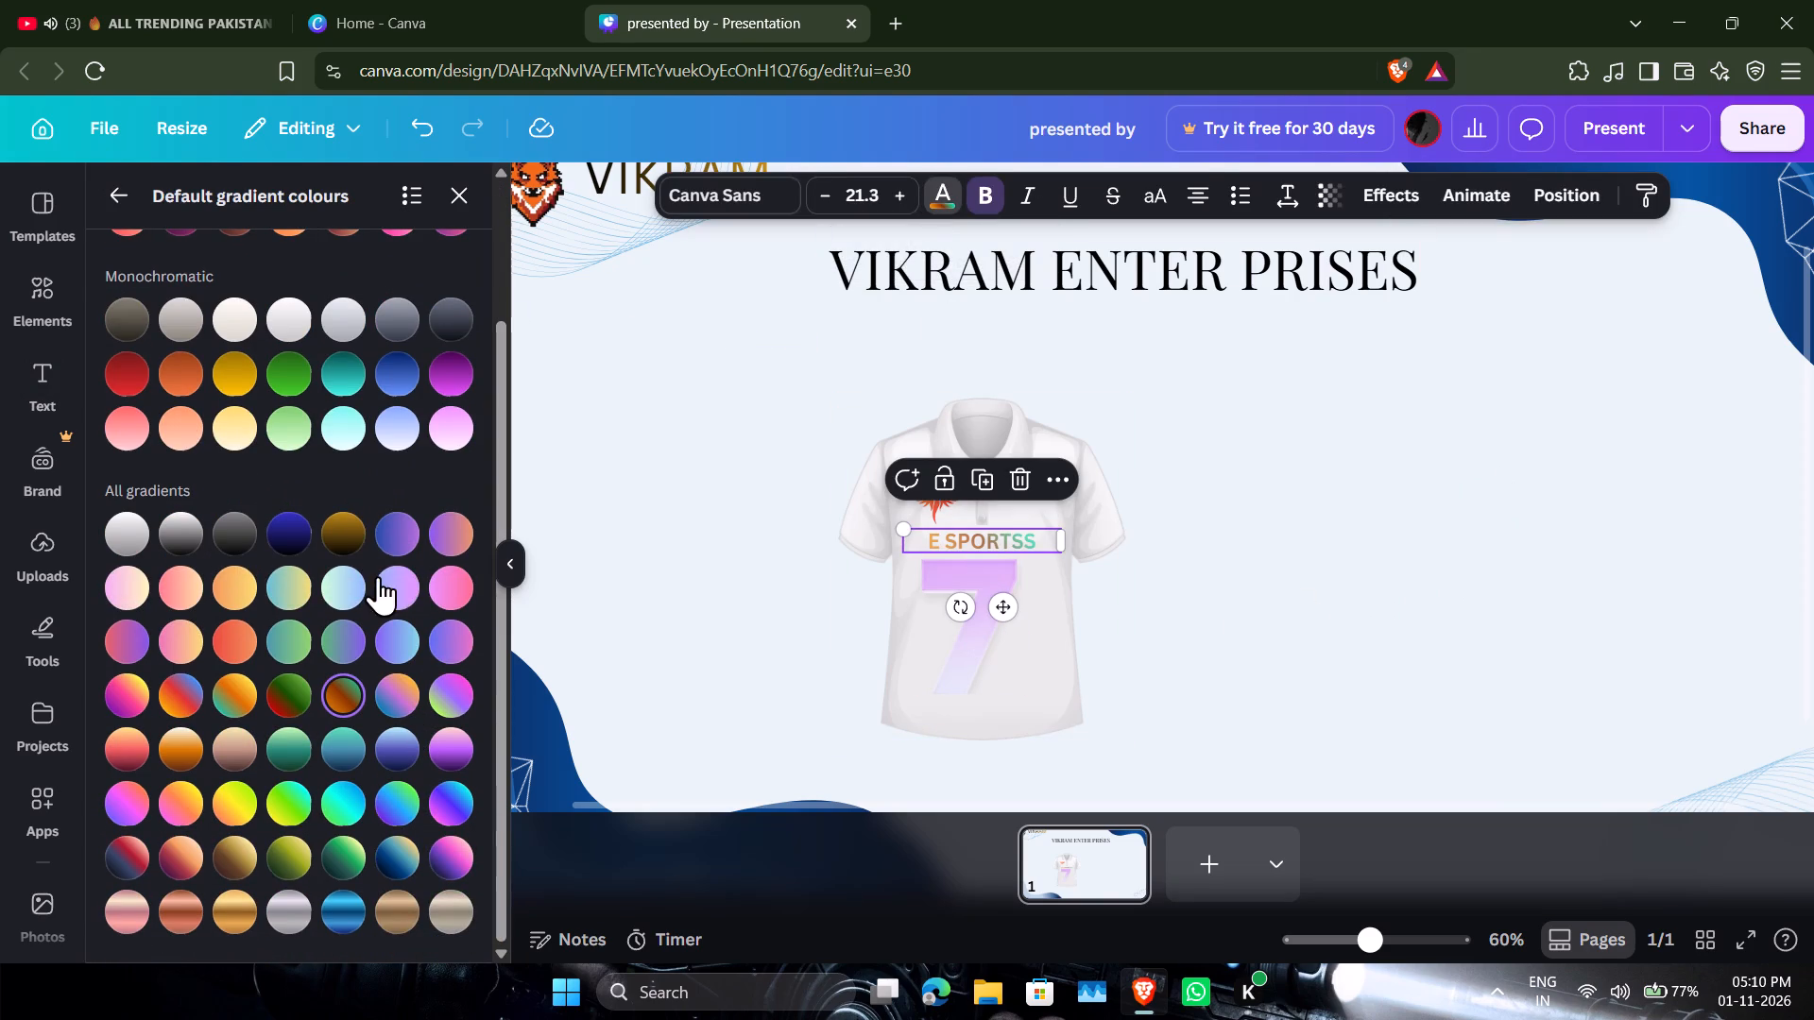
left_click(333, 522)
left_click(299, 531)
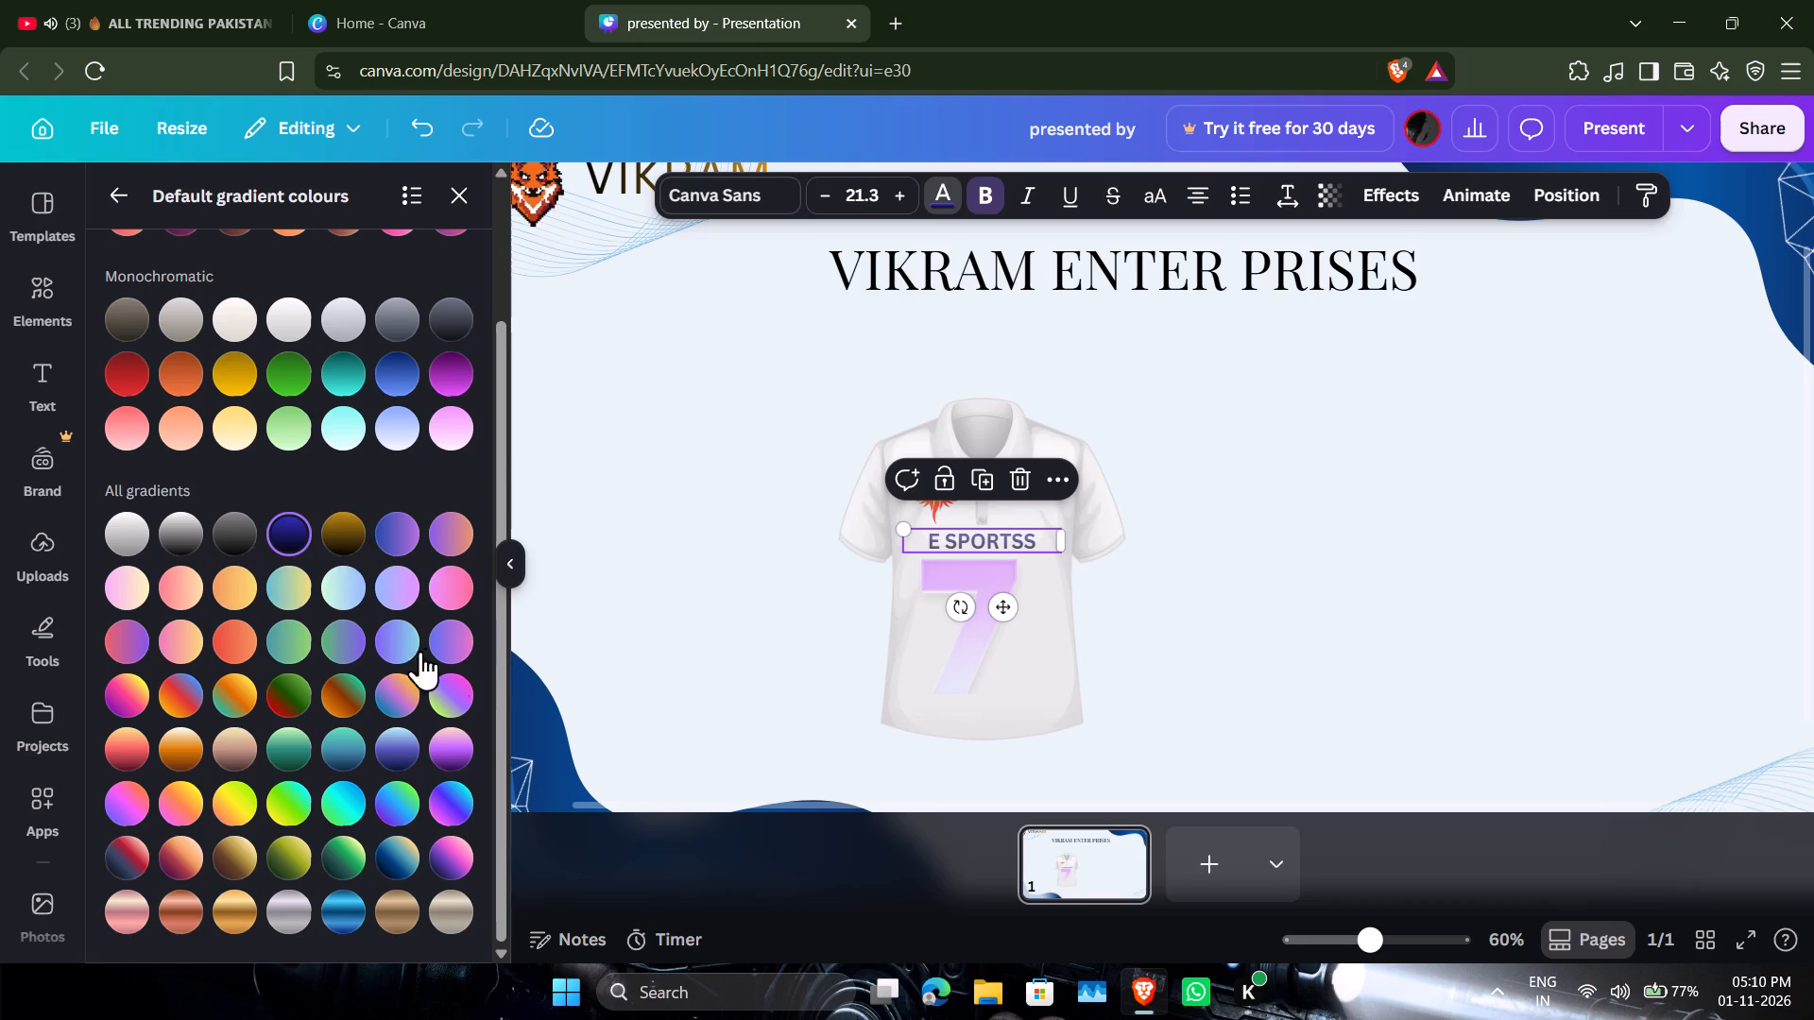
left_click(625, 595)
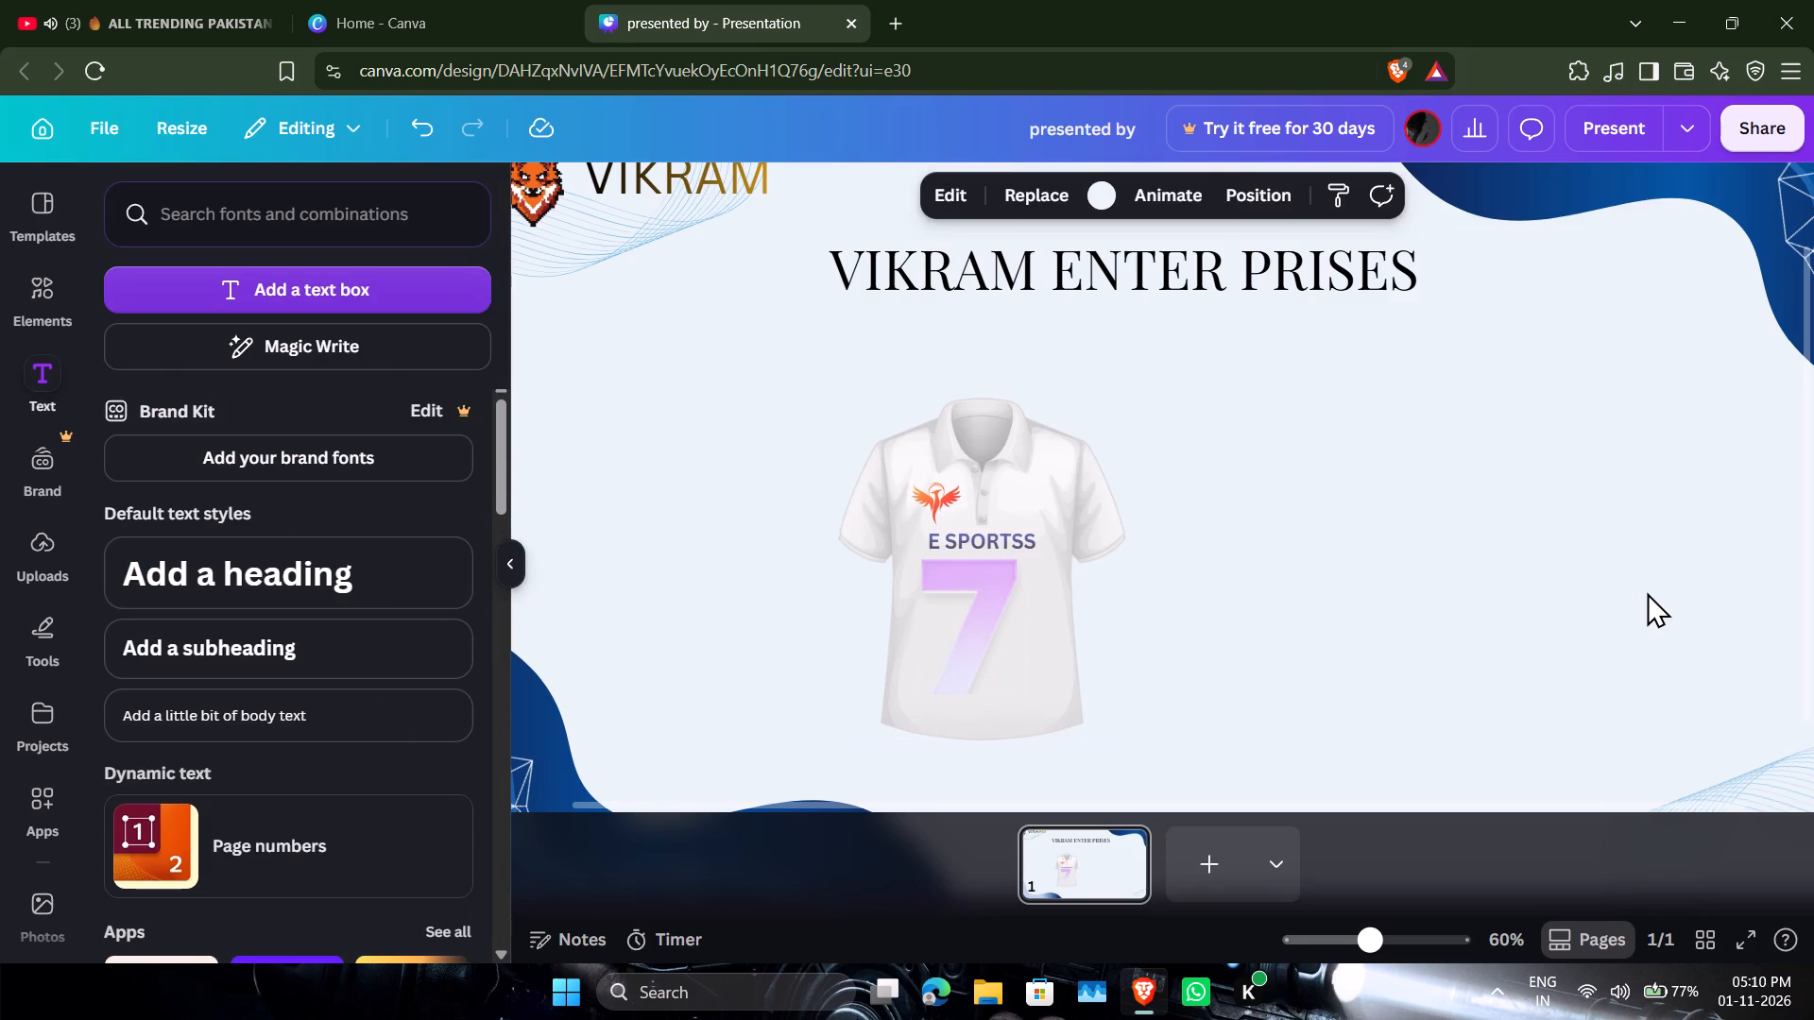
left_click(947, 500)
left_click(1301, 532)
Add a heading text box to the slide and replace its placeholder wording with "INDIA".
left_click(327, 583)
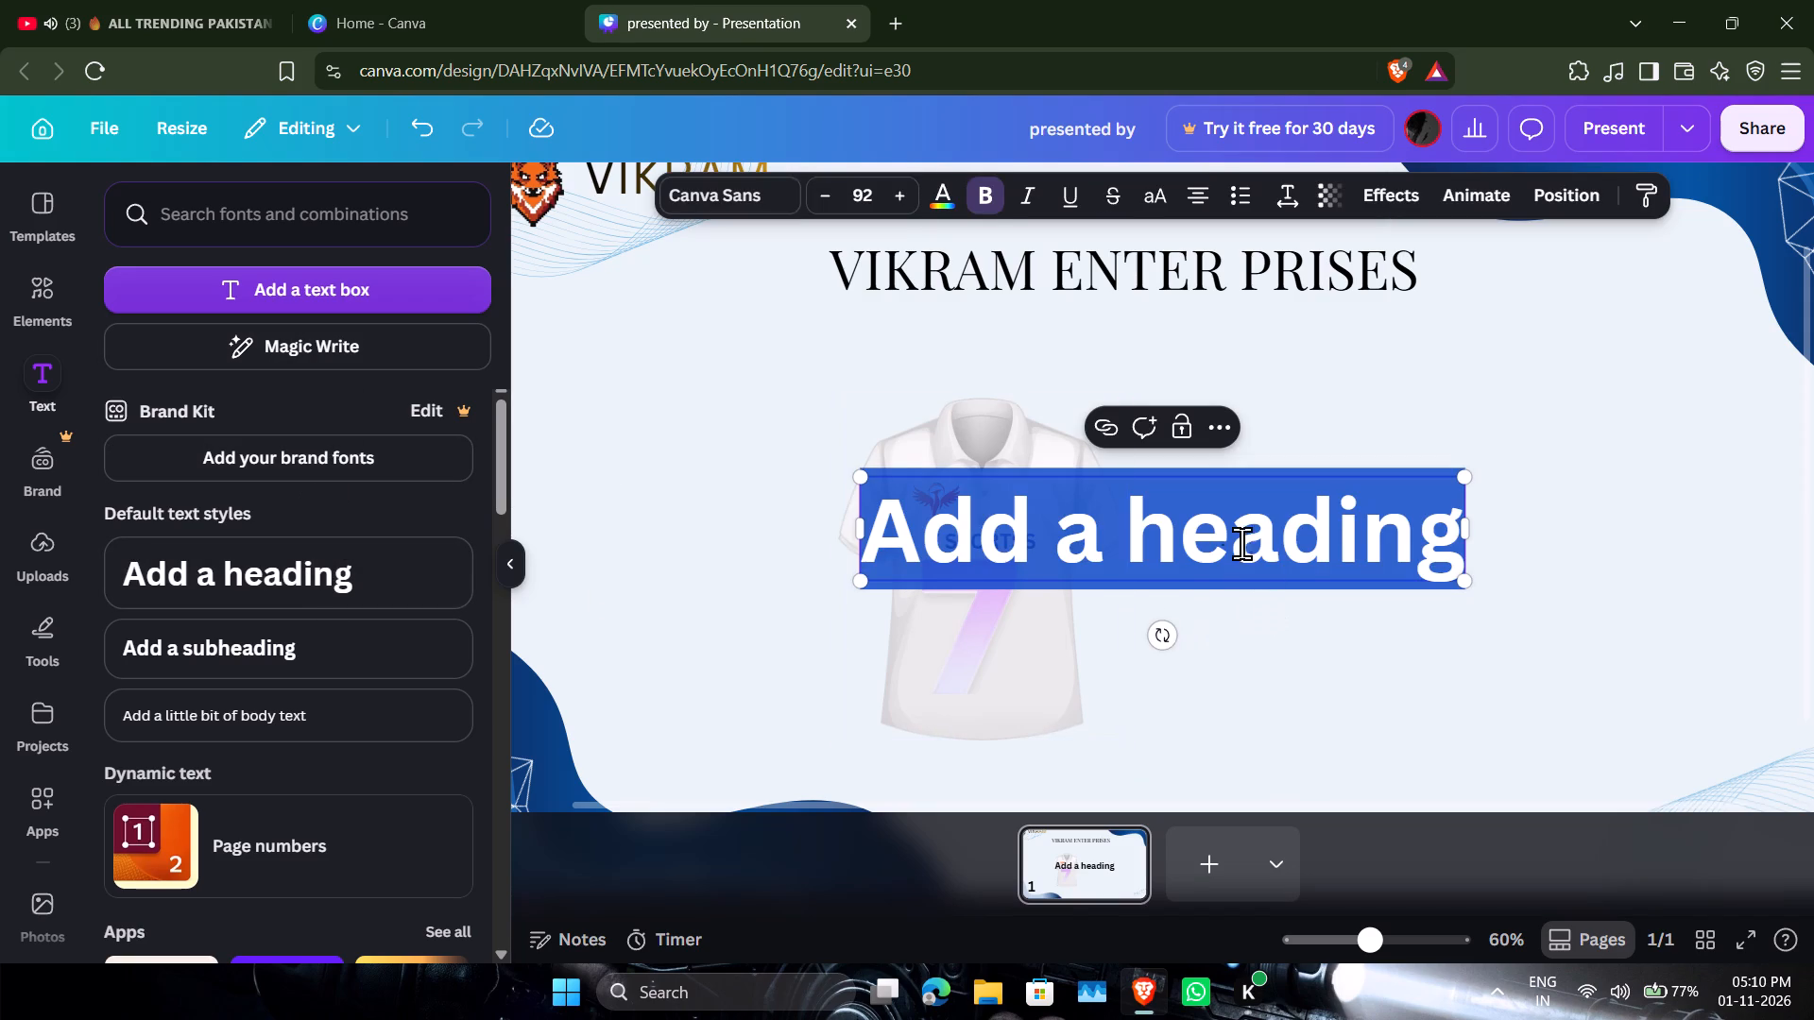
left_click(1230, 526)
left_click_drag(1415, 530, 1461, 542)
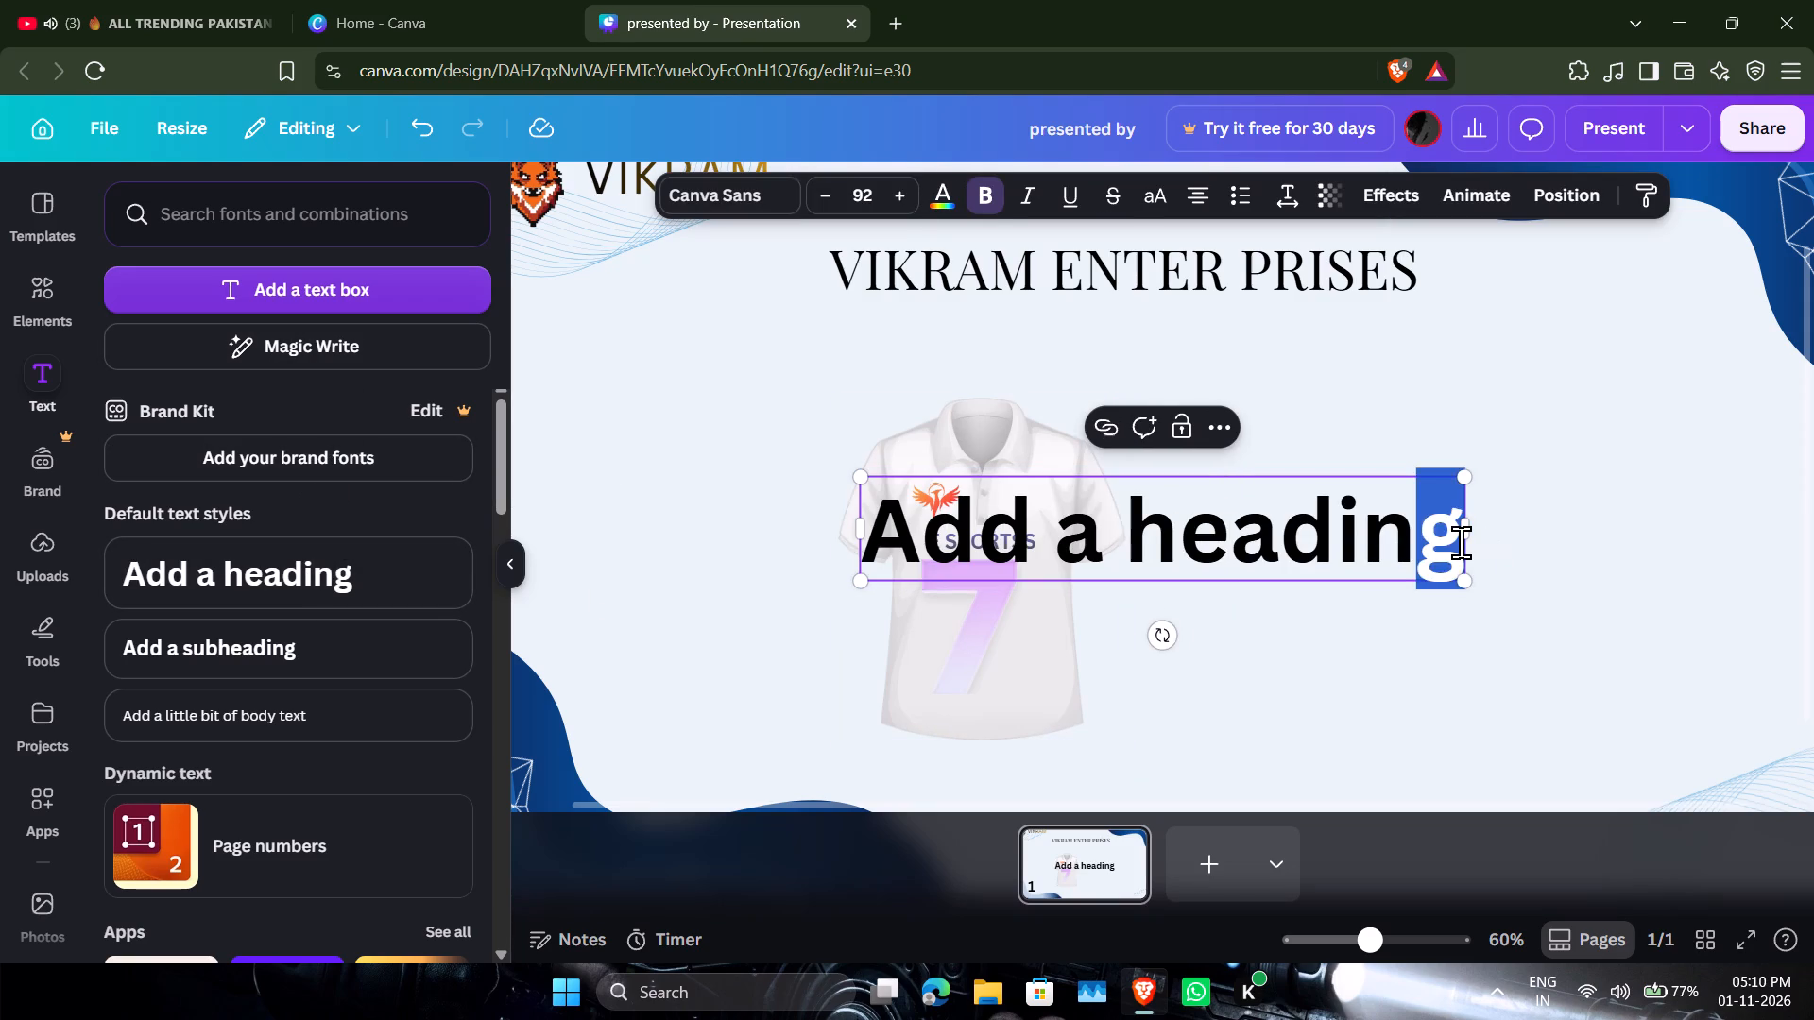
left_click(1461, 542)
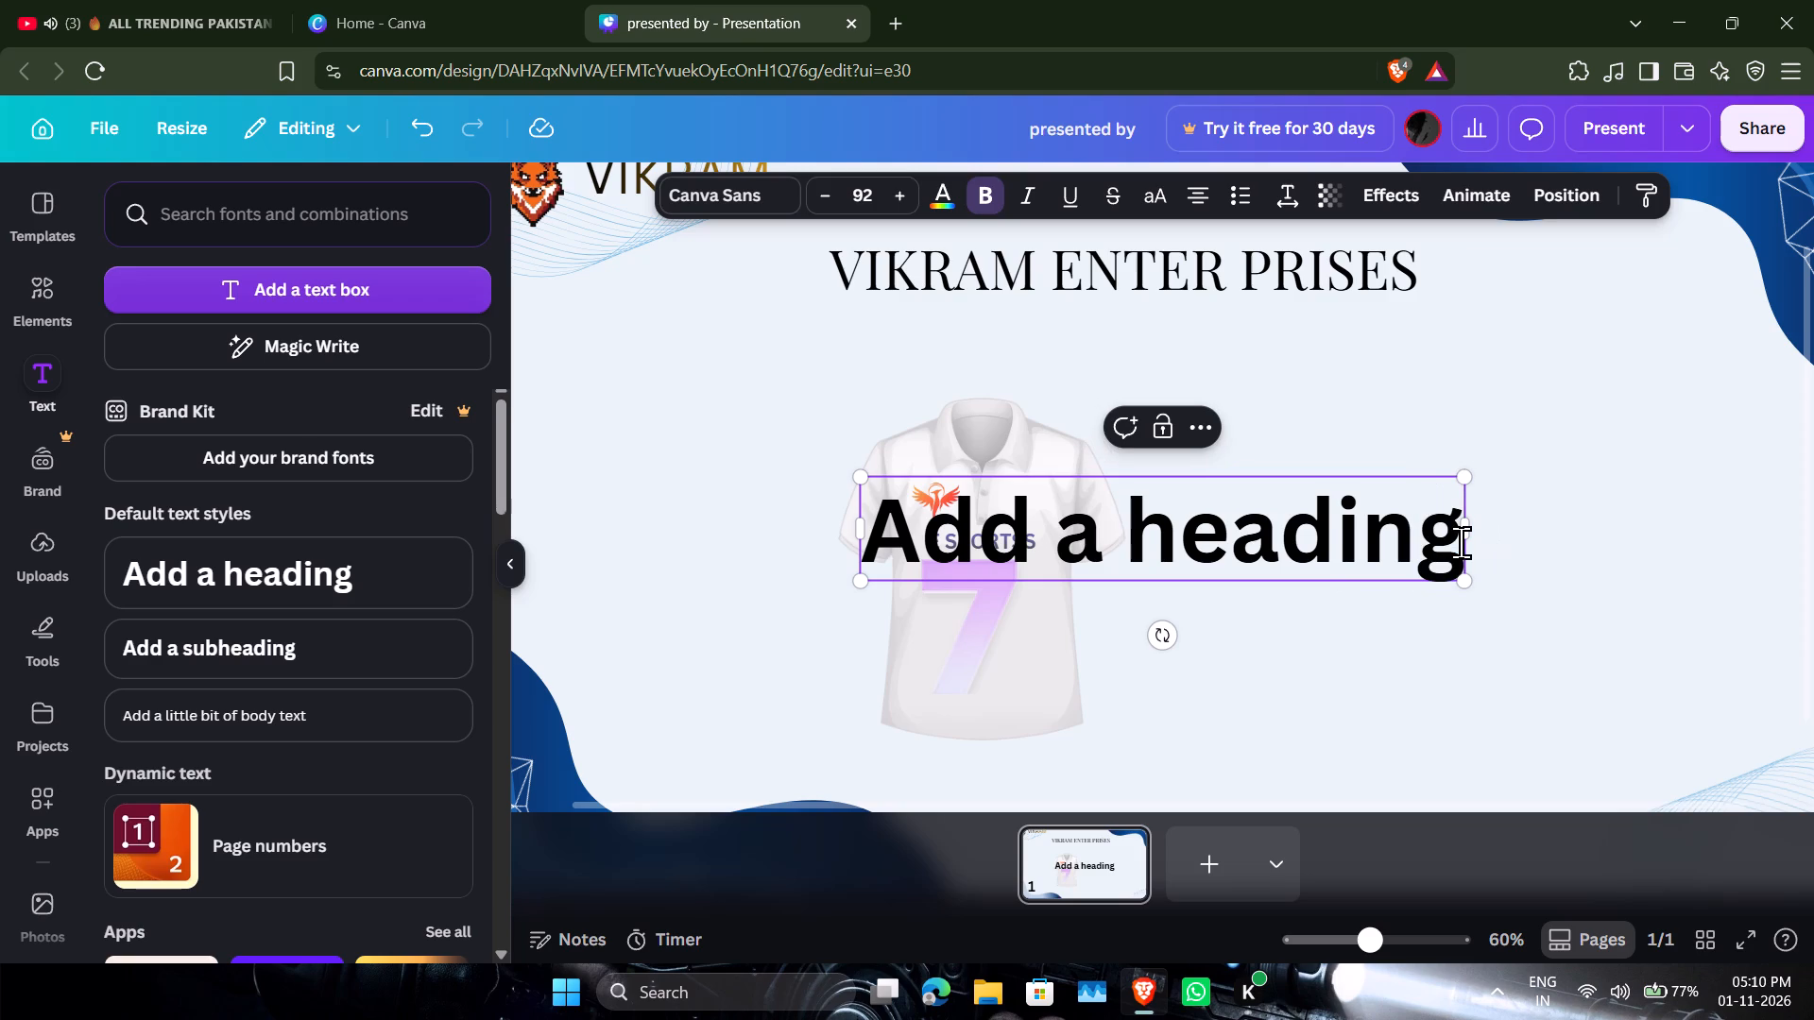
key("BackSpace")
key("BackSpace")
key("BackSpace")
key("BackSpace")
key("BackSpace")
key("BackSpace")
key("BackSpace")
key("BackSpace")
key("BackSpace")
key("BackSpace")
key("BackSpace")
key("BackSpace")
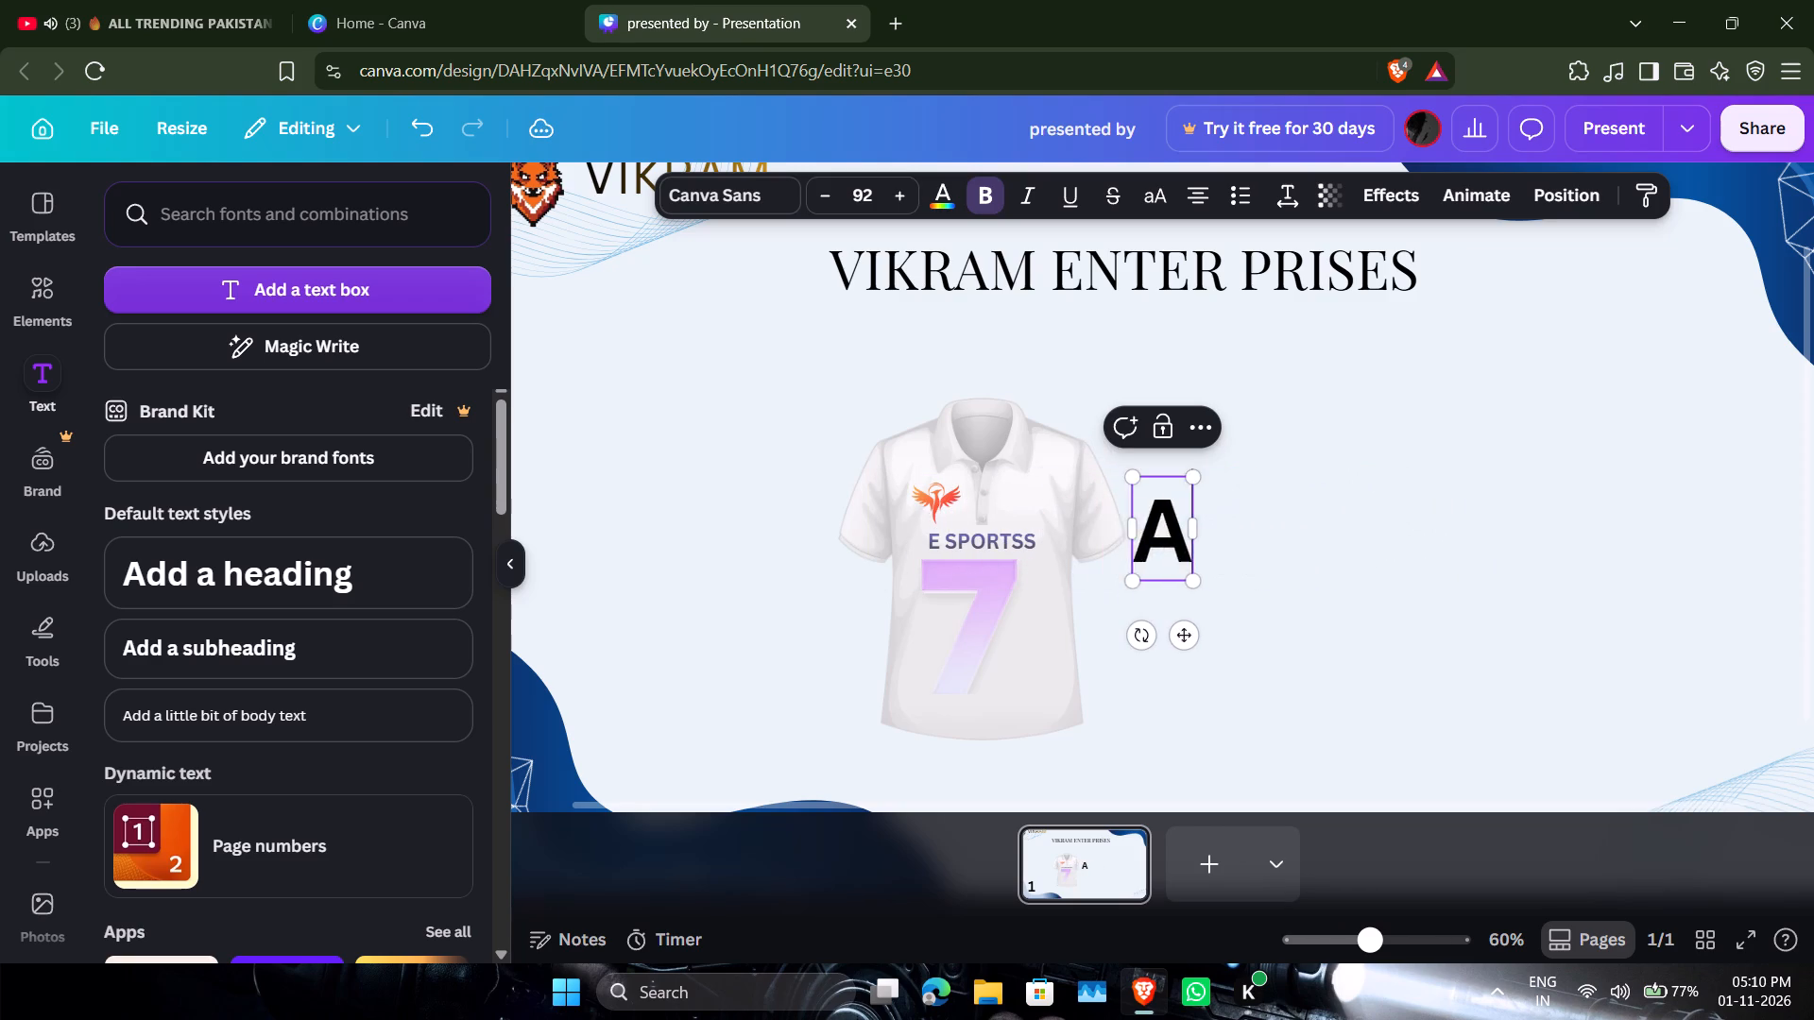
key("BackSpace")
key("BackSpace")
key("BackSpace")
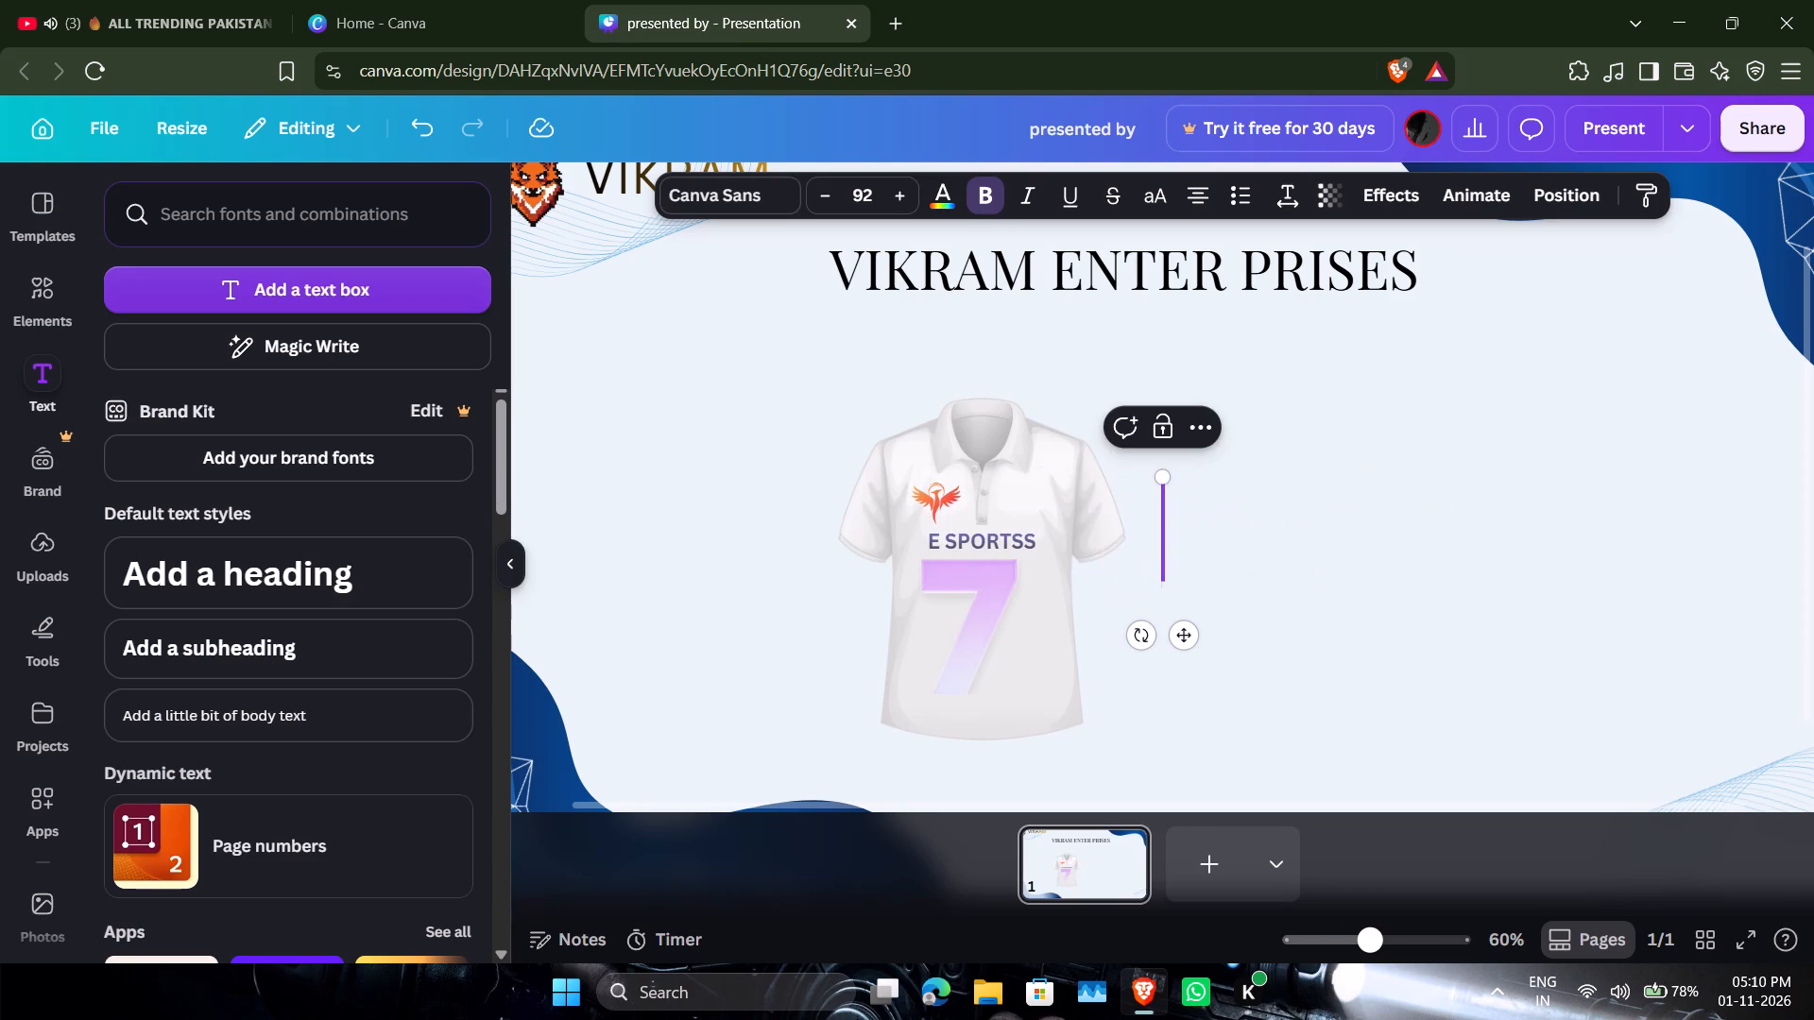
type("INDIA")
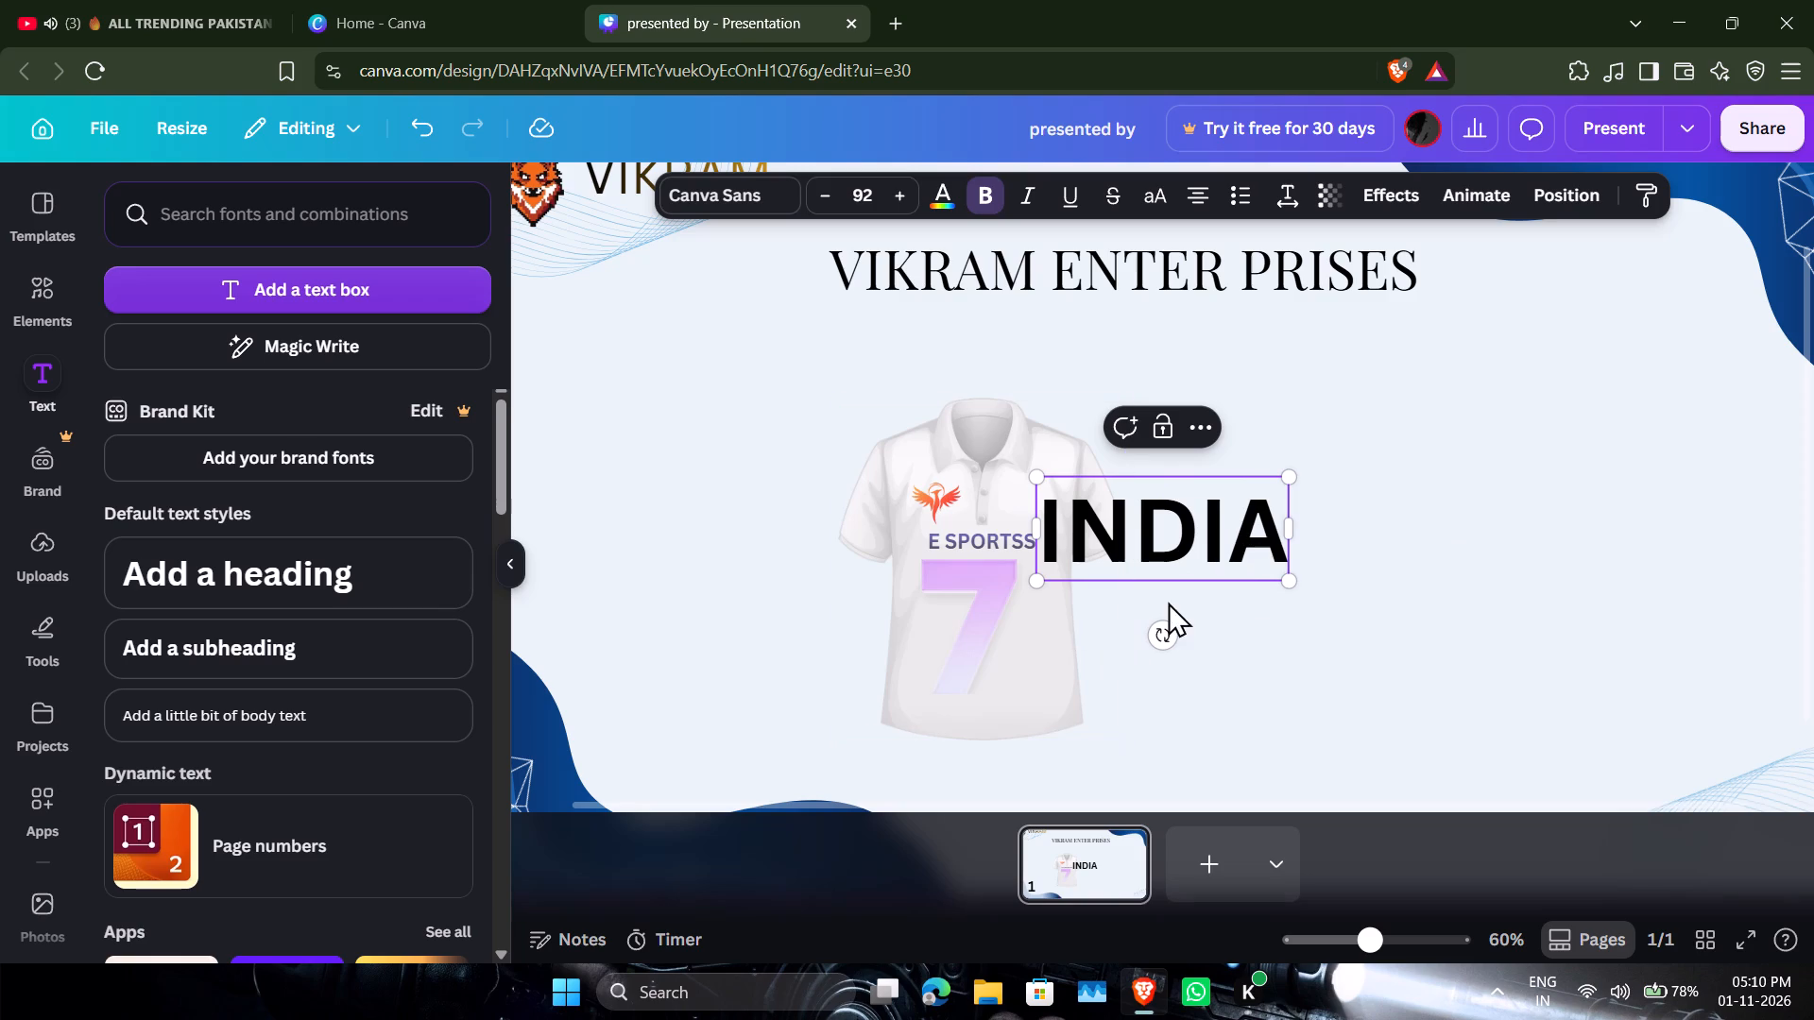
Tilt the "INDIA" heading slightly counterclockwise.
left_click_drag(1162, 627, 1178, 657)
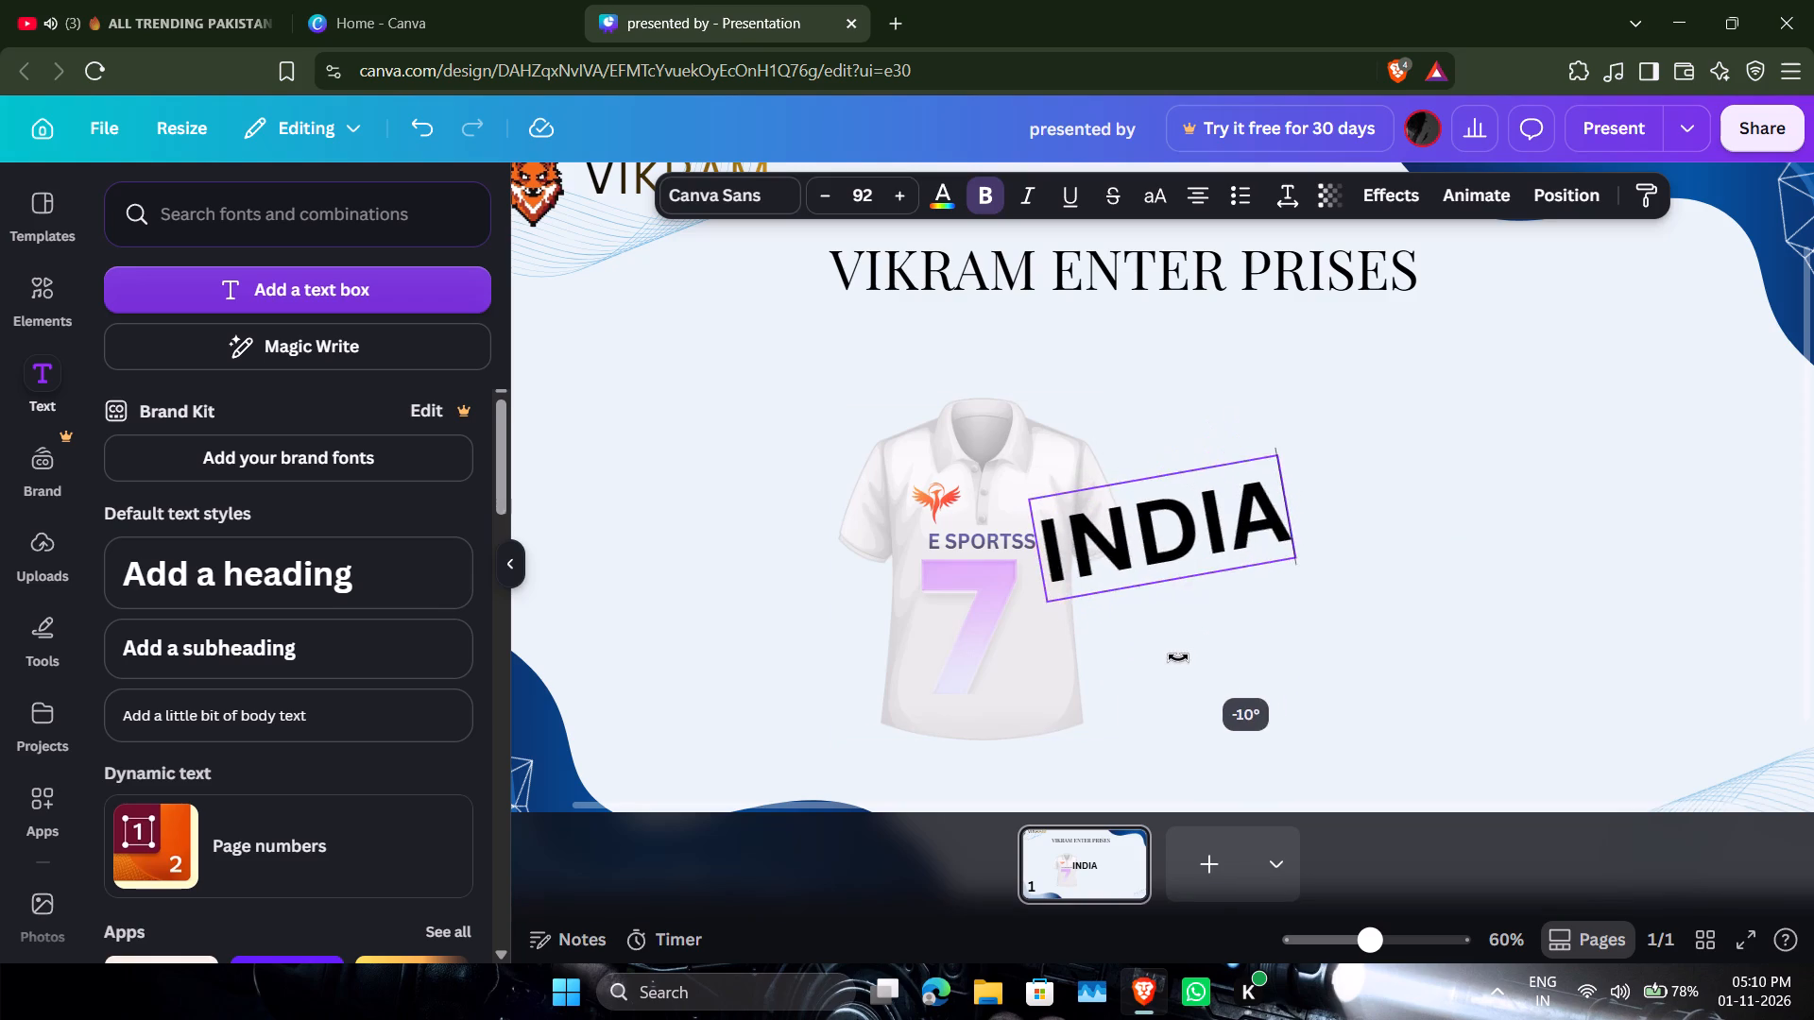
left_click_drag(1178, 657, 1170, 650)
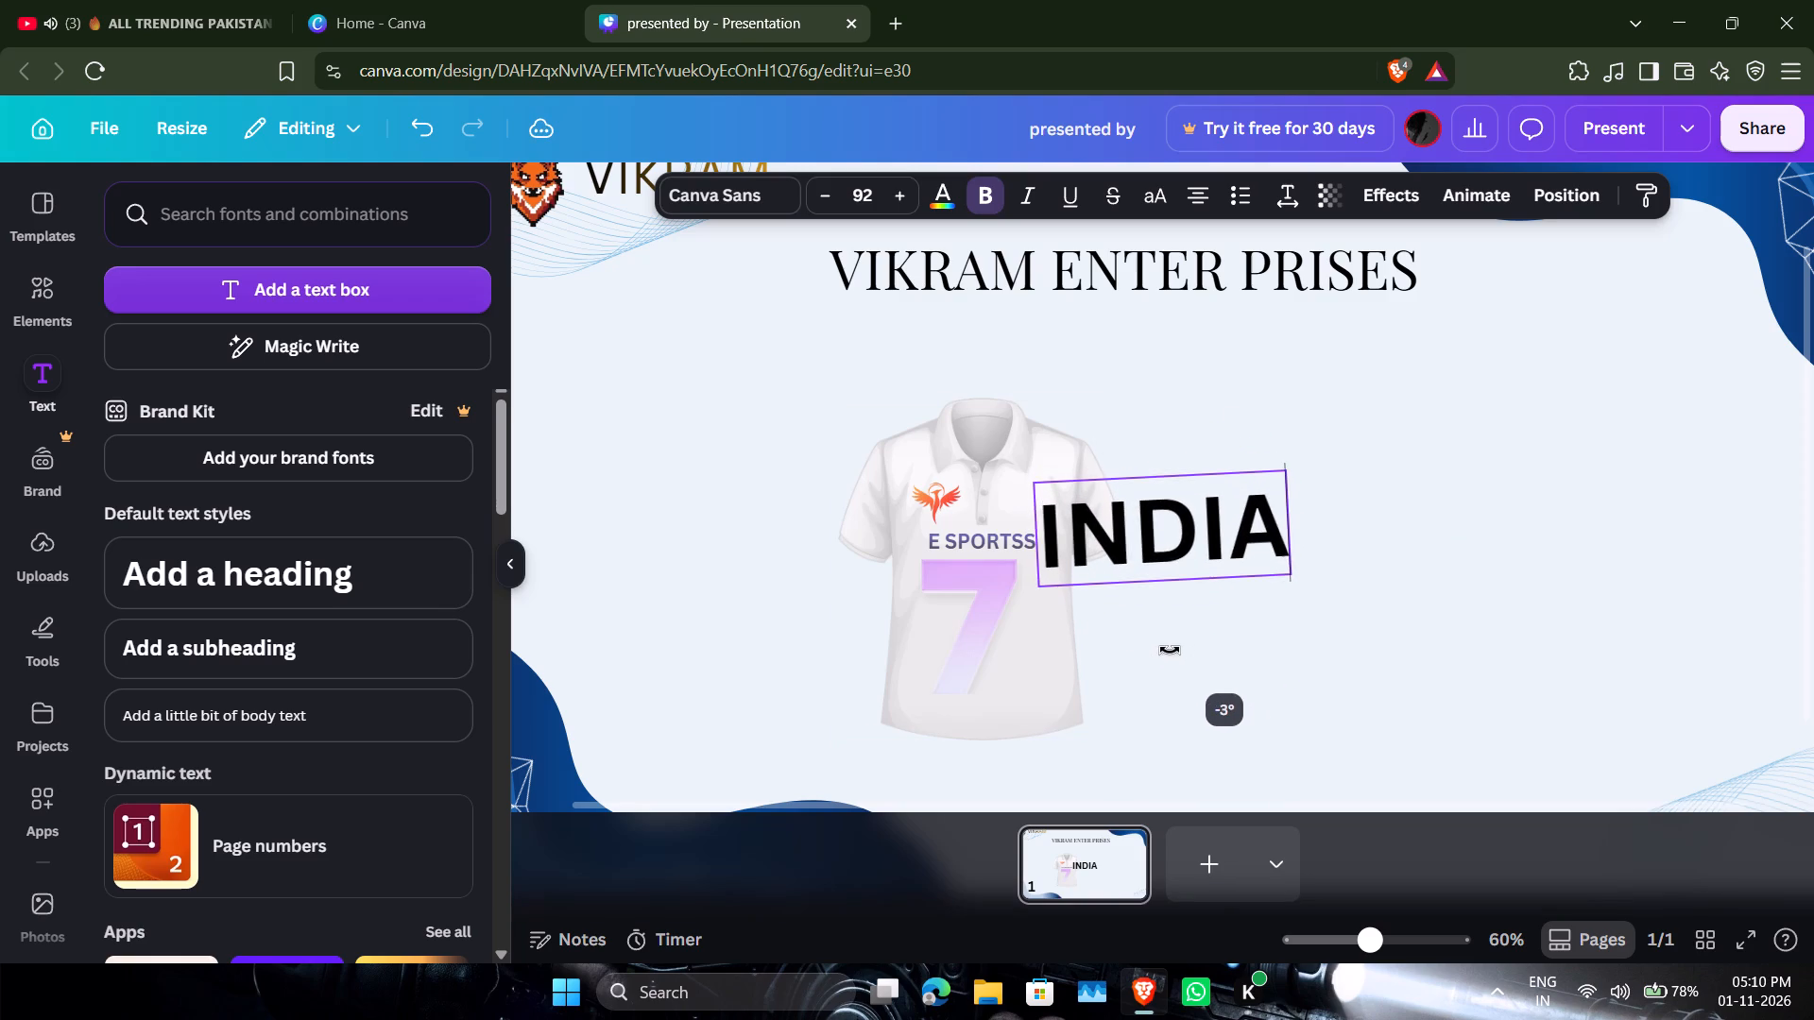
left_click_drag(1170, 650, 1166, 654)
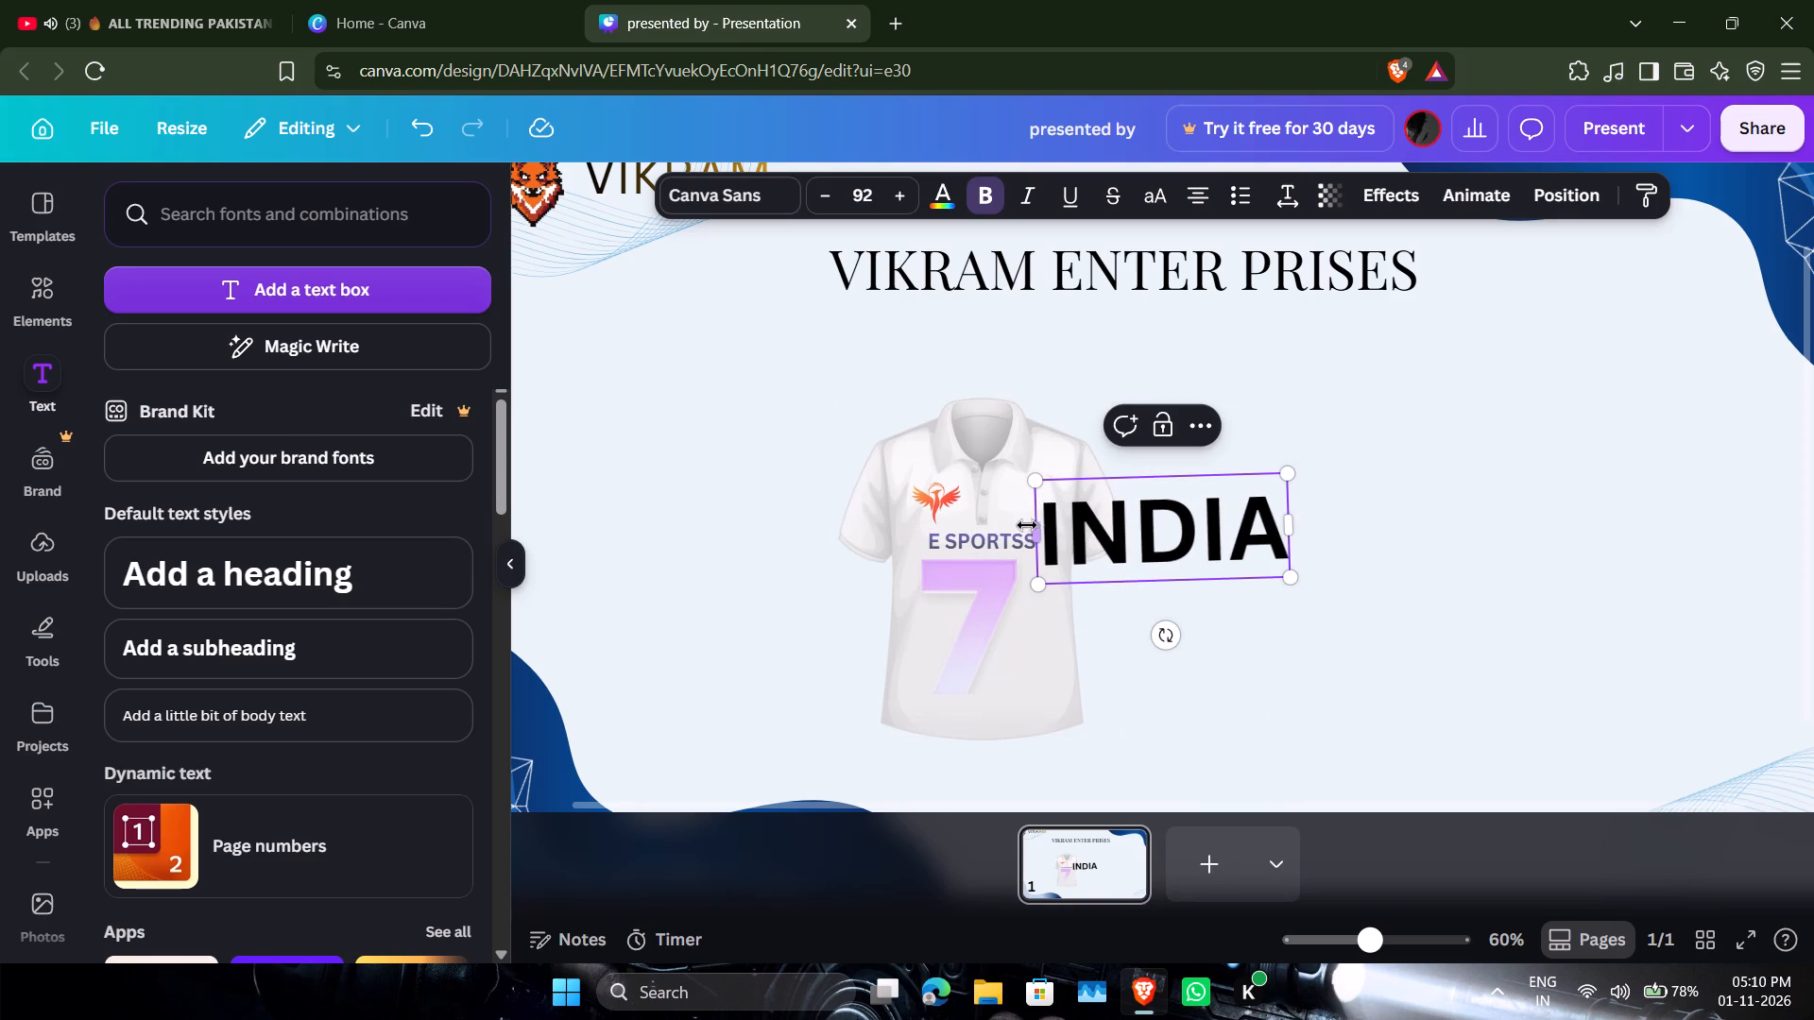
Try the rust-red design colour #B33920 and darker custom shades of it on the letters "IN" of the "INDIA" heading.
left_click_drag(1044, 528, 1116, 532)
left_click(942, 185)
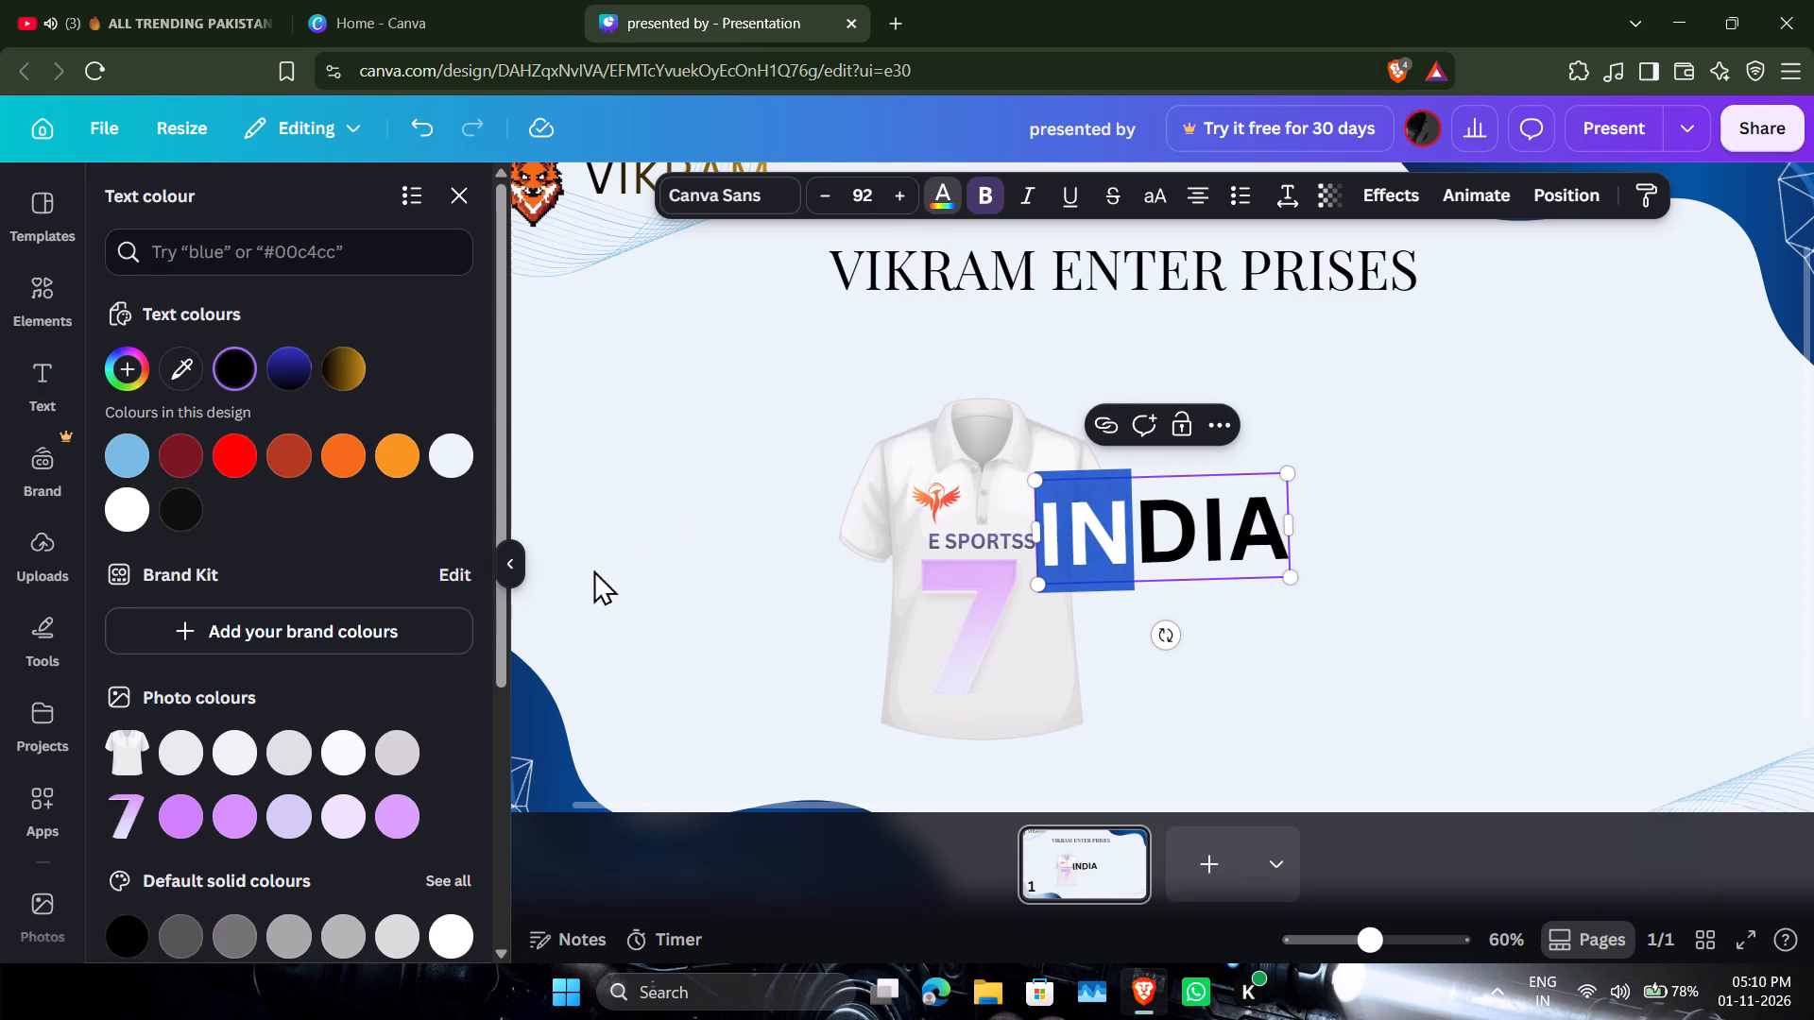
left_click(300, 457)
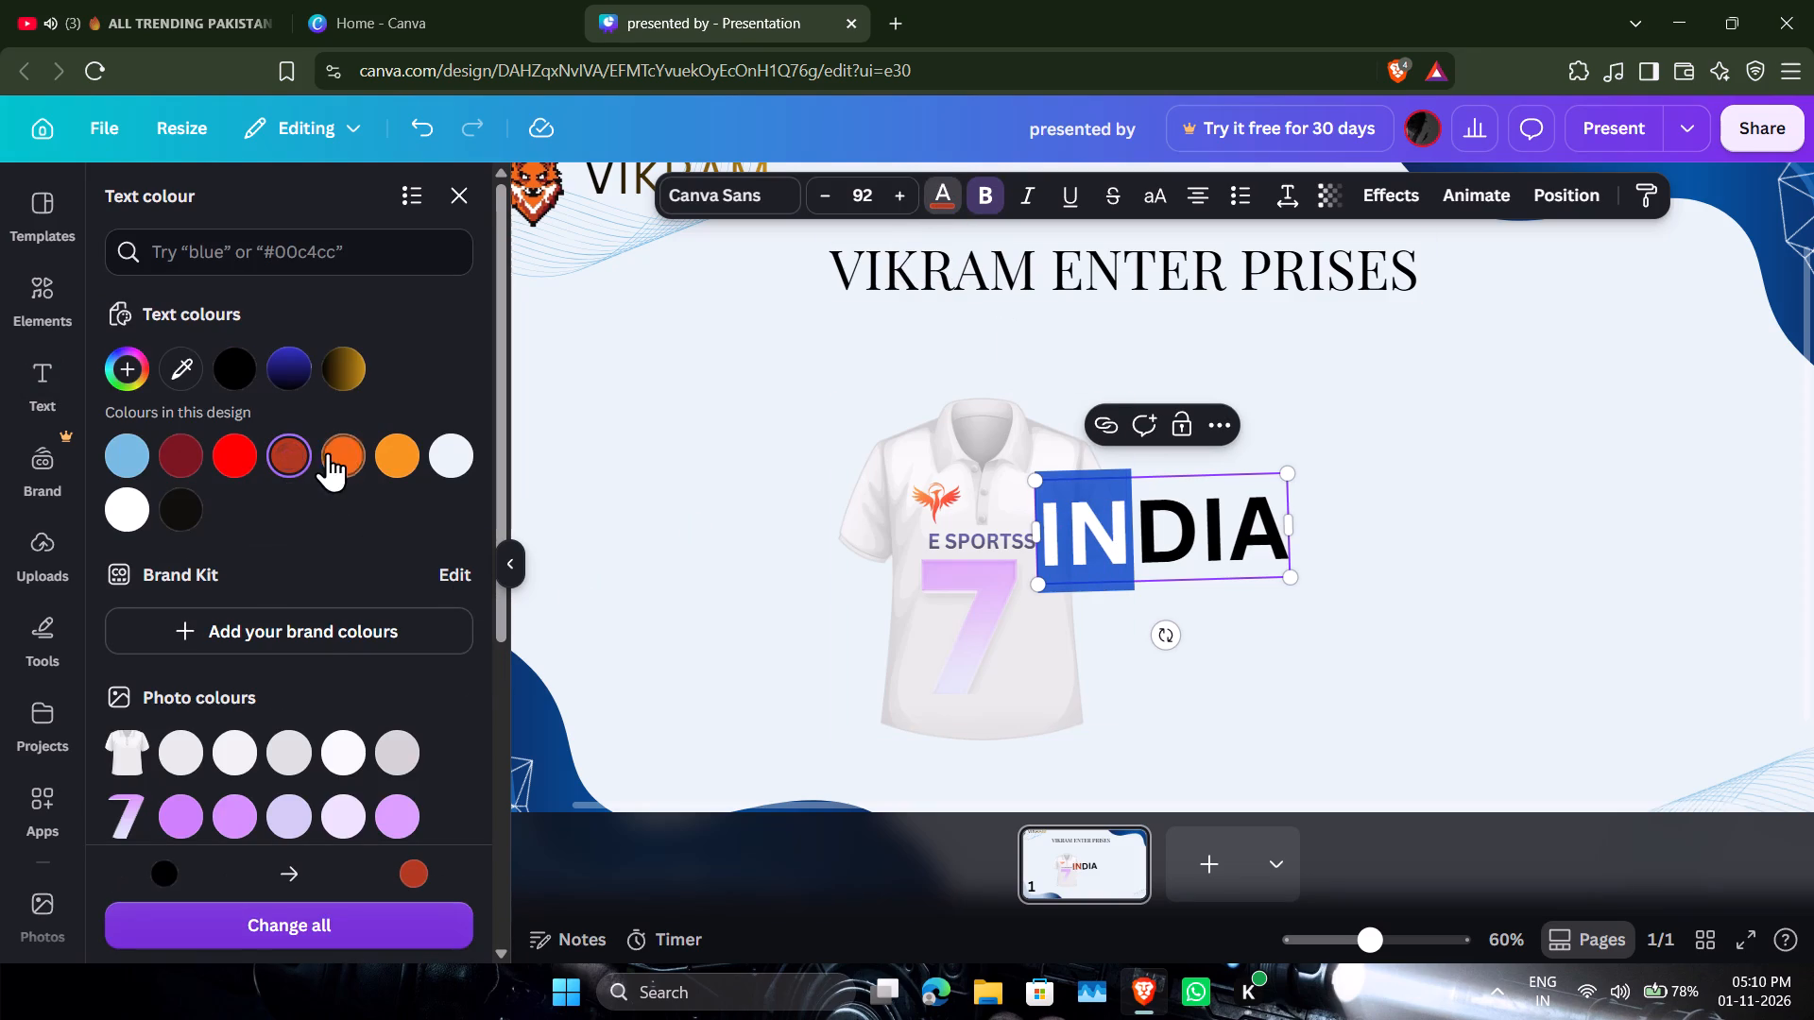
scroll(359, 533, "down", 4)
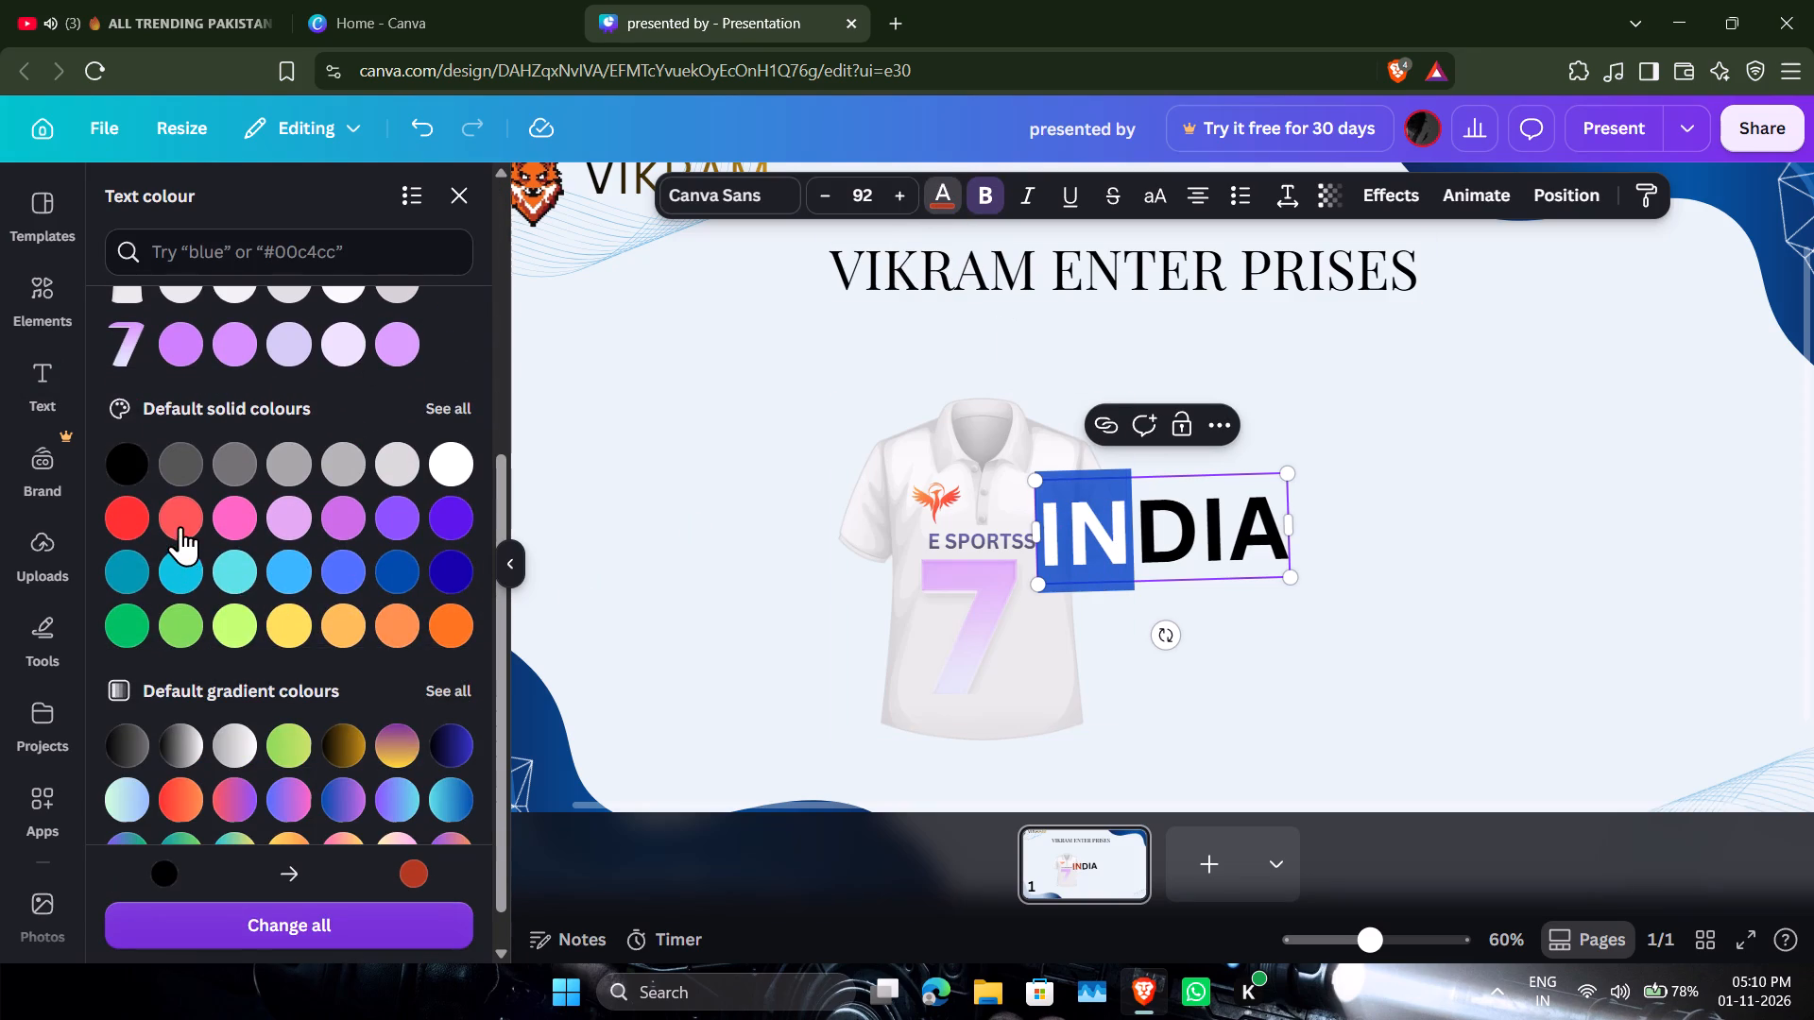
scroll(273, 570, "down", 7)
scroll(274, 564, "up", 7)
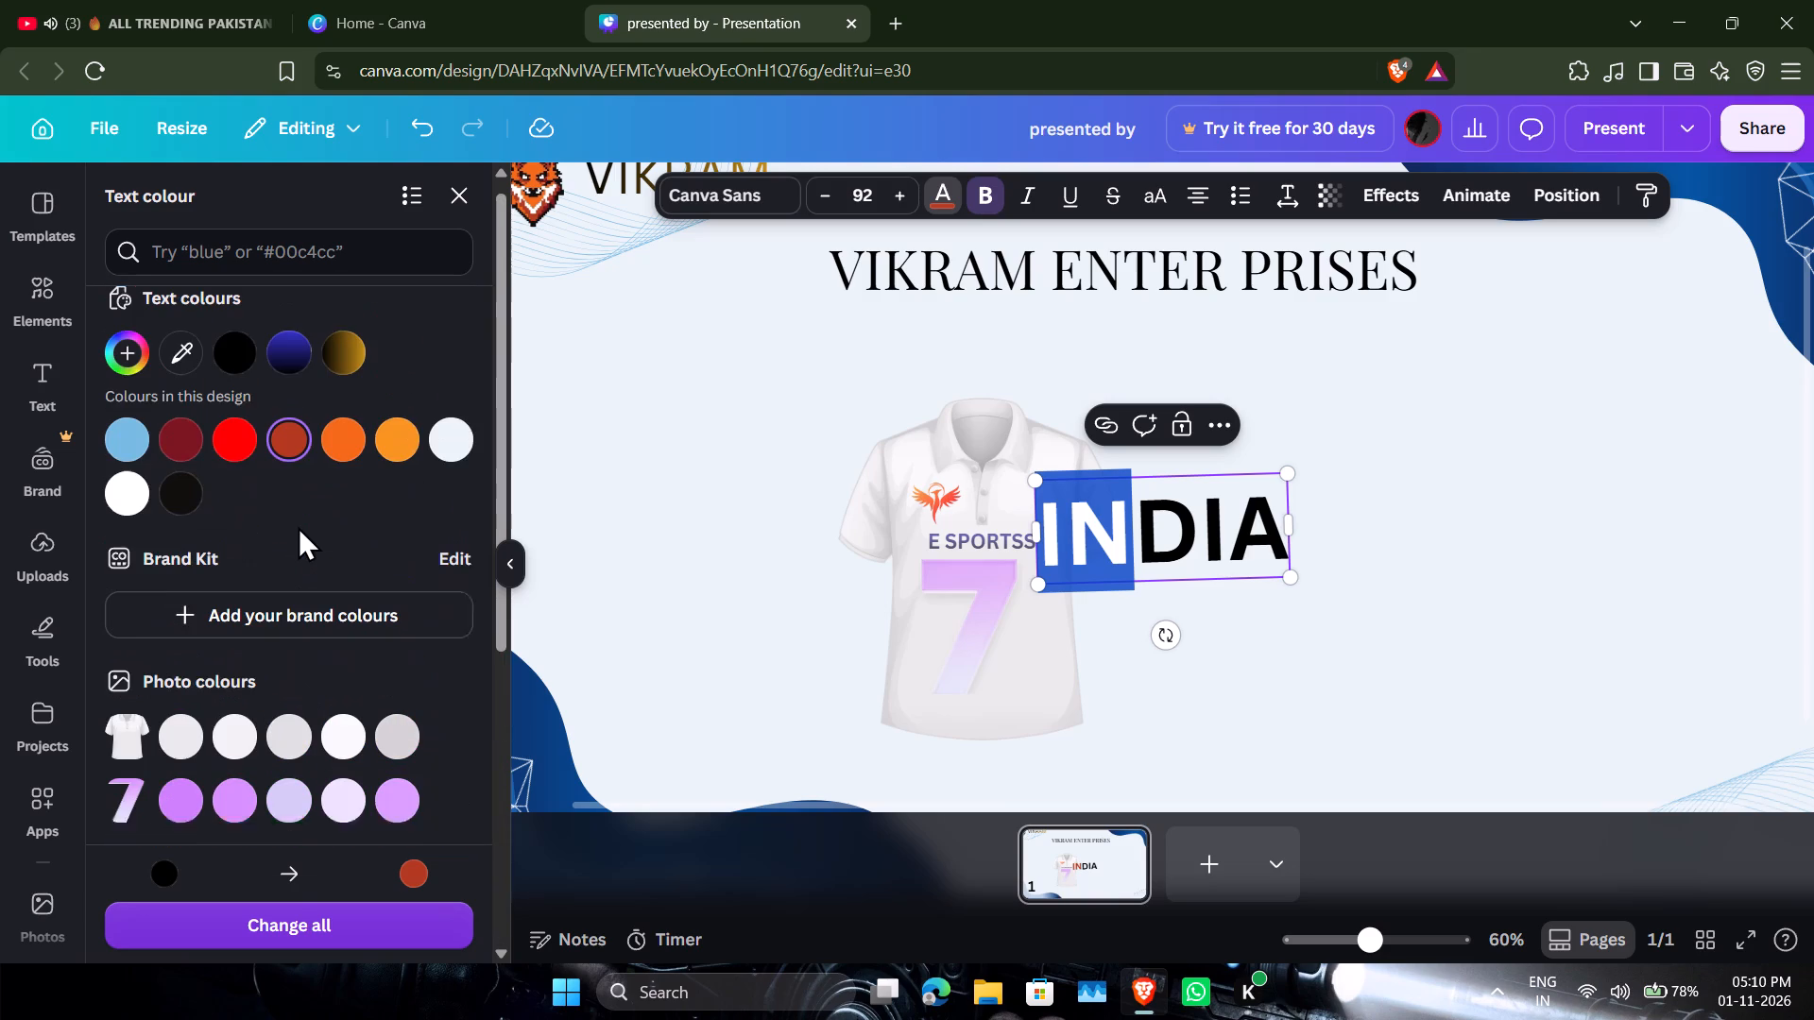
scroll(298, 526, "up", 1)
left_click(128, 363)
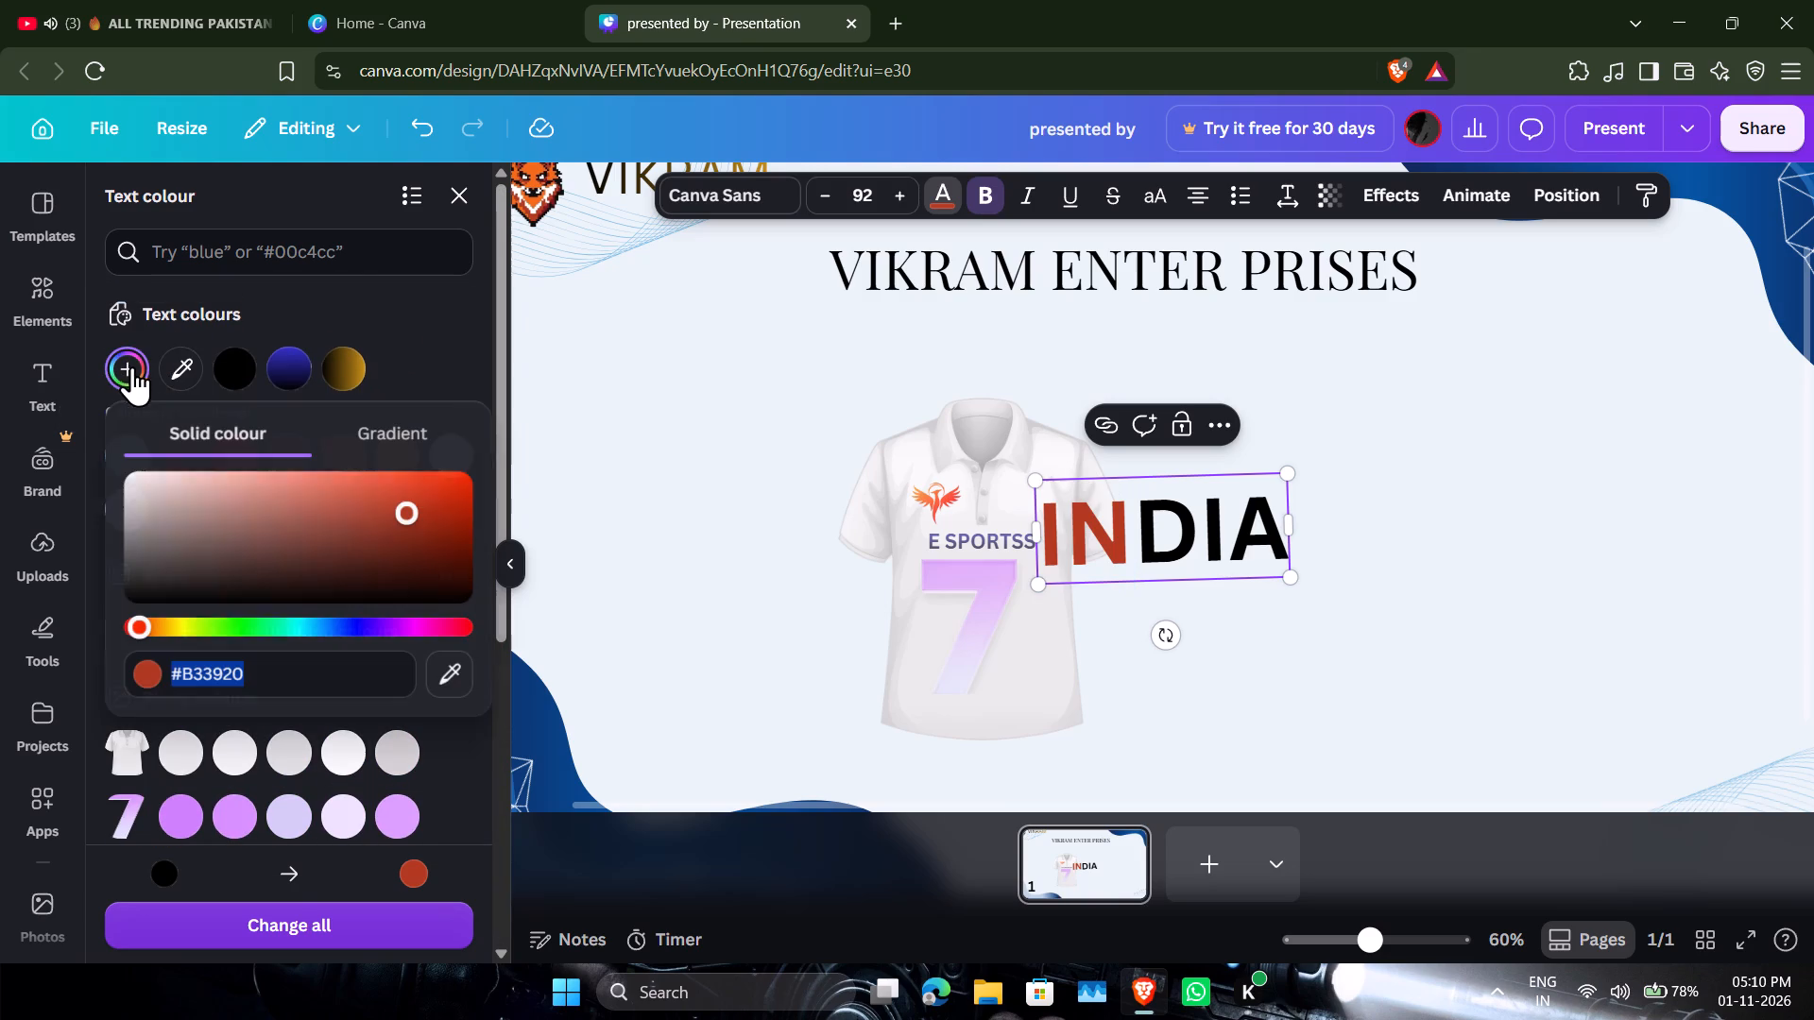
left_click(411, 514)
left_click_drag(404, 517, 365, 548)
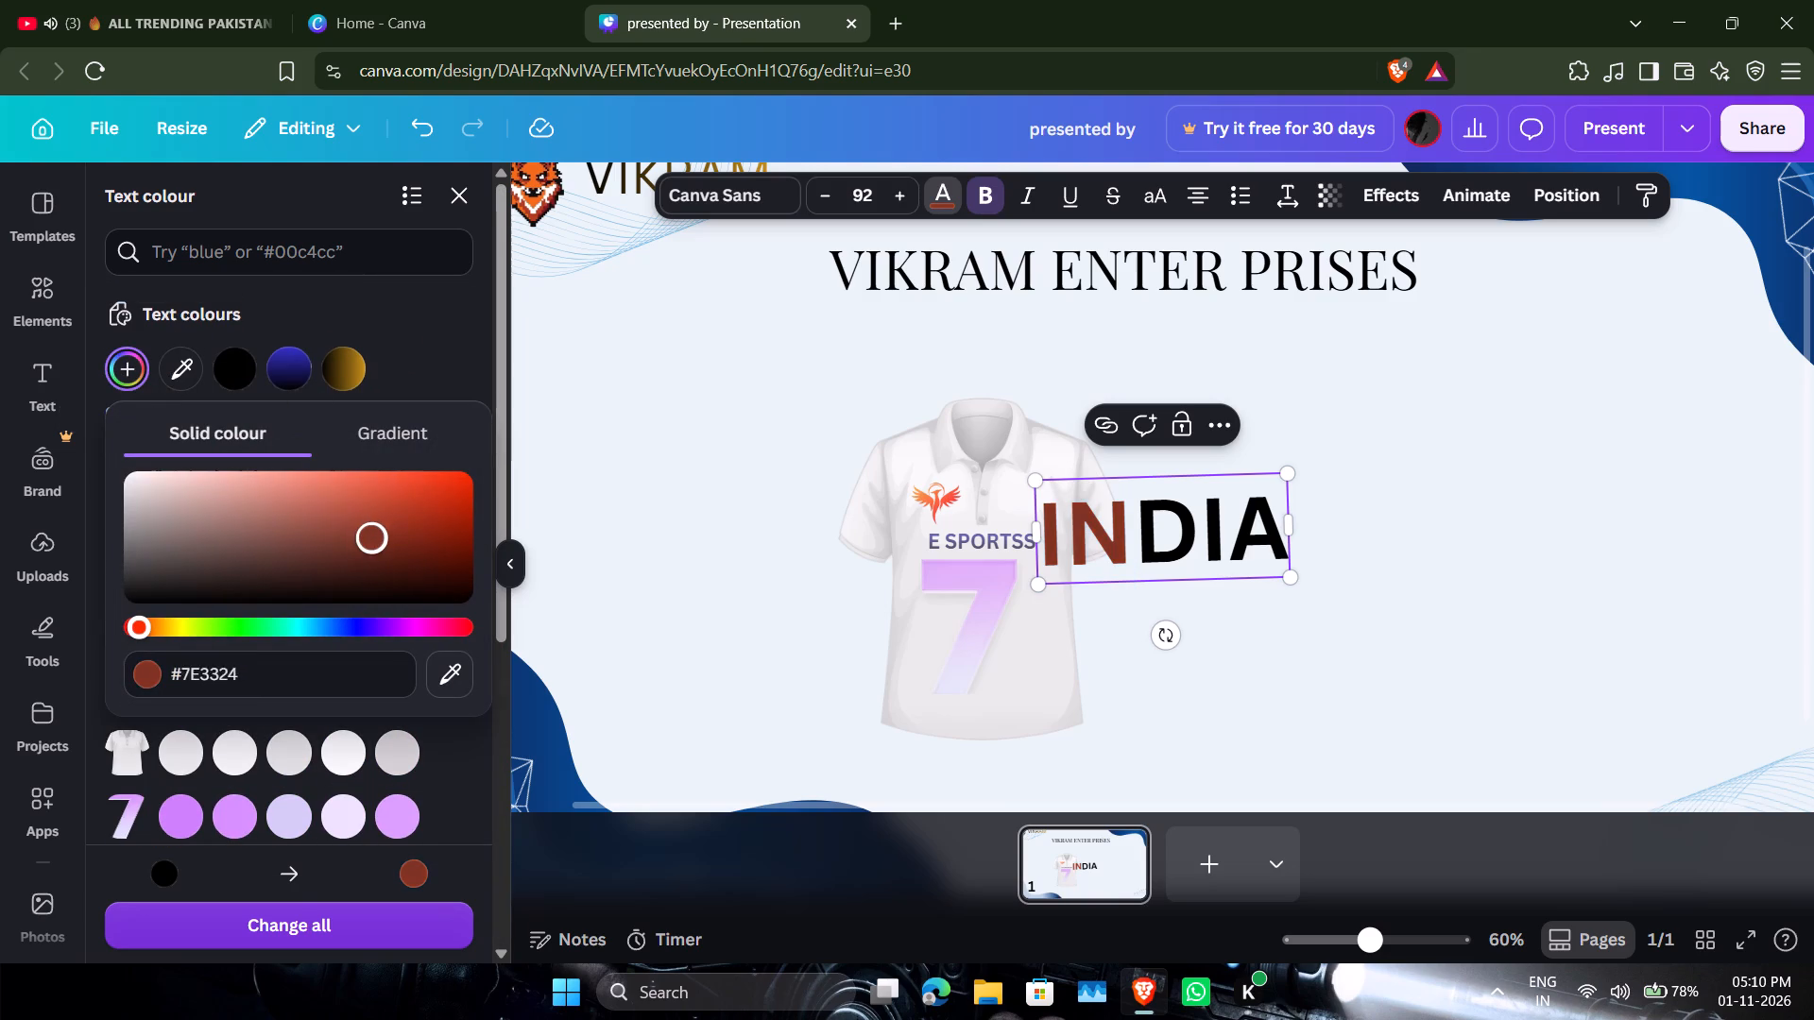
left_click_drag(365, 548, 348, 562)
Recolour the letters "IN" of "INDIA" with the red-to-orange default gradient.
scroll(369, 738, "down", 7)
left_click(167, 740)
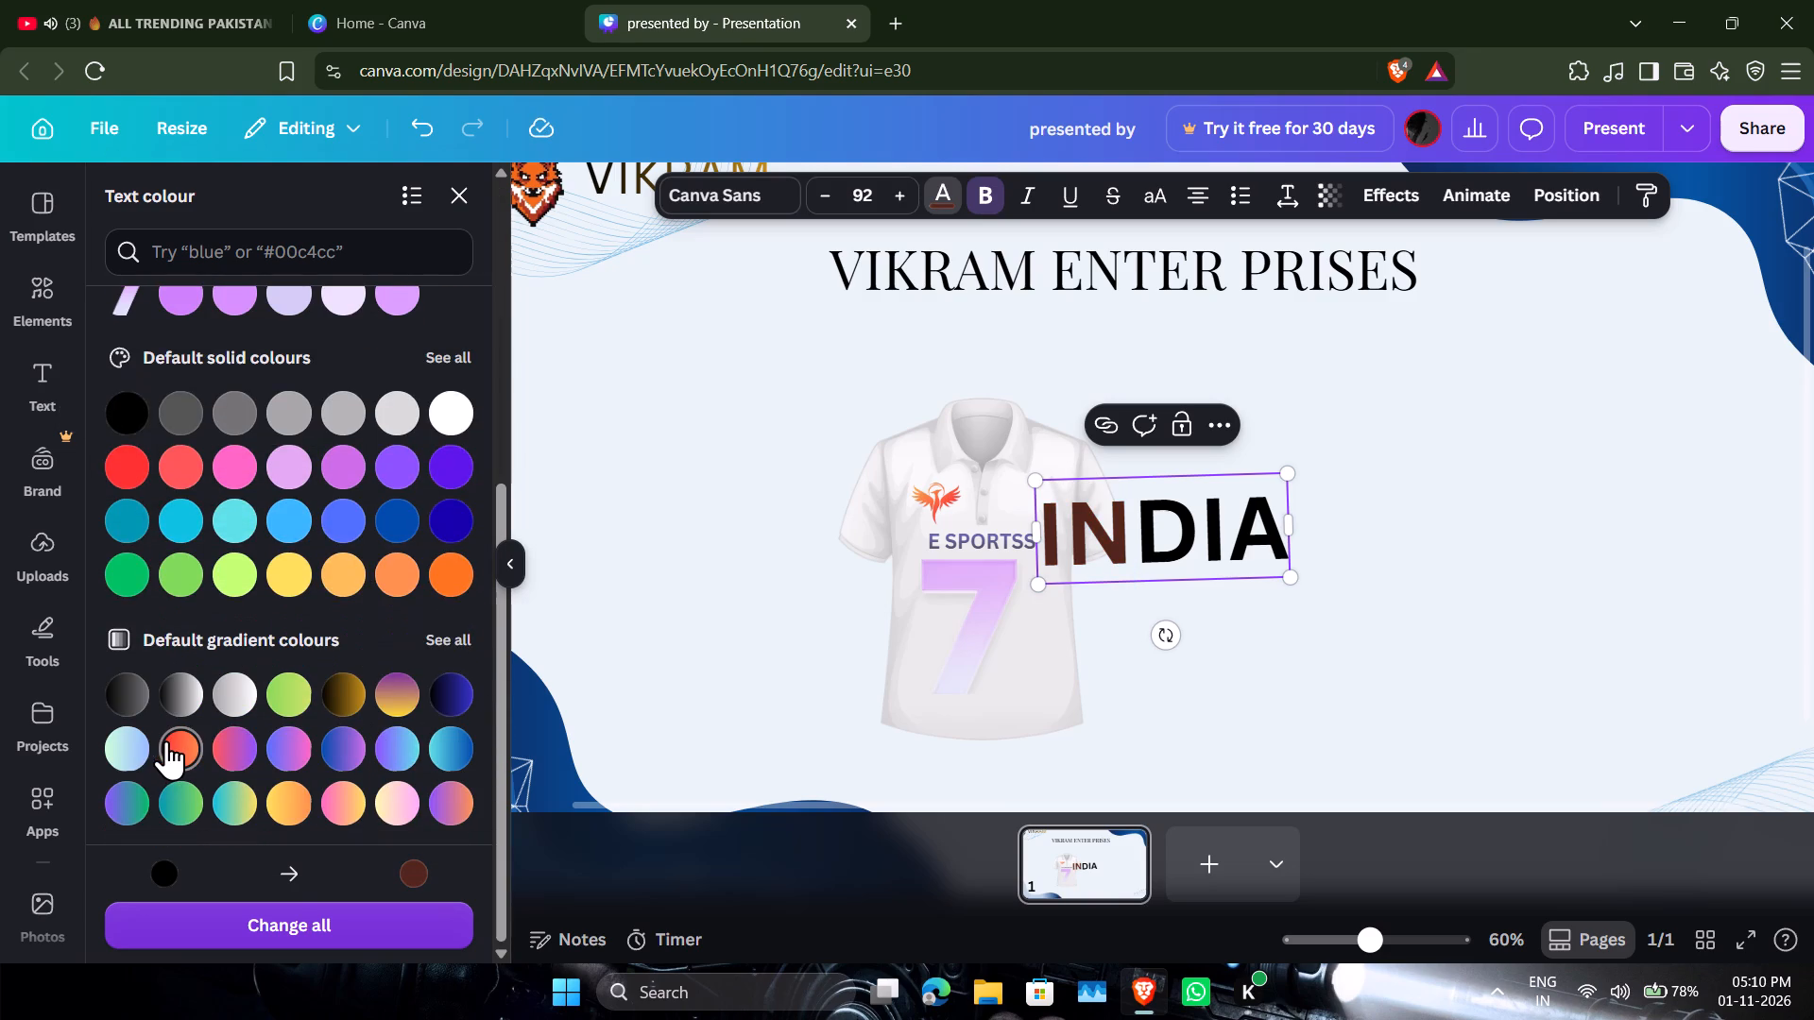
left_click(1813, 466)
left_click(1566, 591)
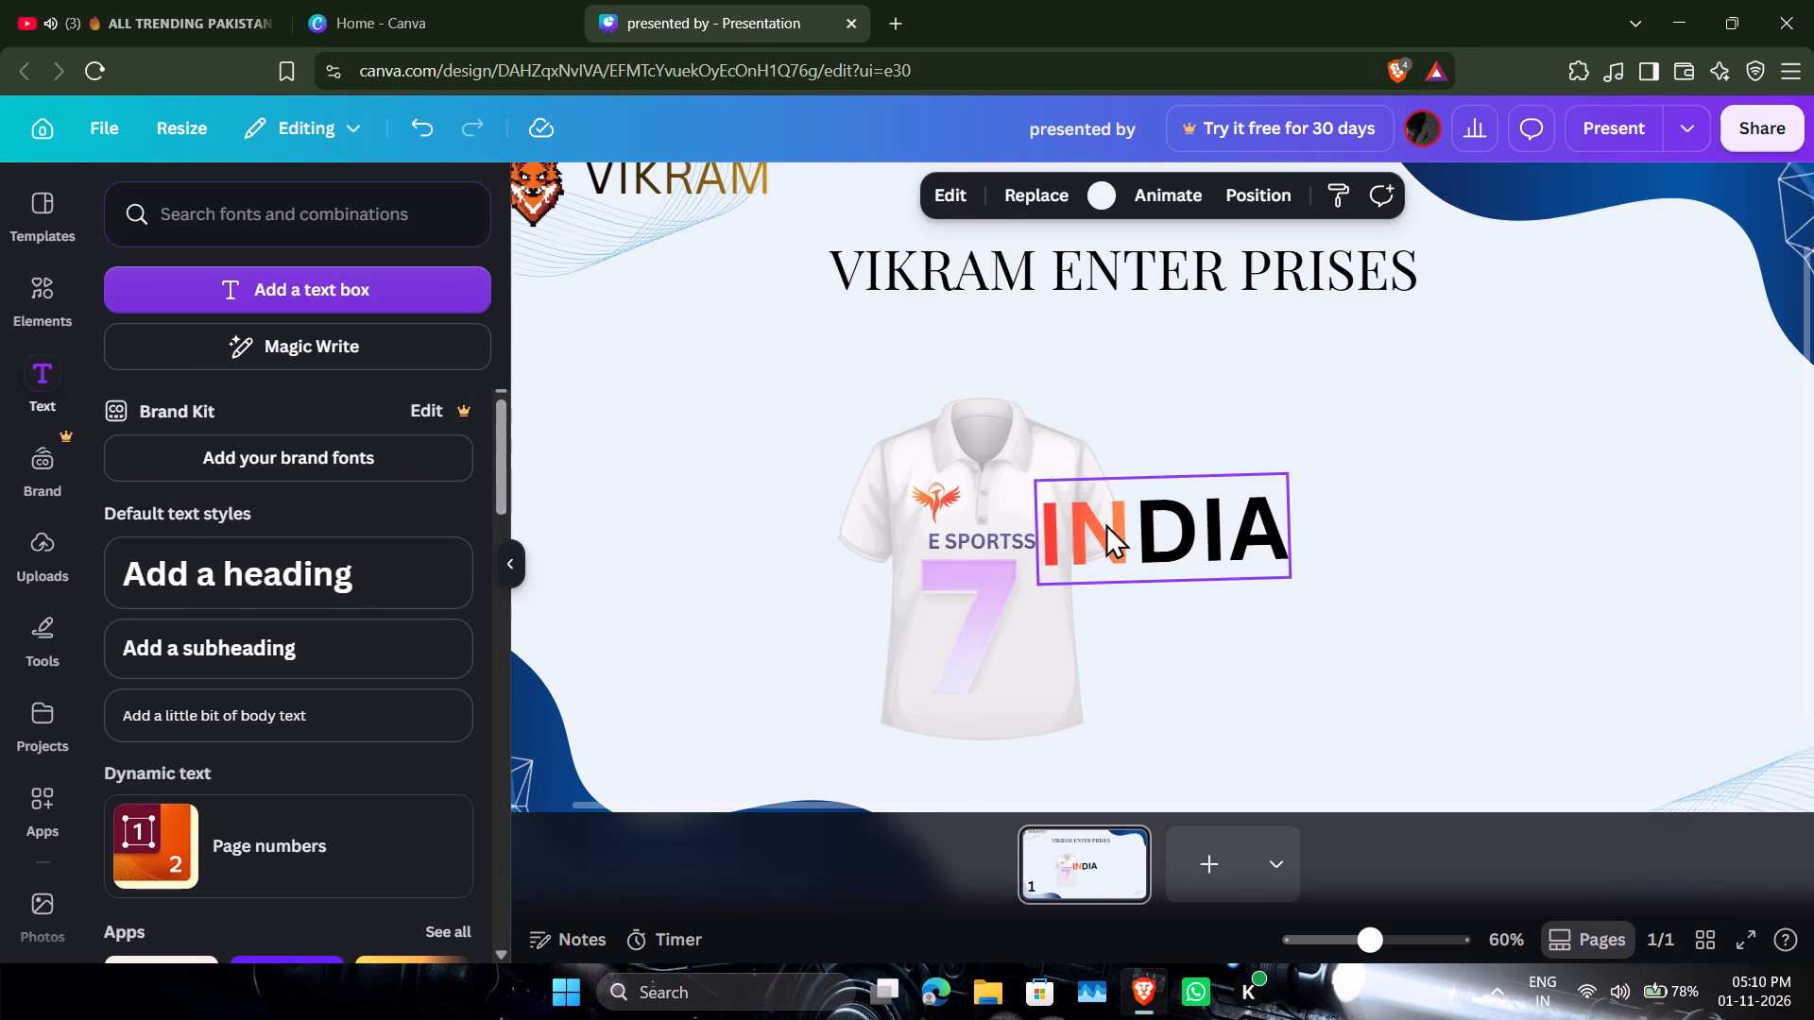
Recolour only the letter "D" of "INDIA" with the dark blue-to-black gradient already used in the design.
left_click(1163, 526)
double_click(1148, 533)
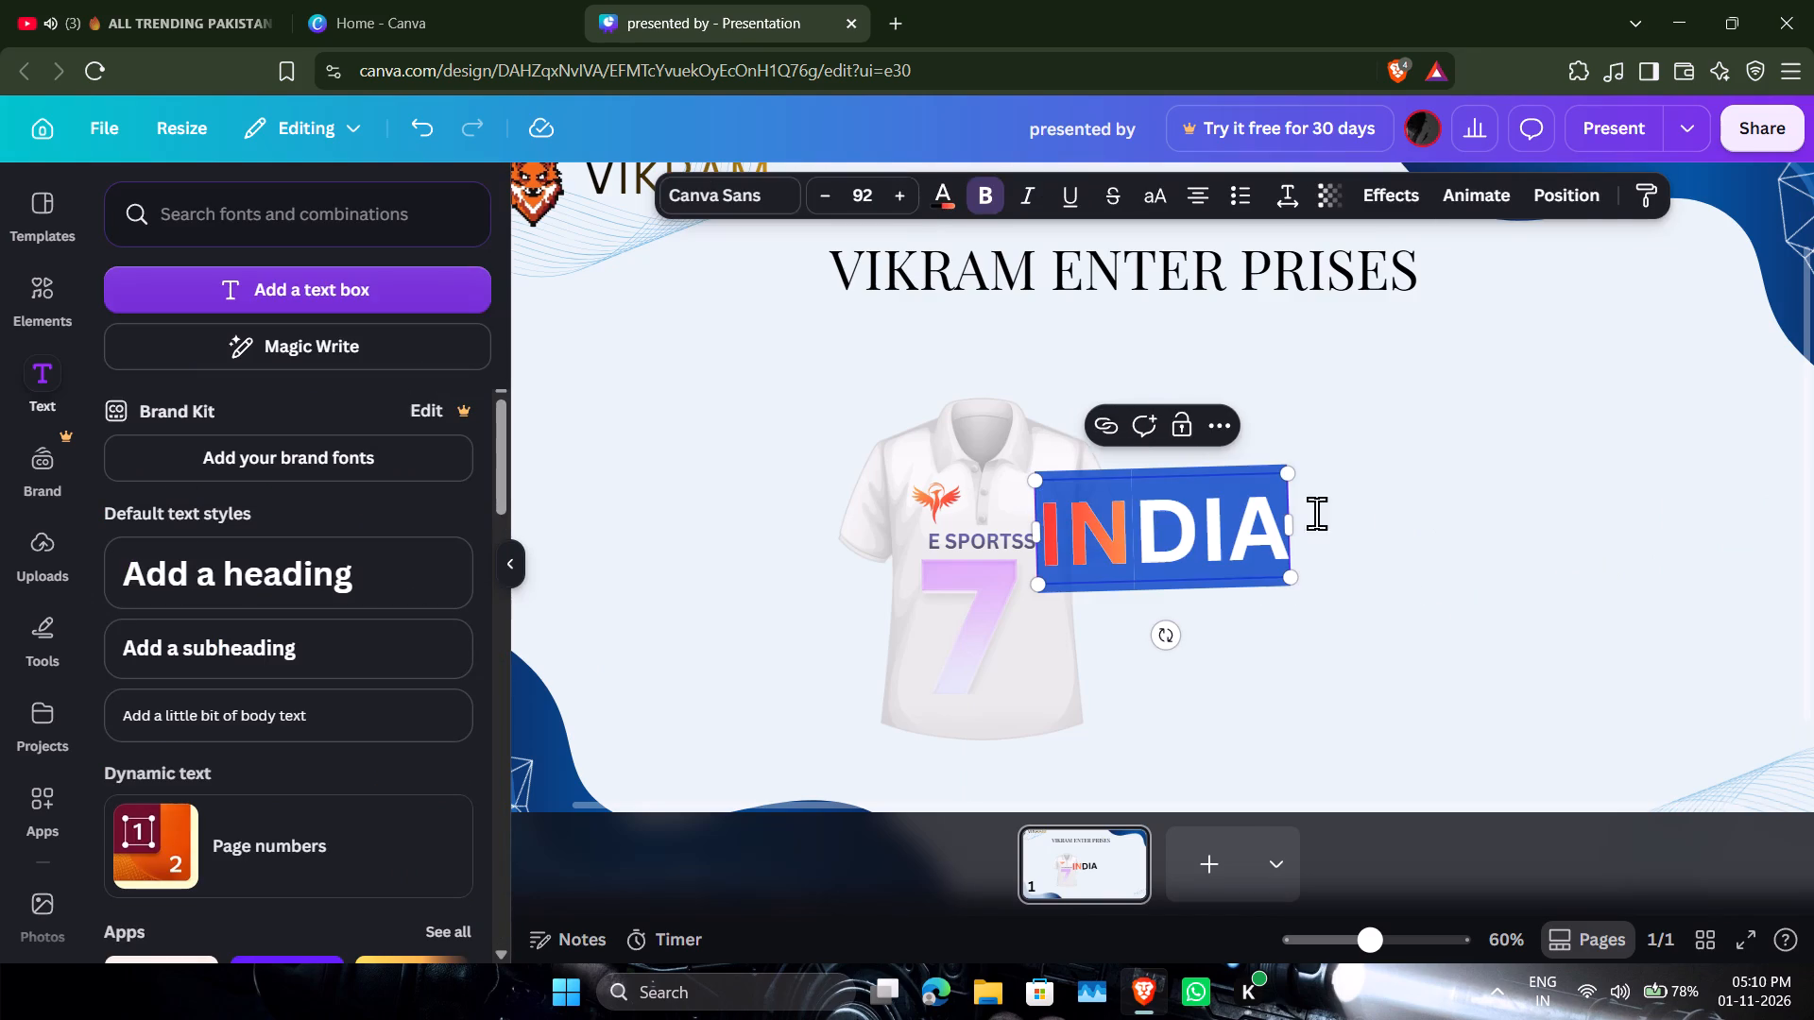
left_click(1434, 489)
left_click(1149, 529)
left_click_drag(1149, 527, 1175, 526)
left_click(1179, 530)
left_click(1171, 535)
left_click_drag(1180, 535, 1192, 535)
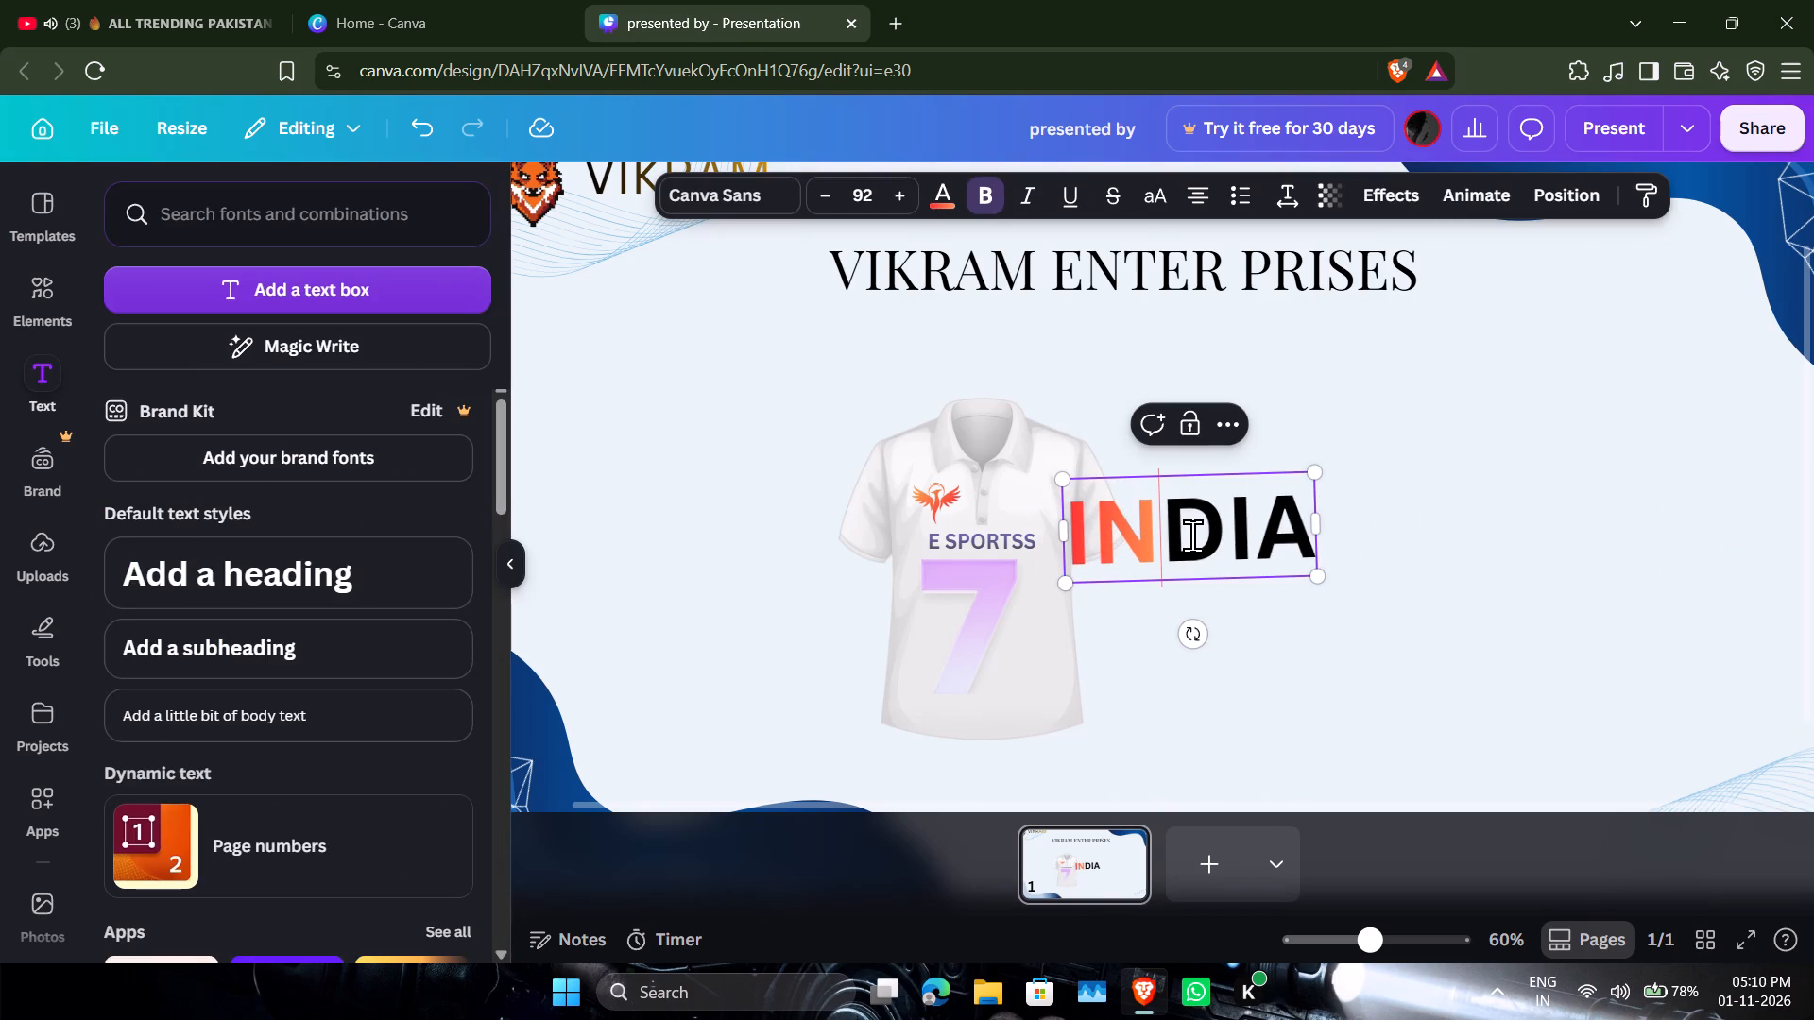
left_click_drag(1192, 535, 1202, 534)
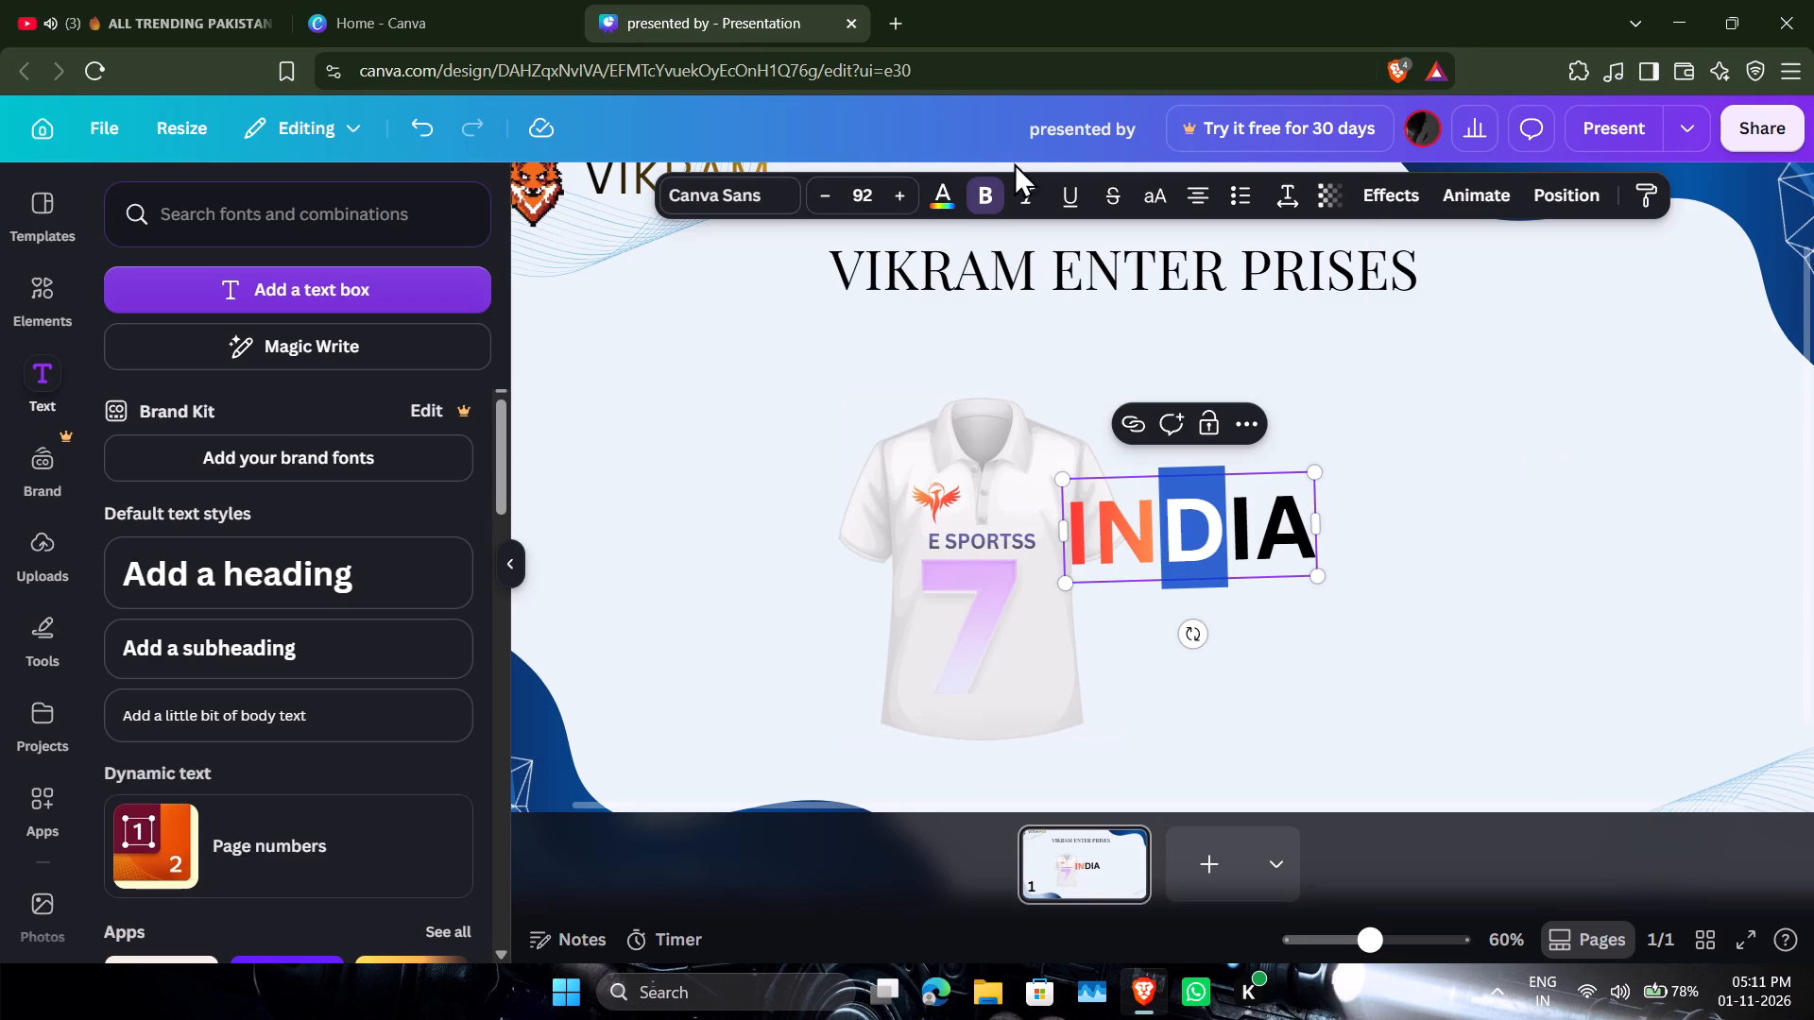
scroll(347, 513, "down", 1)
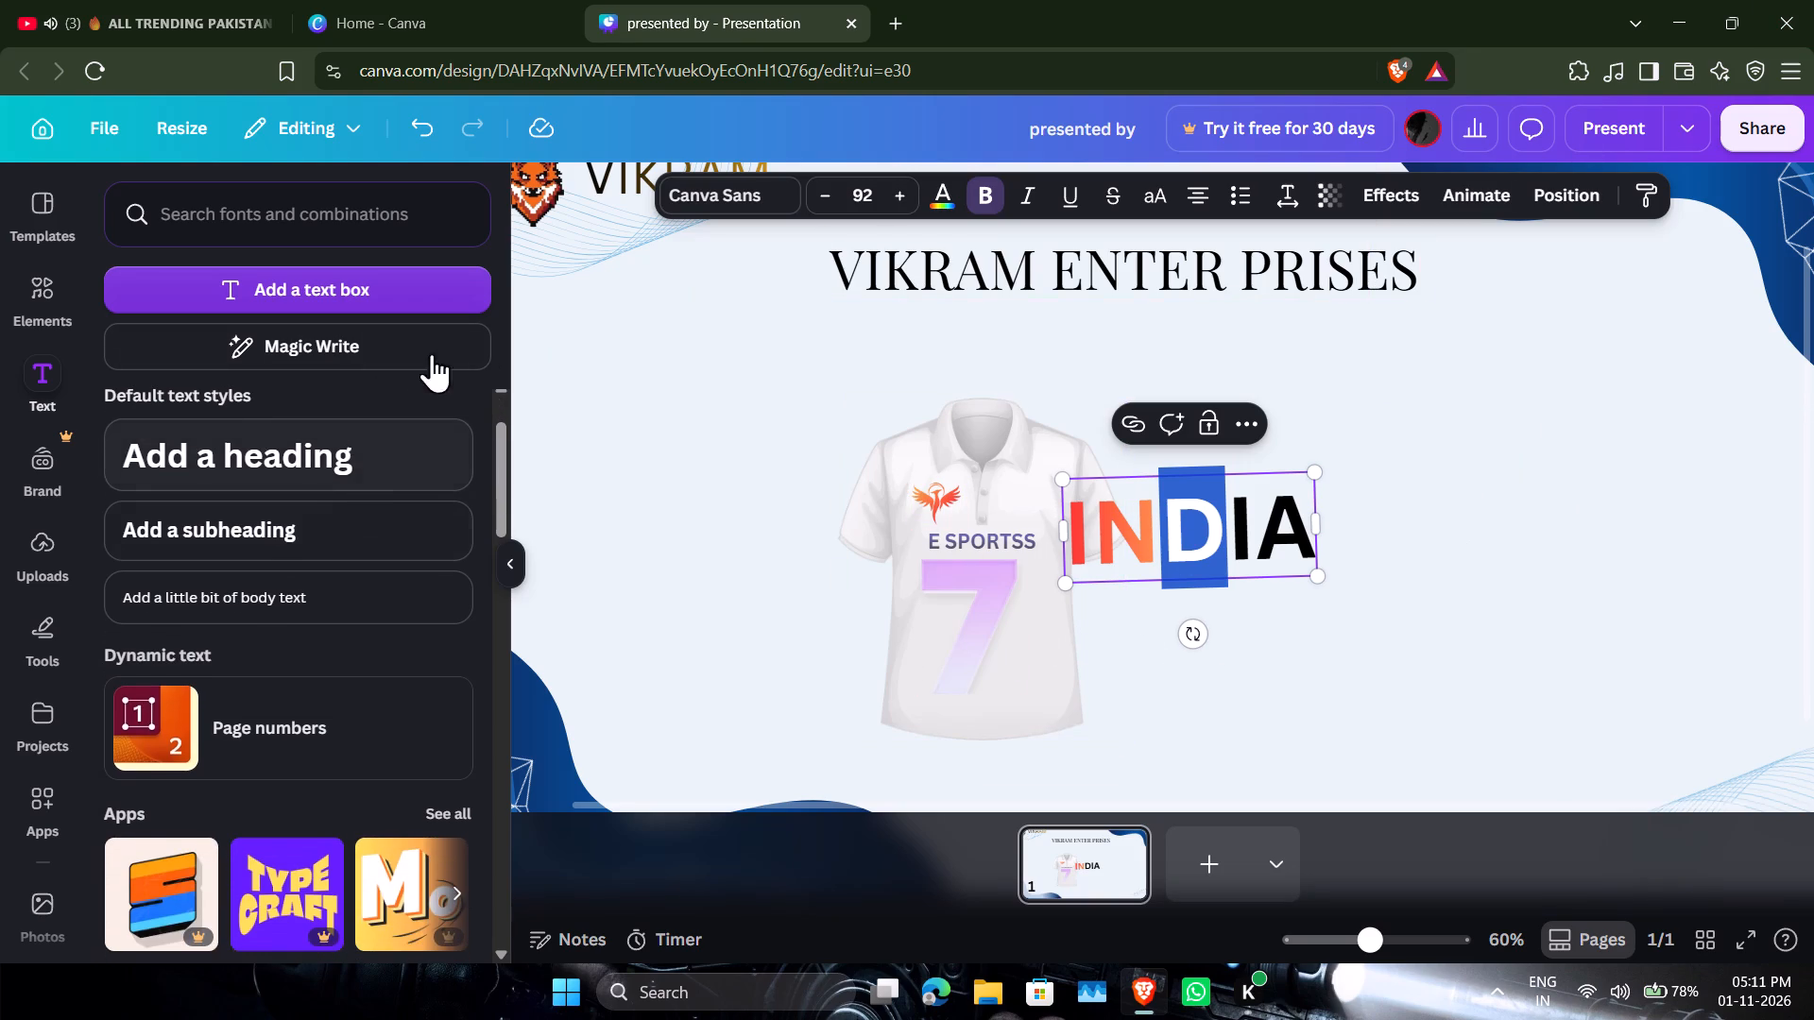
double_click(949, 201)
left_click(942, 205)
scroll(421, 479, "down", 2)
scroll(412, 467, "up", 3)
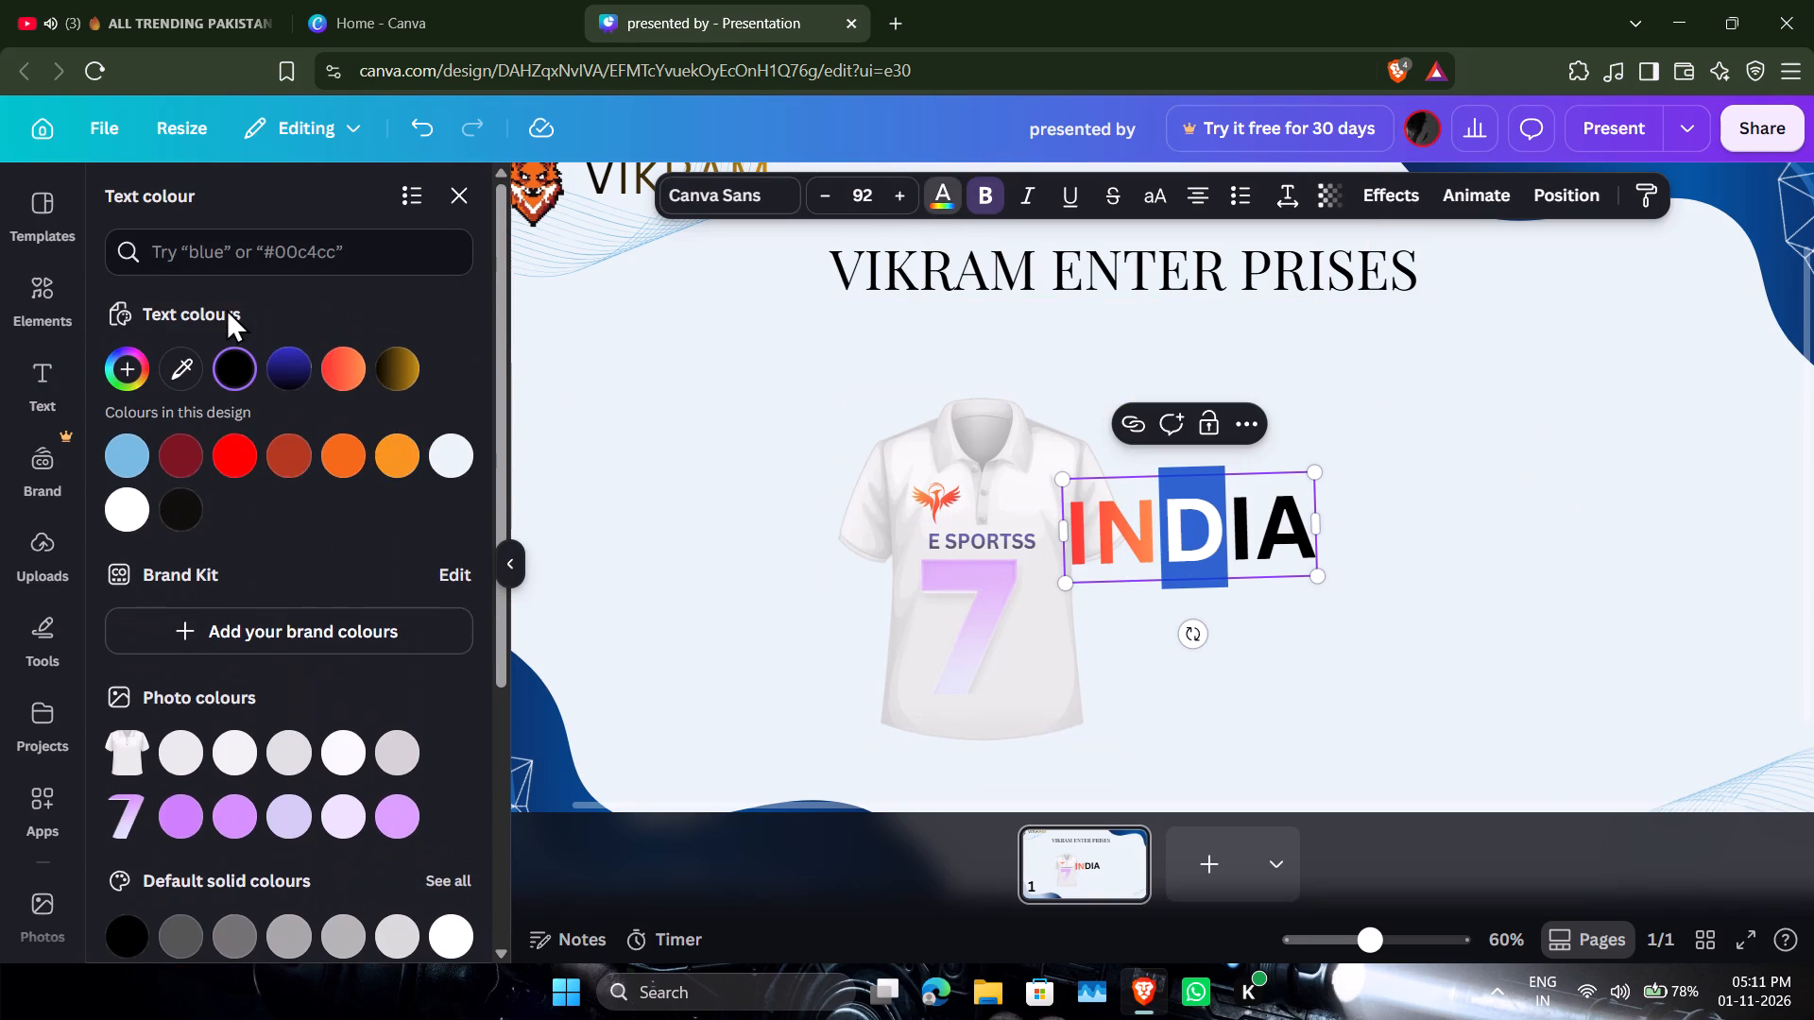
double_click(280, 381)
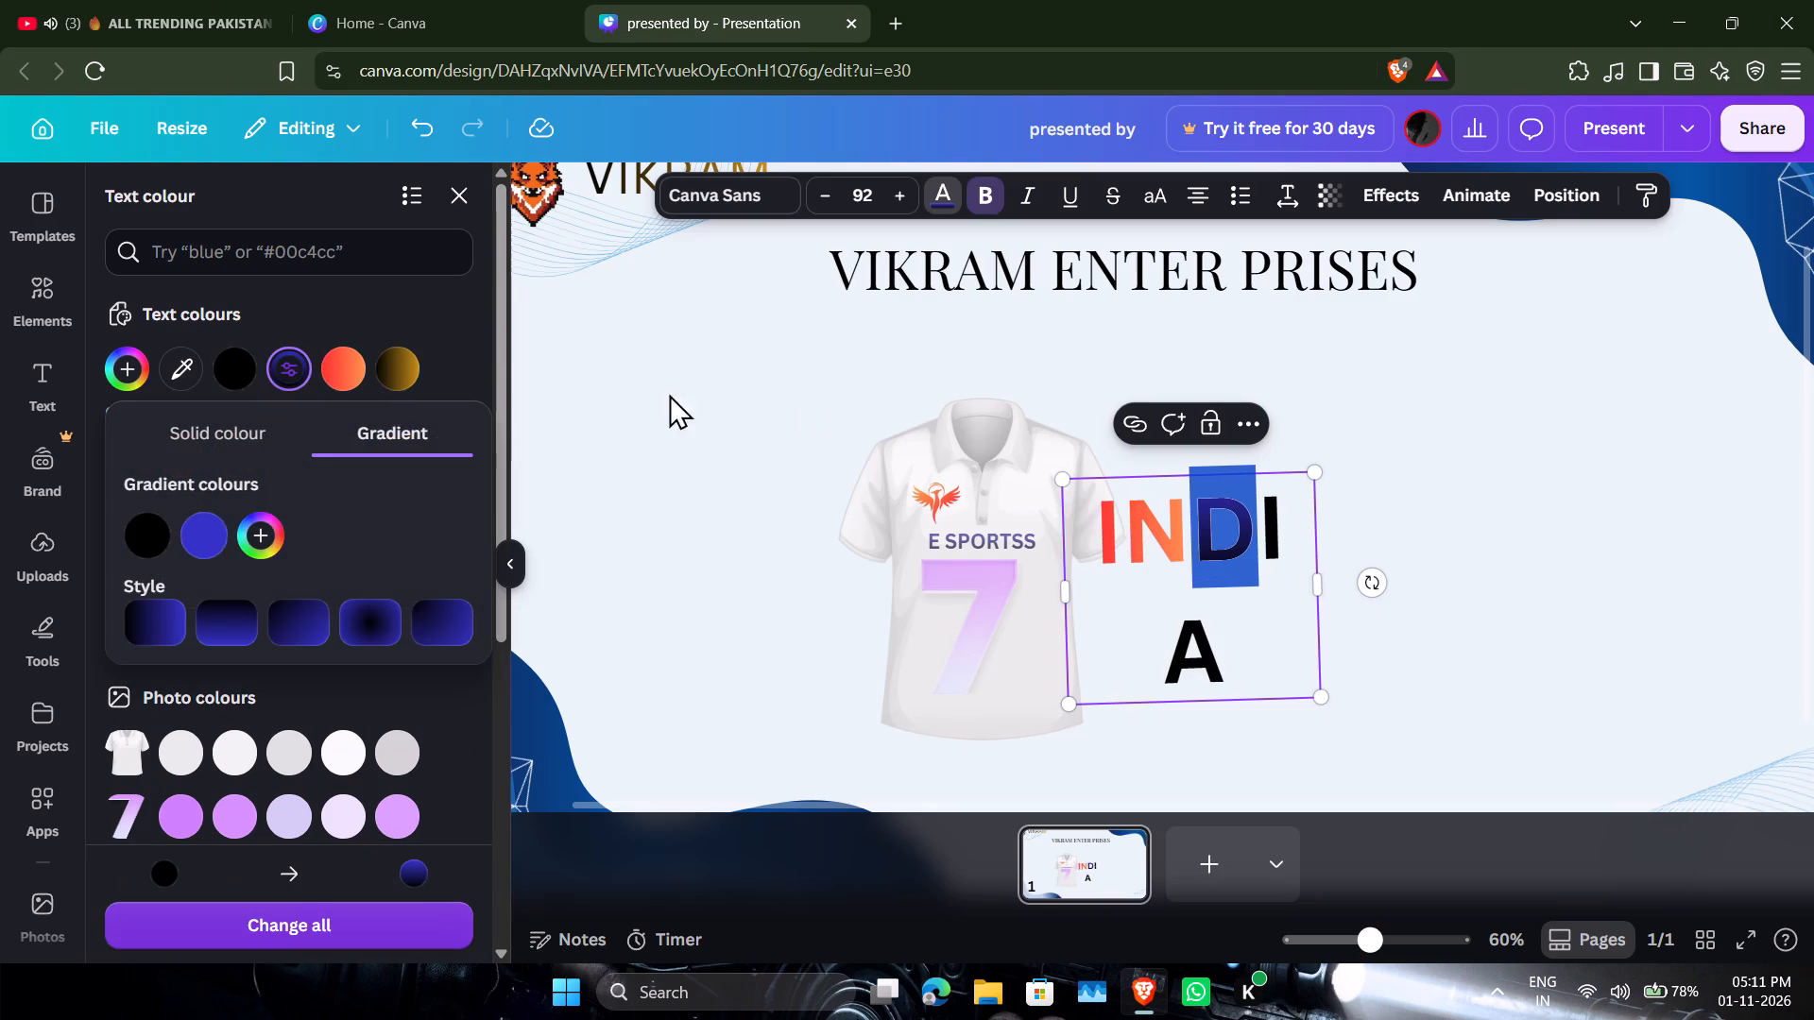
left_click(1440, 429)
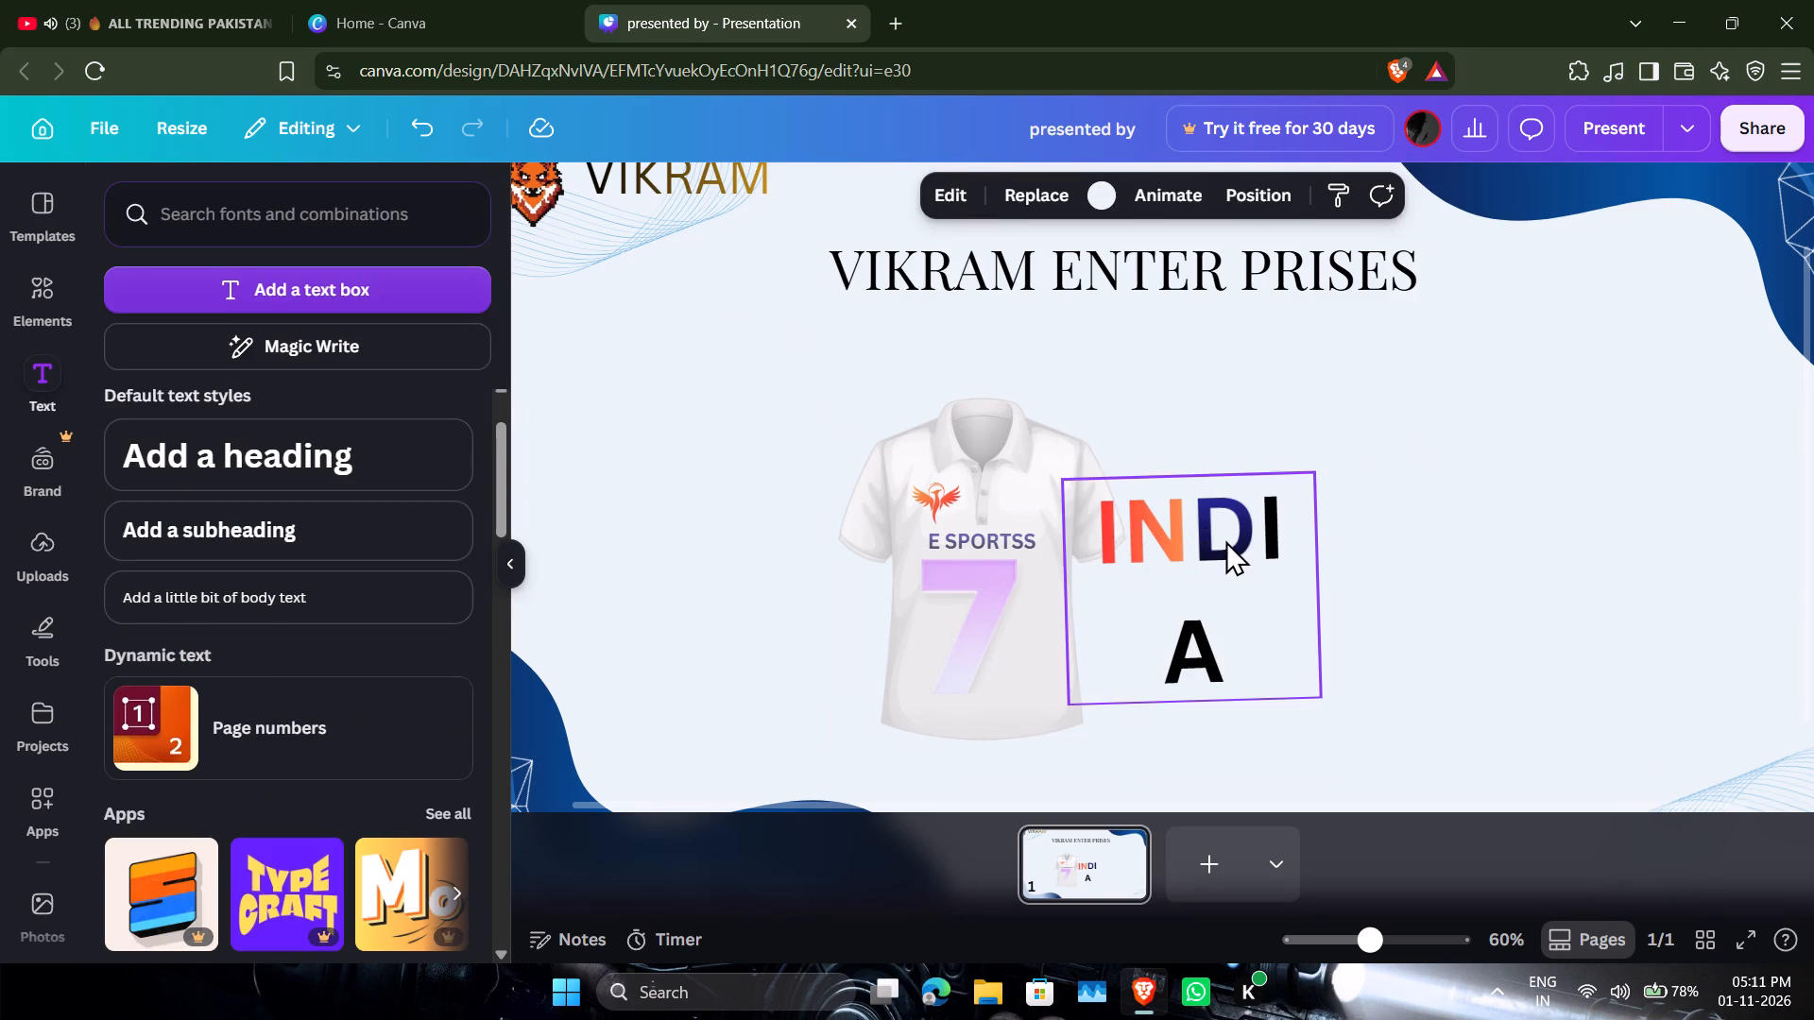
Widen the "INDIA" text box so the whole word fits on one line.
left_click(1225, 540)
left_click(1311, 589)
left_click(1329, 586)
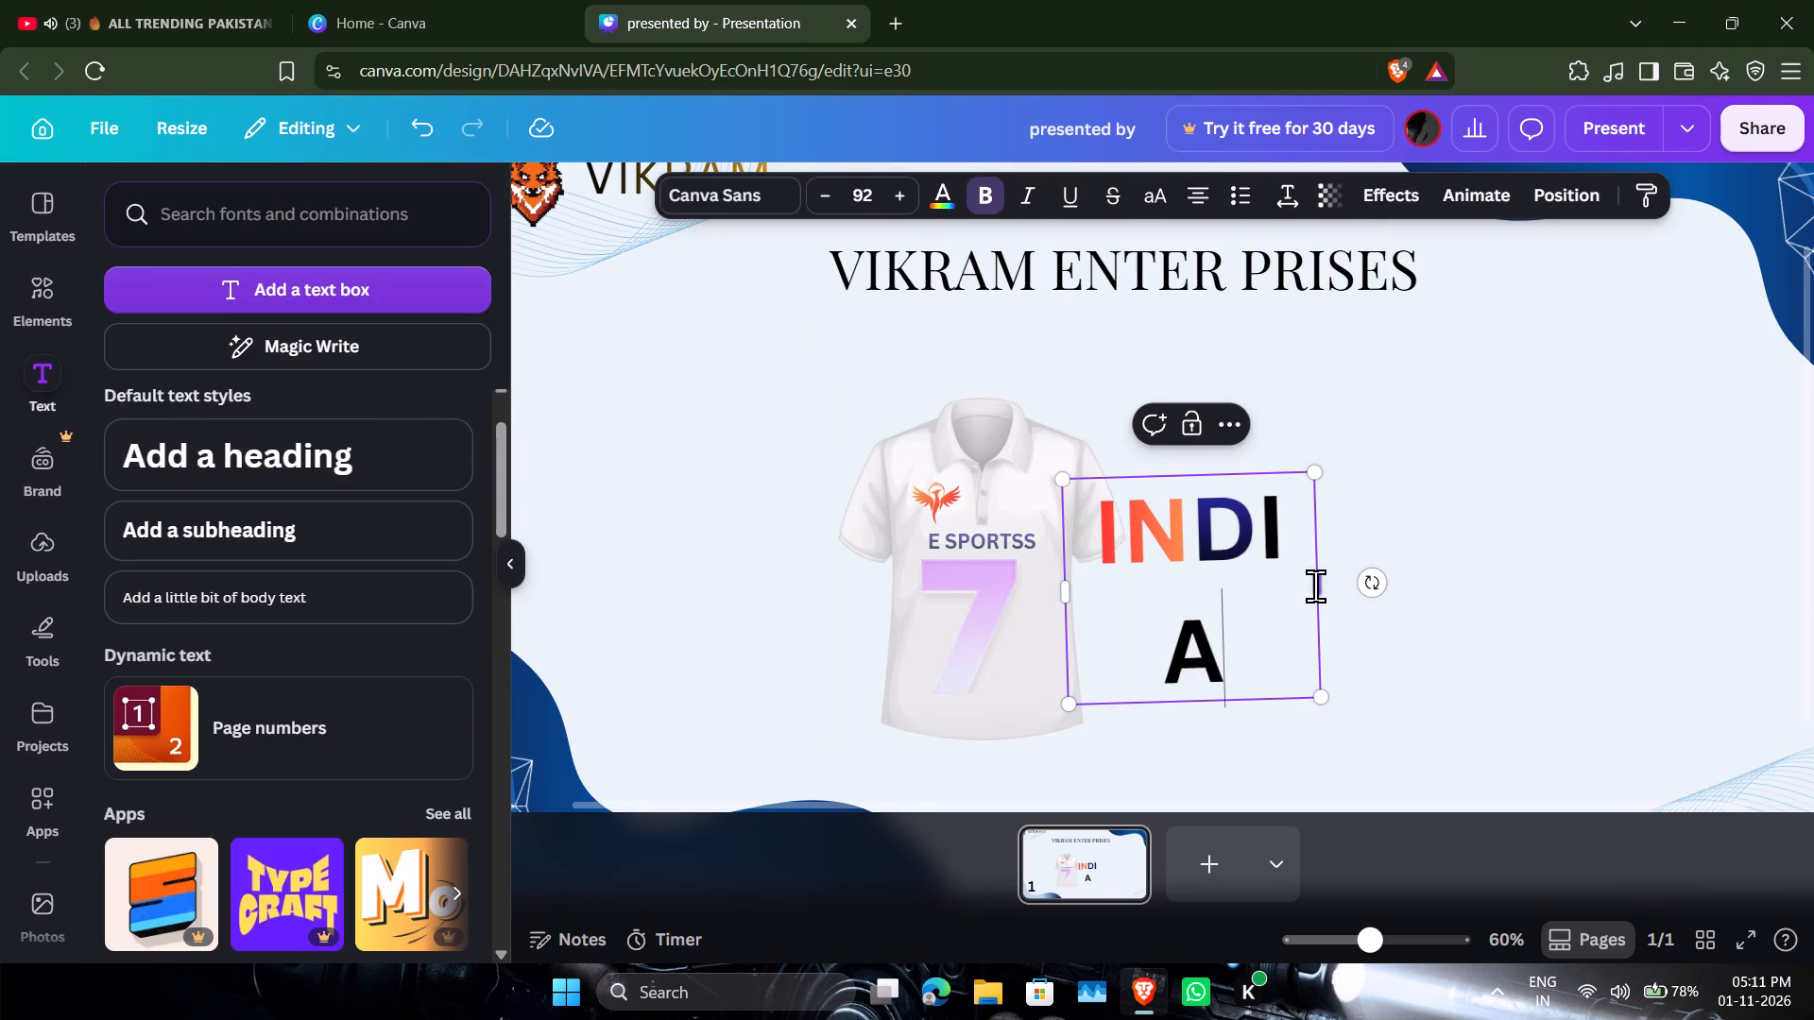
left_click(1315, 586)
left_click_drag(1318, 586, 1369, 579)
left_click(1469, 483)
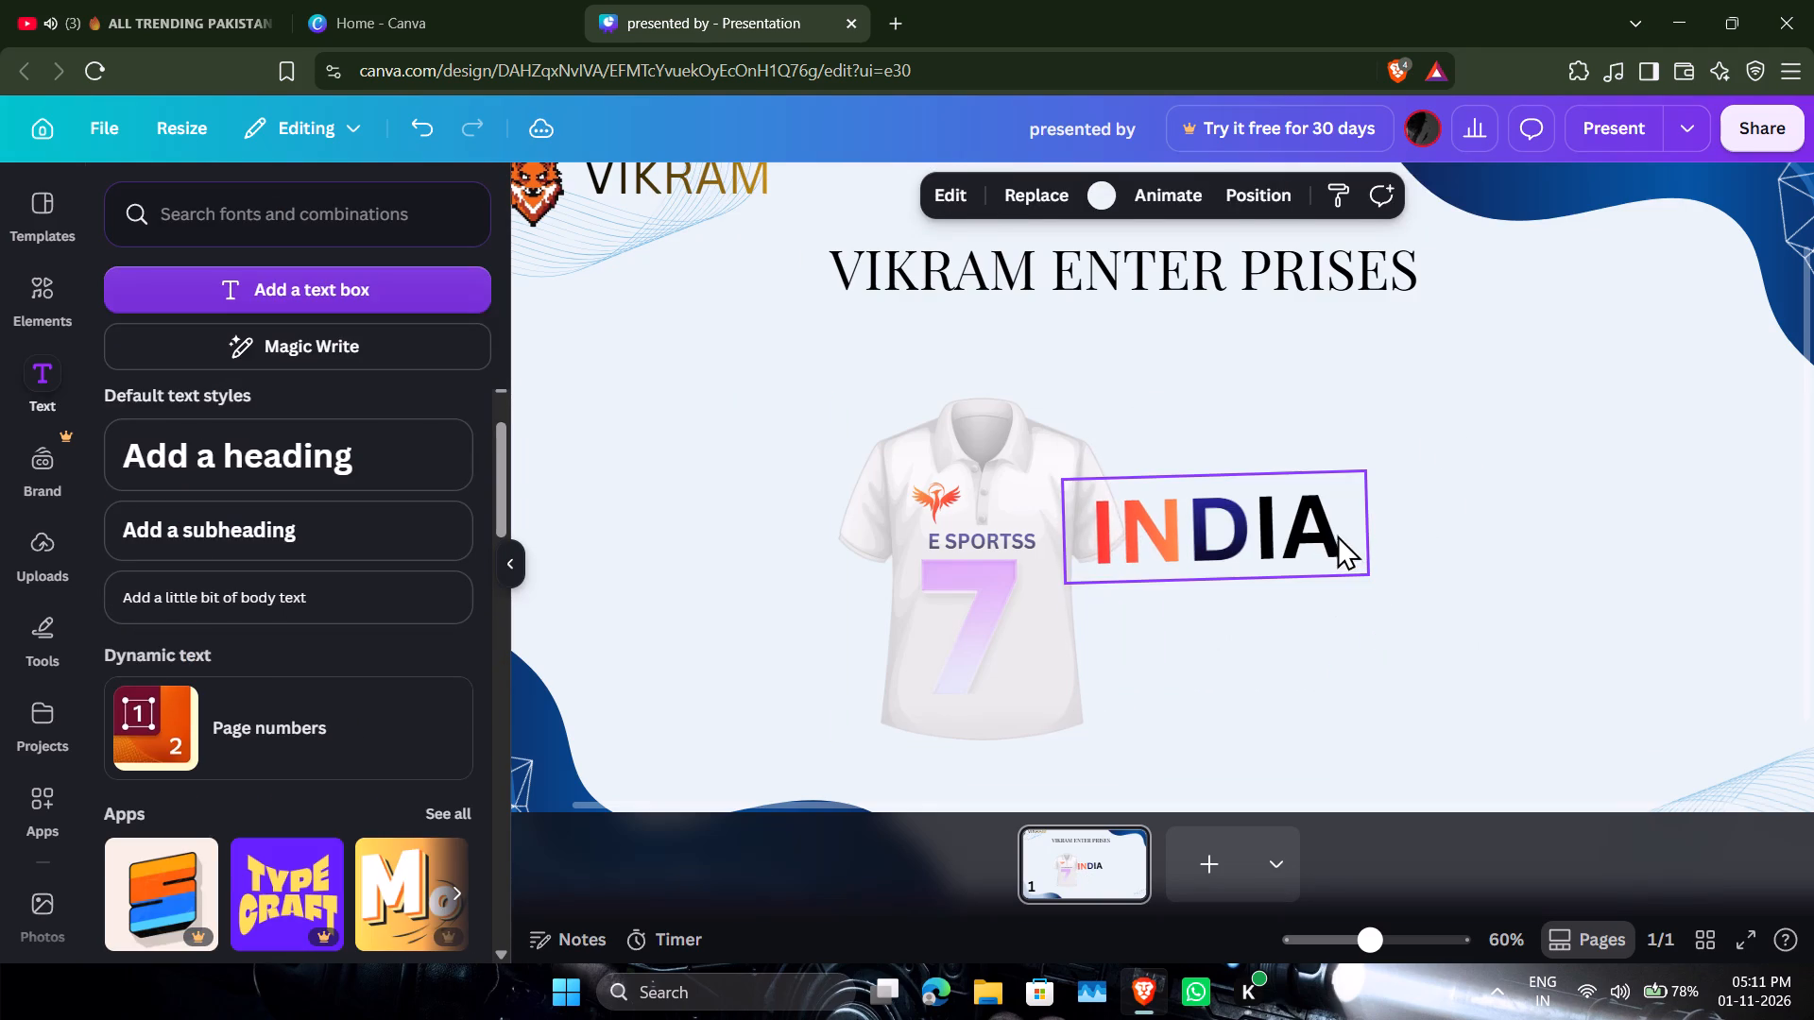
Recolour the letters "IA" of "INDIA" with the default solid green #00bf63, after trying the lighter green beside it.
left_click(1324, 528)
left_click(1264, 522)
left_click_drag(1257, 516, 1281, 519)
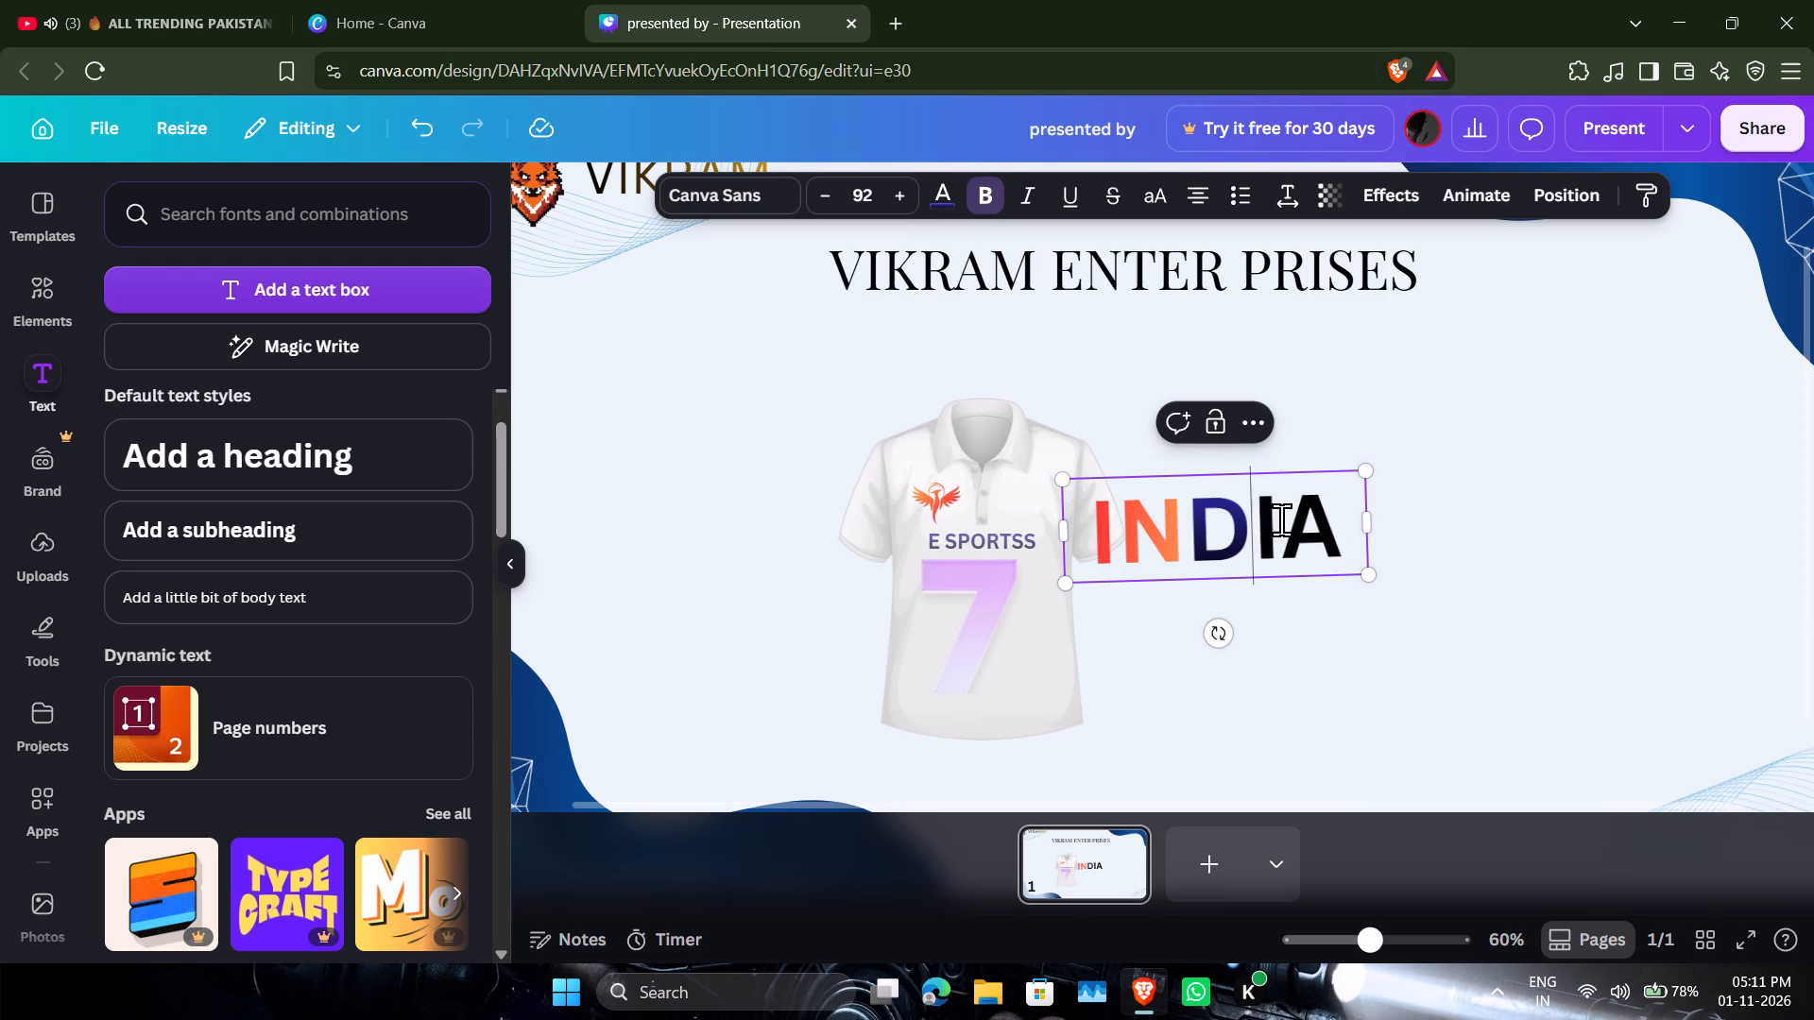
left_click_drag(1281, 519, 1315, 523)
left_click(1335, 523)
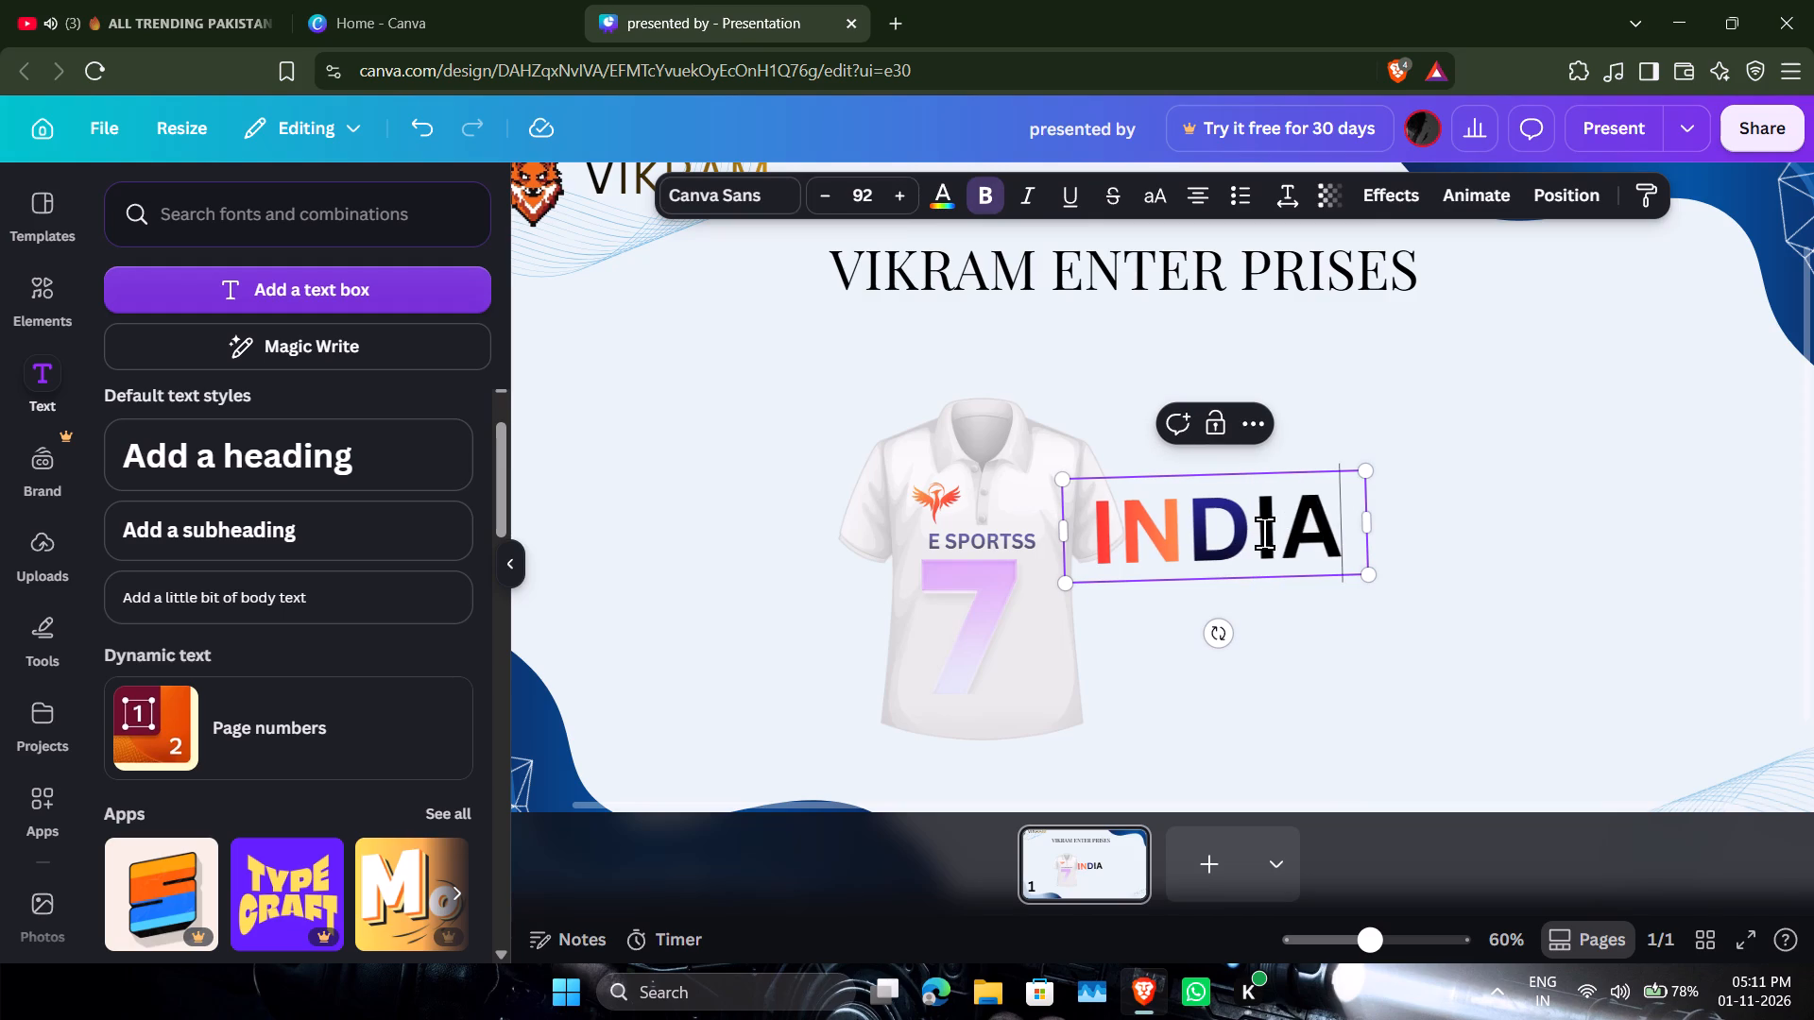
left_click_drag(1264, 533, 1362, 533)
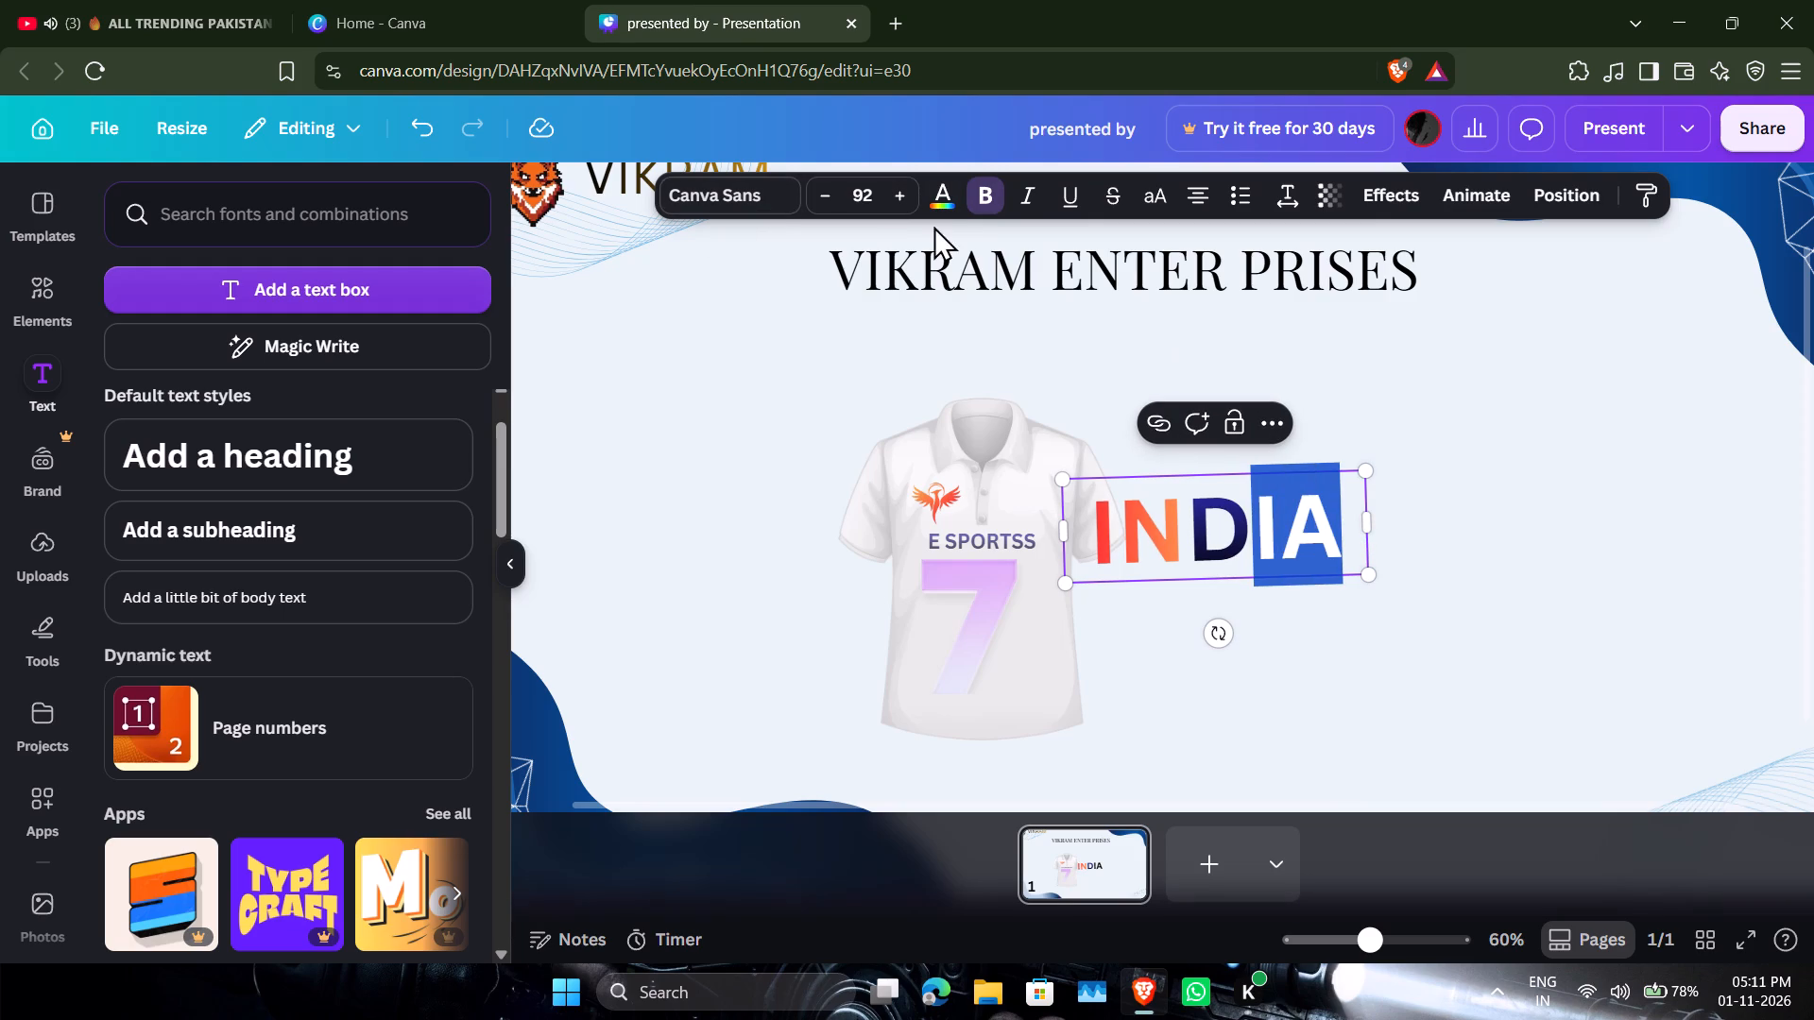
left_click(936, 210)
scroll(433, 438, "down", 5)
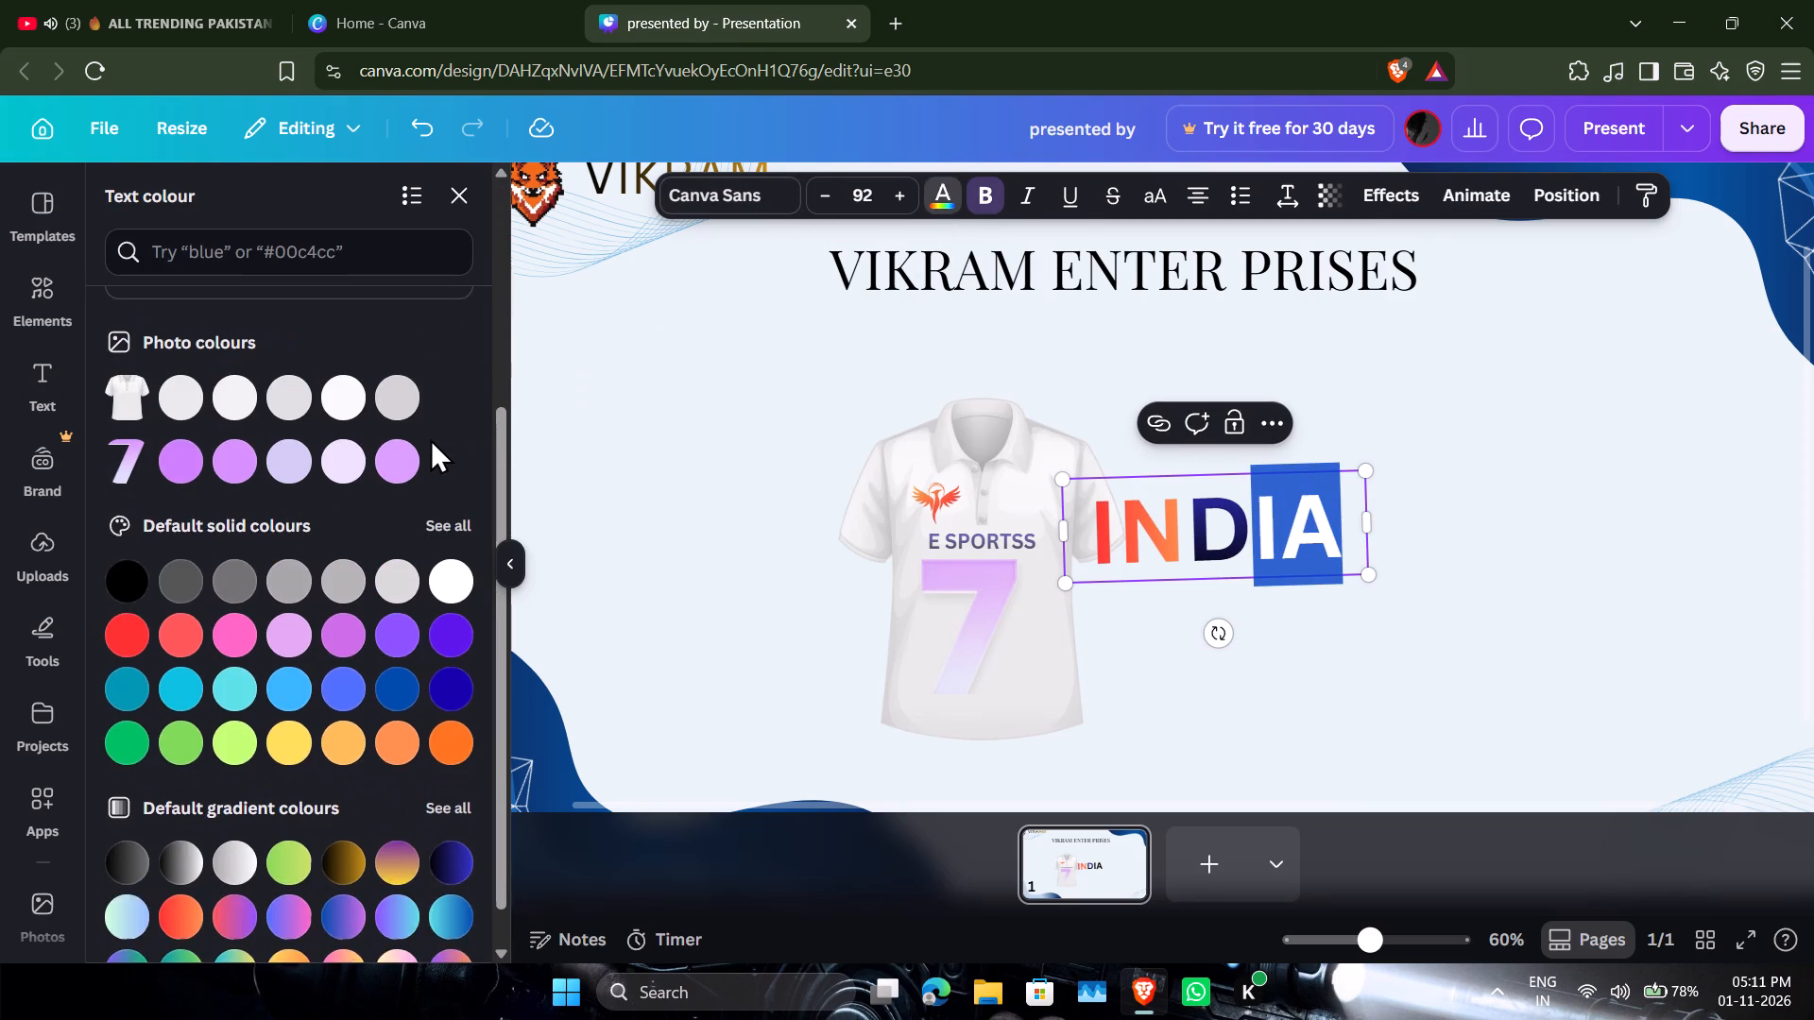
scroll(430, 438, "down", 2)
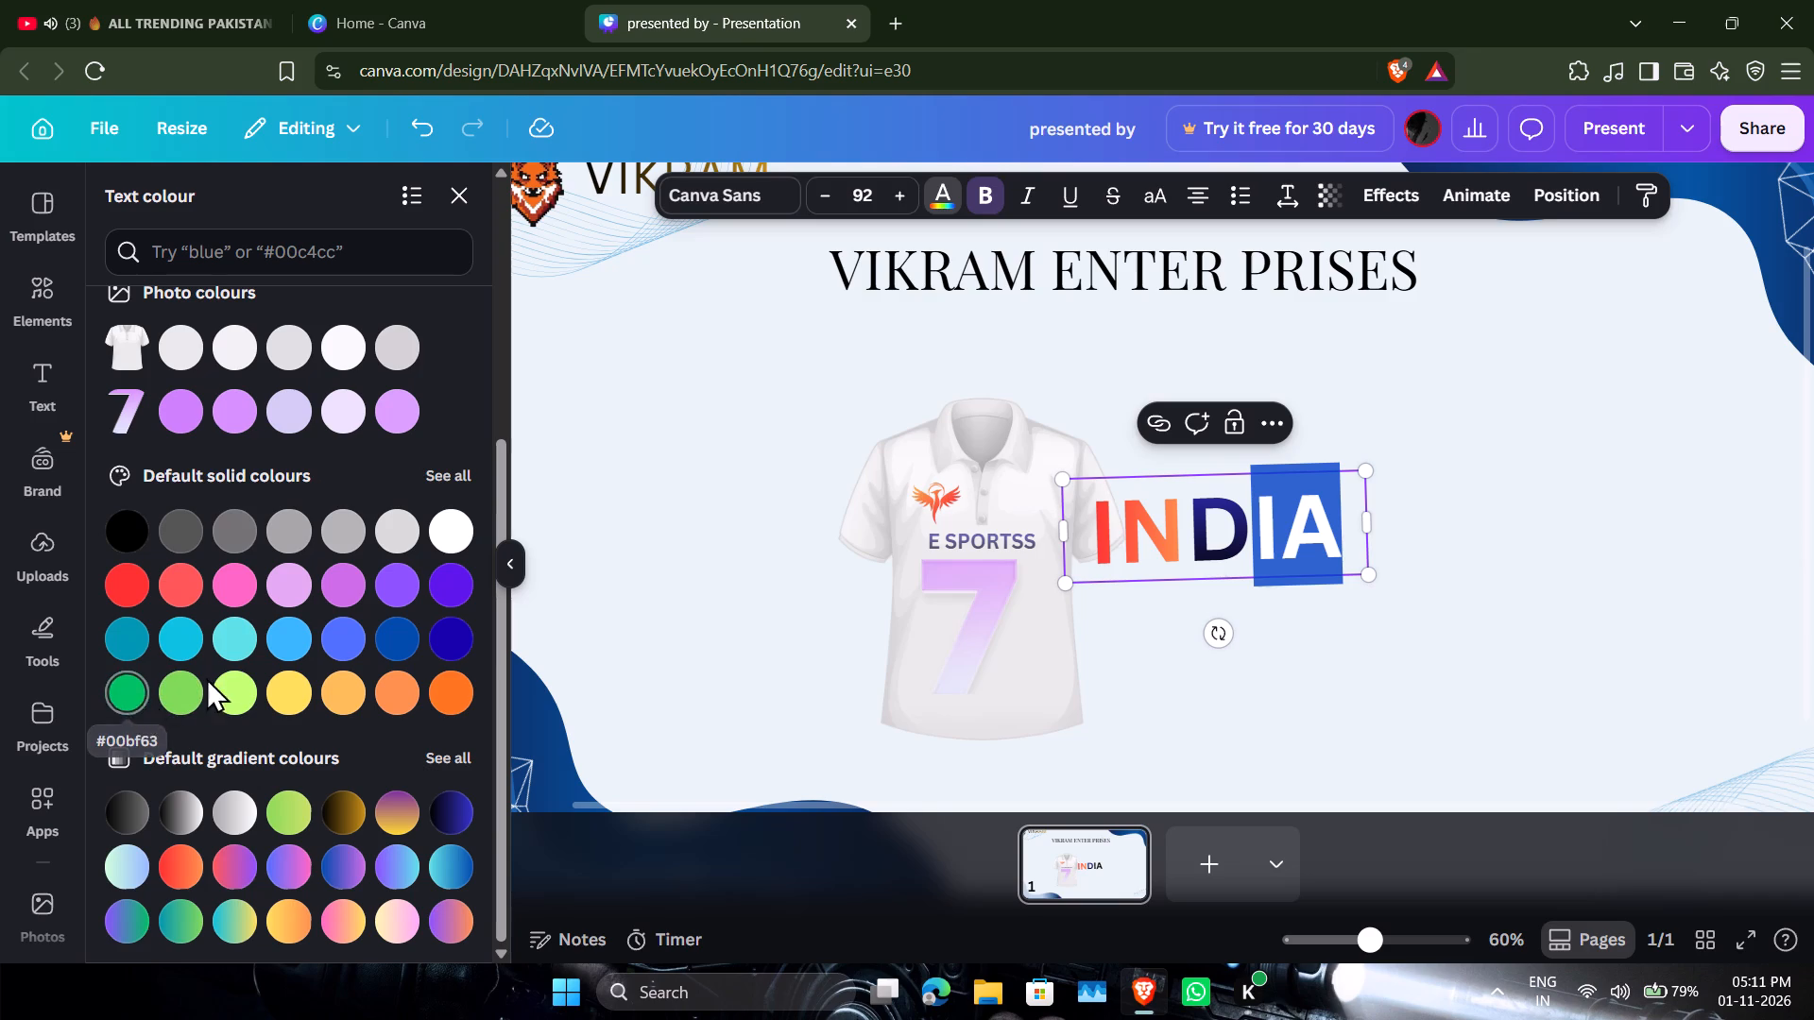
left_click(190, 701)
double_click(190, 701)
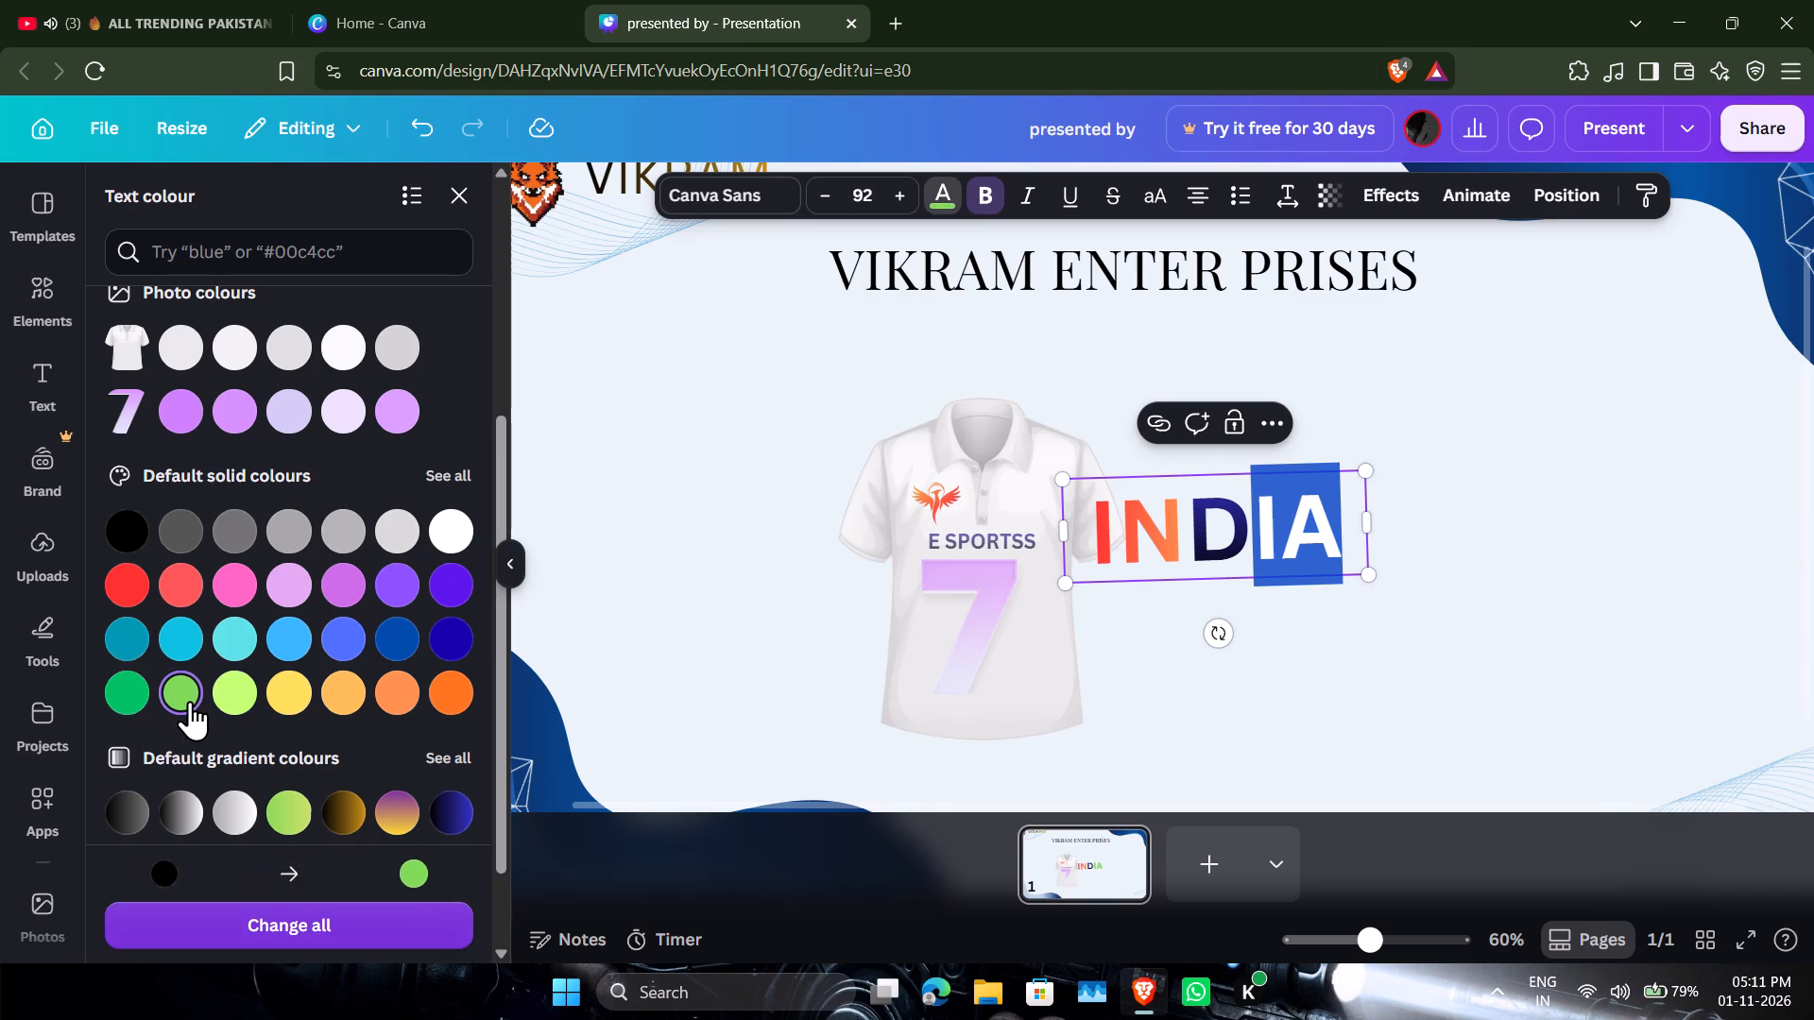
double_click(190, 701)
left_click(118, 700)
triple_click(118, 700)
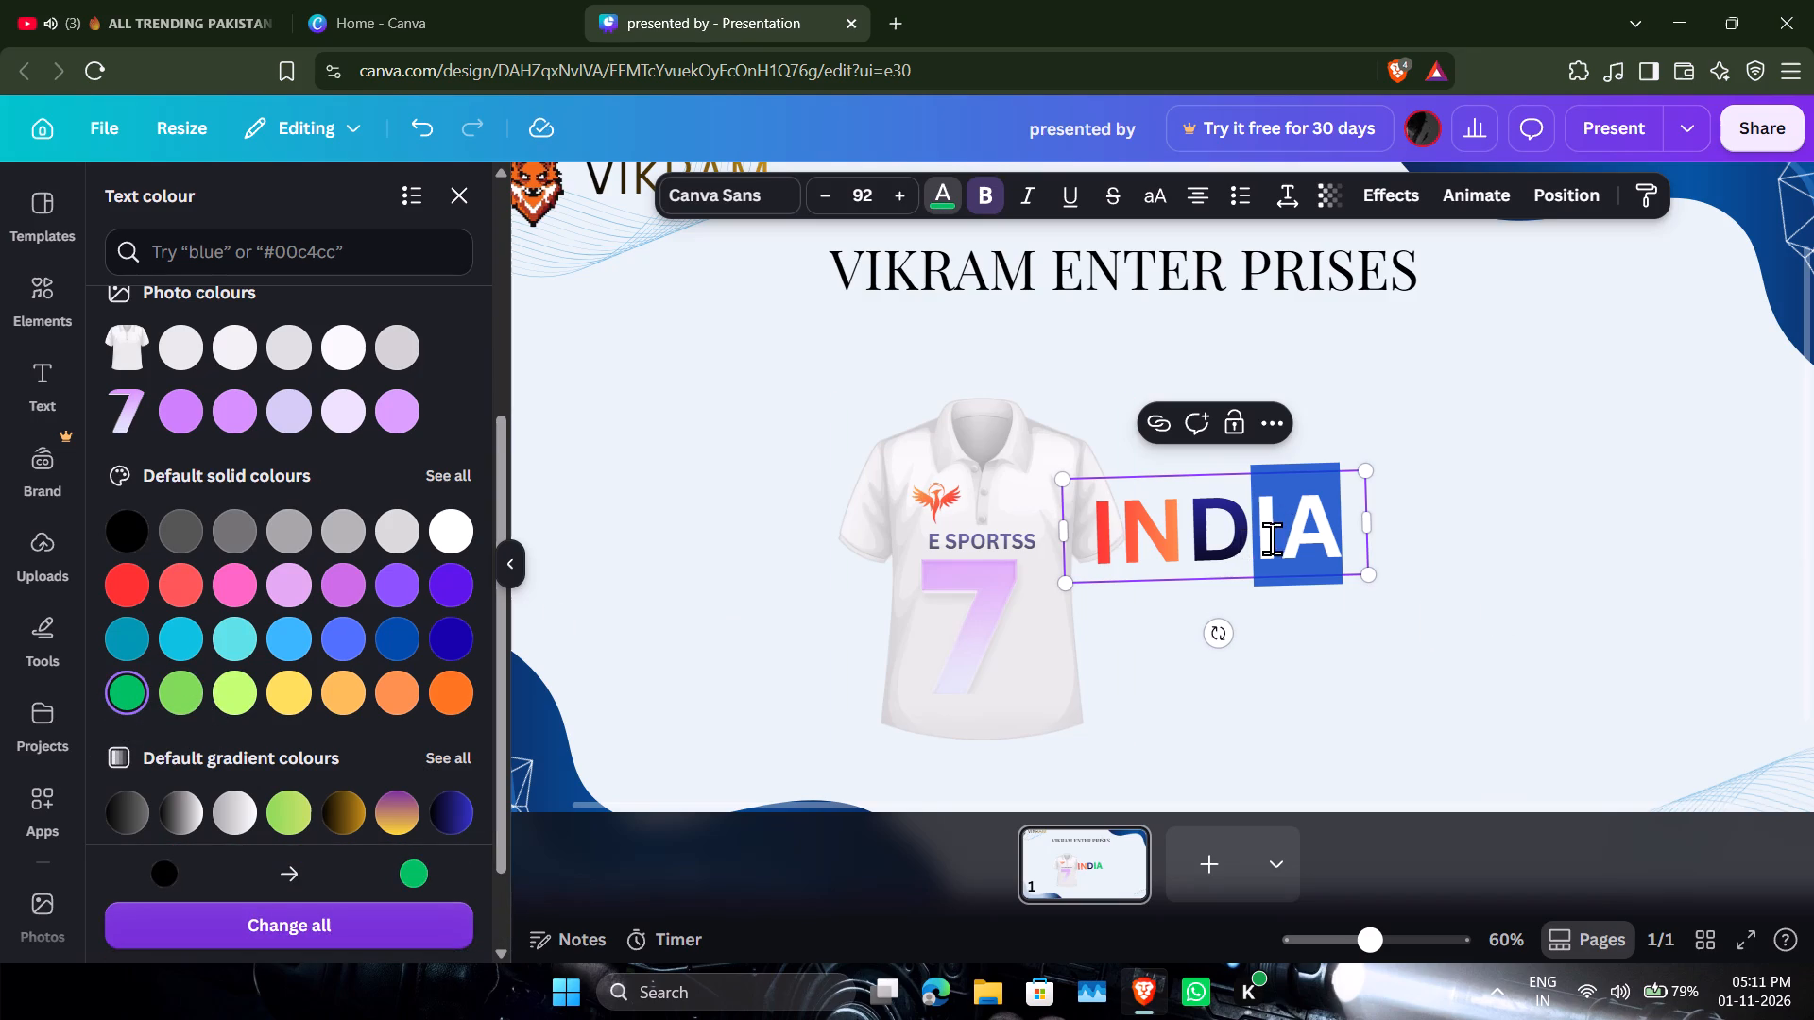
left_click_drag(1260, 544, 1338, 537)
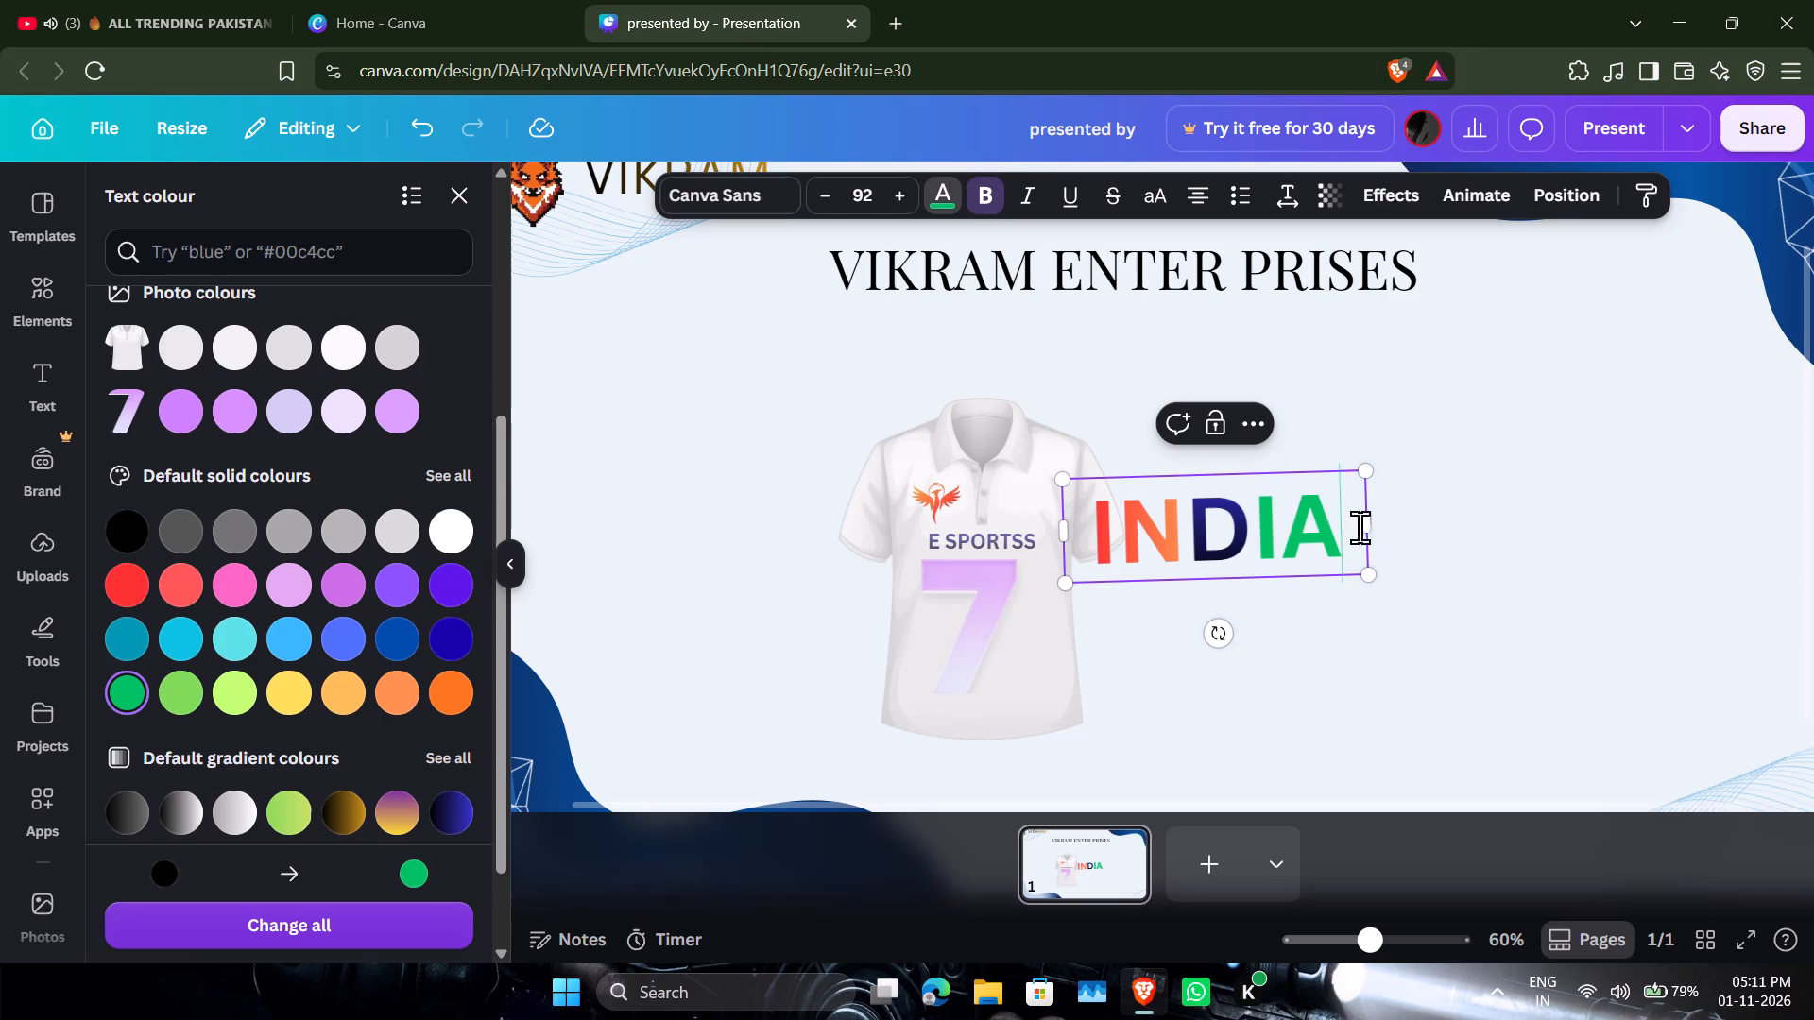
Scale the "INDIA" text down proportionally to font size 31.
left_click(1365, 574)
left_click_drag(1365, 574, 1330, 558)
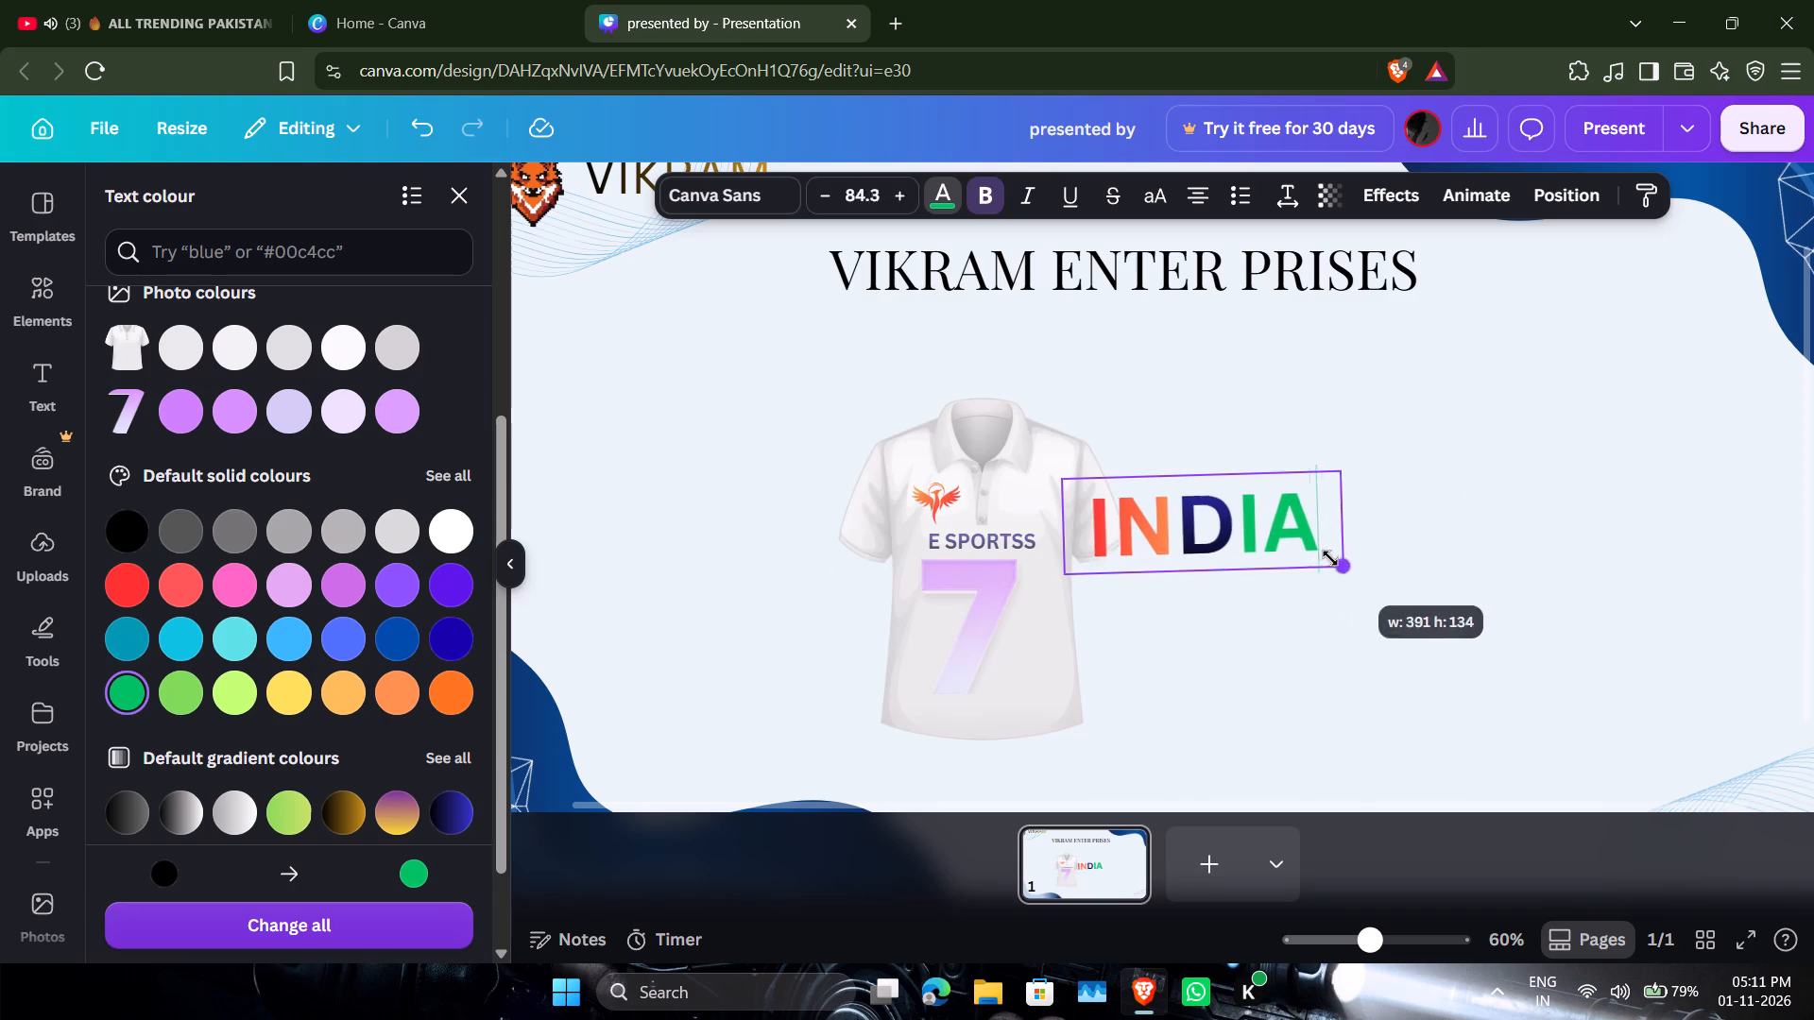
left_click_drag(1330, 558, 1231, 518)
left_click(1176, 507)
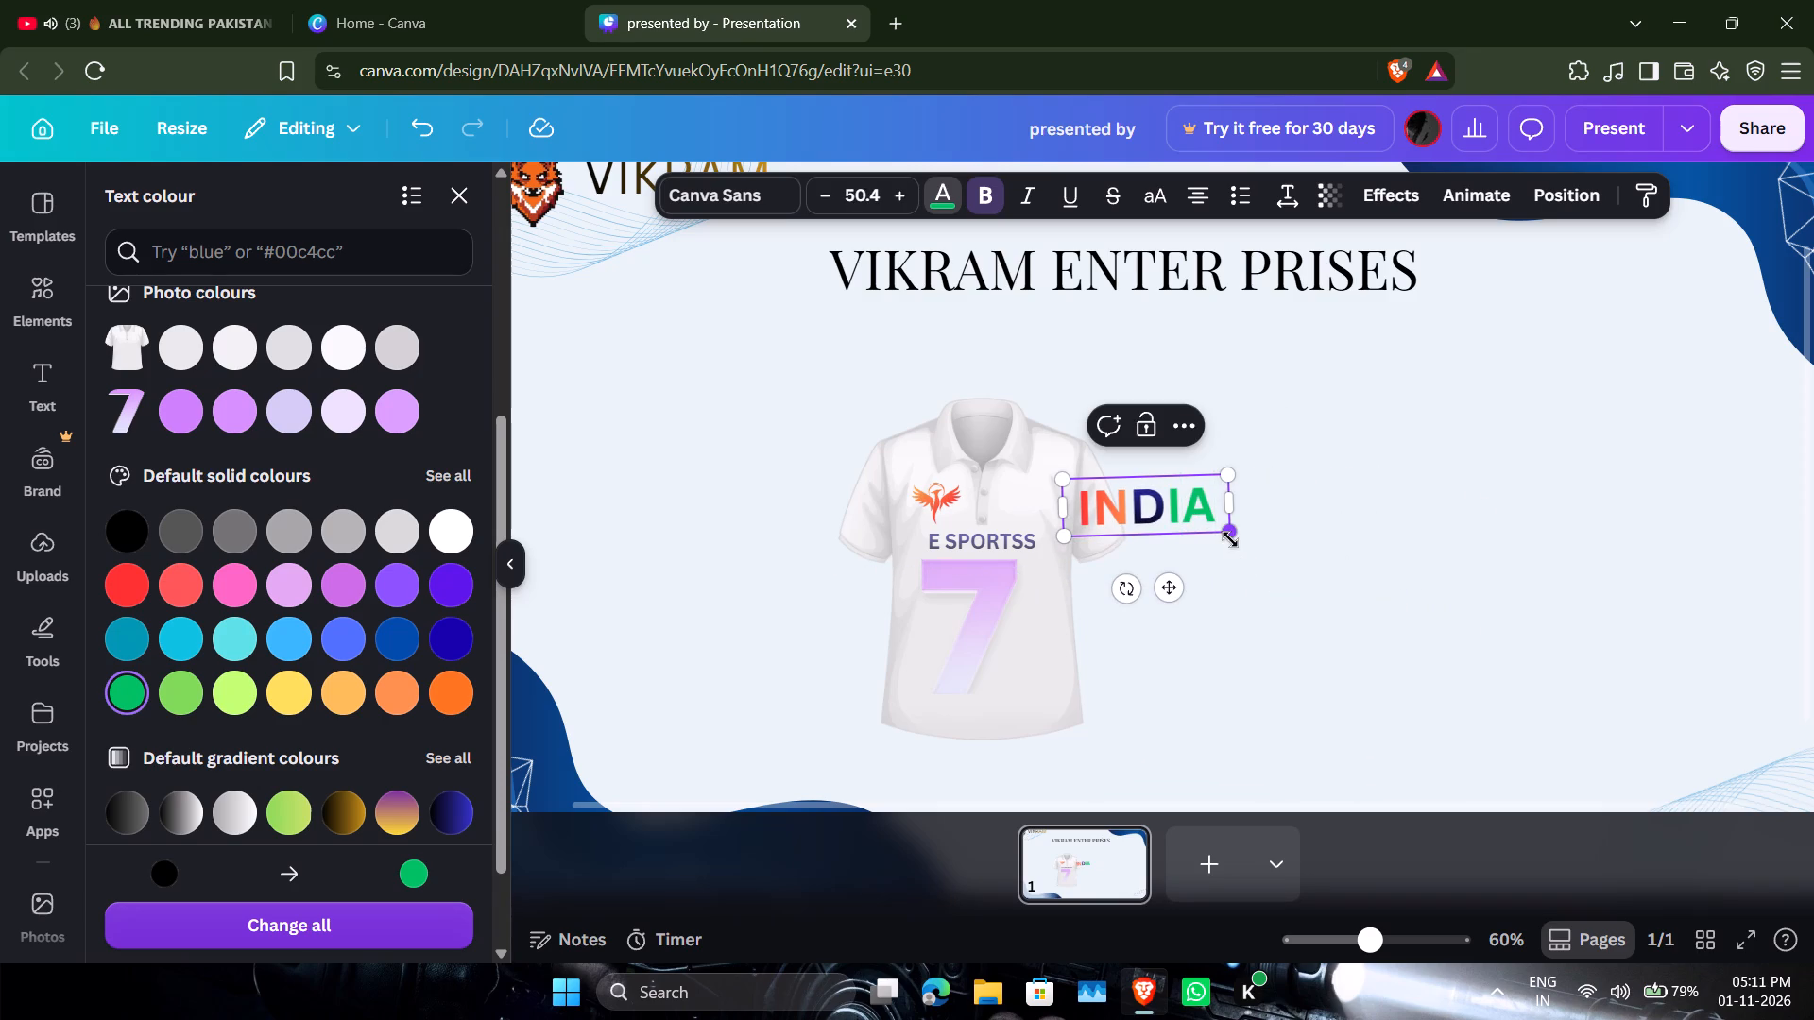
left_click_drag(1230, 539, 1180, 493)
left_click(1180, 493)
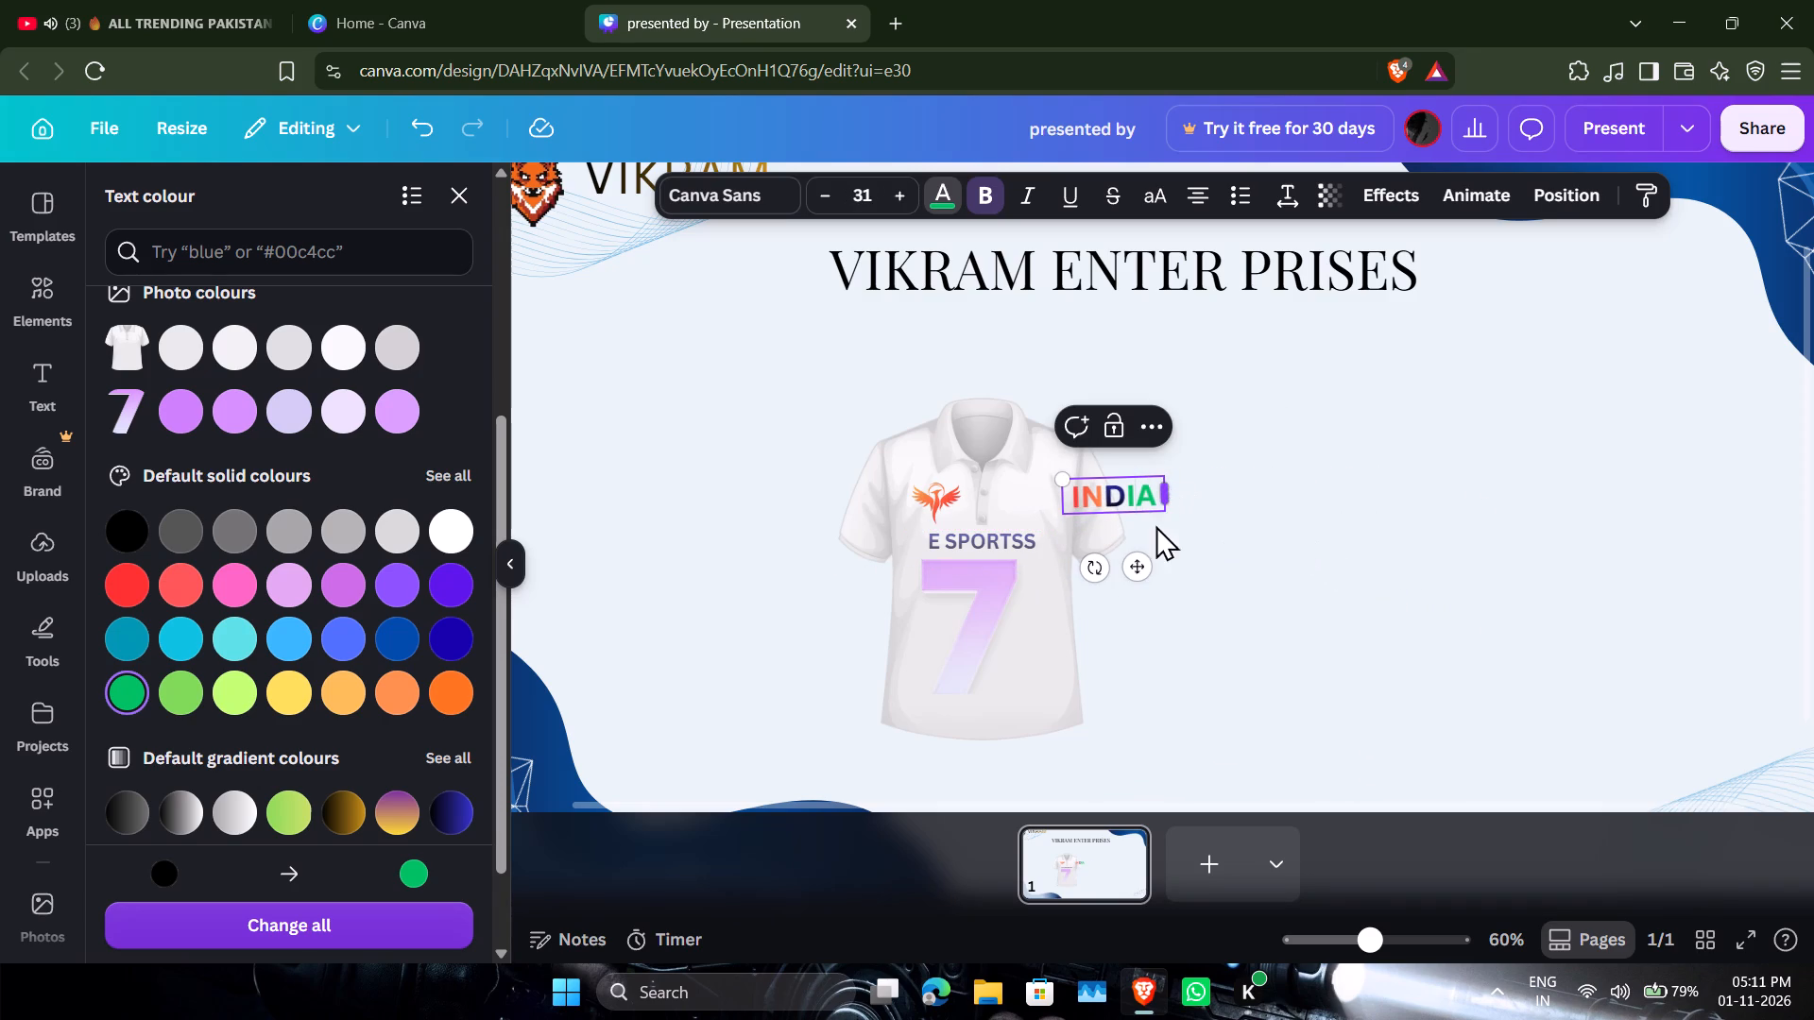
Move the "INDIA" text onto the polo shirt's chest, beside the phoenix and above "E SPORTSS".
left_click_drag(1138, 576, 1052, 583)
left_click(1052, 583)
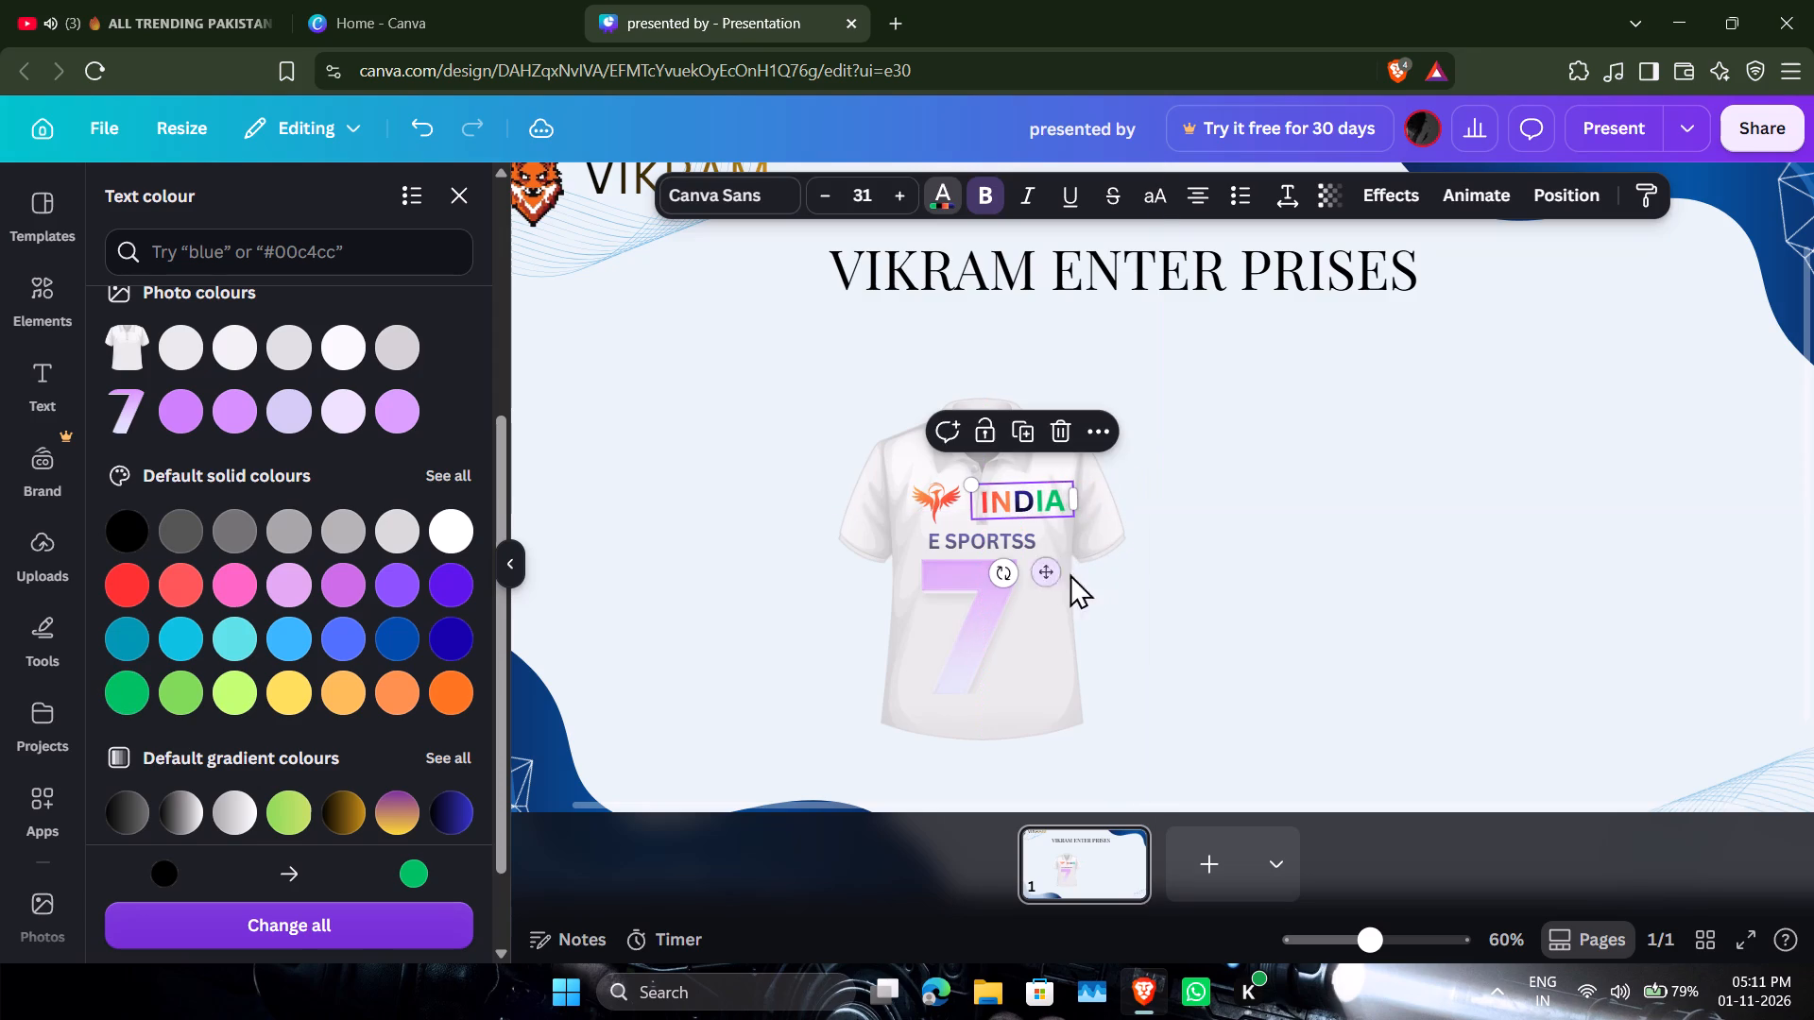
triple_click(1039, 579)
Scale the "INDIA" text on the shirt down slightly to font size 27.7 and deselect it.
left_click(965, 483)
left_click(975, 492)
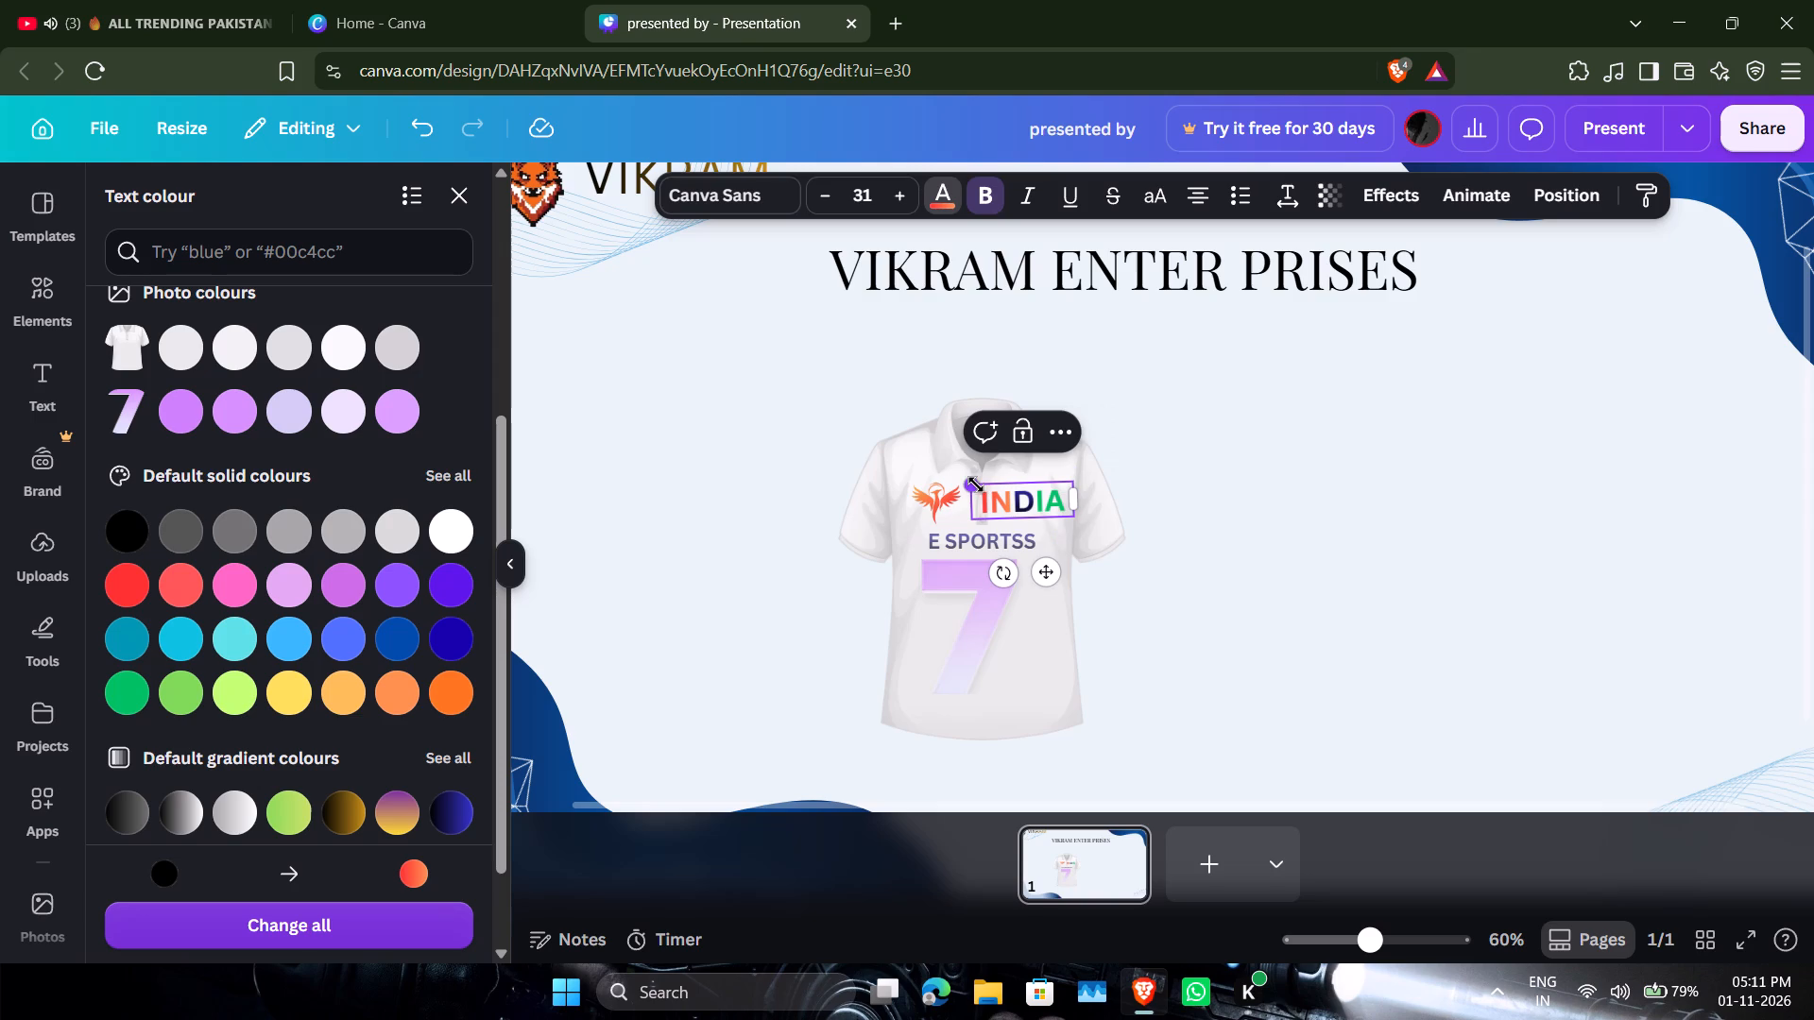
double_click(976, 484)
left_click_drag(976, 484, 987, 491)
left_click(987, 491)
double_click(1057, 575)
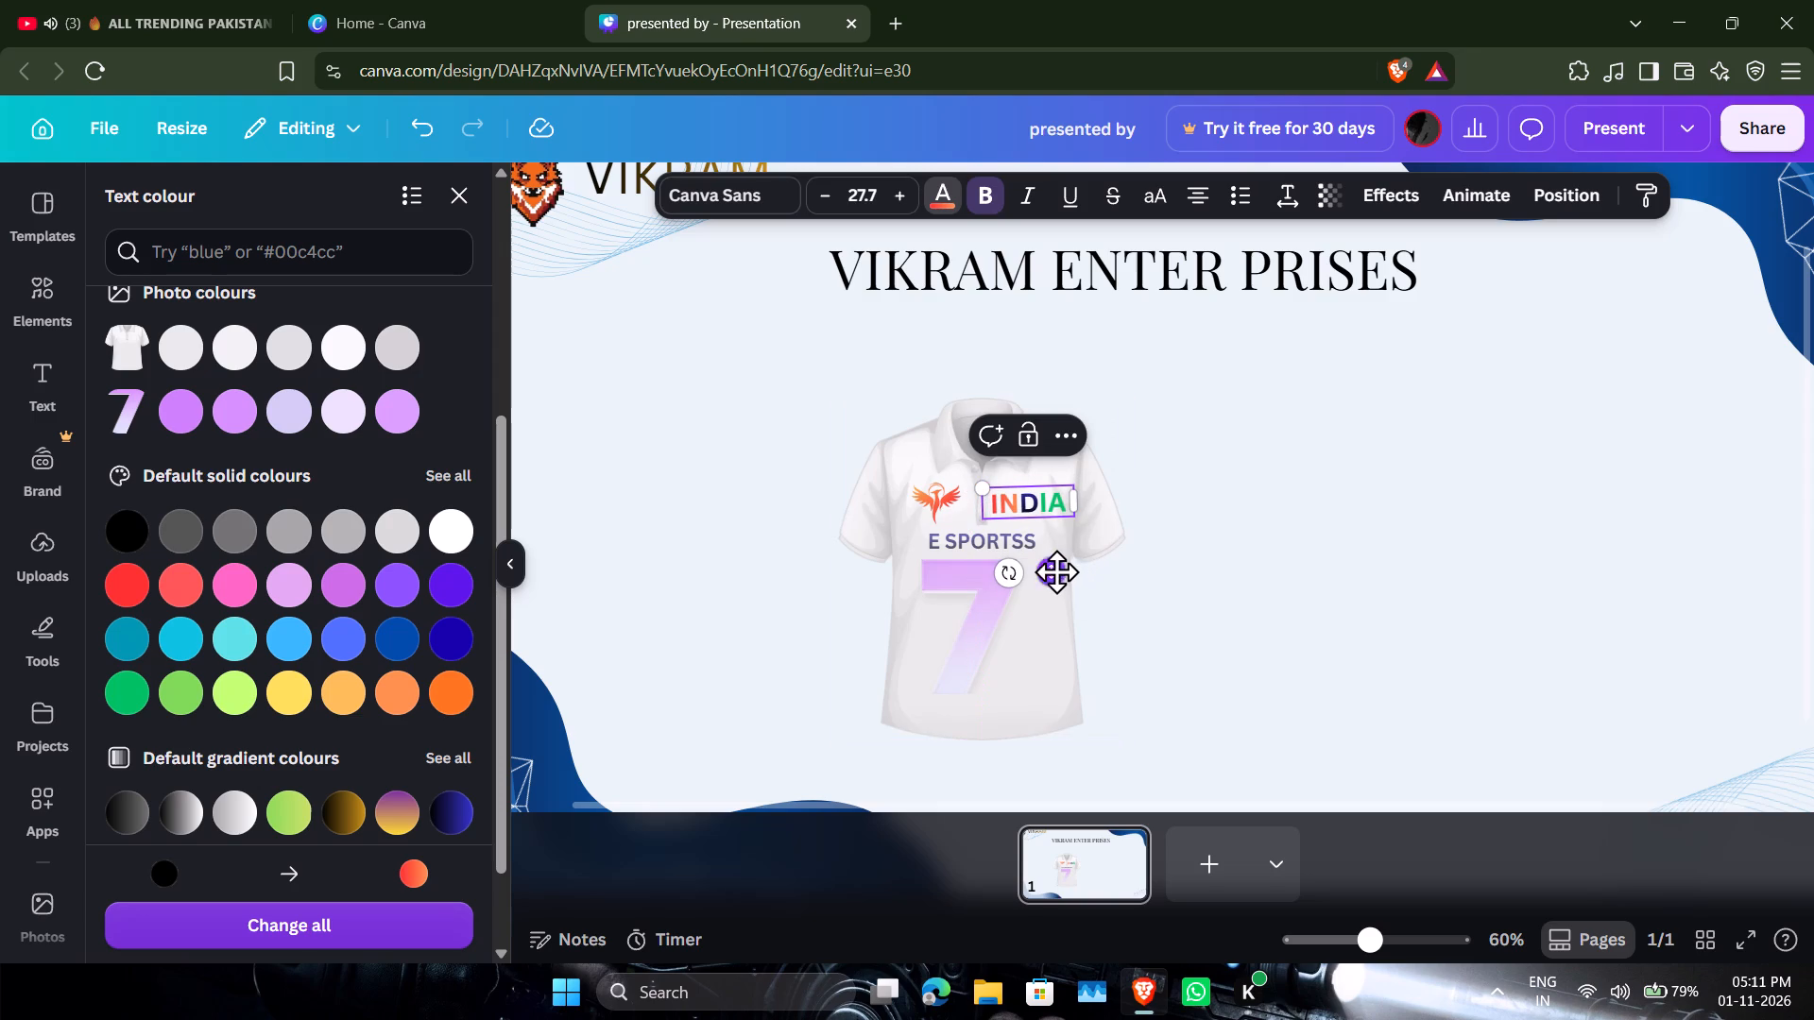
double_click(1252, 533)
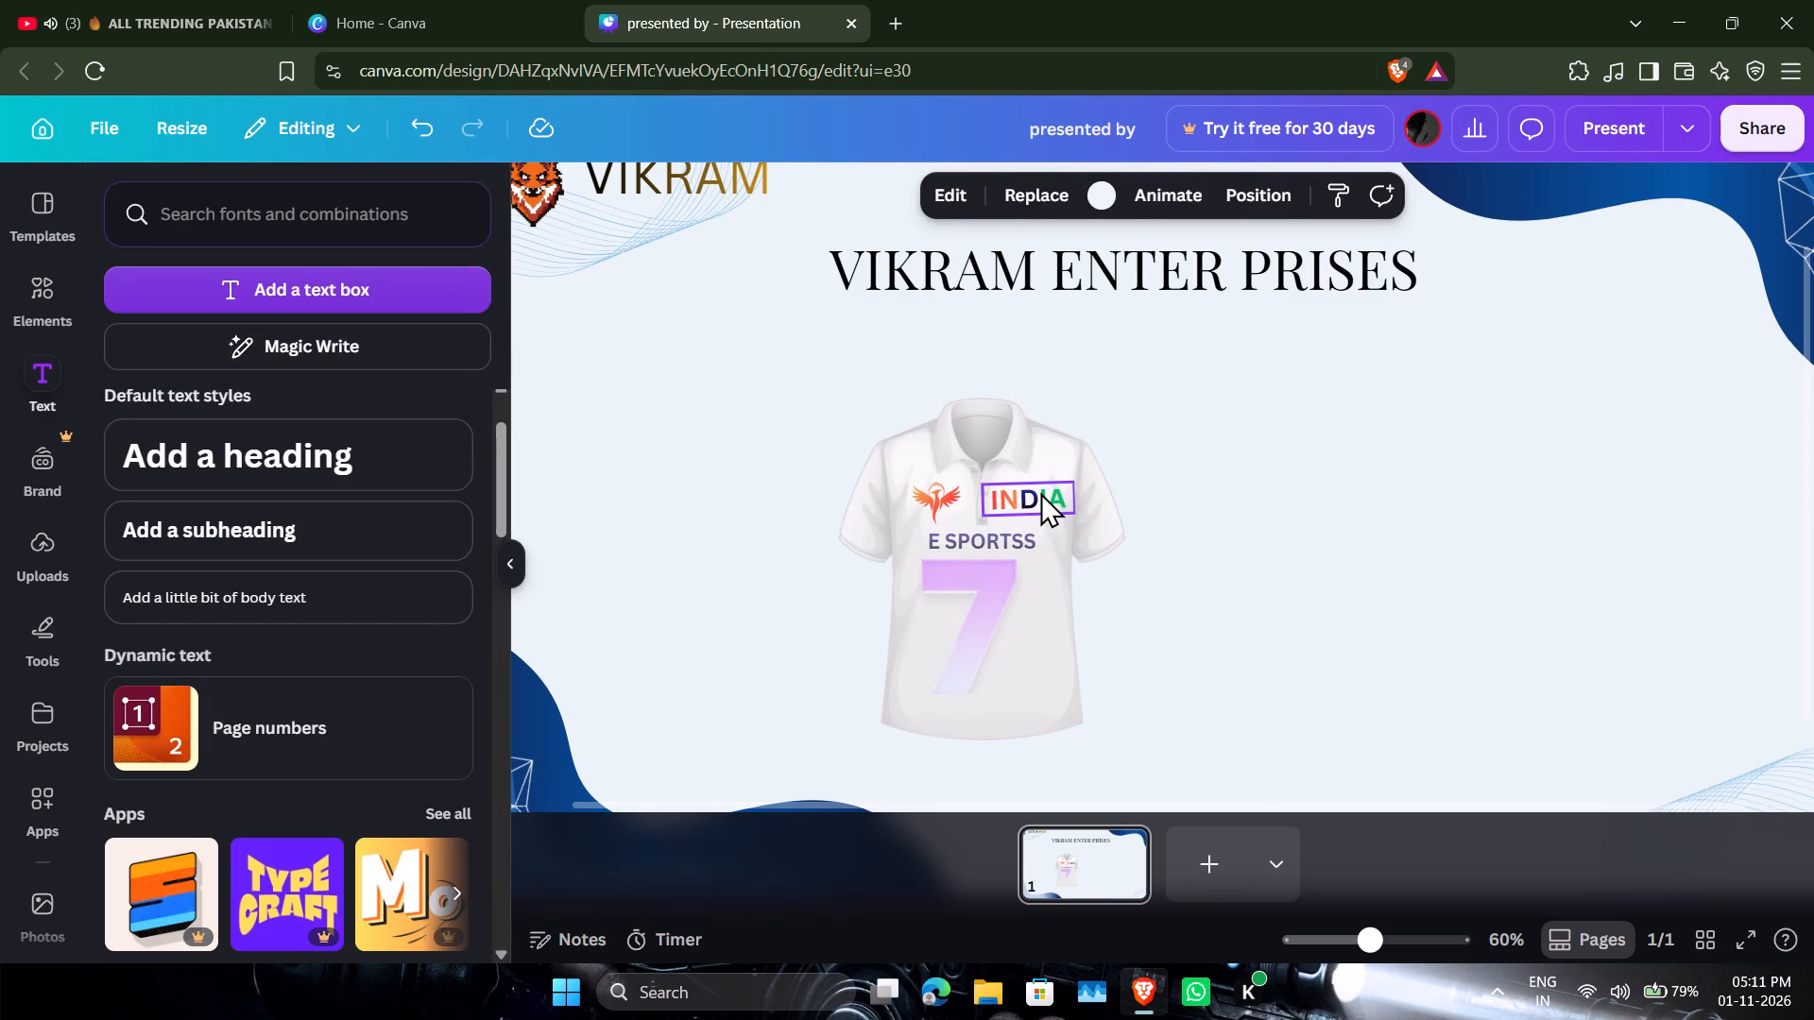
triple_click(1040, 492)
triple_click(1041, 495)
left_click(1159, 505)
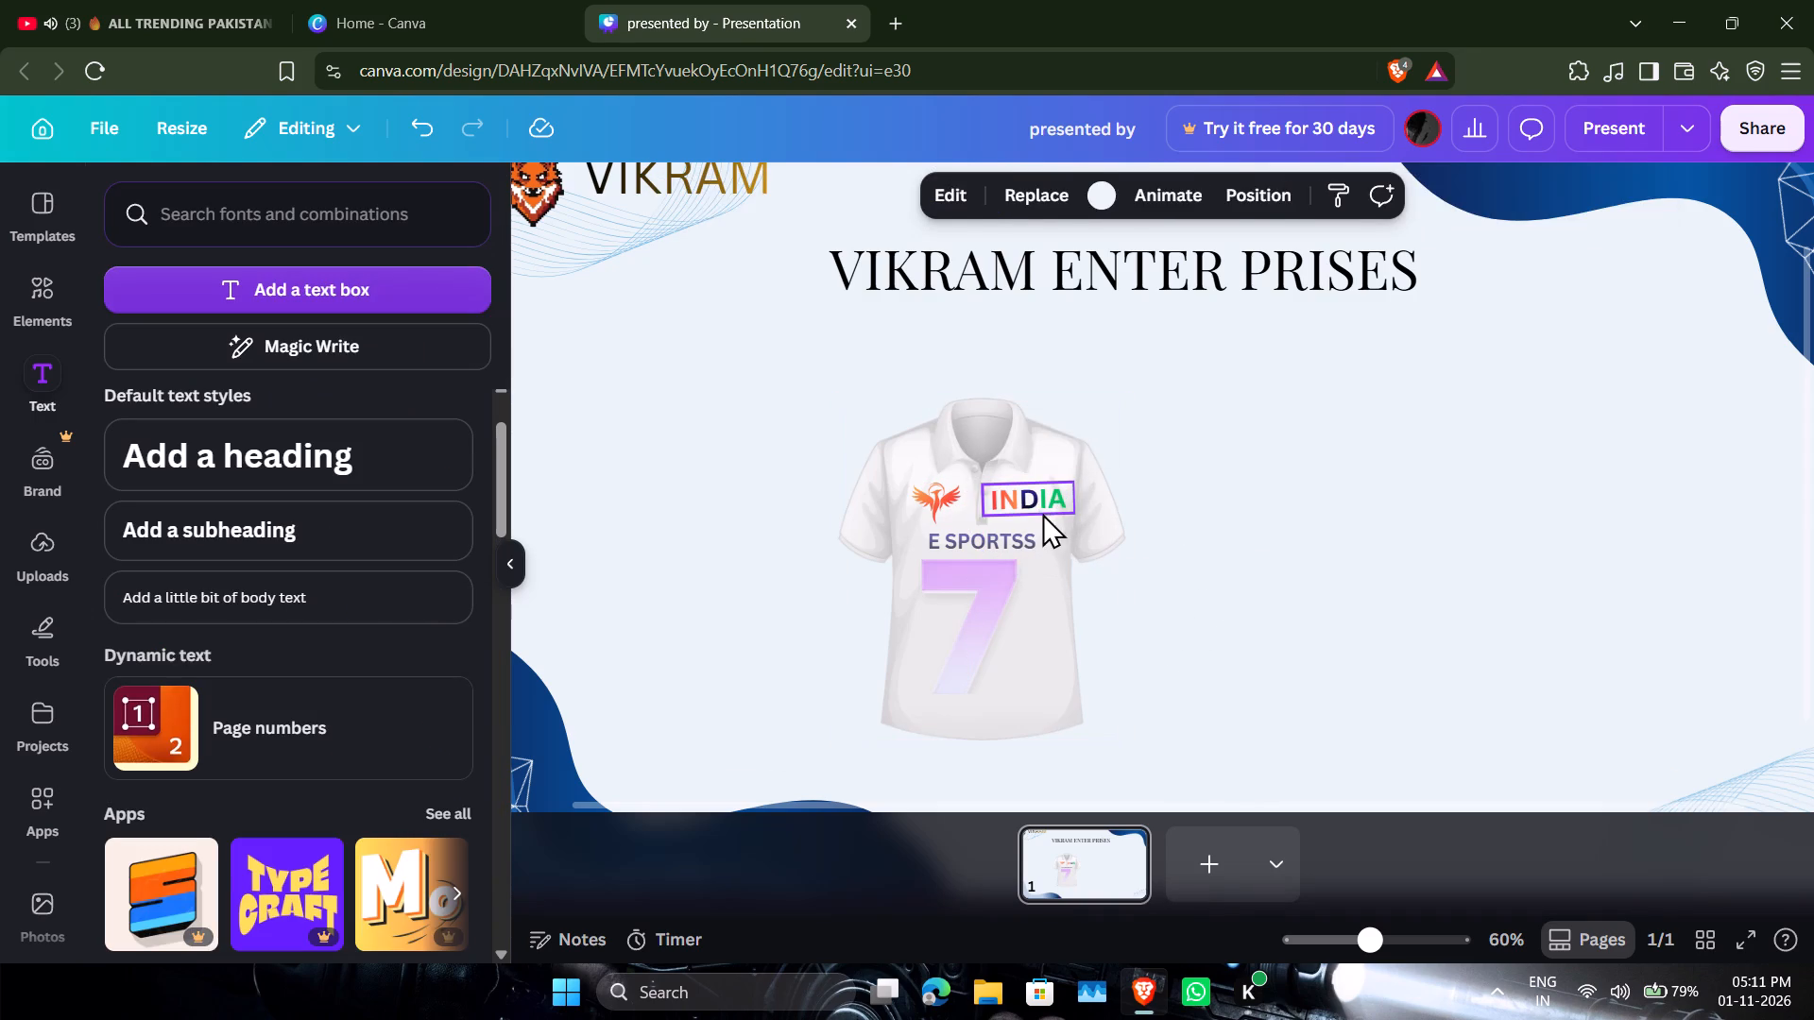
Scale the "INDIA" text on the polo shirt down proportionally to font size 24.7.
left_click(1029, 498)
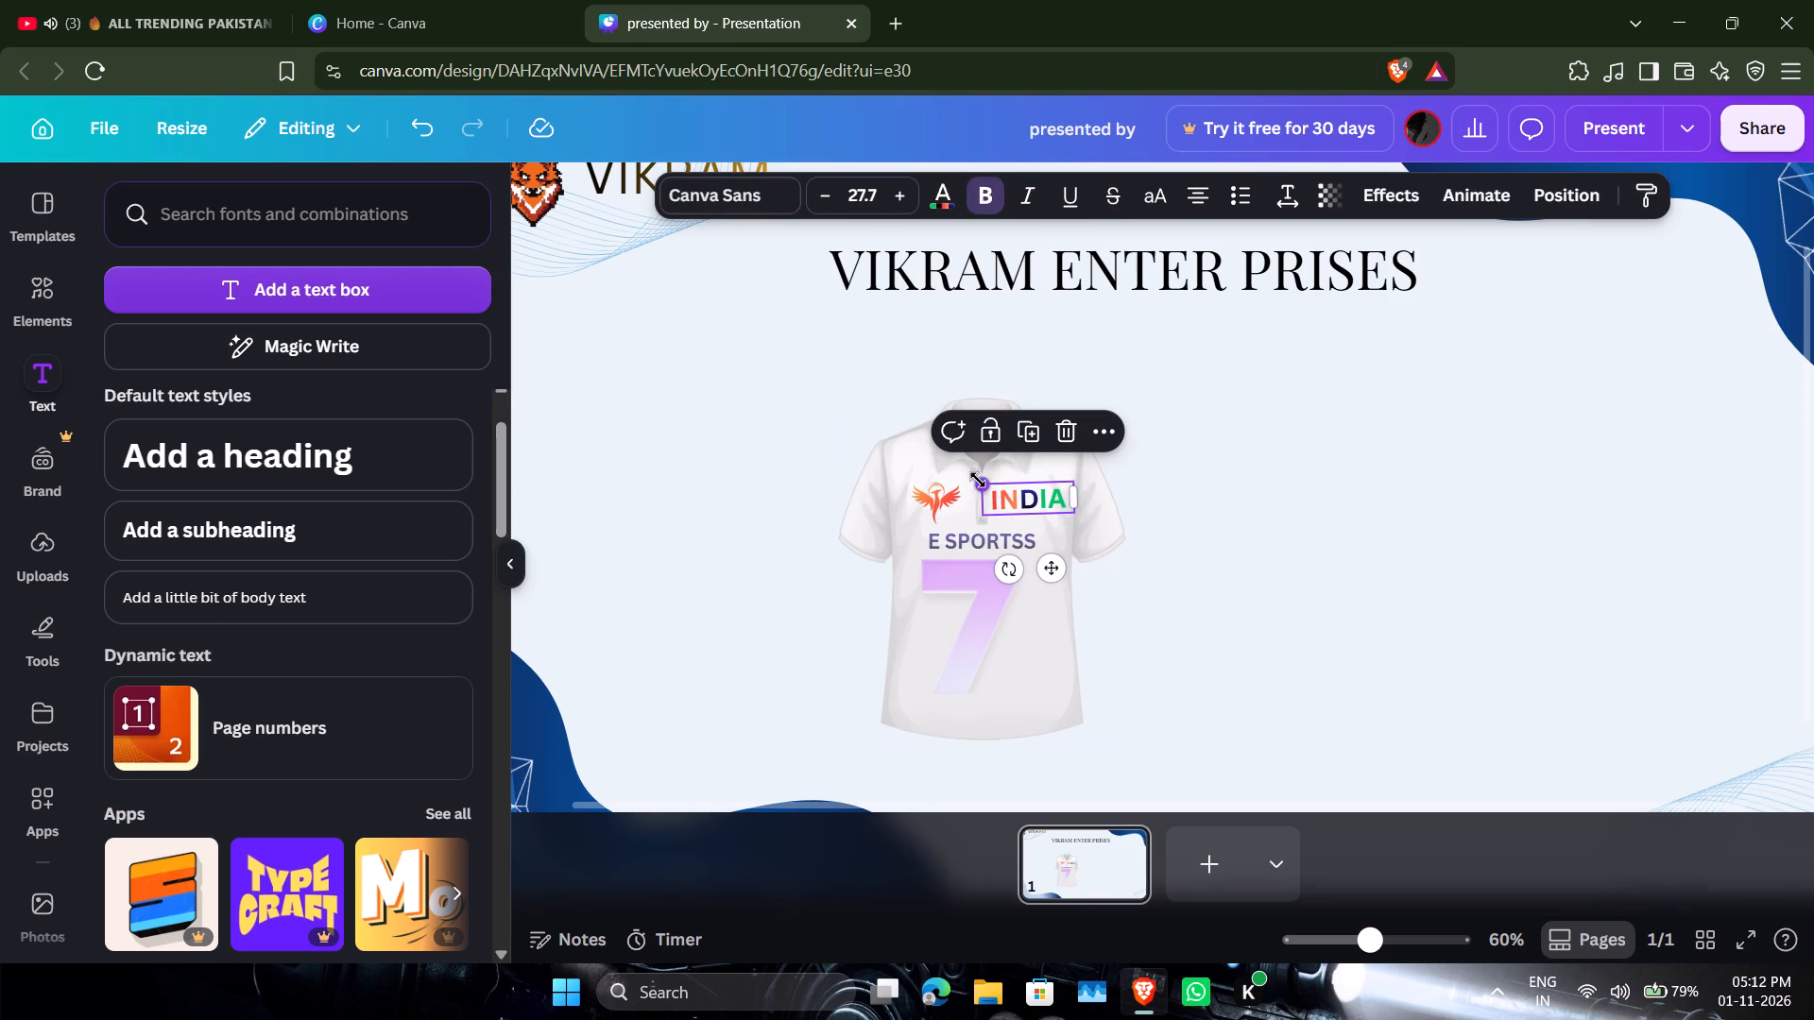
left_click(978, 480)
left_click(996, 491)
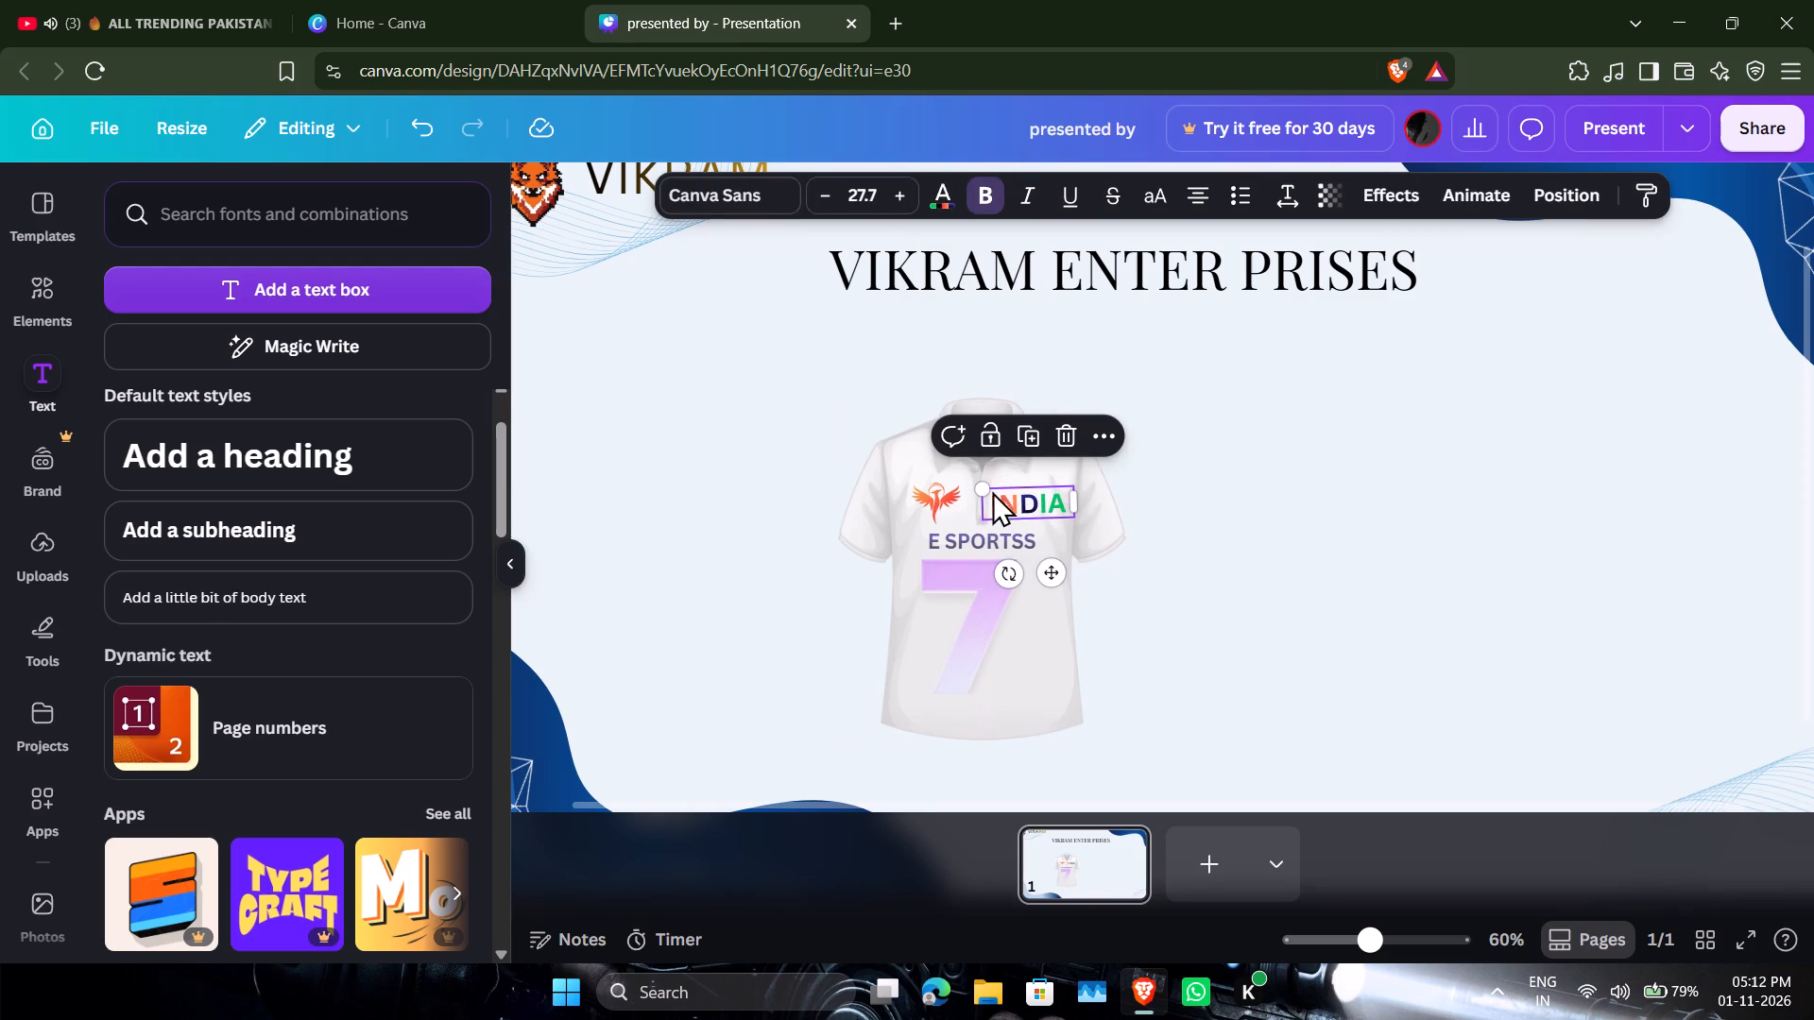
left_click(987, 488)
left_click_drag(990, 489, 1012, 501)
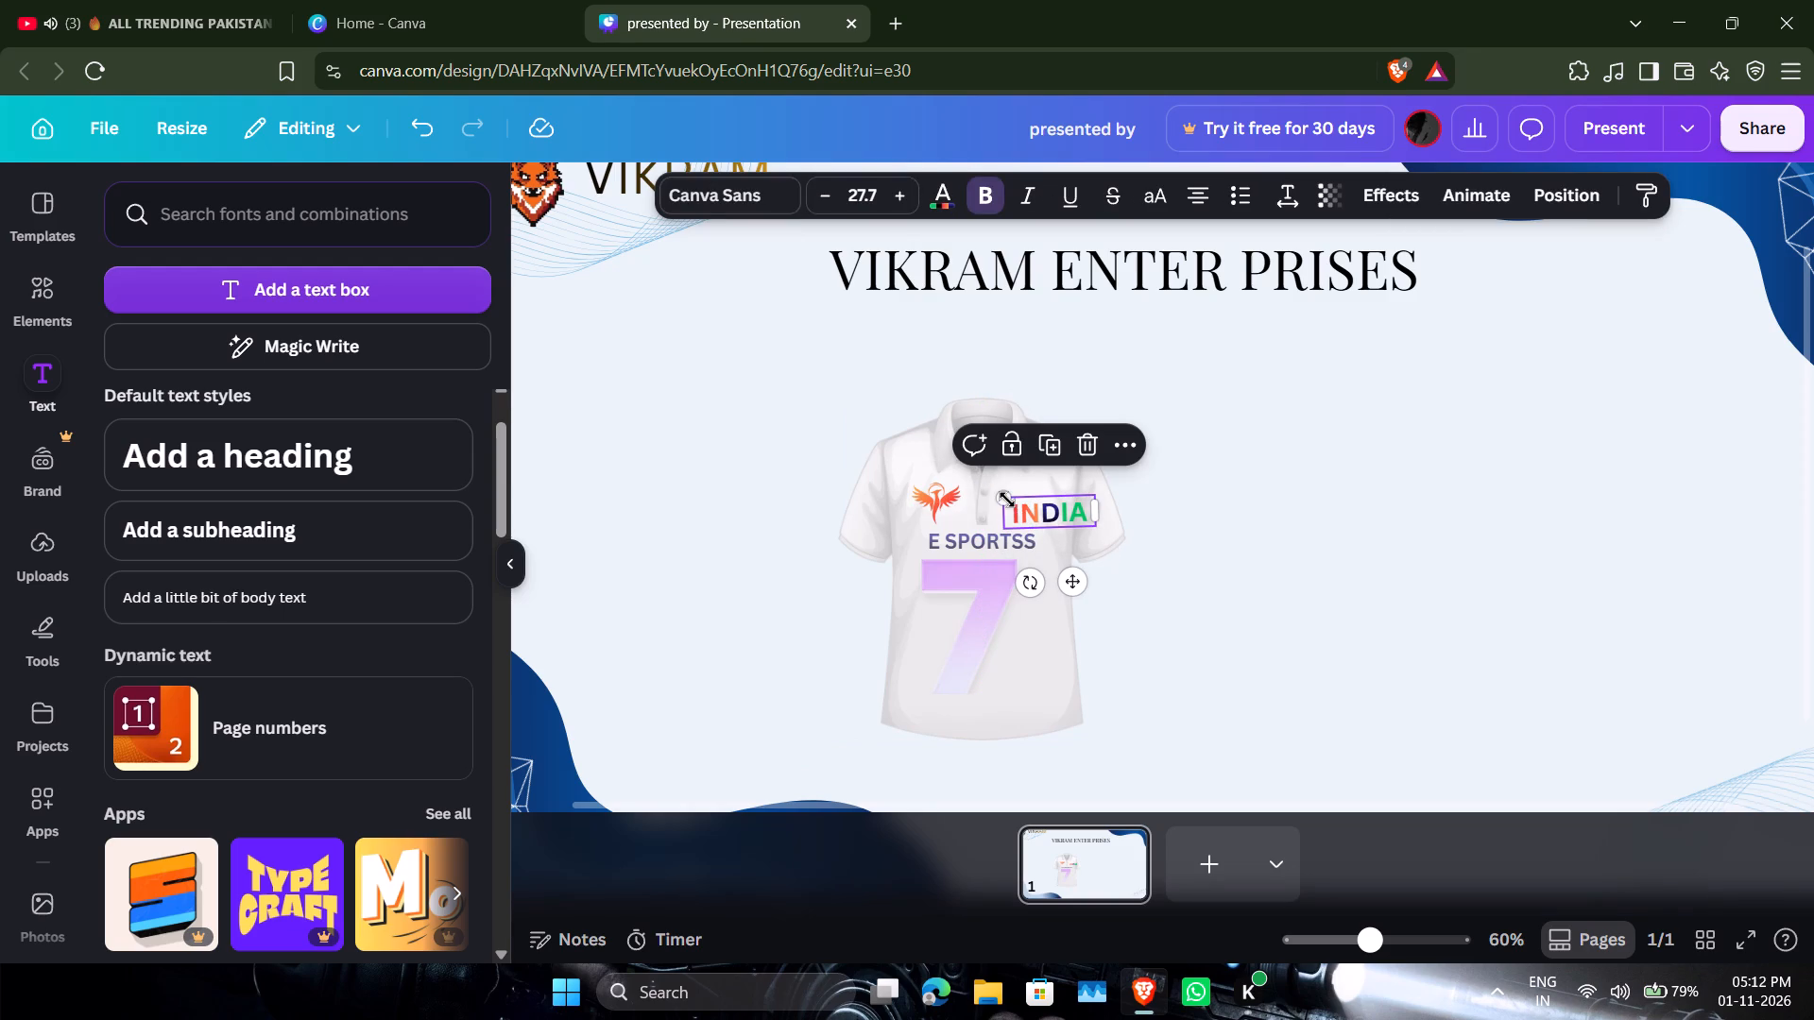
left_click_drag(1006, 496, 1016, 501)
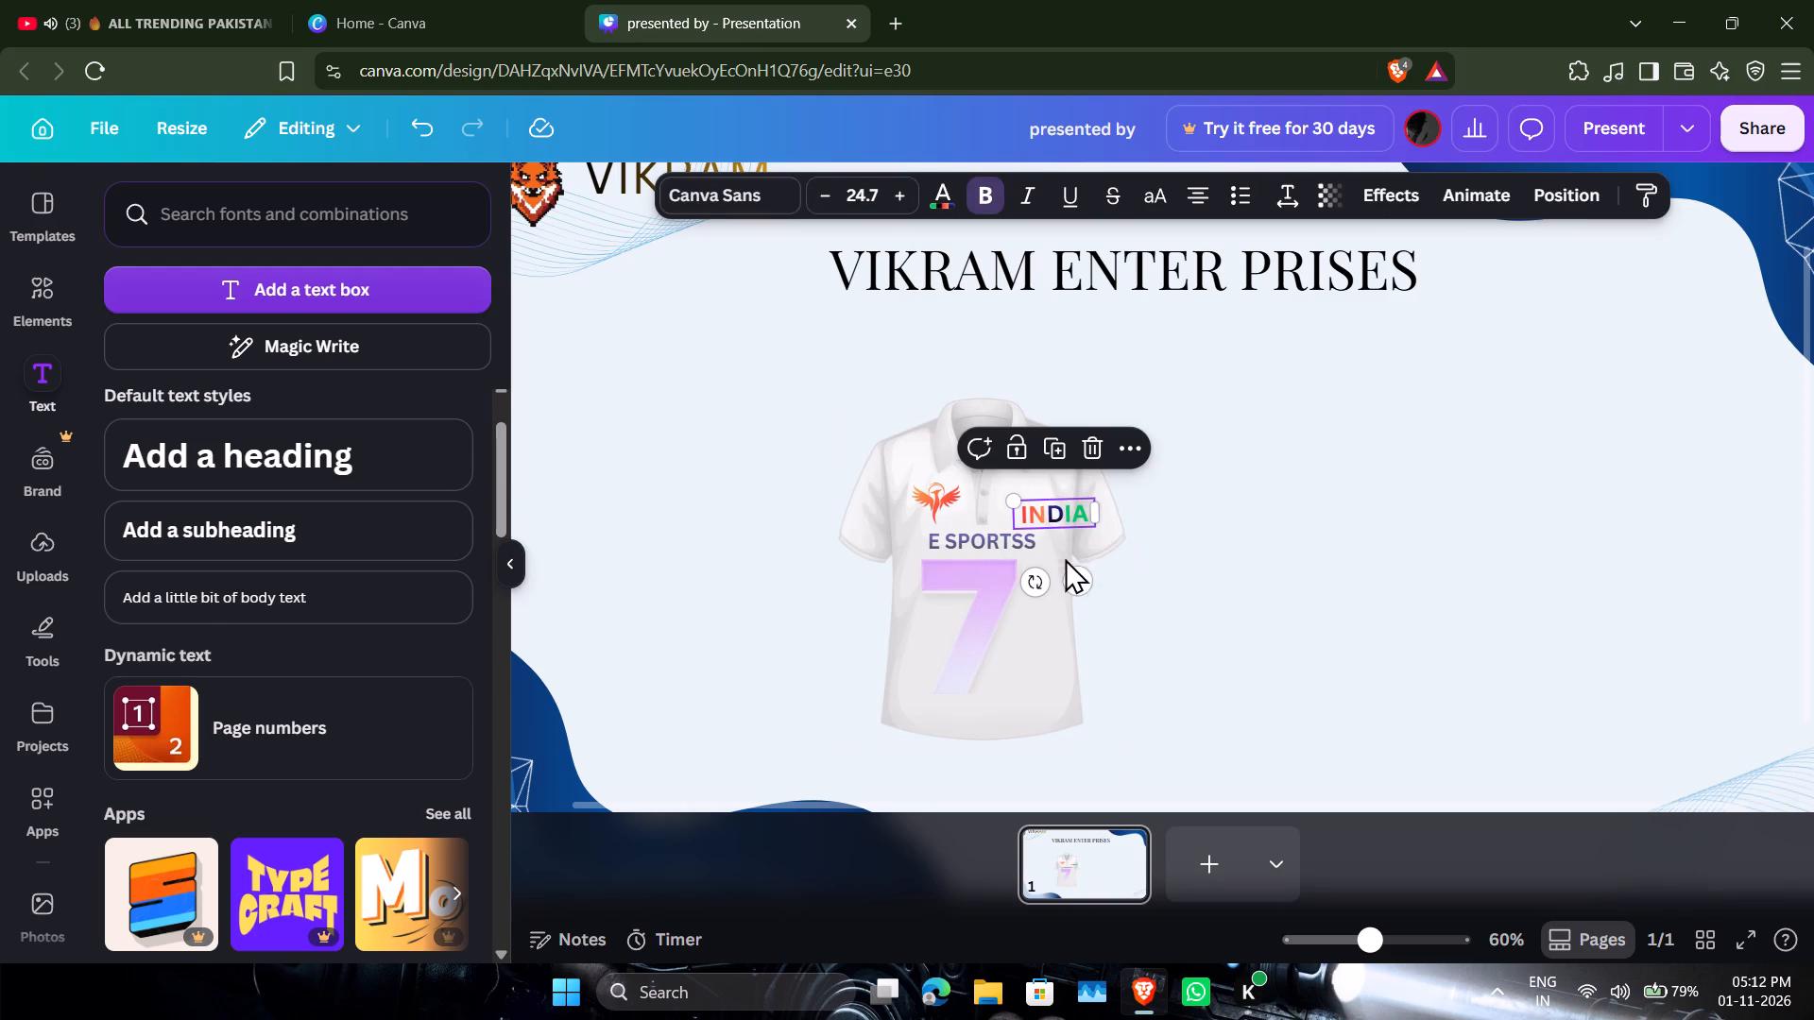
Move the "INDIA" text back onto the shirt's chest, level with the phoenix and just beside the button placket.
left_click_drag(1077, 581, 1059, 569)
left_click(1059, 569)
left_click(1209, 552)
left_click(1048, 498)
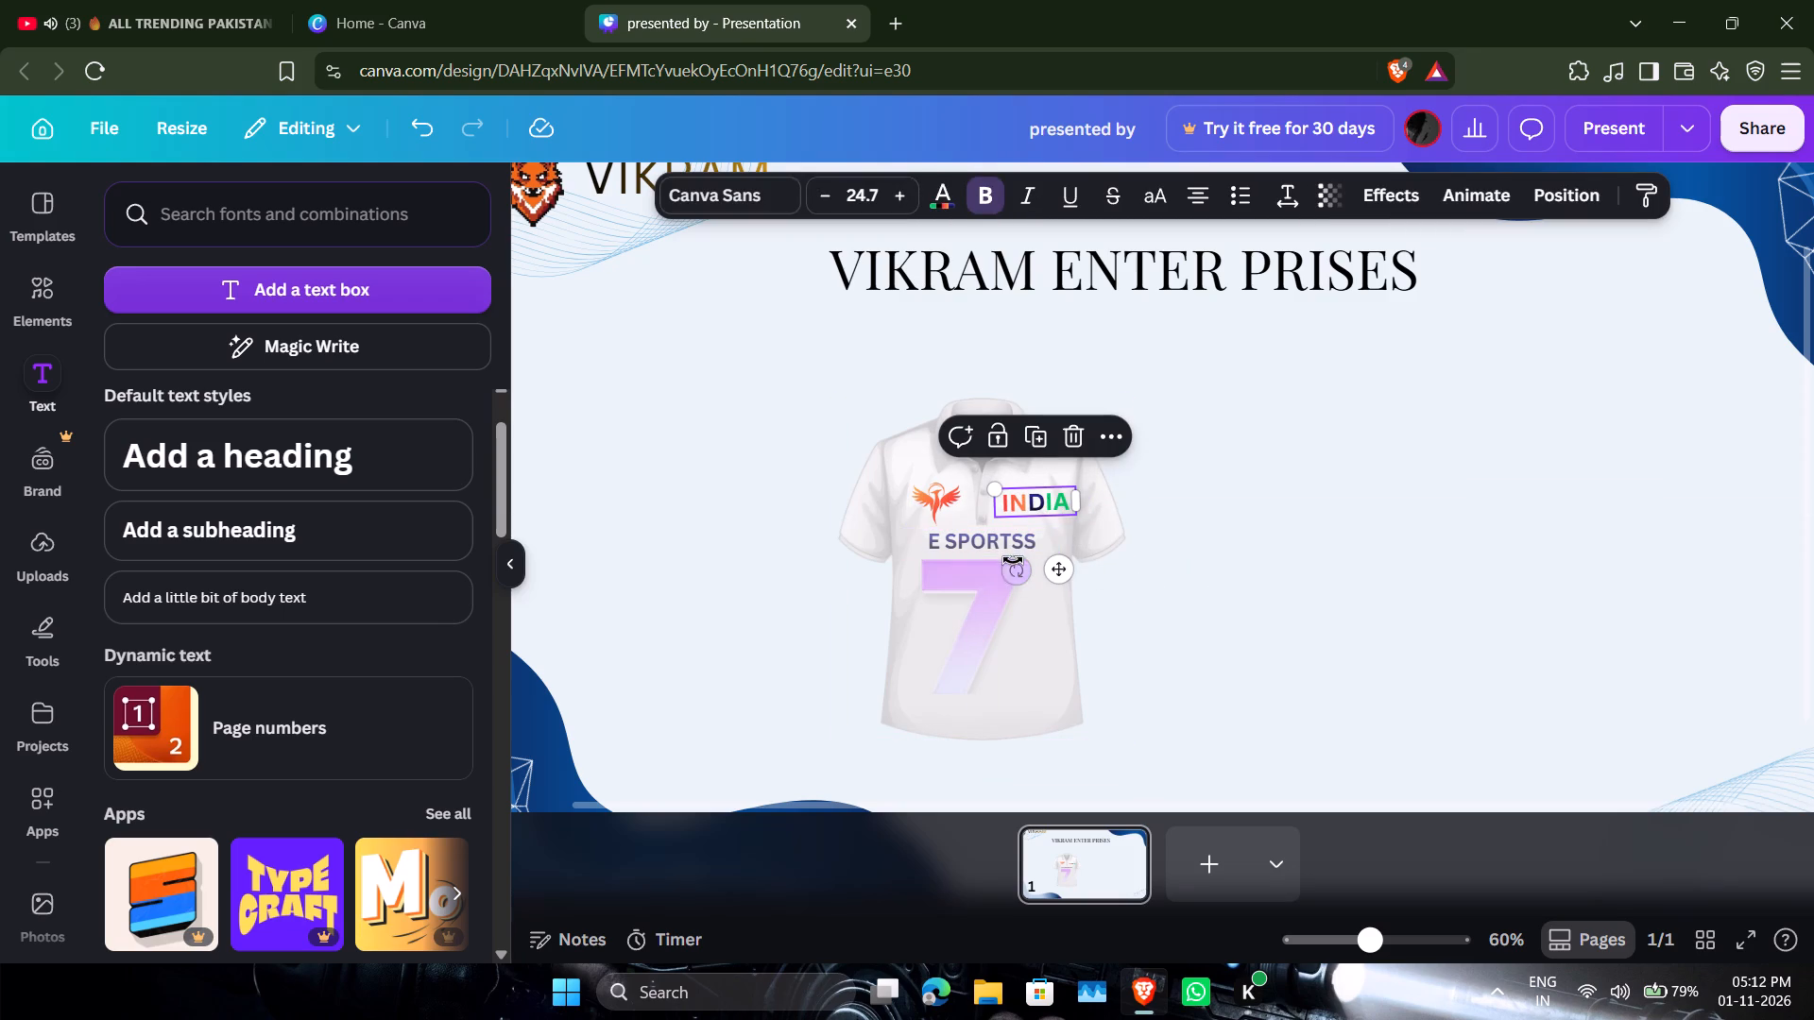
left_click(1063, 583)
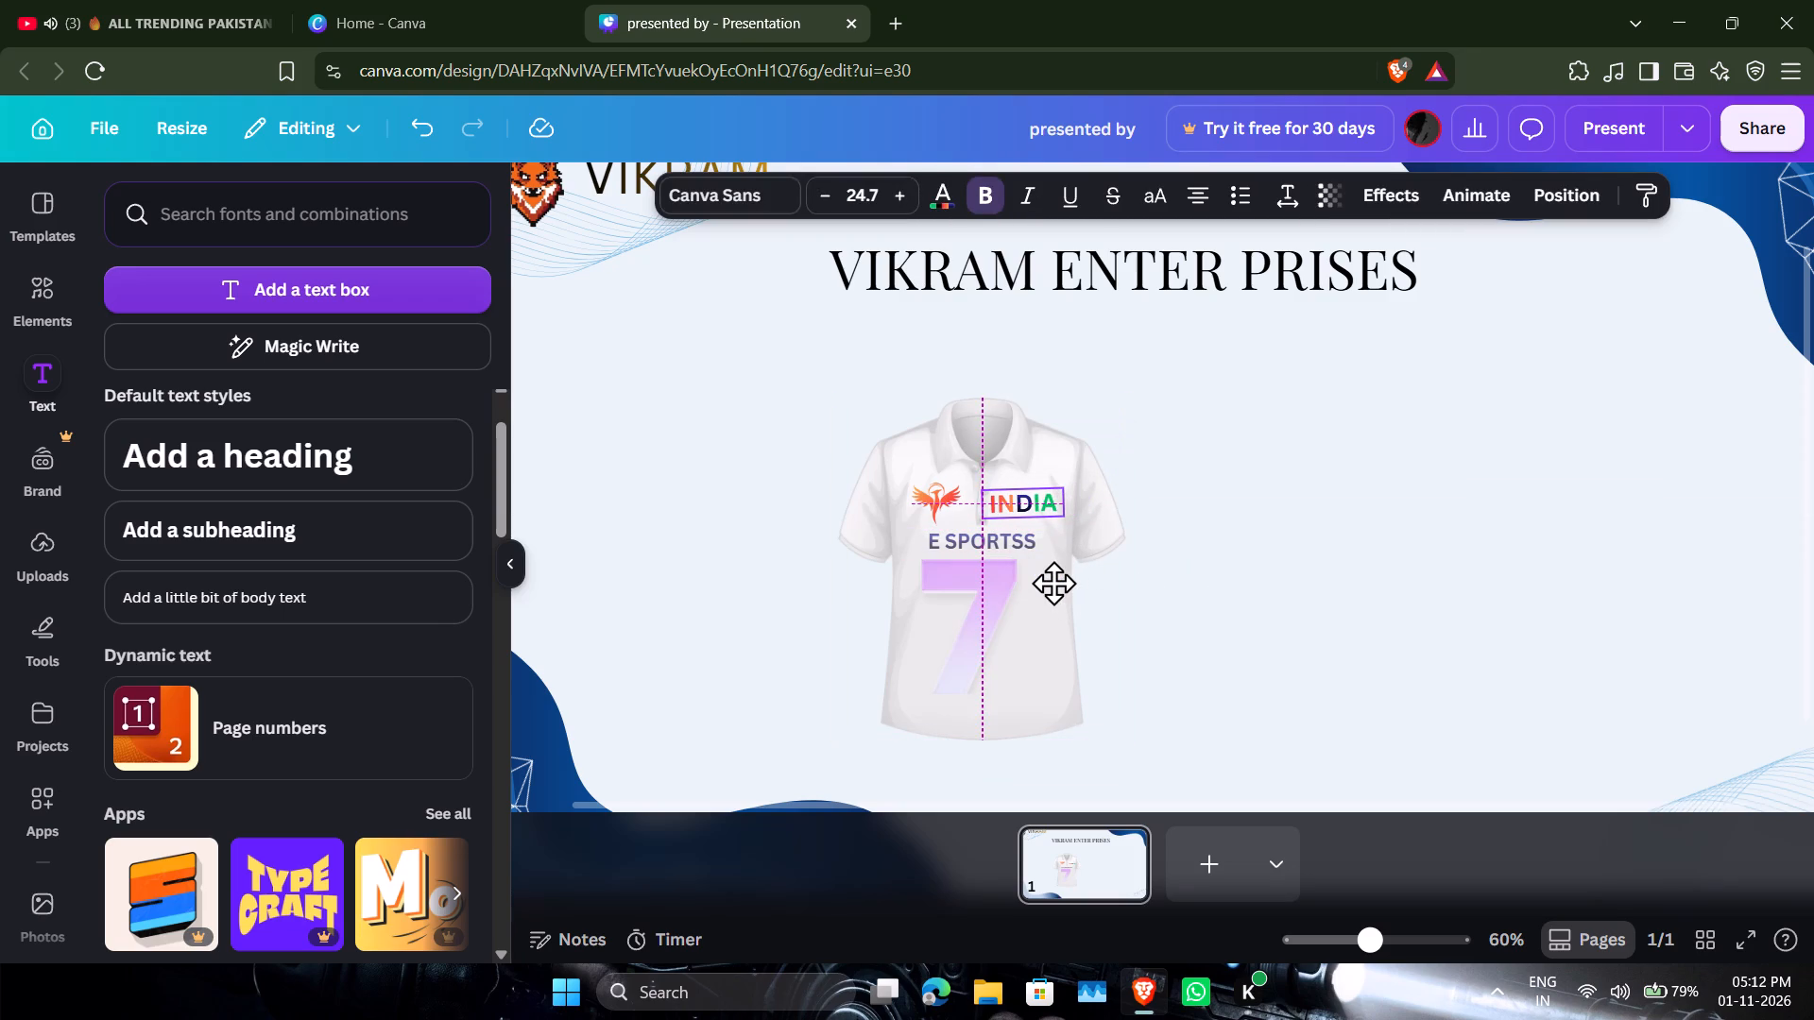
Lower the opacity of the "INDIA" text so it blends slightly into the shirt fabric.
left_click(1337, 207)
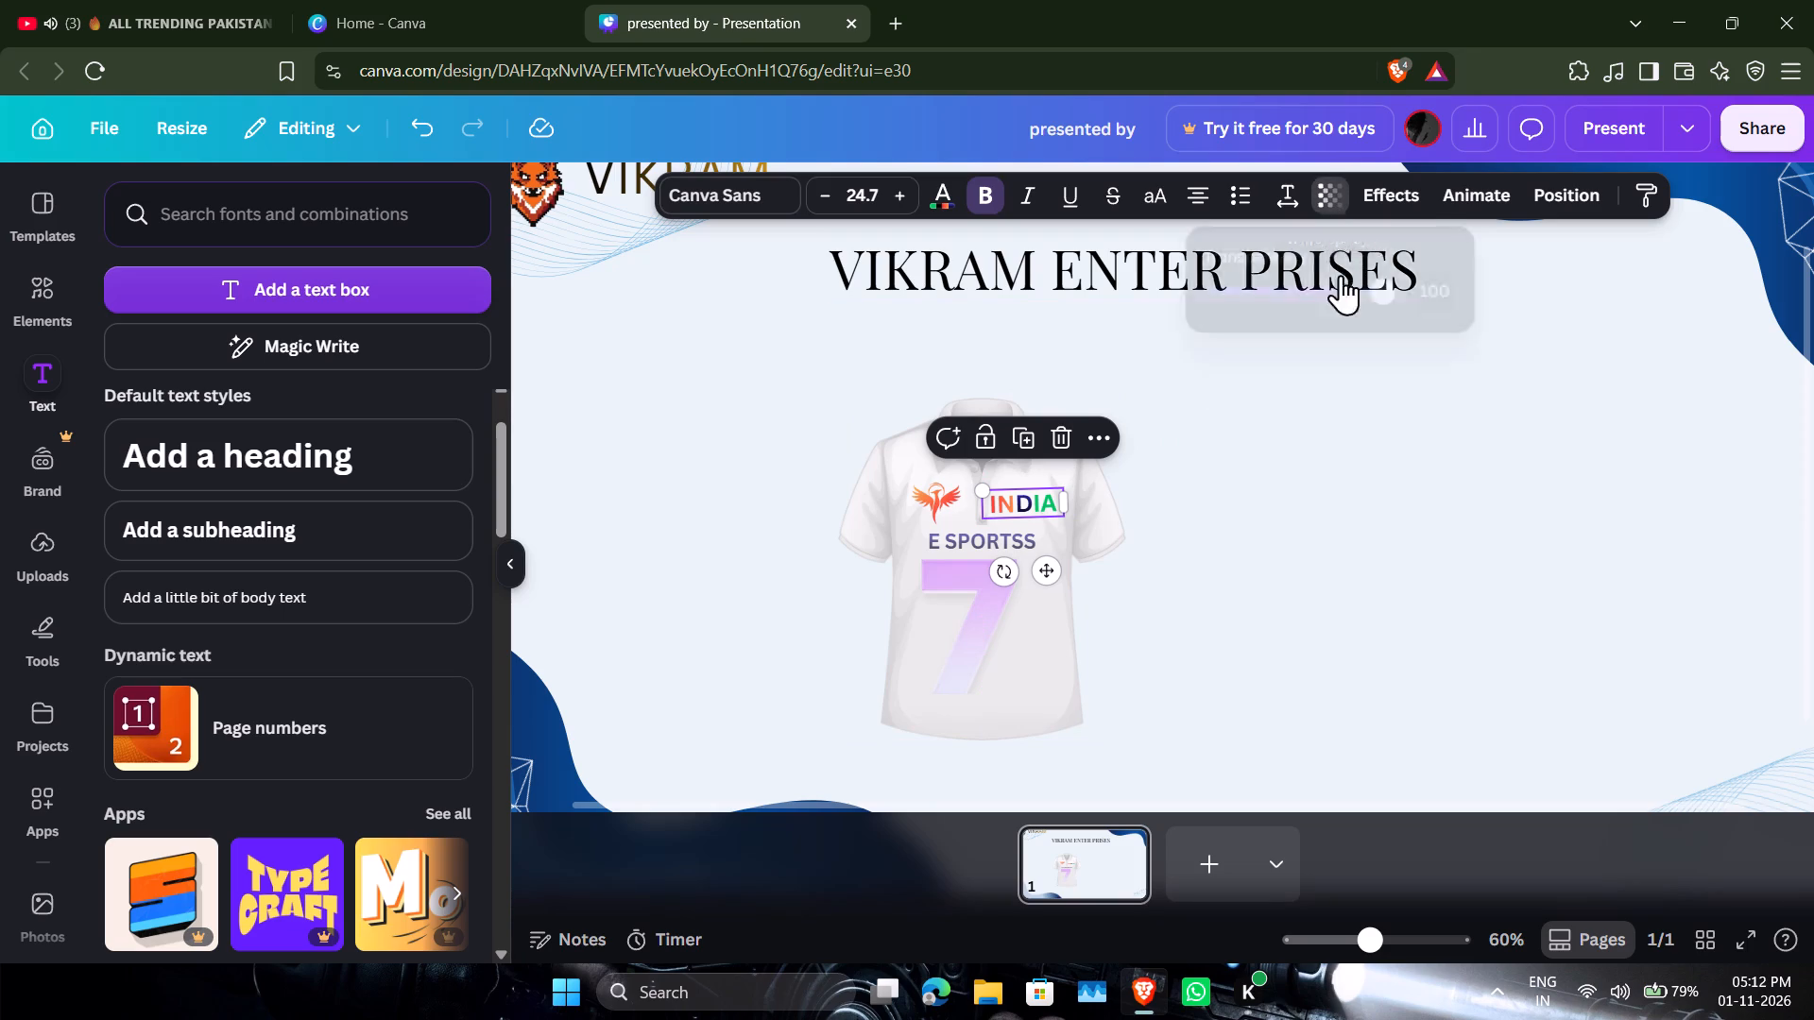
left_click_drag(1359, 286, 1324, 338)
left_click(1328, 425)
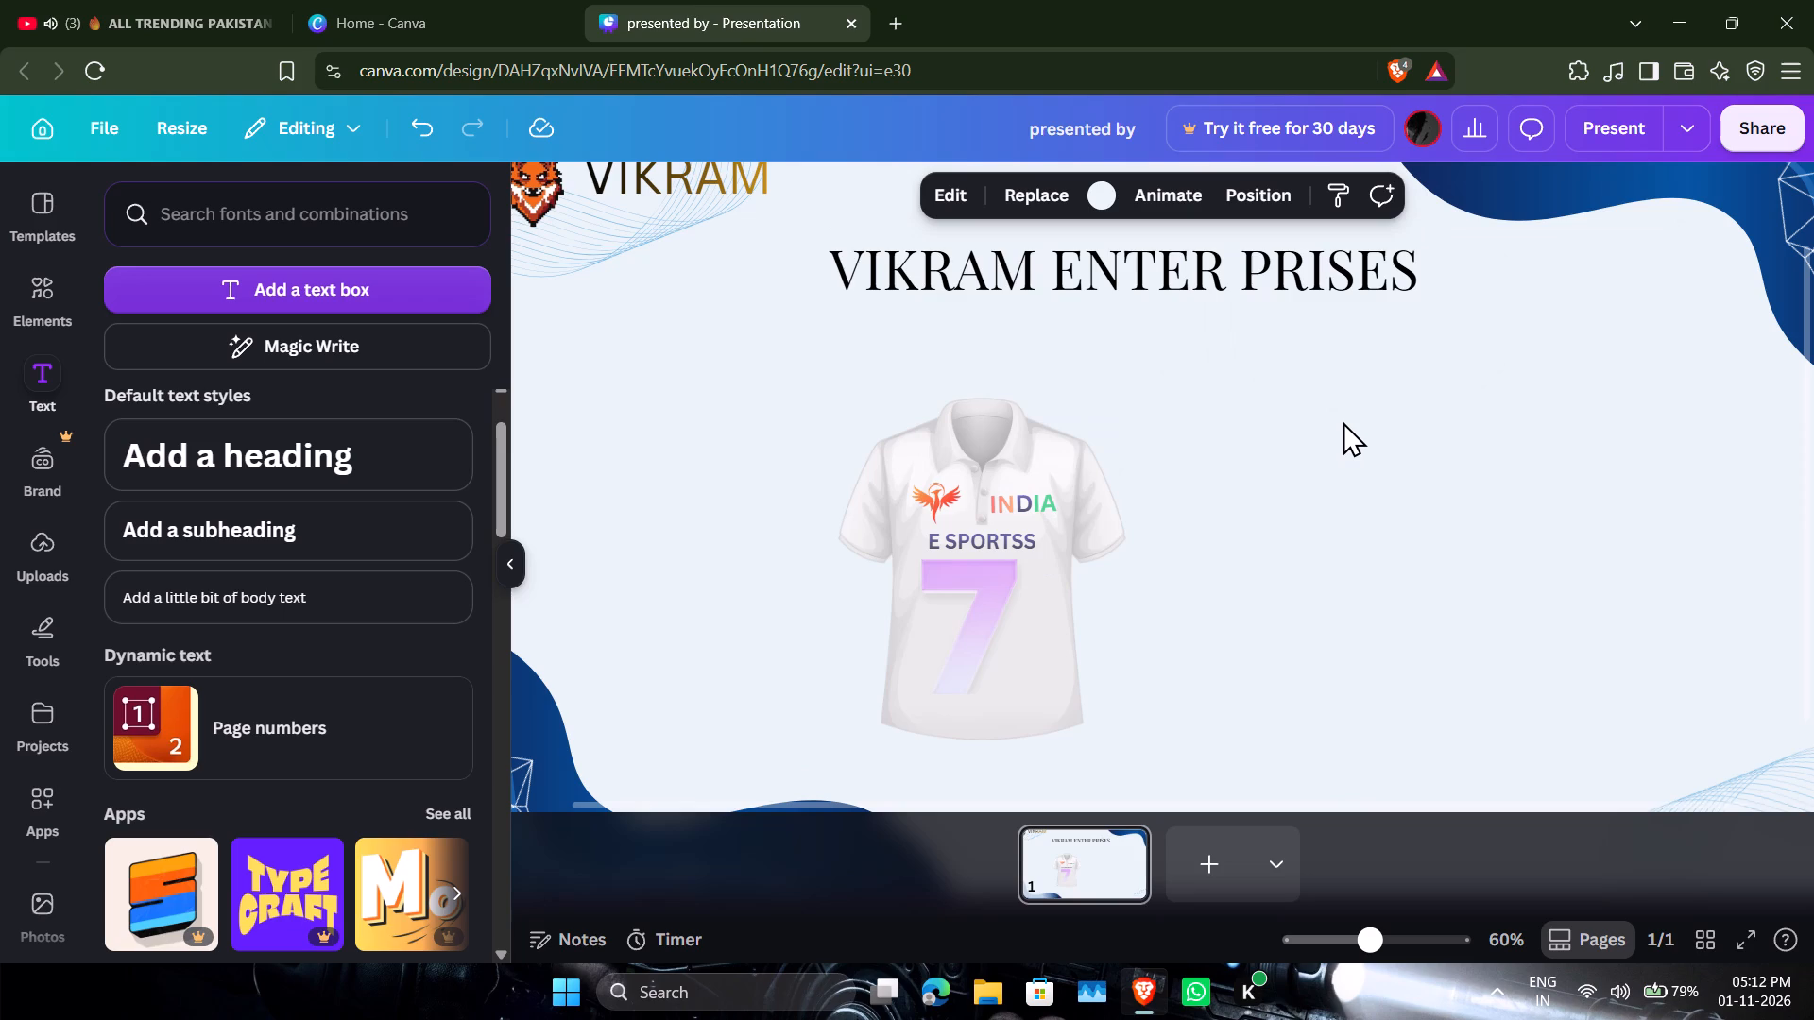
Nudge the "INDIA" text slightly up and away from the phoenix on the shirt's chest, and deselect it.
left_click(1017, 494)
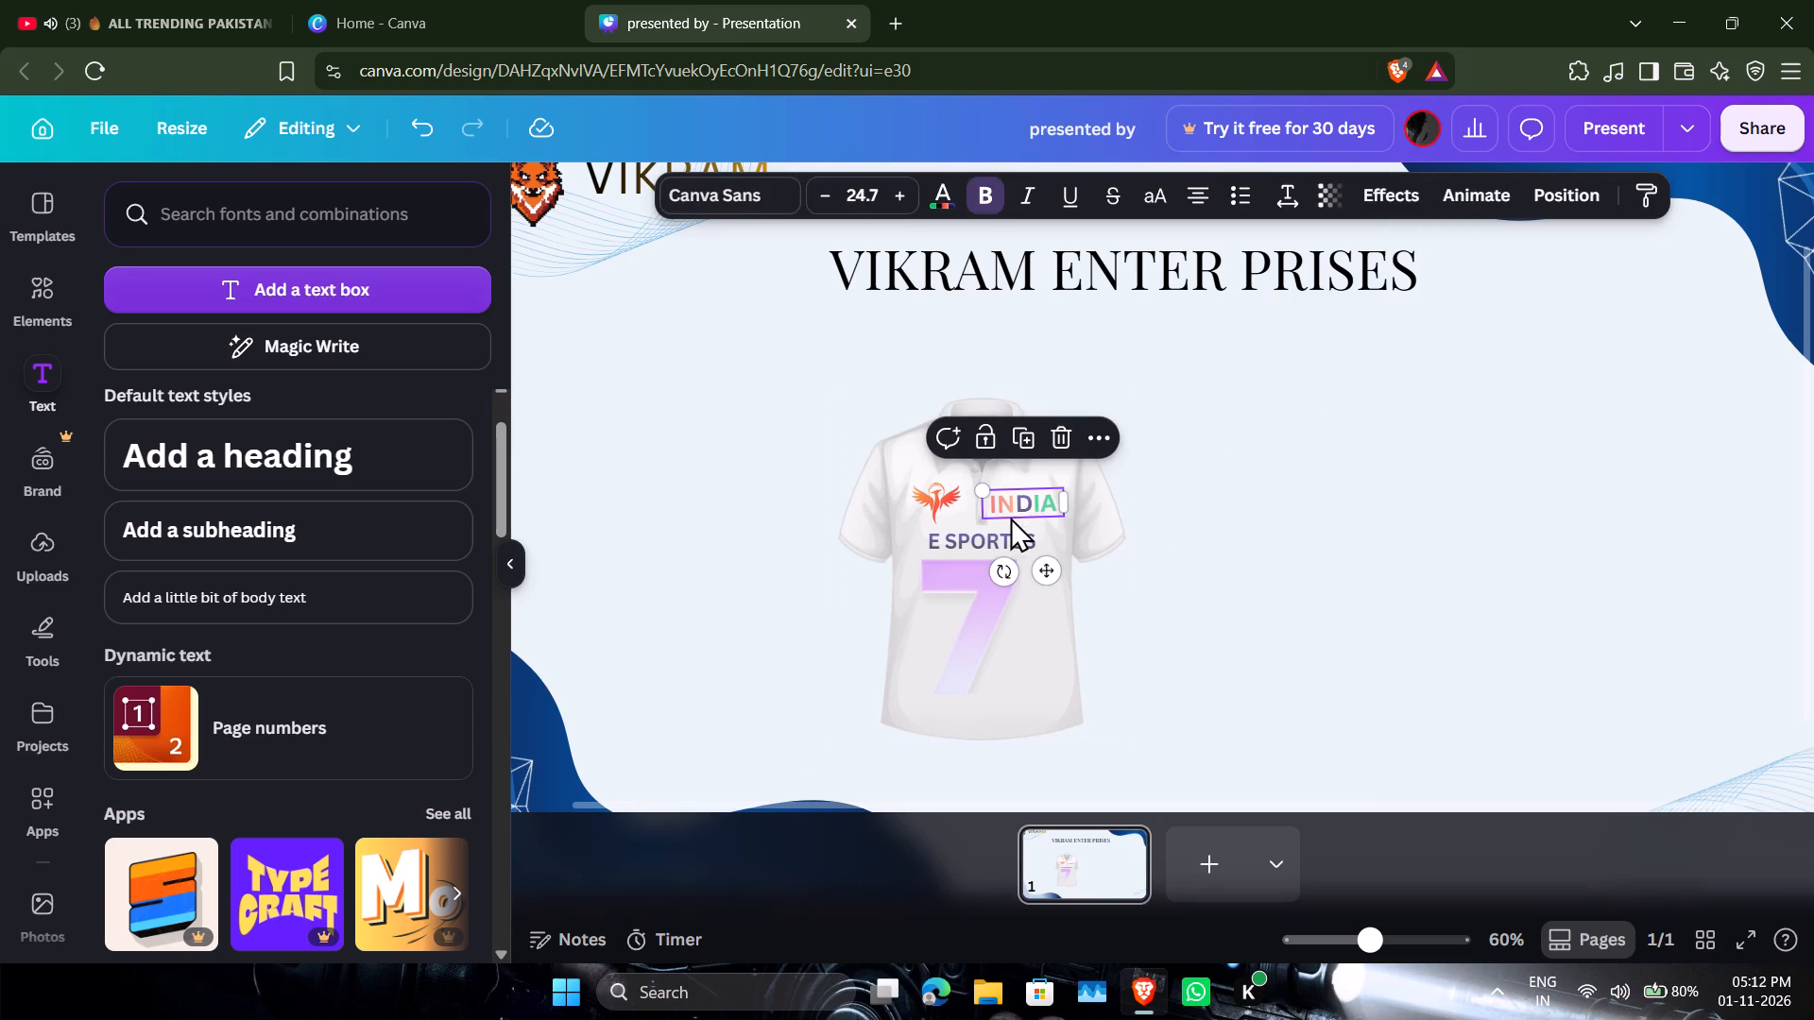
left_click_drag(1043, 562, 1052, 559)
left_click(1206, 540)
double_click(1029, 499)
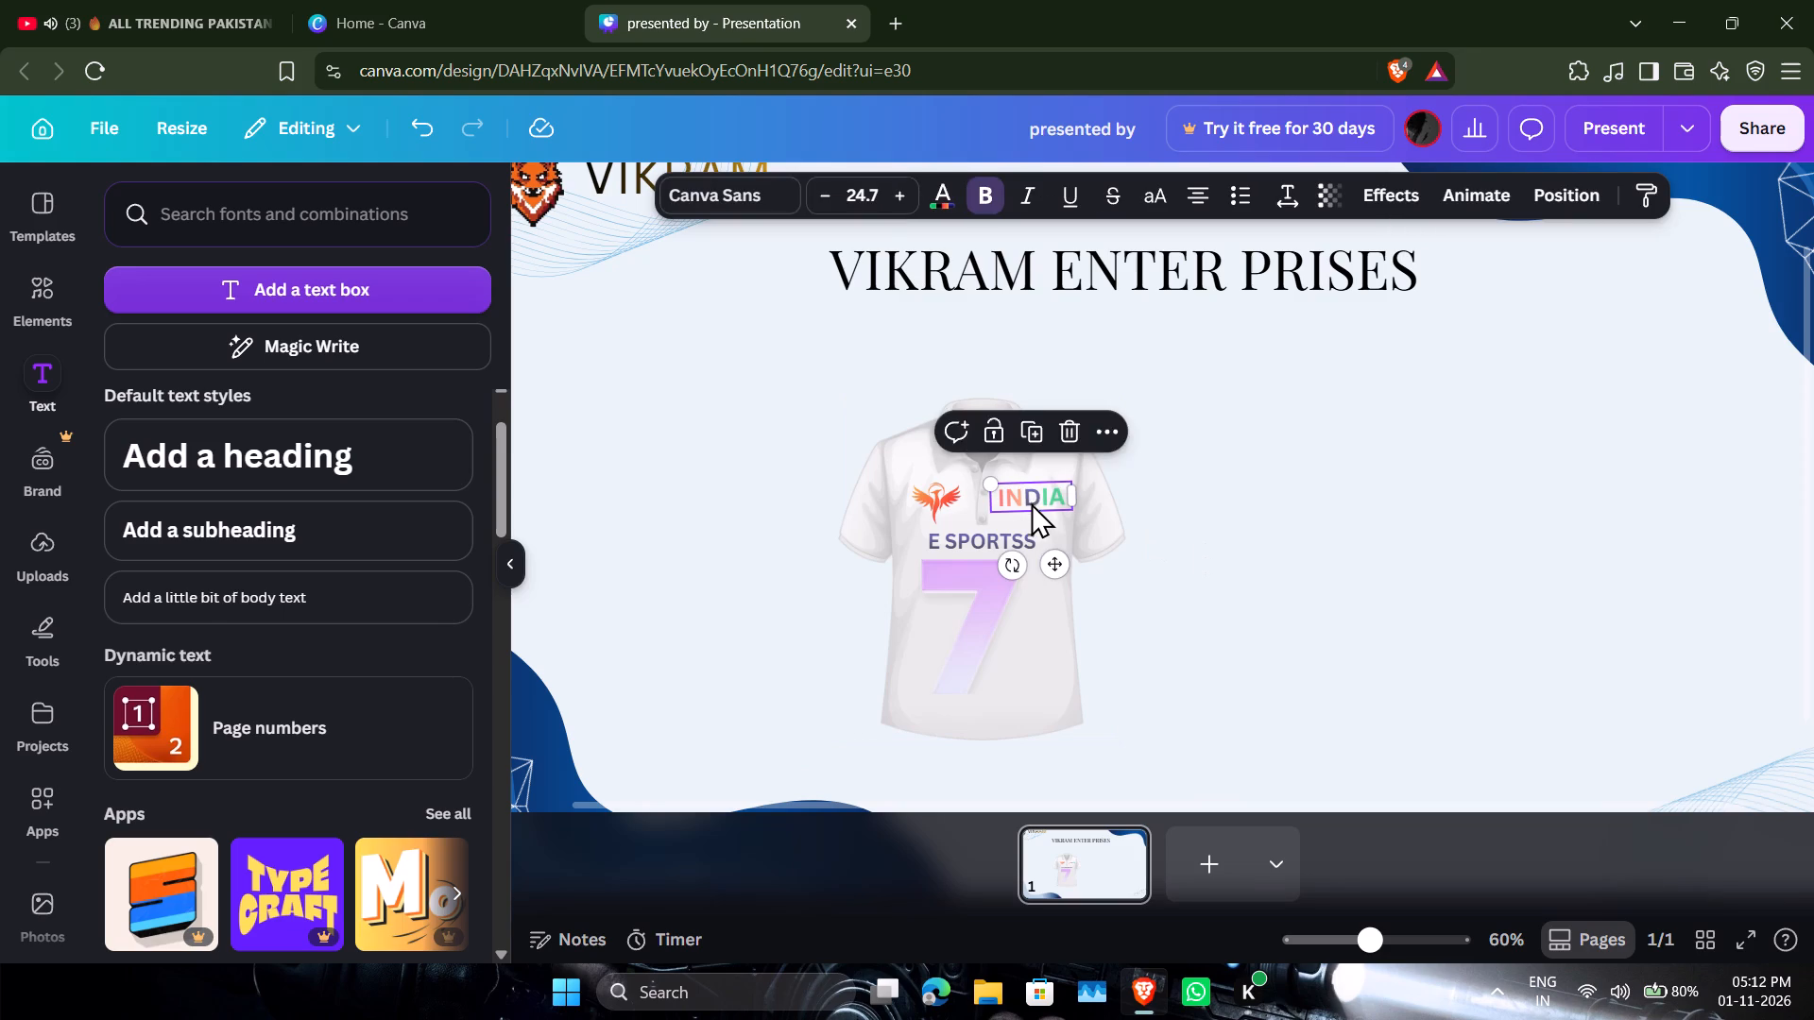
double_click(1031, 504)
left_click(1056, 560)
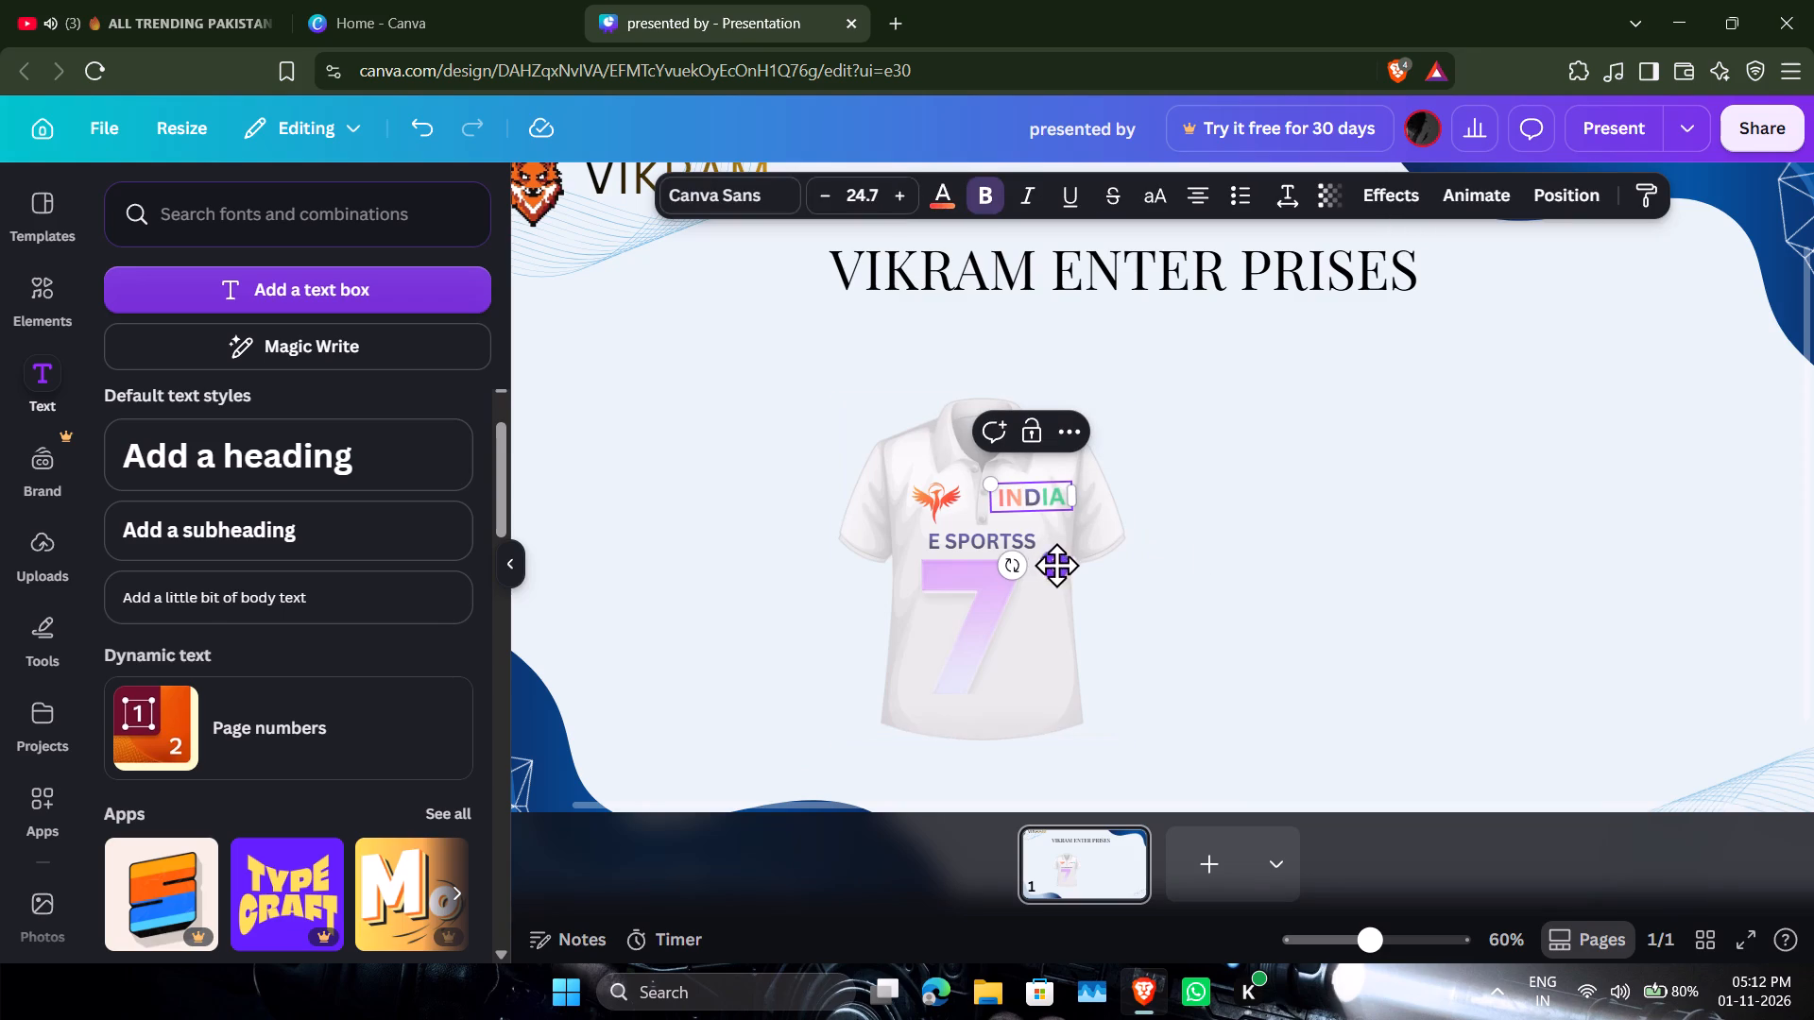
left_click(1155, 560)
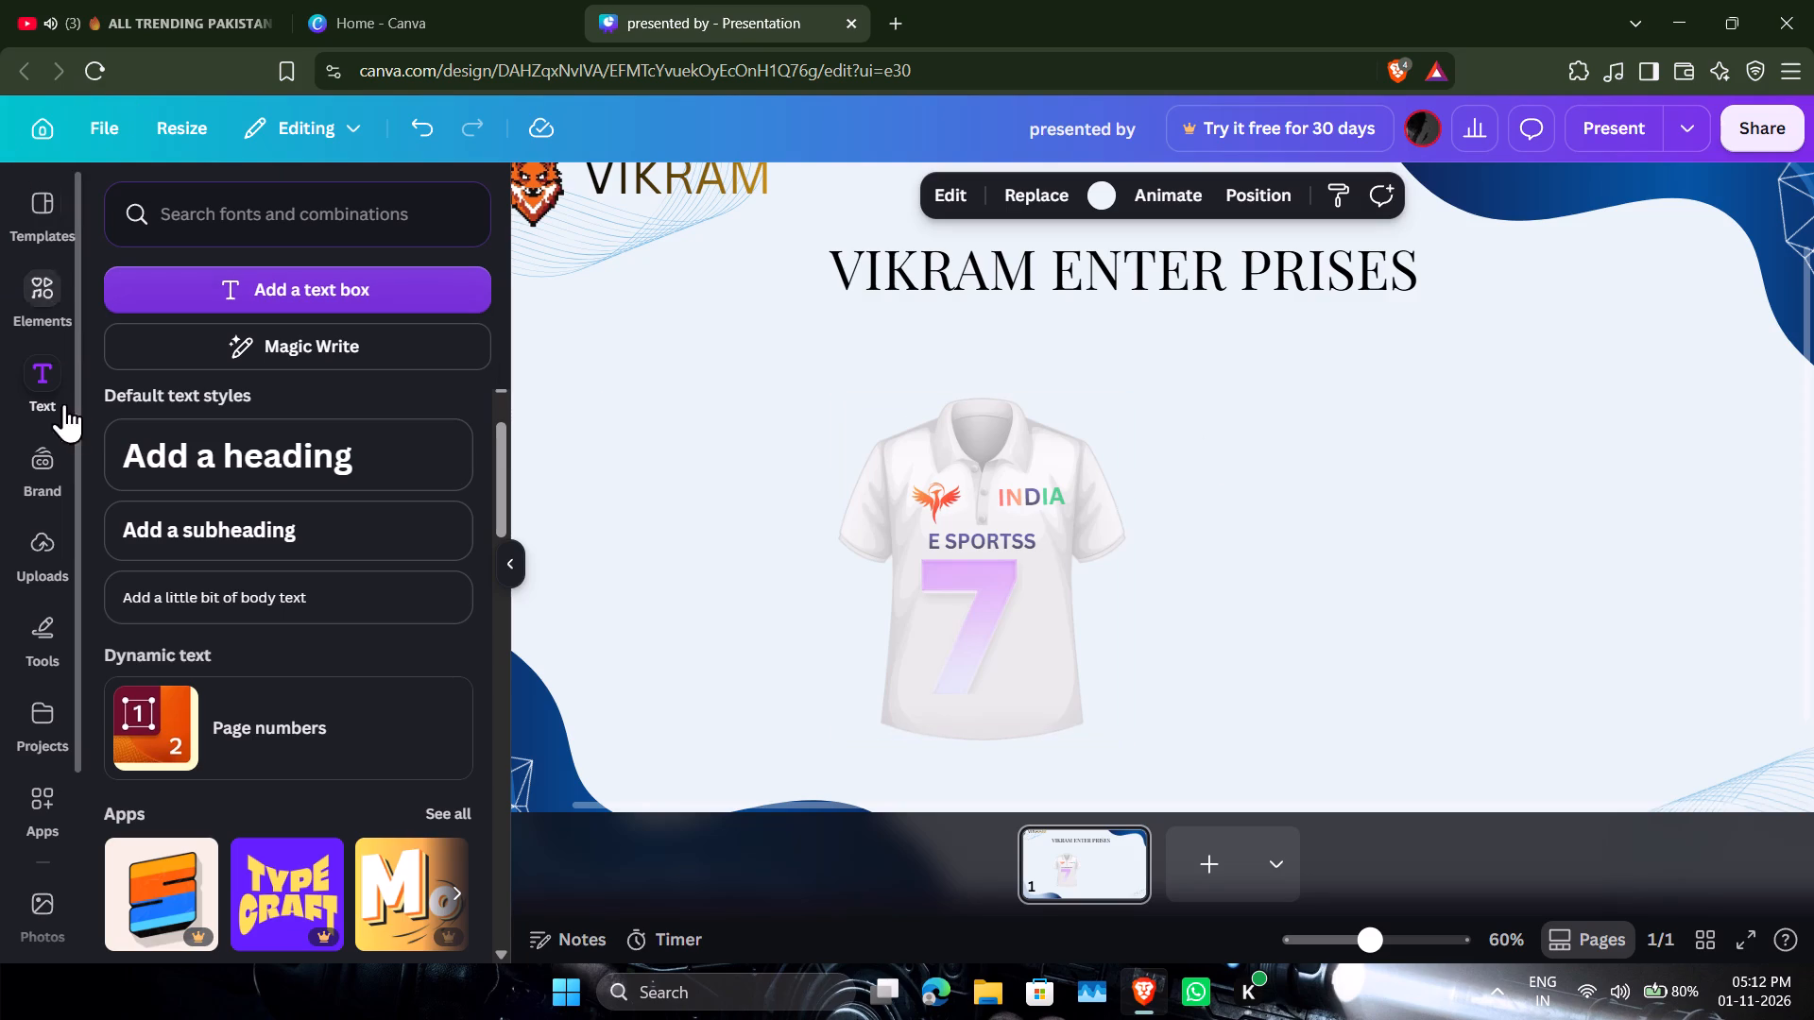
Add the flaming letter "F" graphic from the recently used elements to the slide, beside the polo shirt.
left_click(76, 314)
left_click(13, 314)
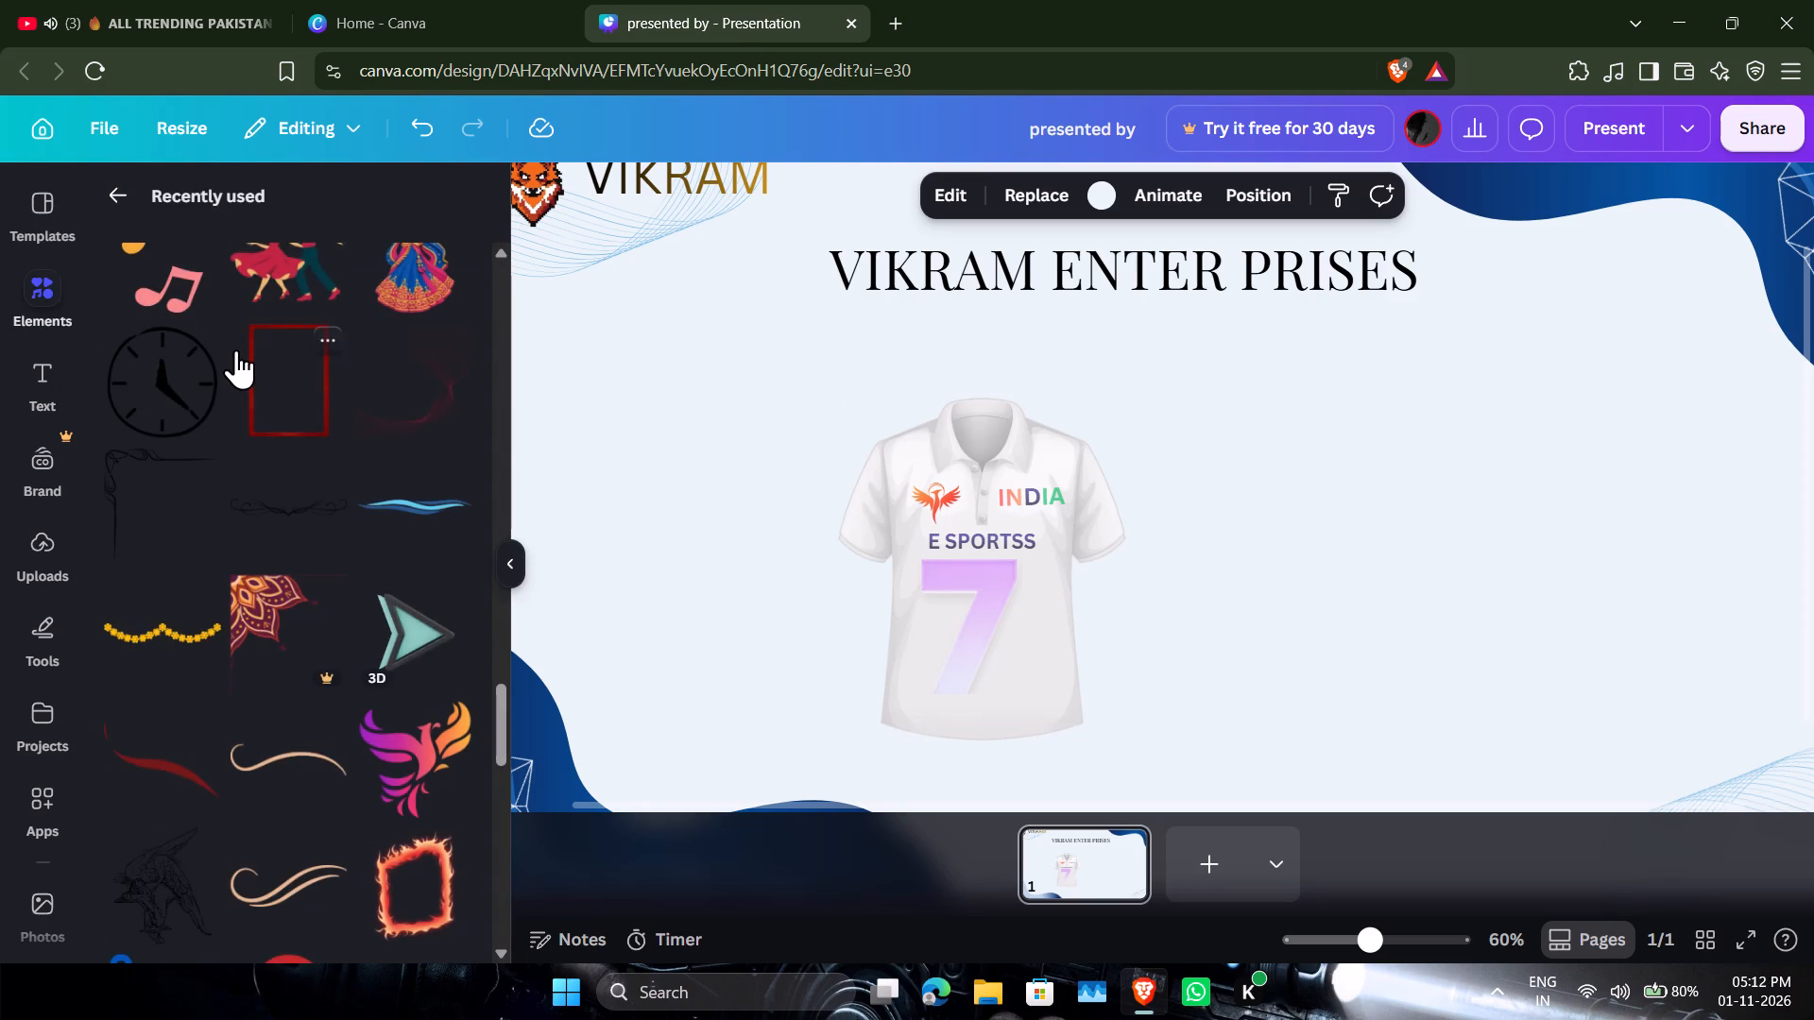
scroll(233, 349, "up", 4)
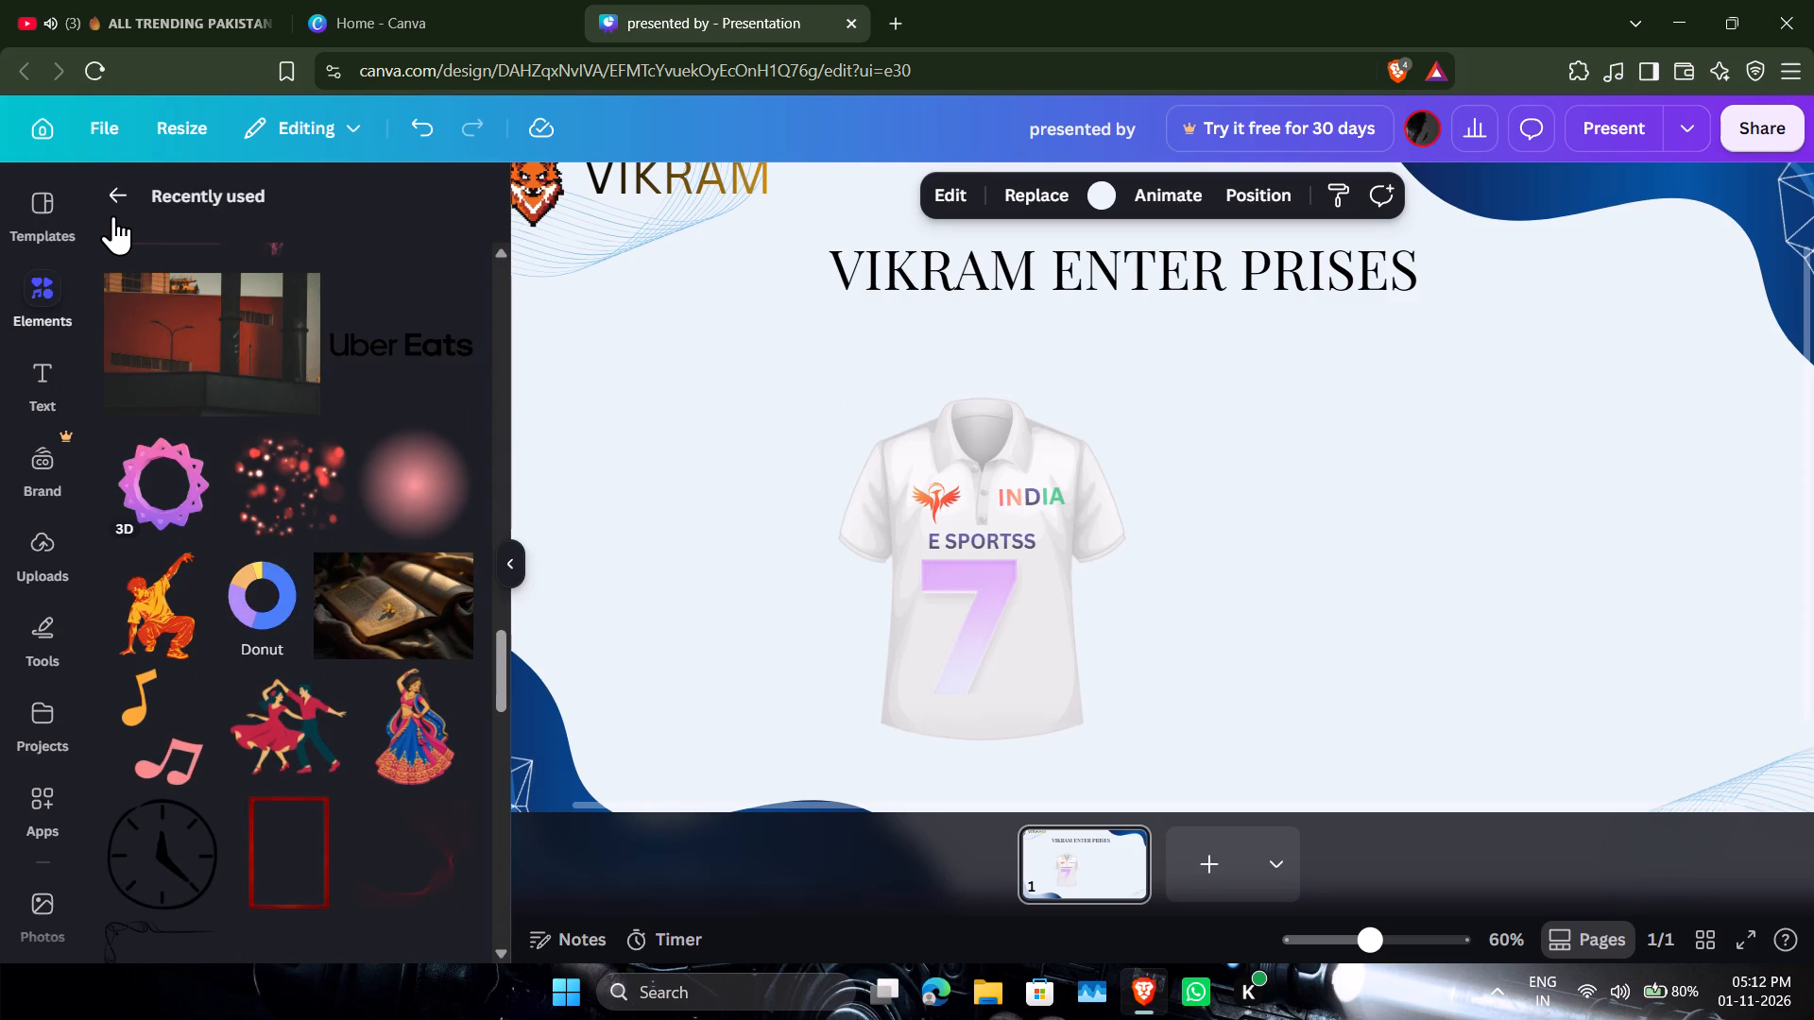
left_click(103, 204)
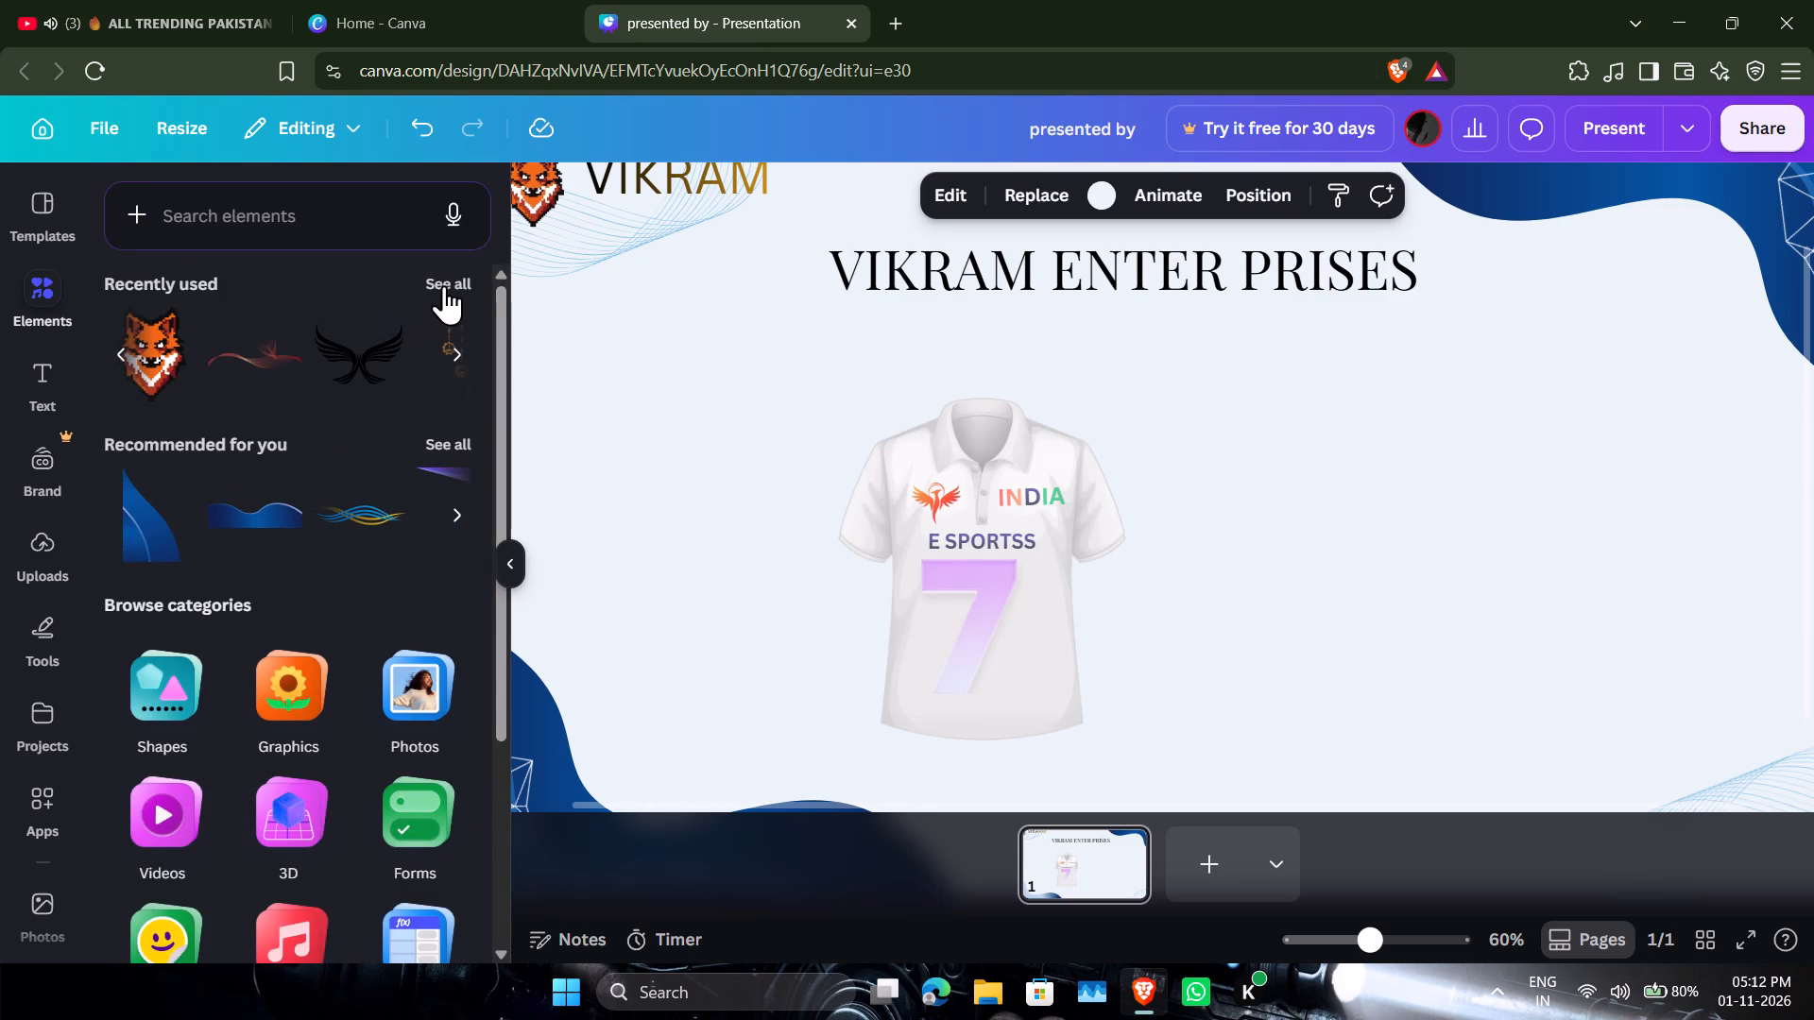
left_click(451, 283)
scroll(296, 391, "down", 3)
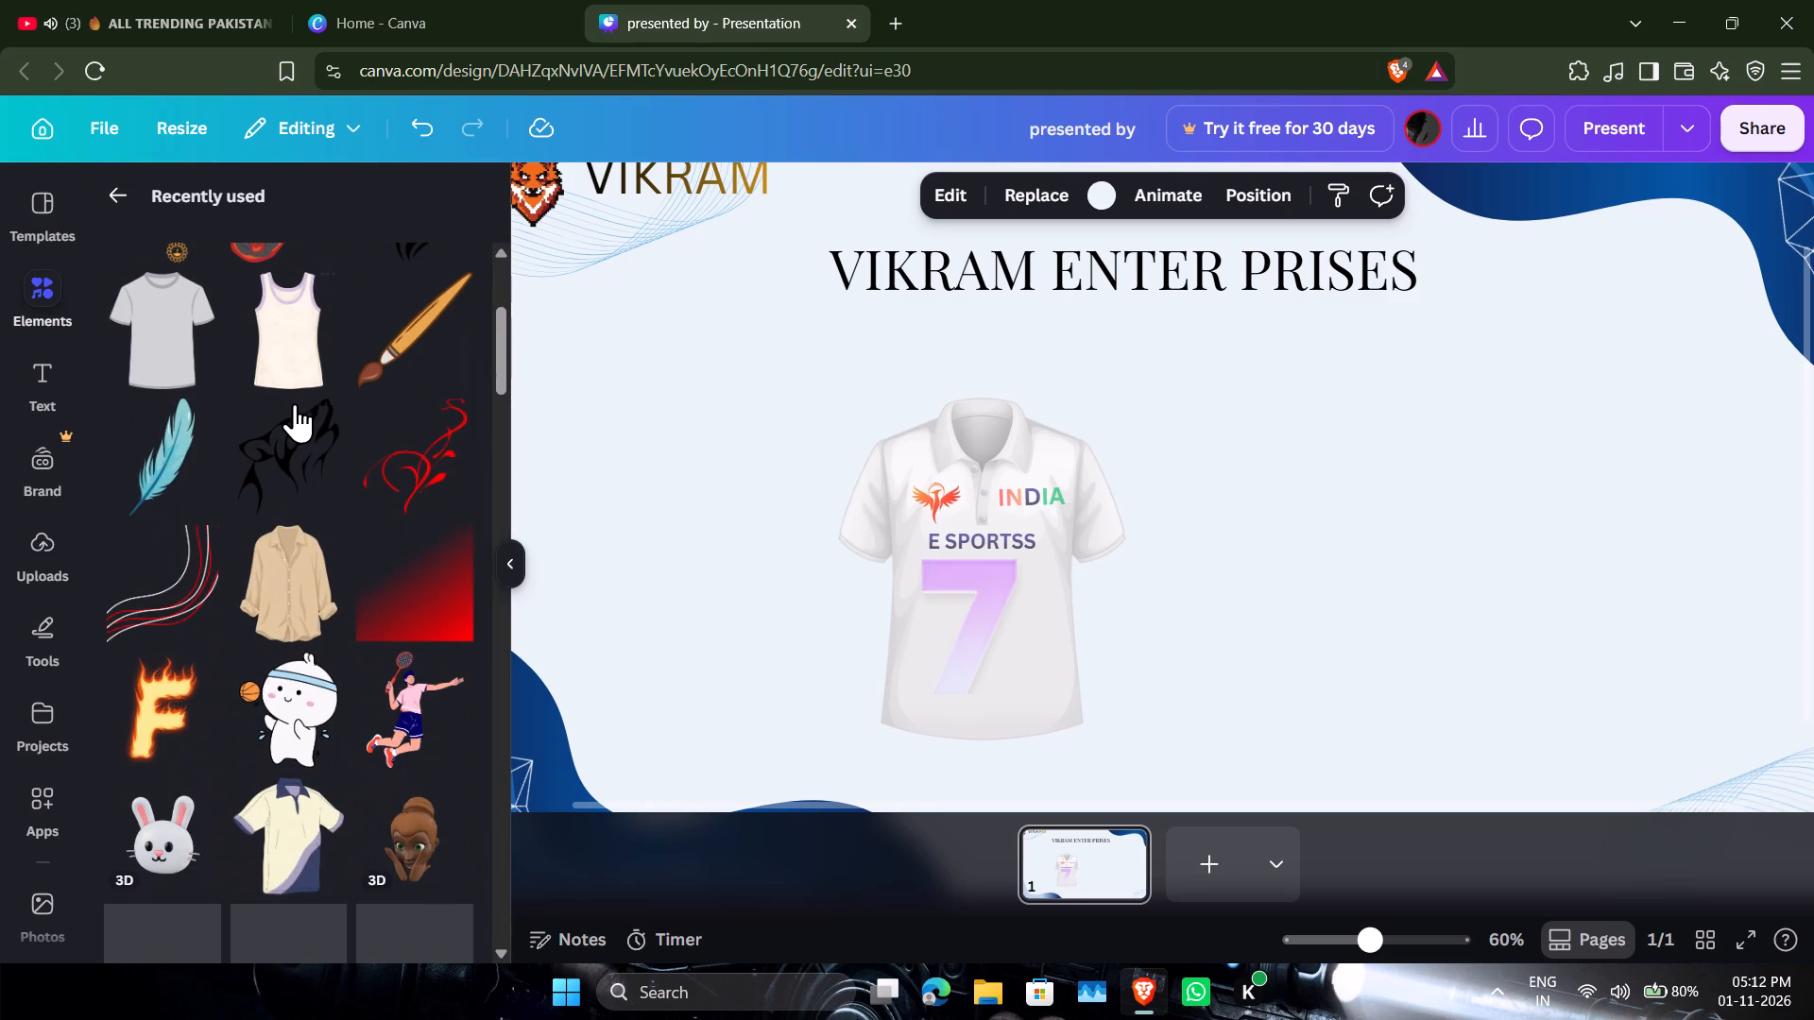
scroll(191, 623, "down", 1)
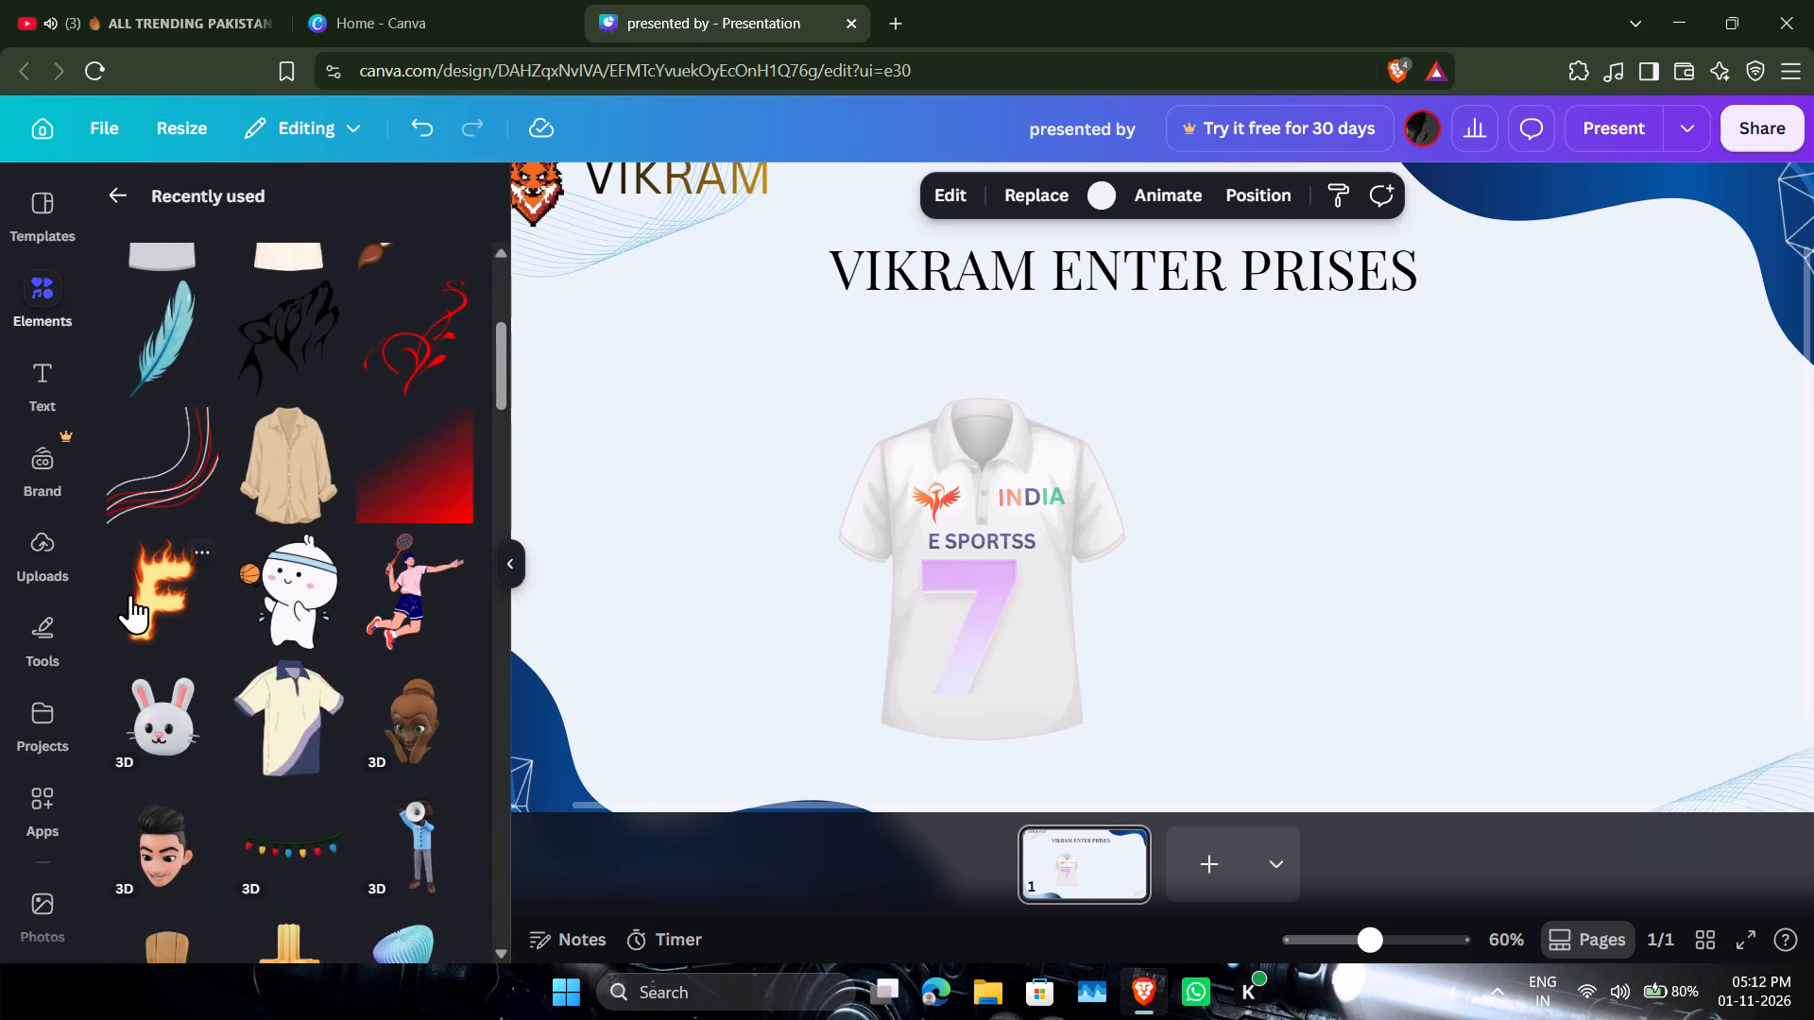
left_click_drag(130, 594, 1313, 312)
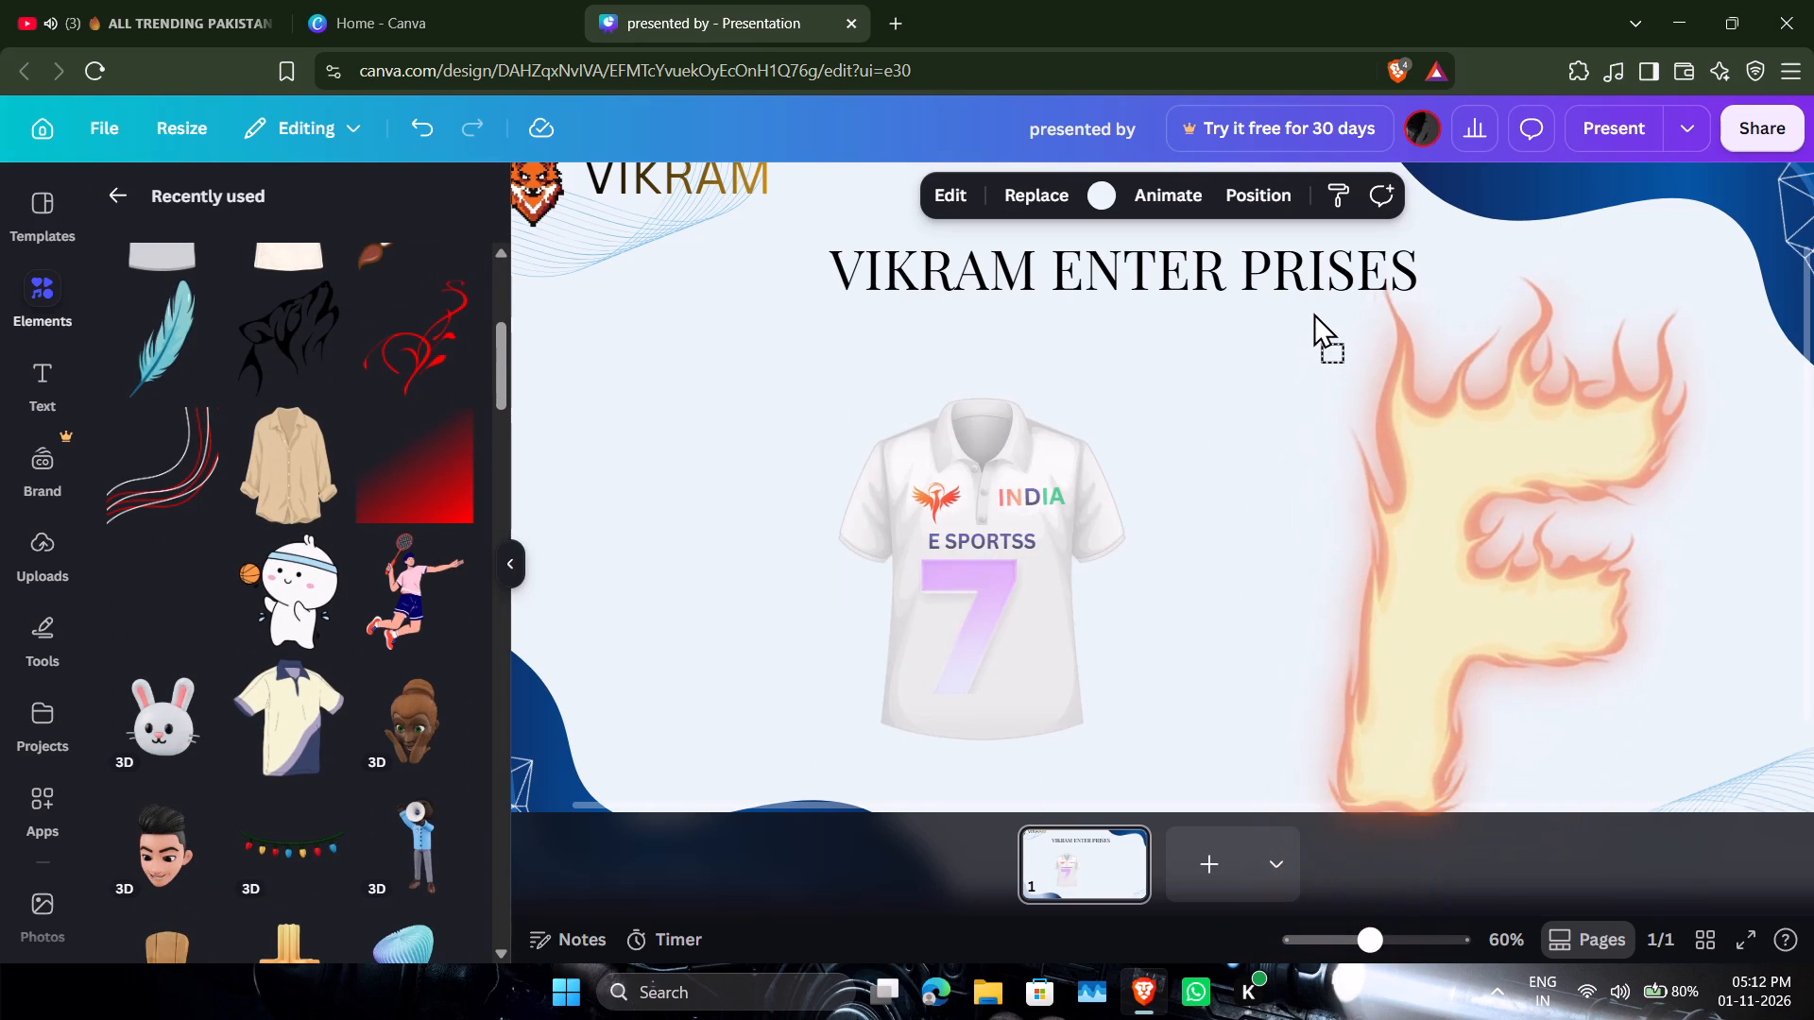
left_click_drag(1313, 312, 1316, 310)
left_click_drag(1592, 611, 1449, 510)
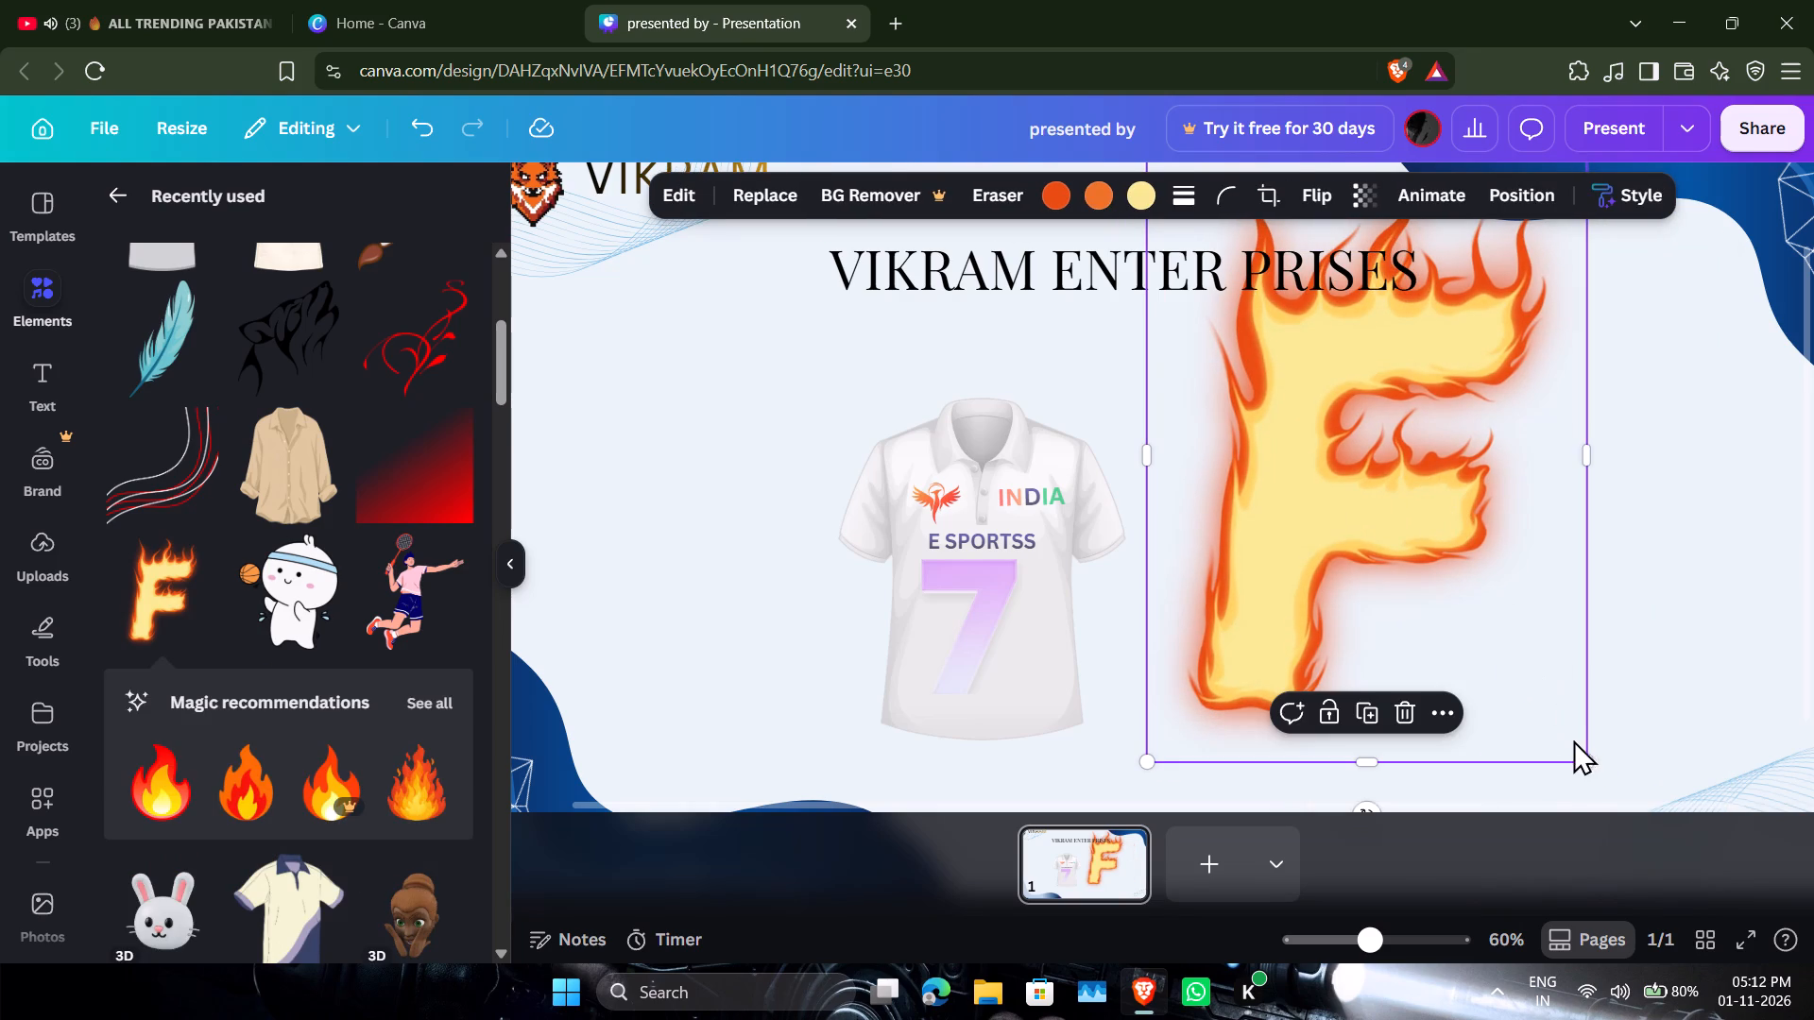
Scale the flaming "F" graphic down proportionally to a small emblem just below the "VIKRAM ENTER PRISES" title.
left_click_drag(1593, 757, 1513, 640)
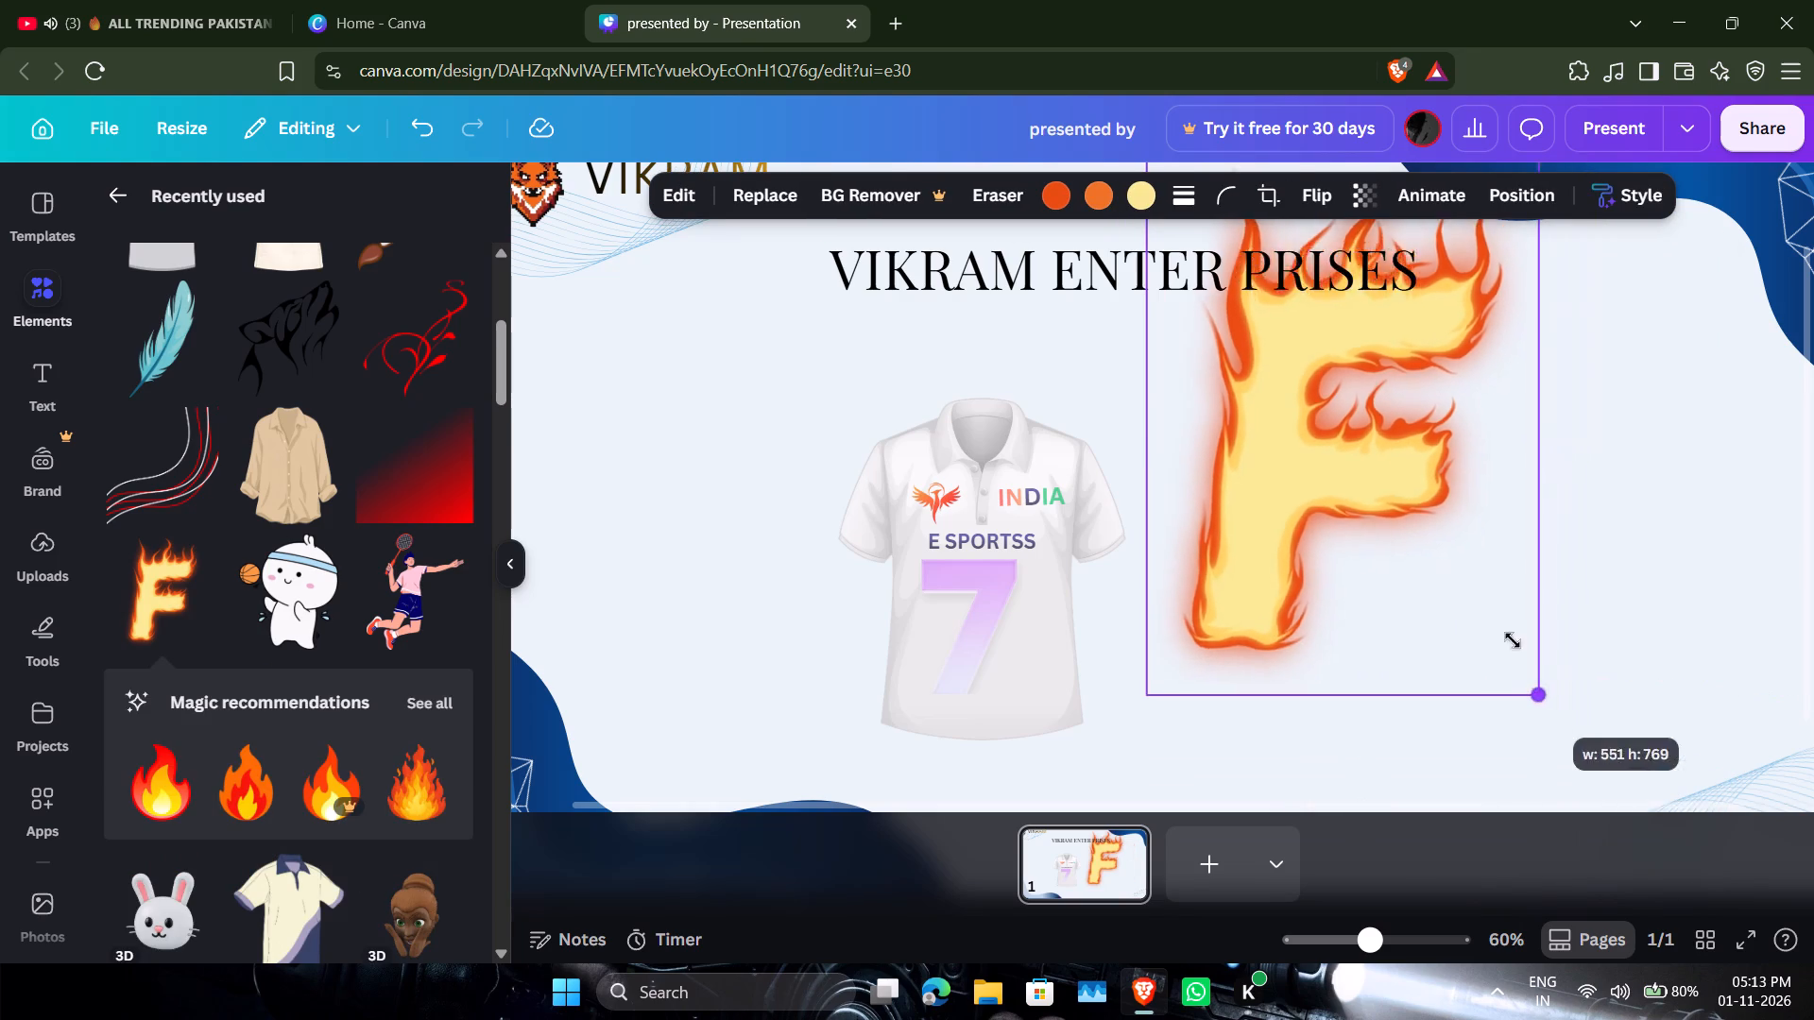
left_click_drag(1513, 640, 1454, 504)
left_click_drag(1309, 432, 1337, 543)
left_click_drag(1345, 561, 1351, 574)
left_click(1365, 607)
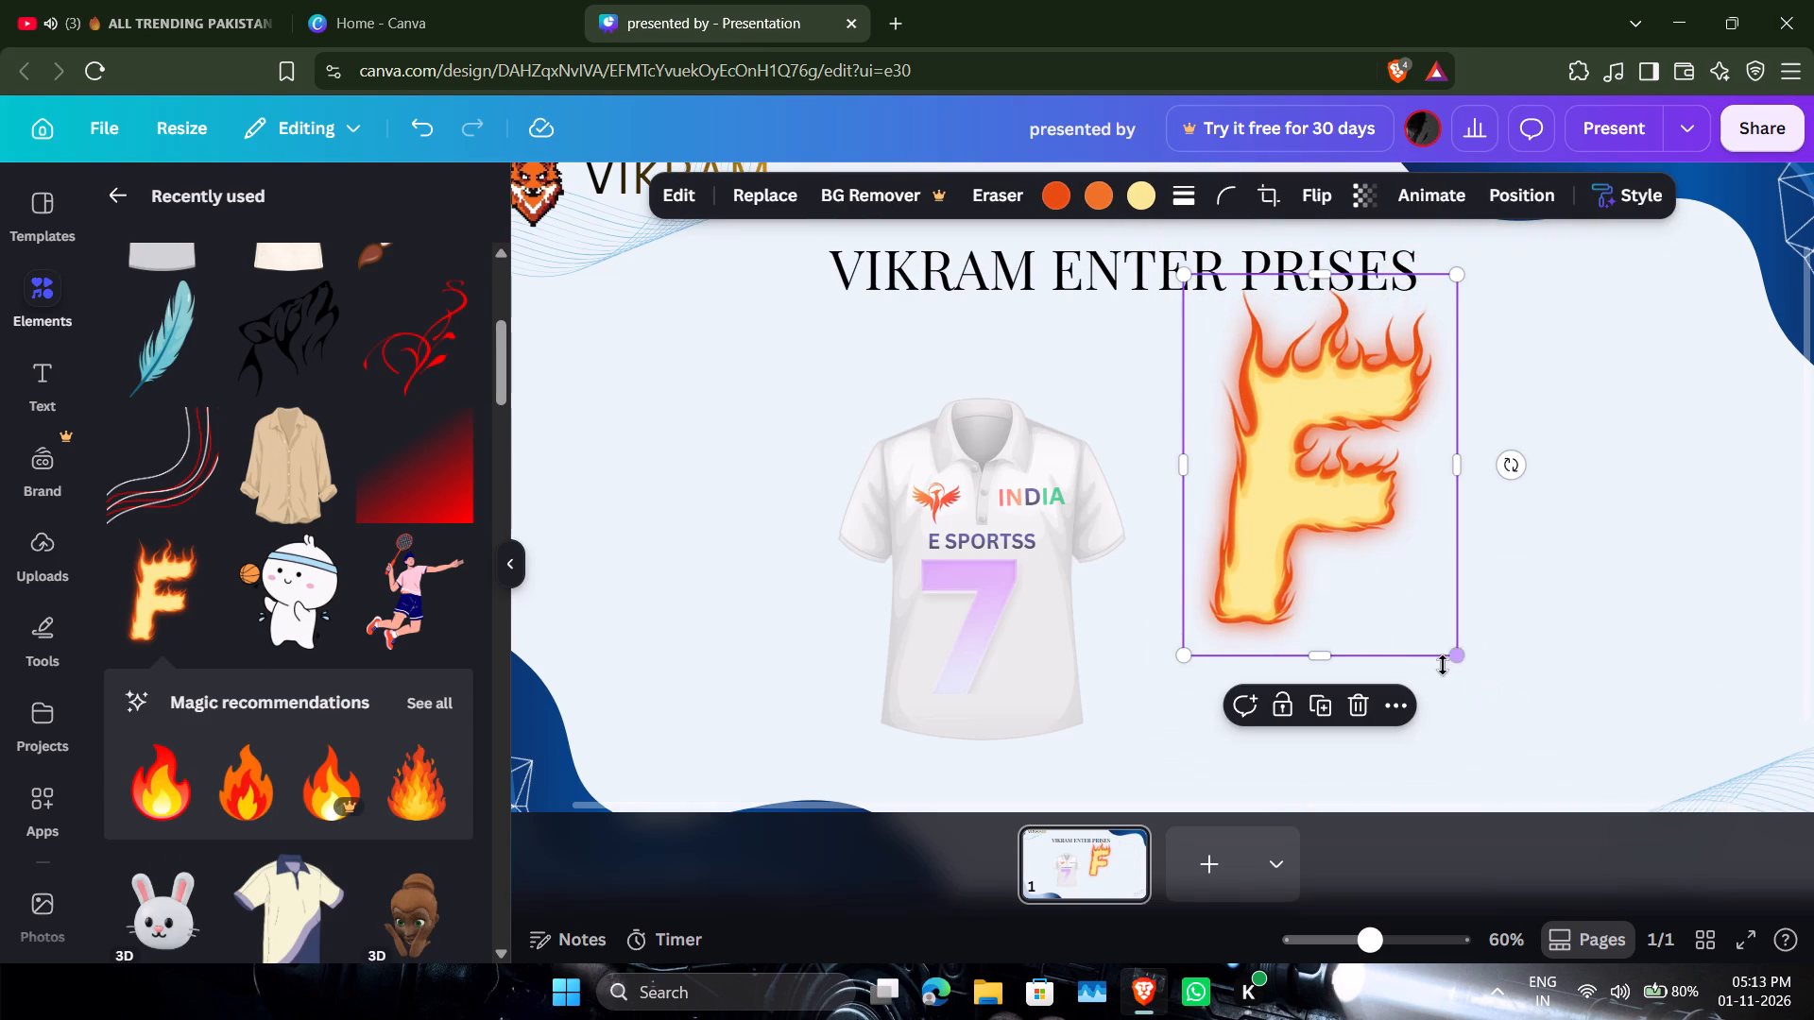
left_click_drag(1451, 658, 1262, 362)
Move the small flaming "F" graphic onto the polo shirt, over the collar opening and upper button placket.
left_click_drag(1368, 928, 1447, 932)
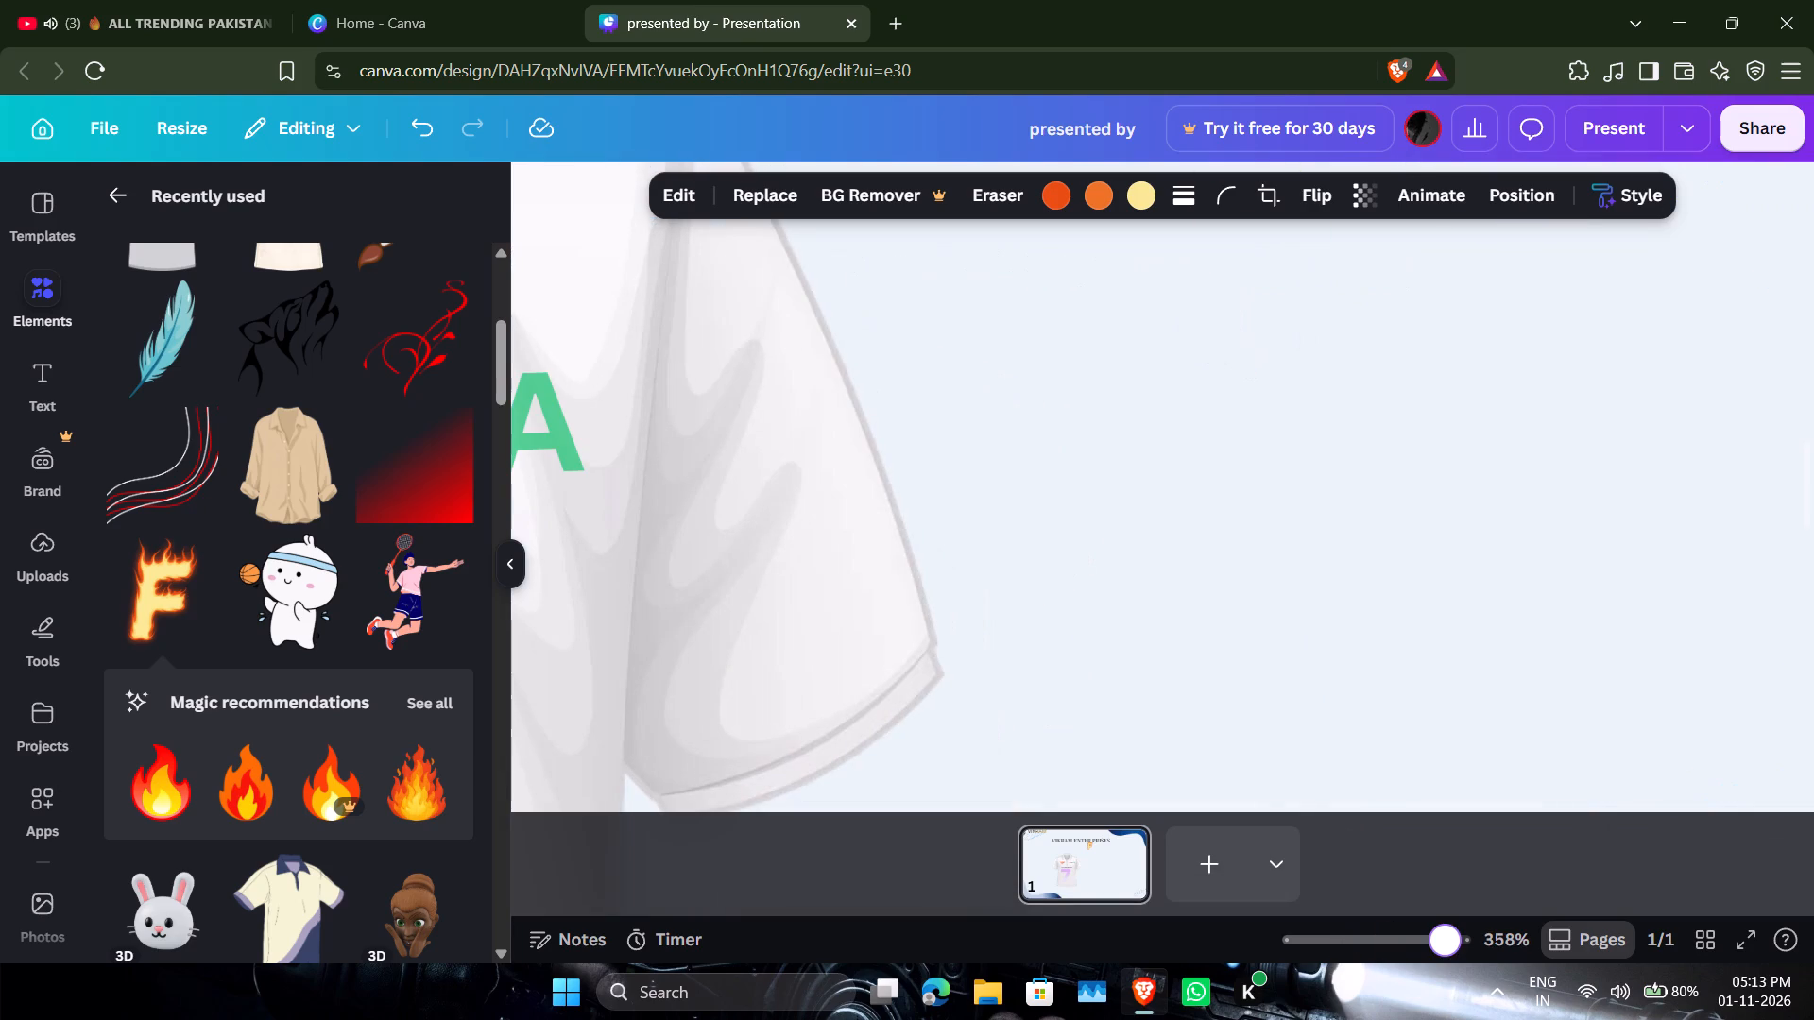
left_click_drag(1242, 714, 1443, 754)
left_click(1443, 754)
left_click(1219, 739)
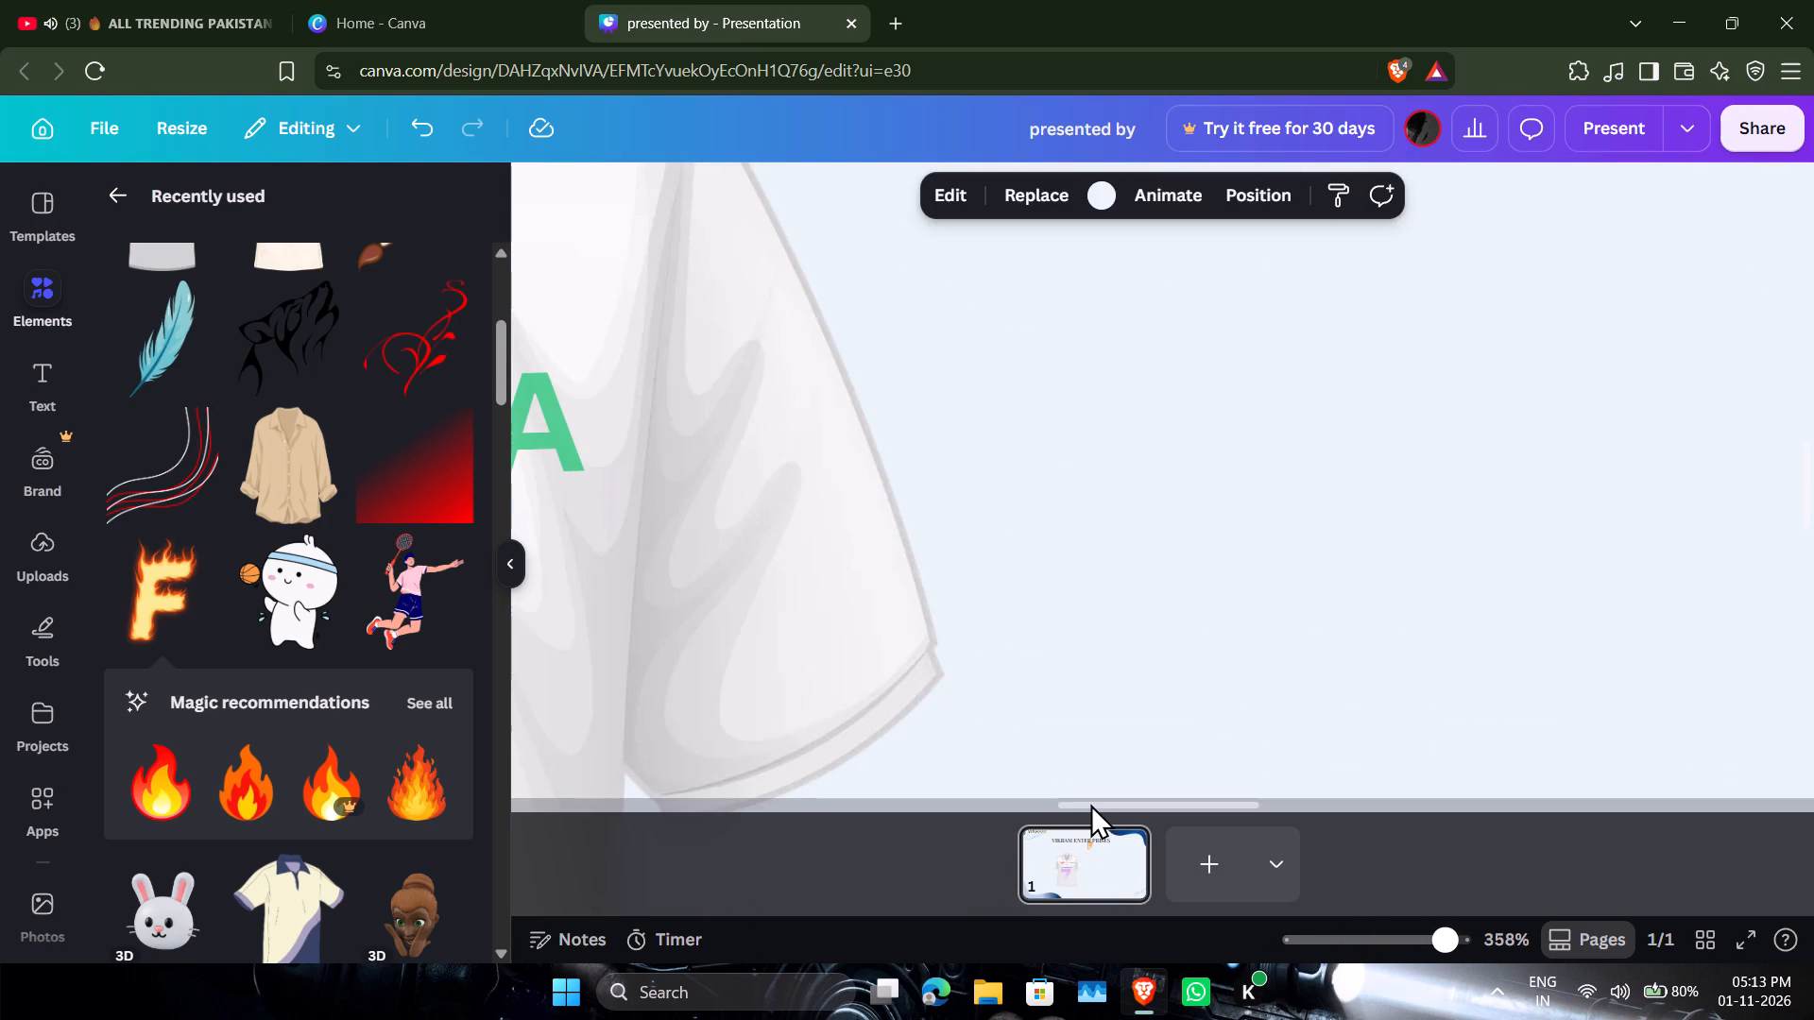
left_click_drag(1090, 804, 941, 811)
left_click_drag(1813, 357, 1813, 307)
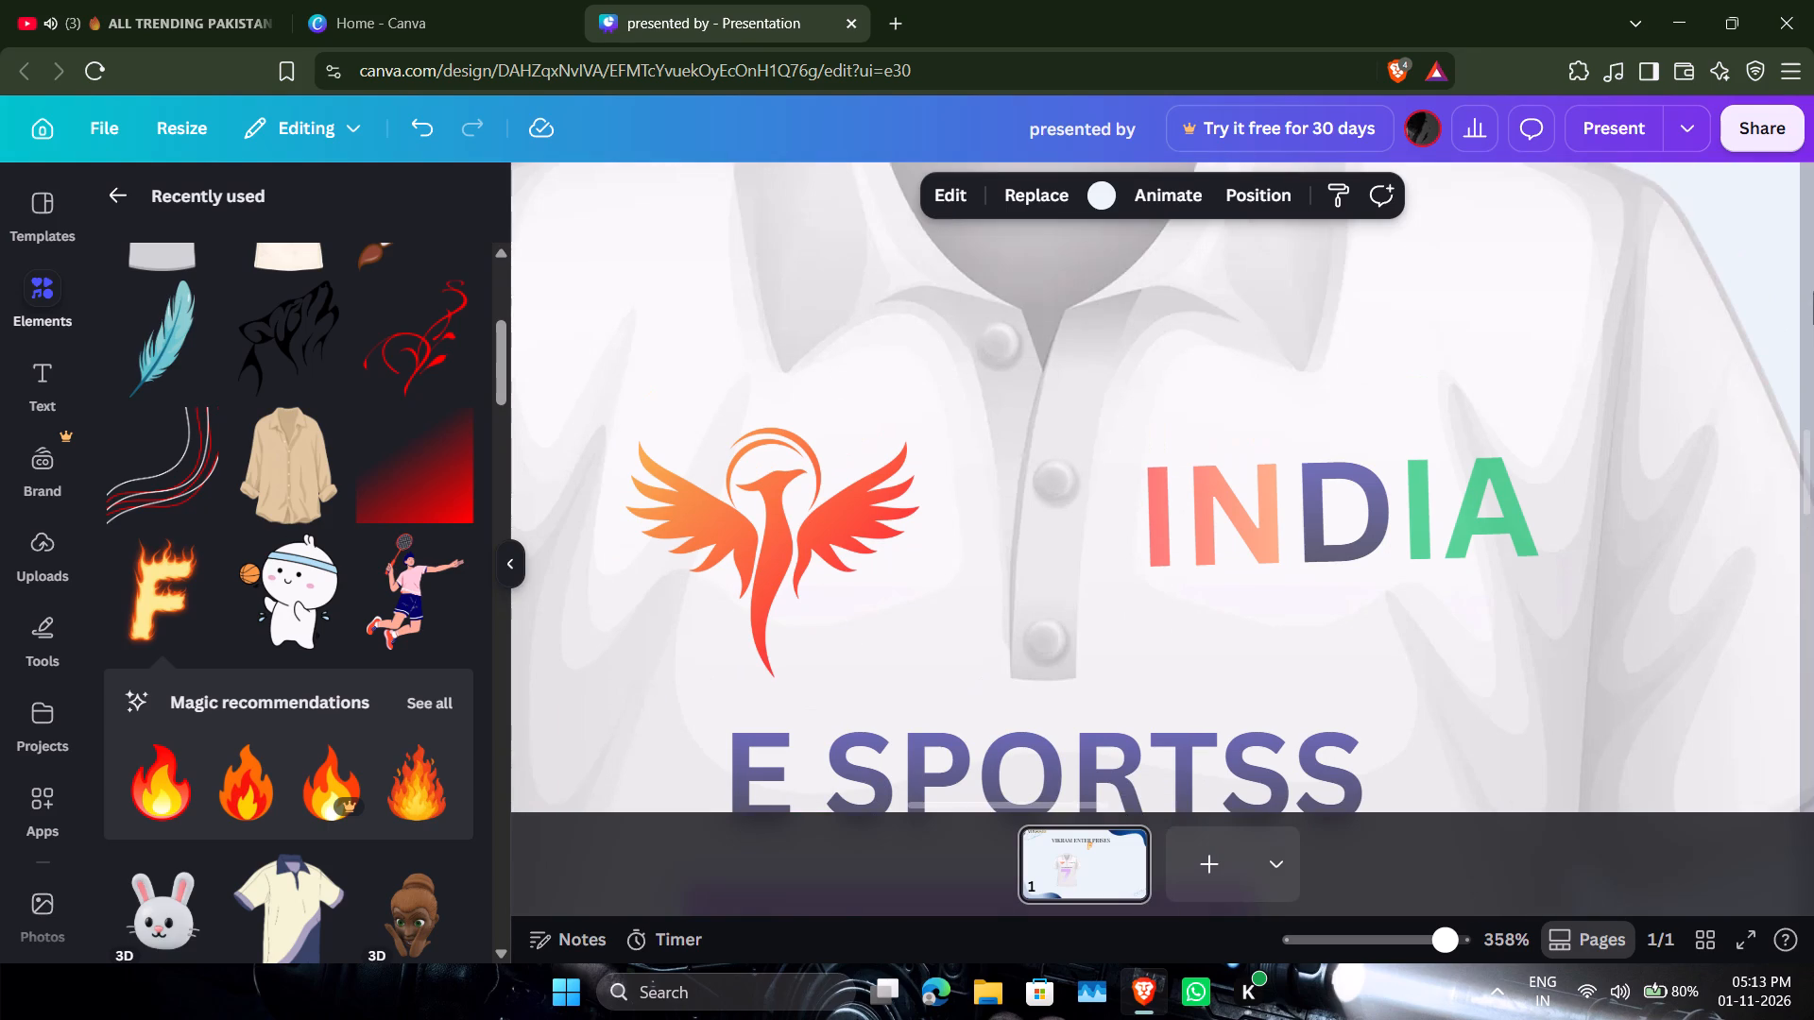
left_click_drag(1813, 262, 1813, 39)
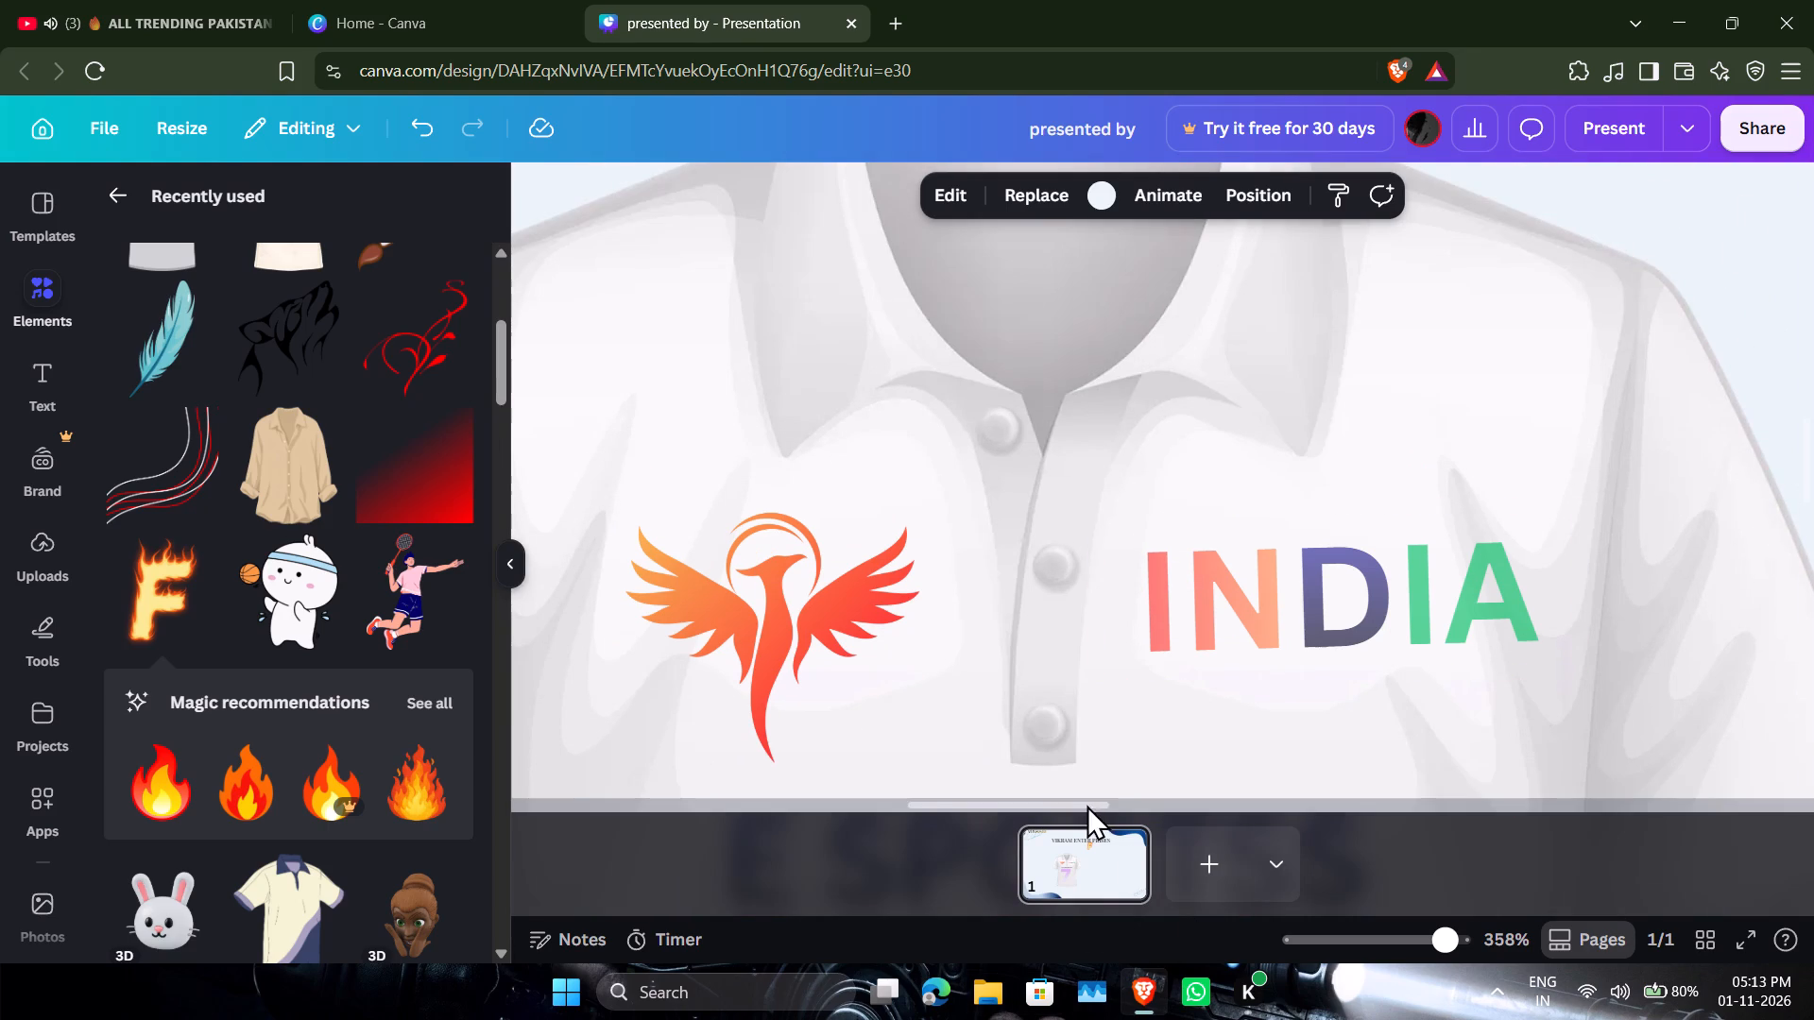
left_click_drag(1073, 801, 1529, 877)
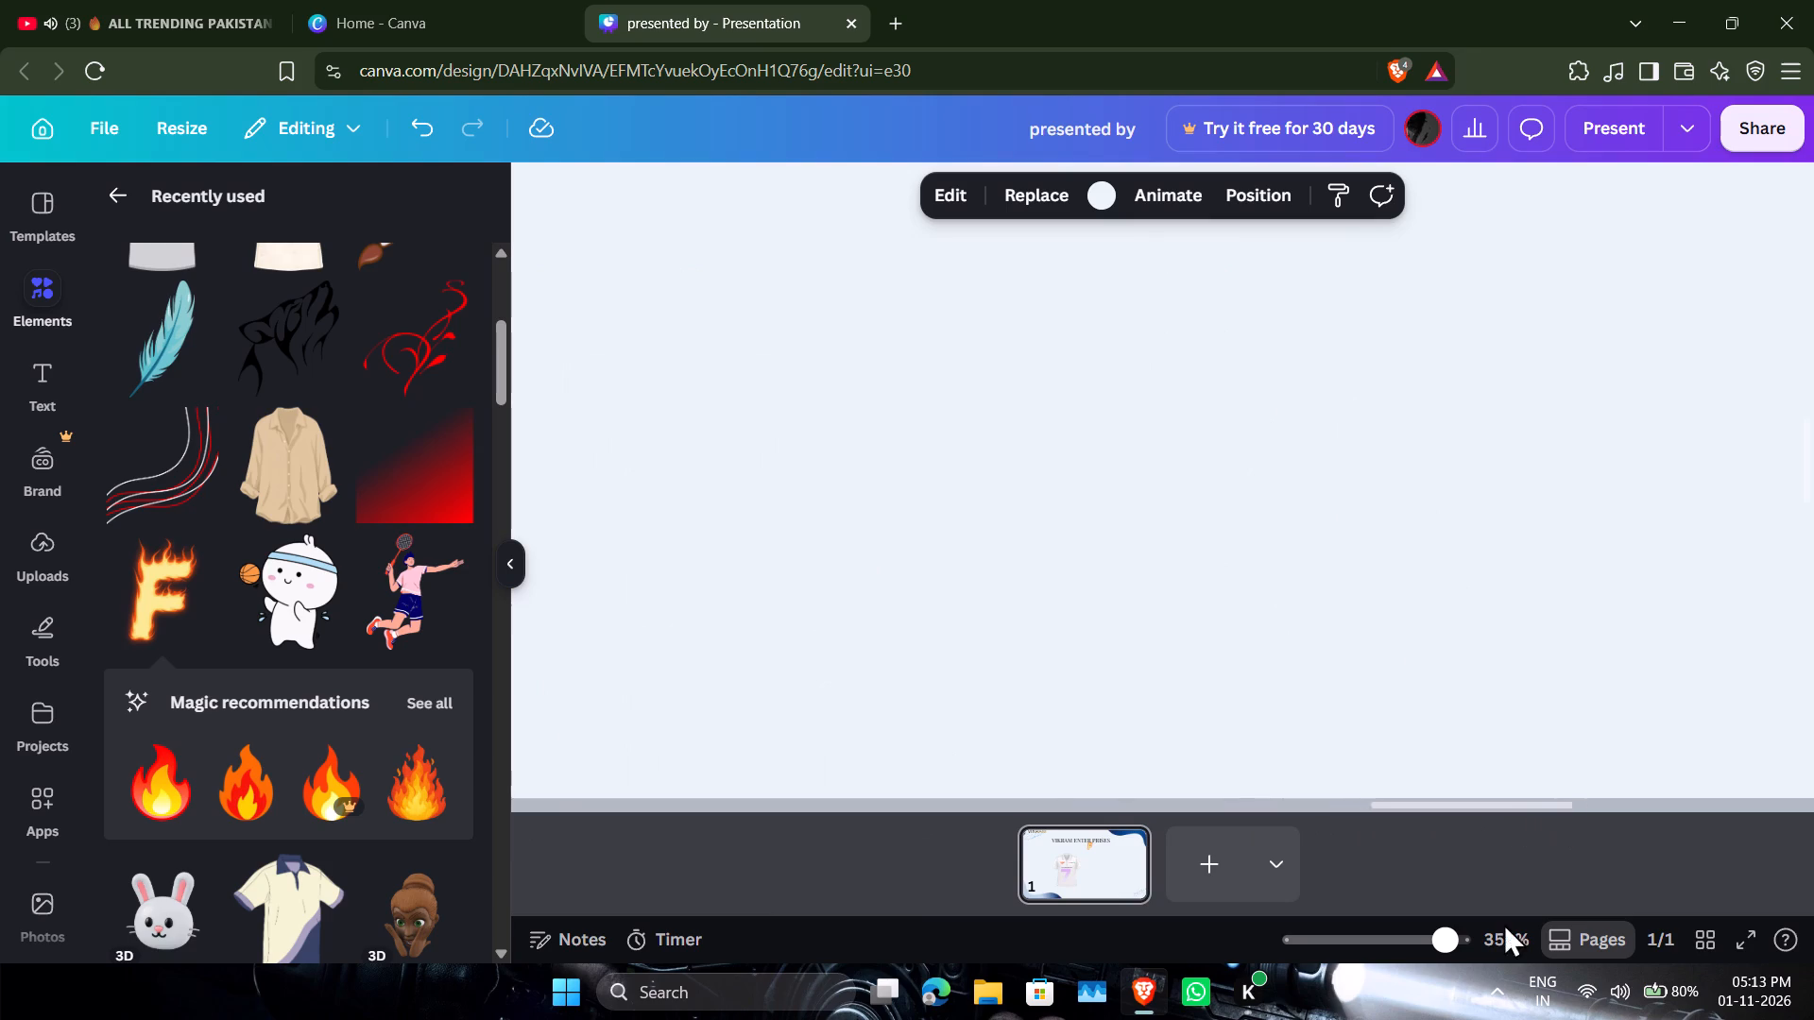
left_click_drag(1404, 962, 1349, 976)
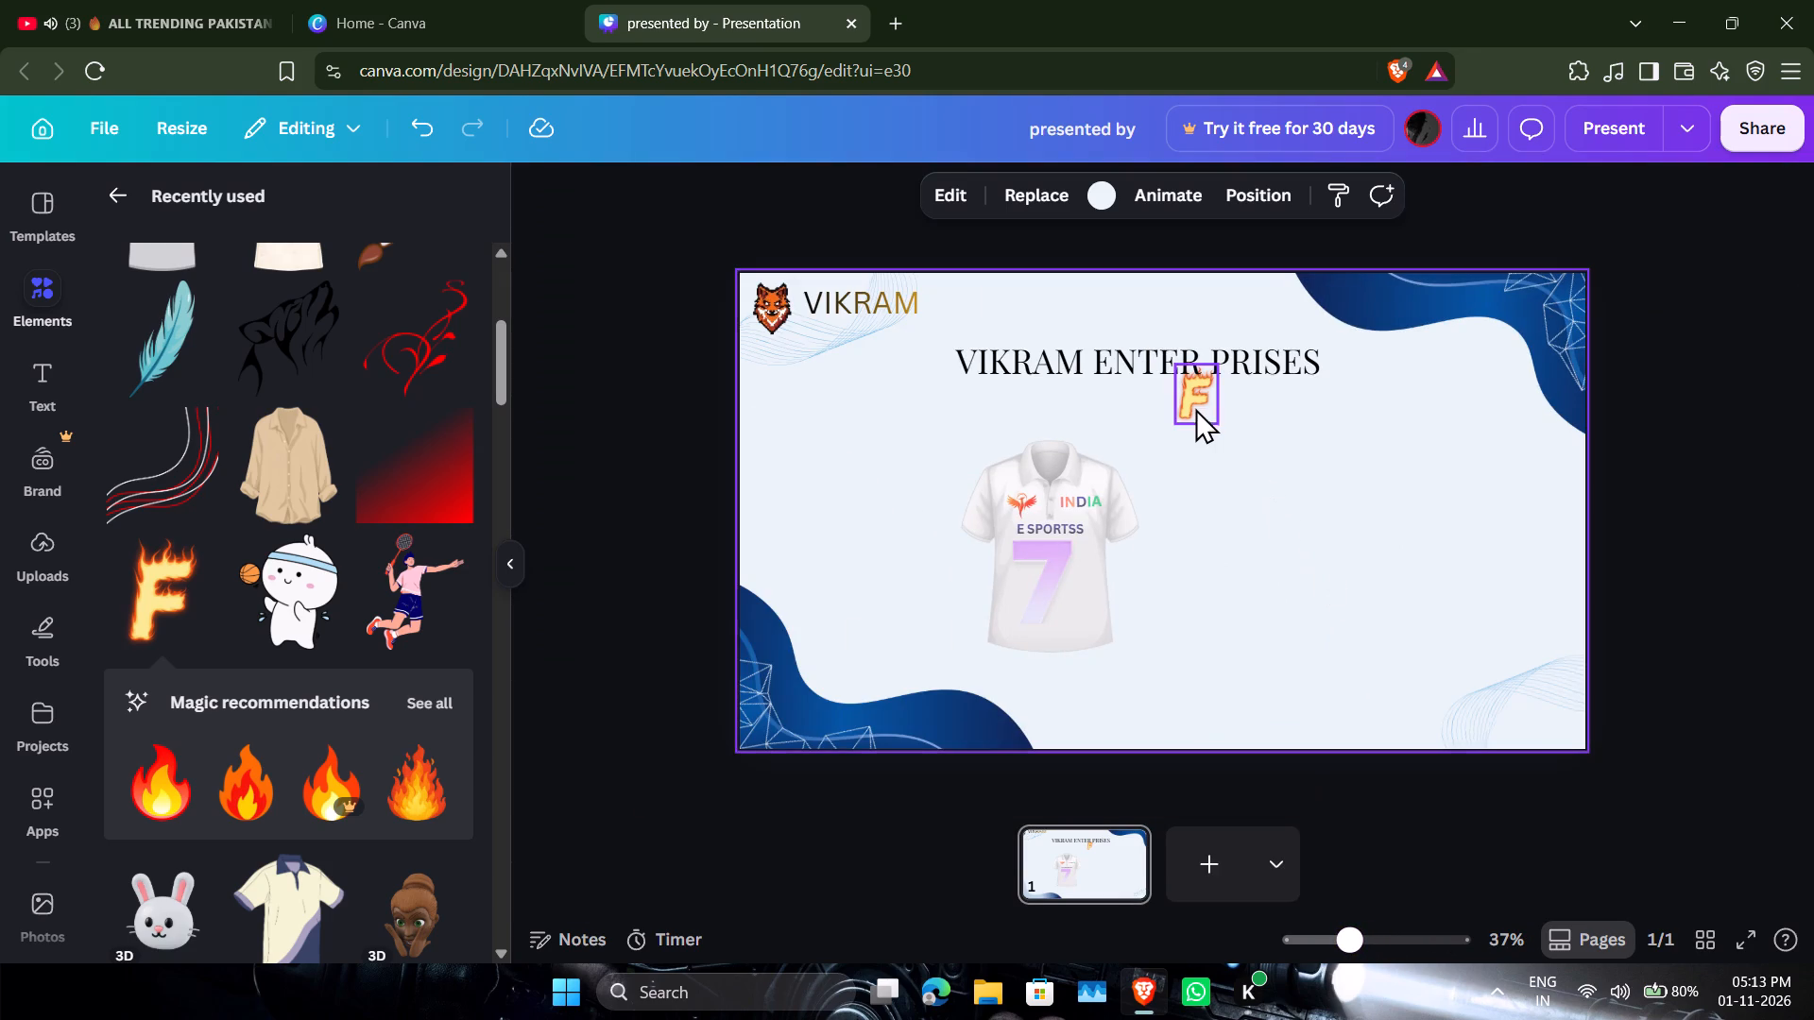
left_click(1194, 406)
left_click_drag(1189, 386, 1046, 467)
Scale the flaming "F" graphic down proportionally to a tiny emblem at the top edge of the polo shirt's collar.
left_click_drag(1349, 953, 1366, 952)
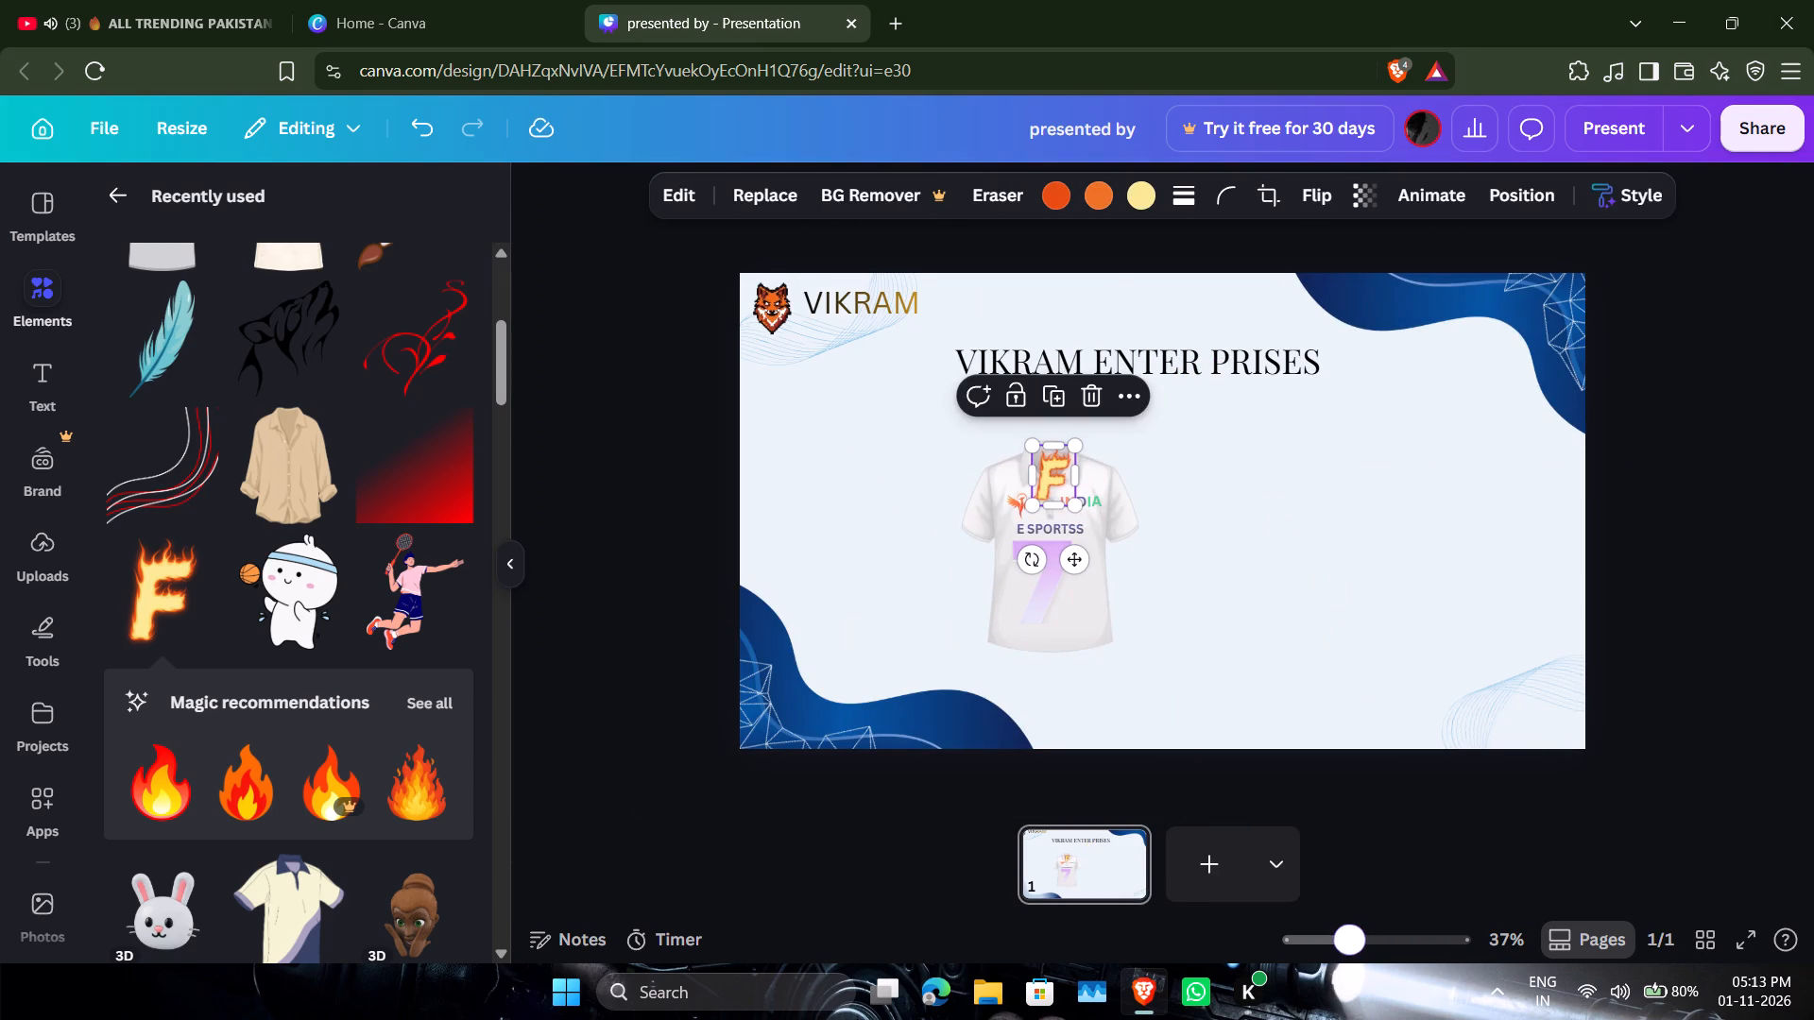
left_click_drag(1366, 952, 1425, 953)
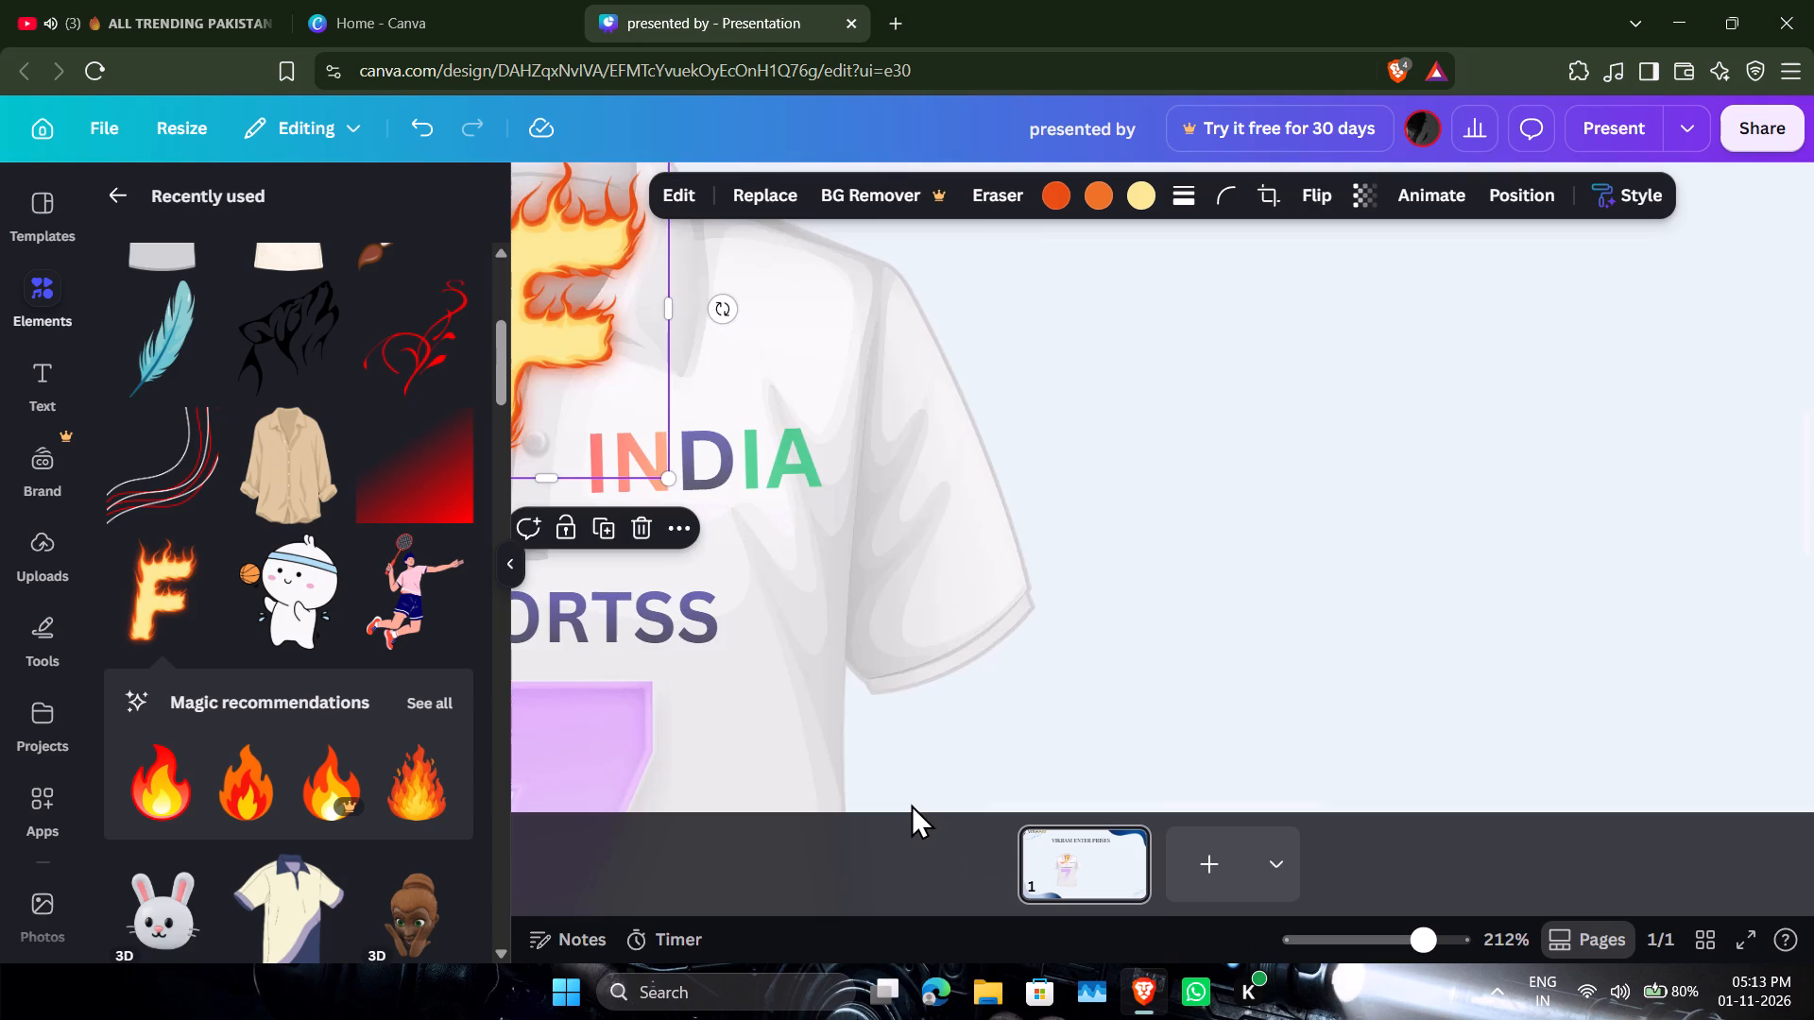
left_click_drag(911, 804, 742, 803)
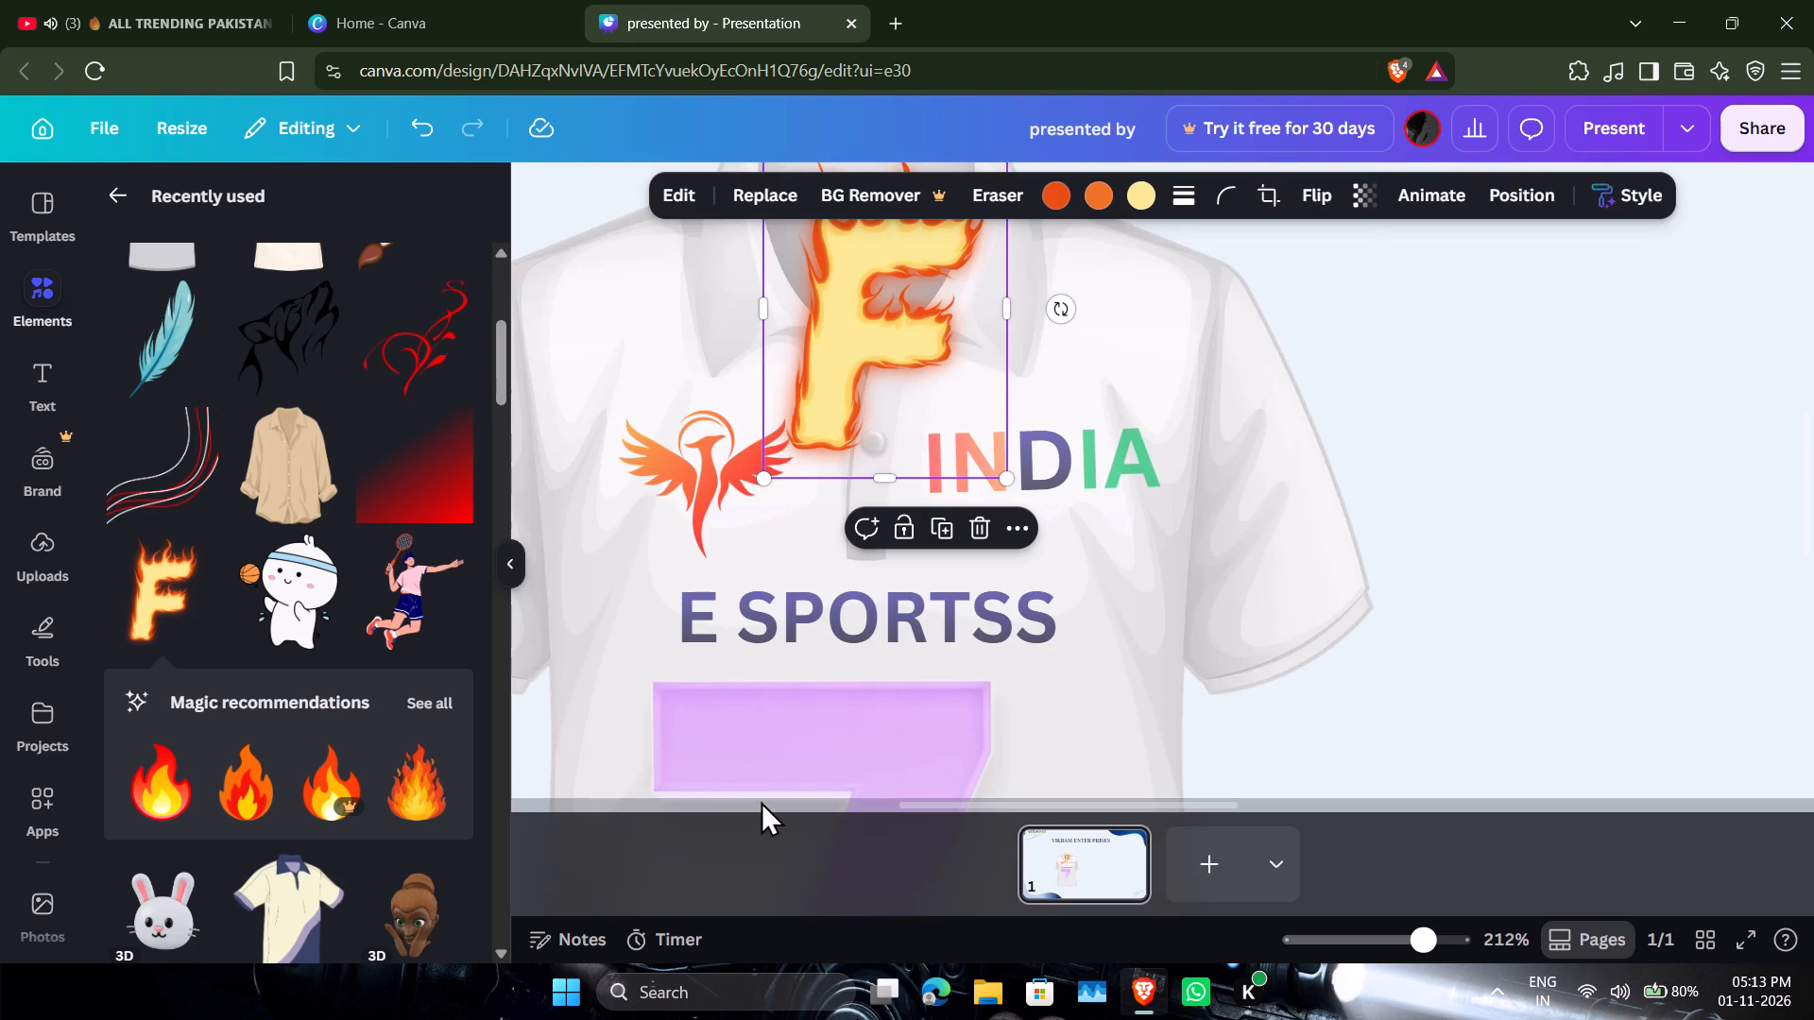
left_click_drag(1804, 481, 1805, 456)
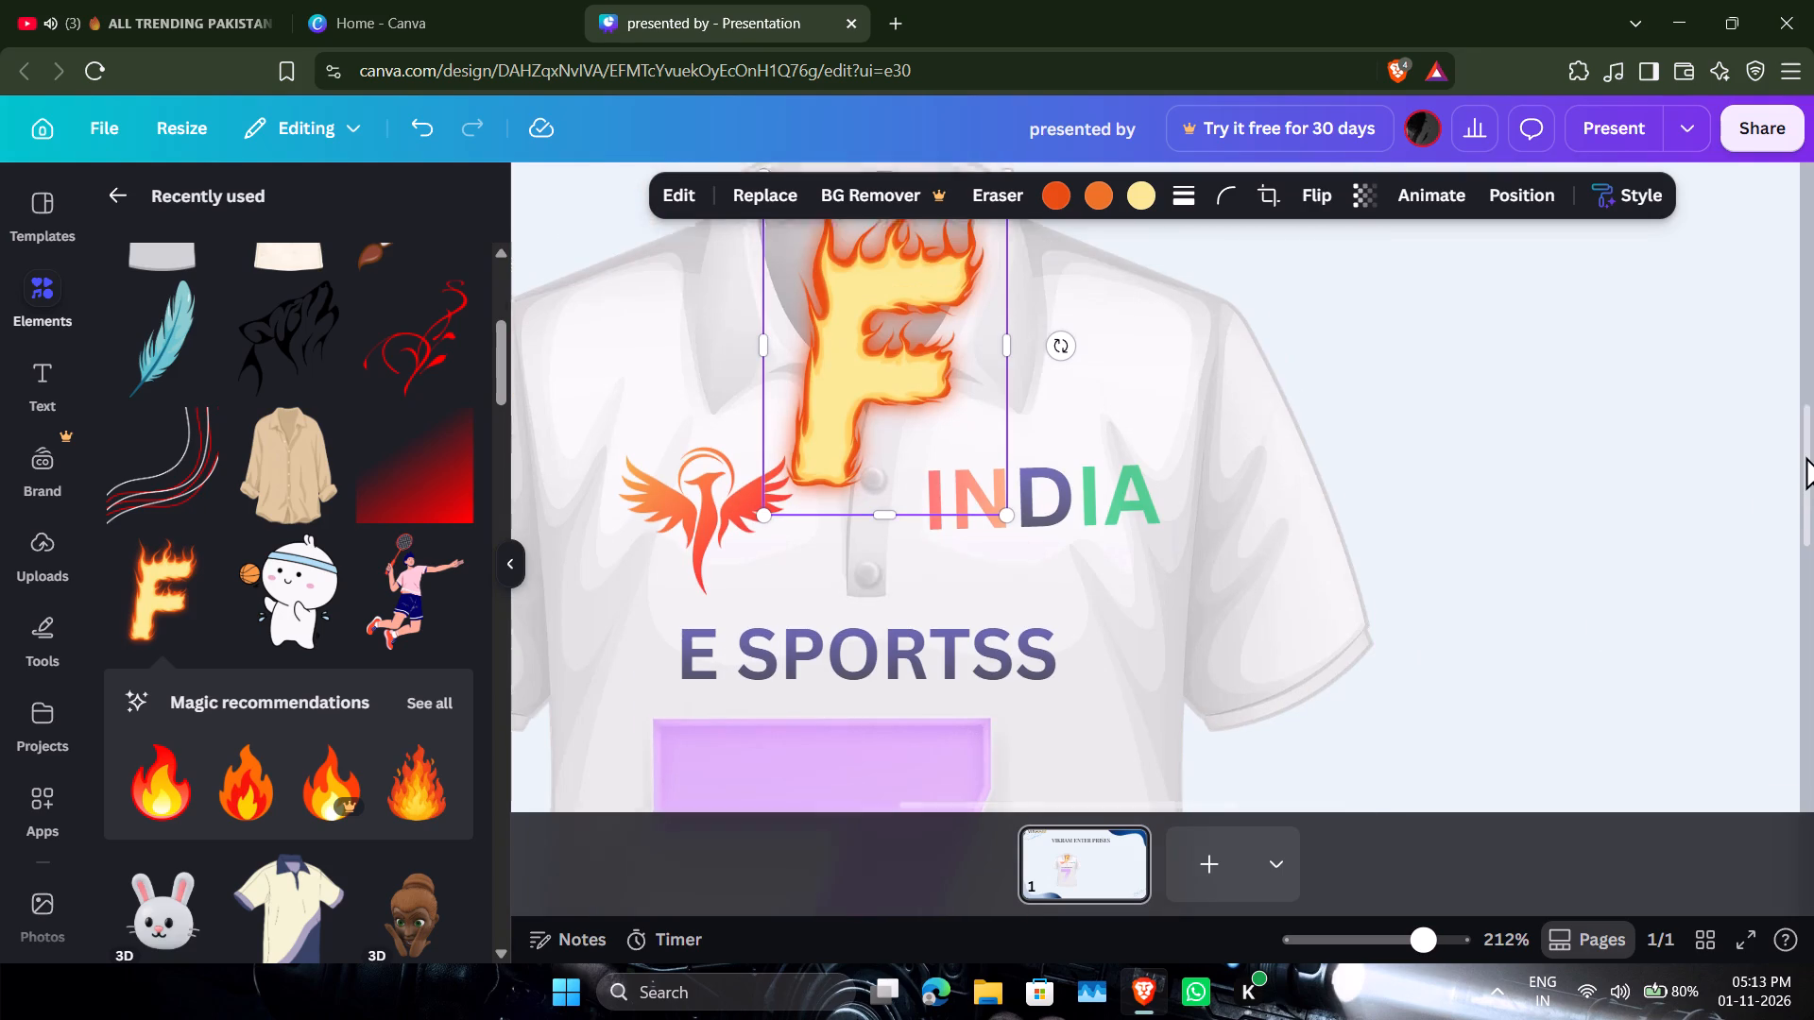
left_click_drag(1805, 456, 1805, 450)
left_click_drag(1805, 441, 1806, 426)
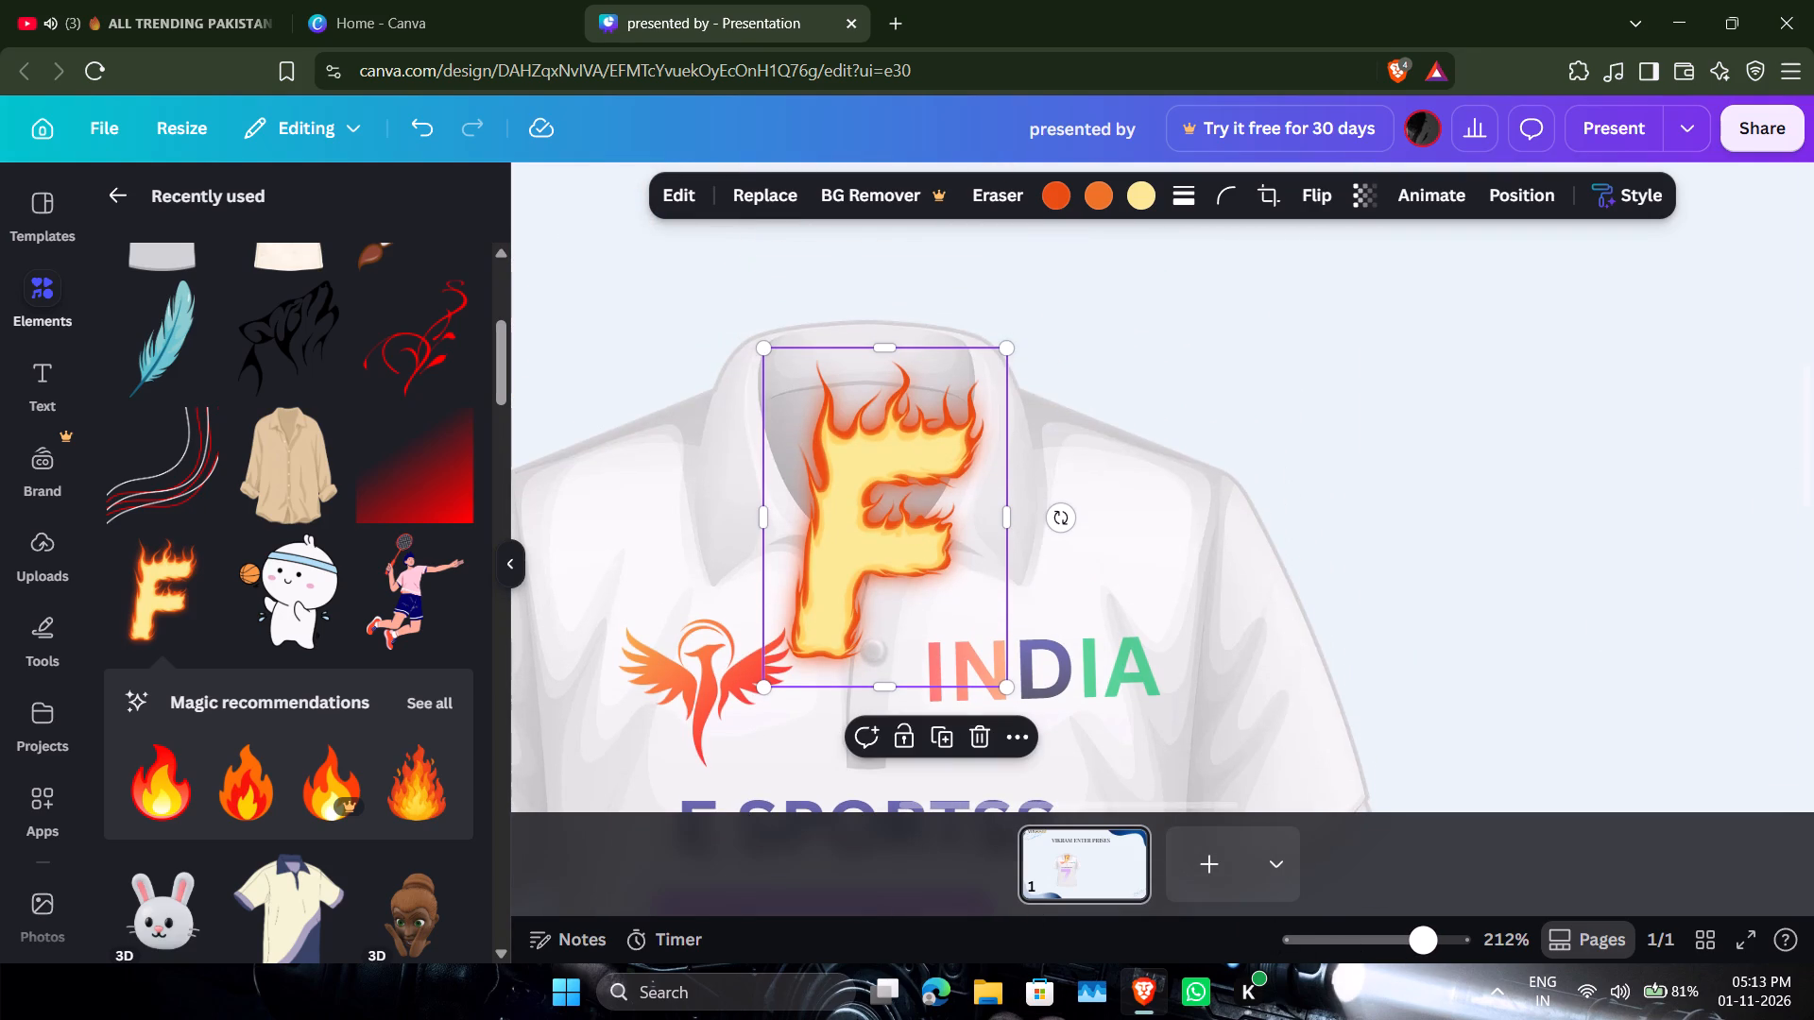
double_click(1420, 948)
left_click_drag(1425, 948, 1438, 948)
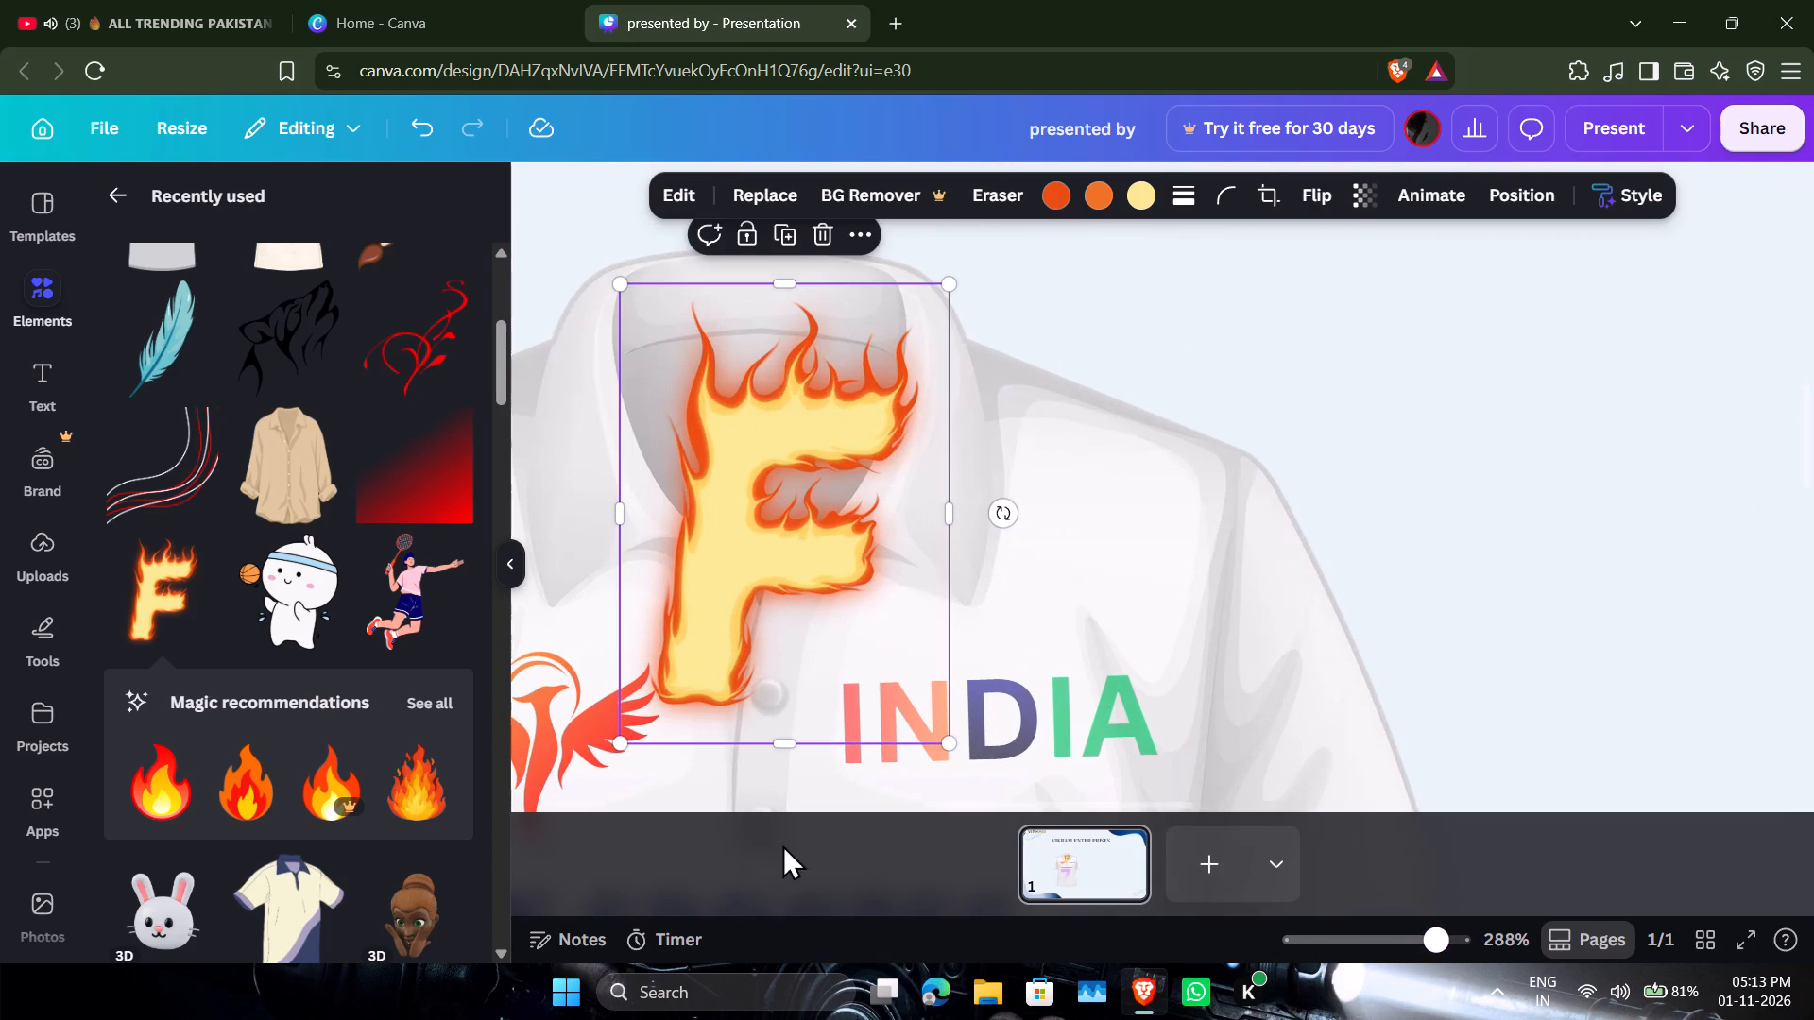
left_click(806, 802)
left_click_drag(806, 802, 793, 801)
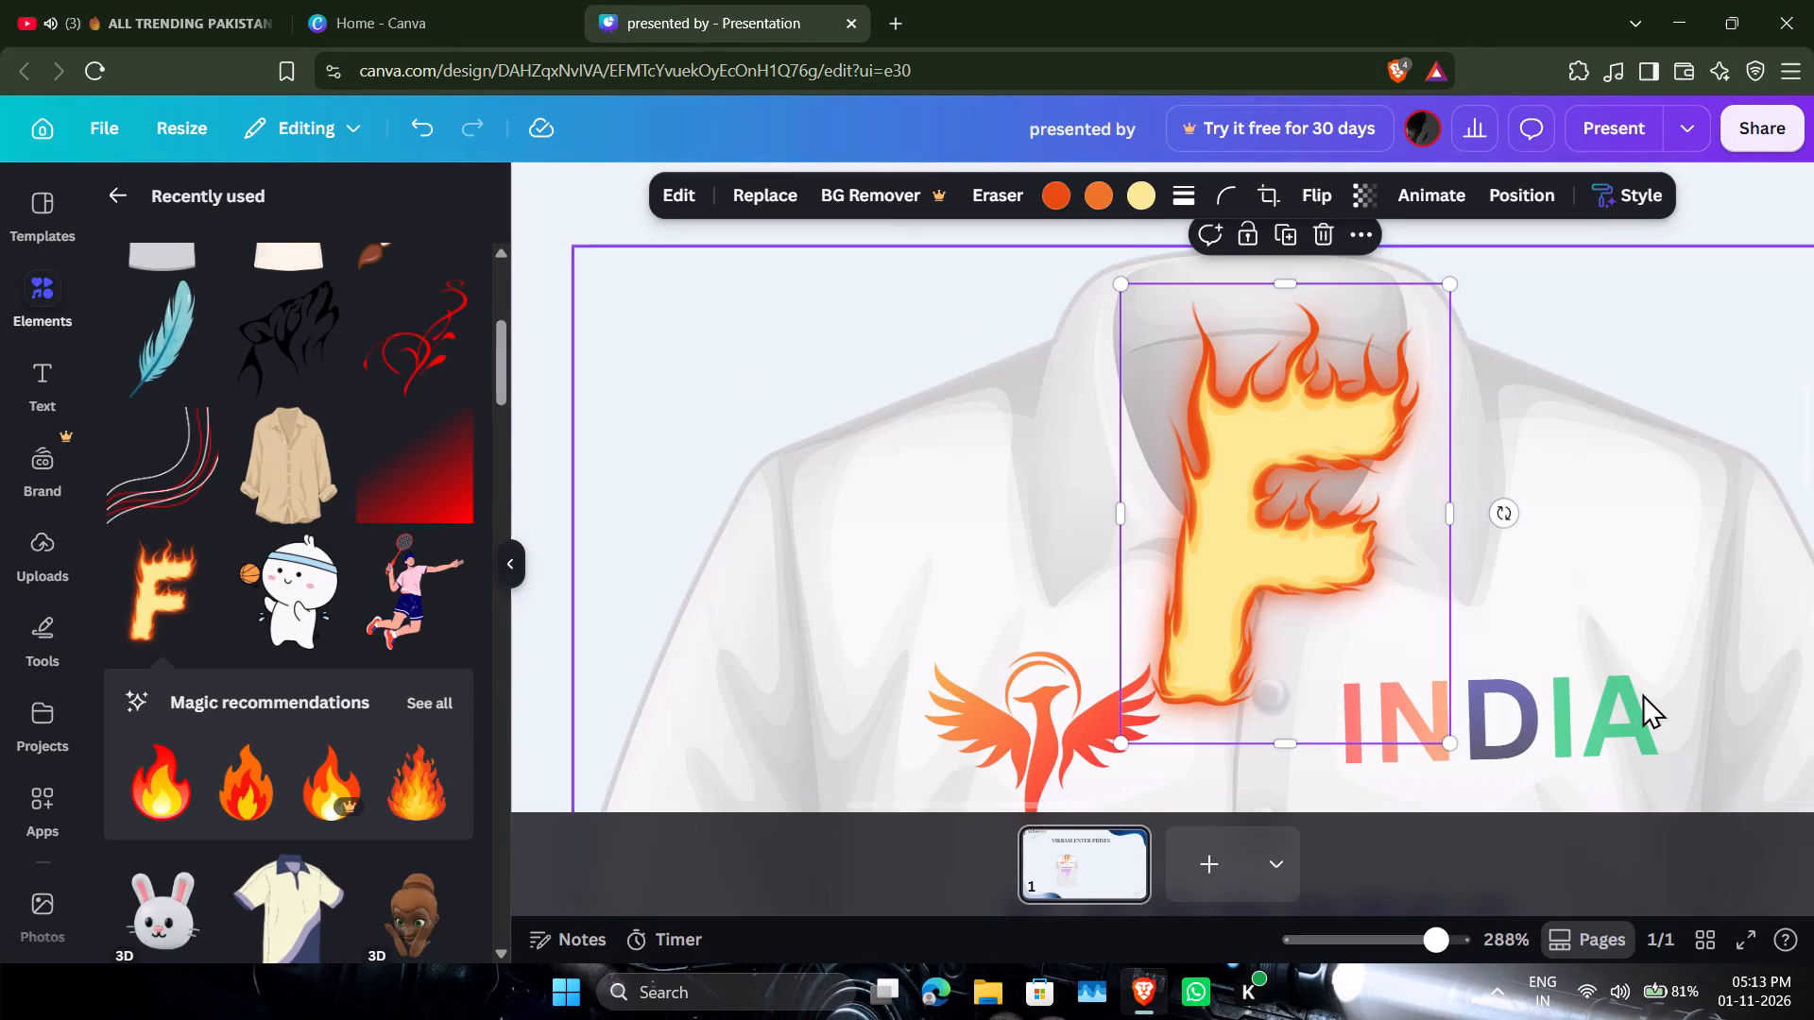
left_click_drag(1813, 410, 1813, 394)
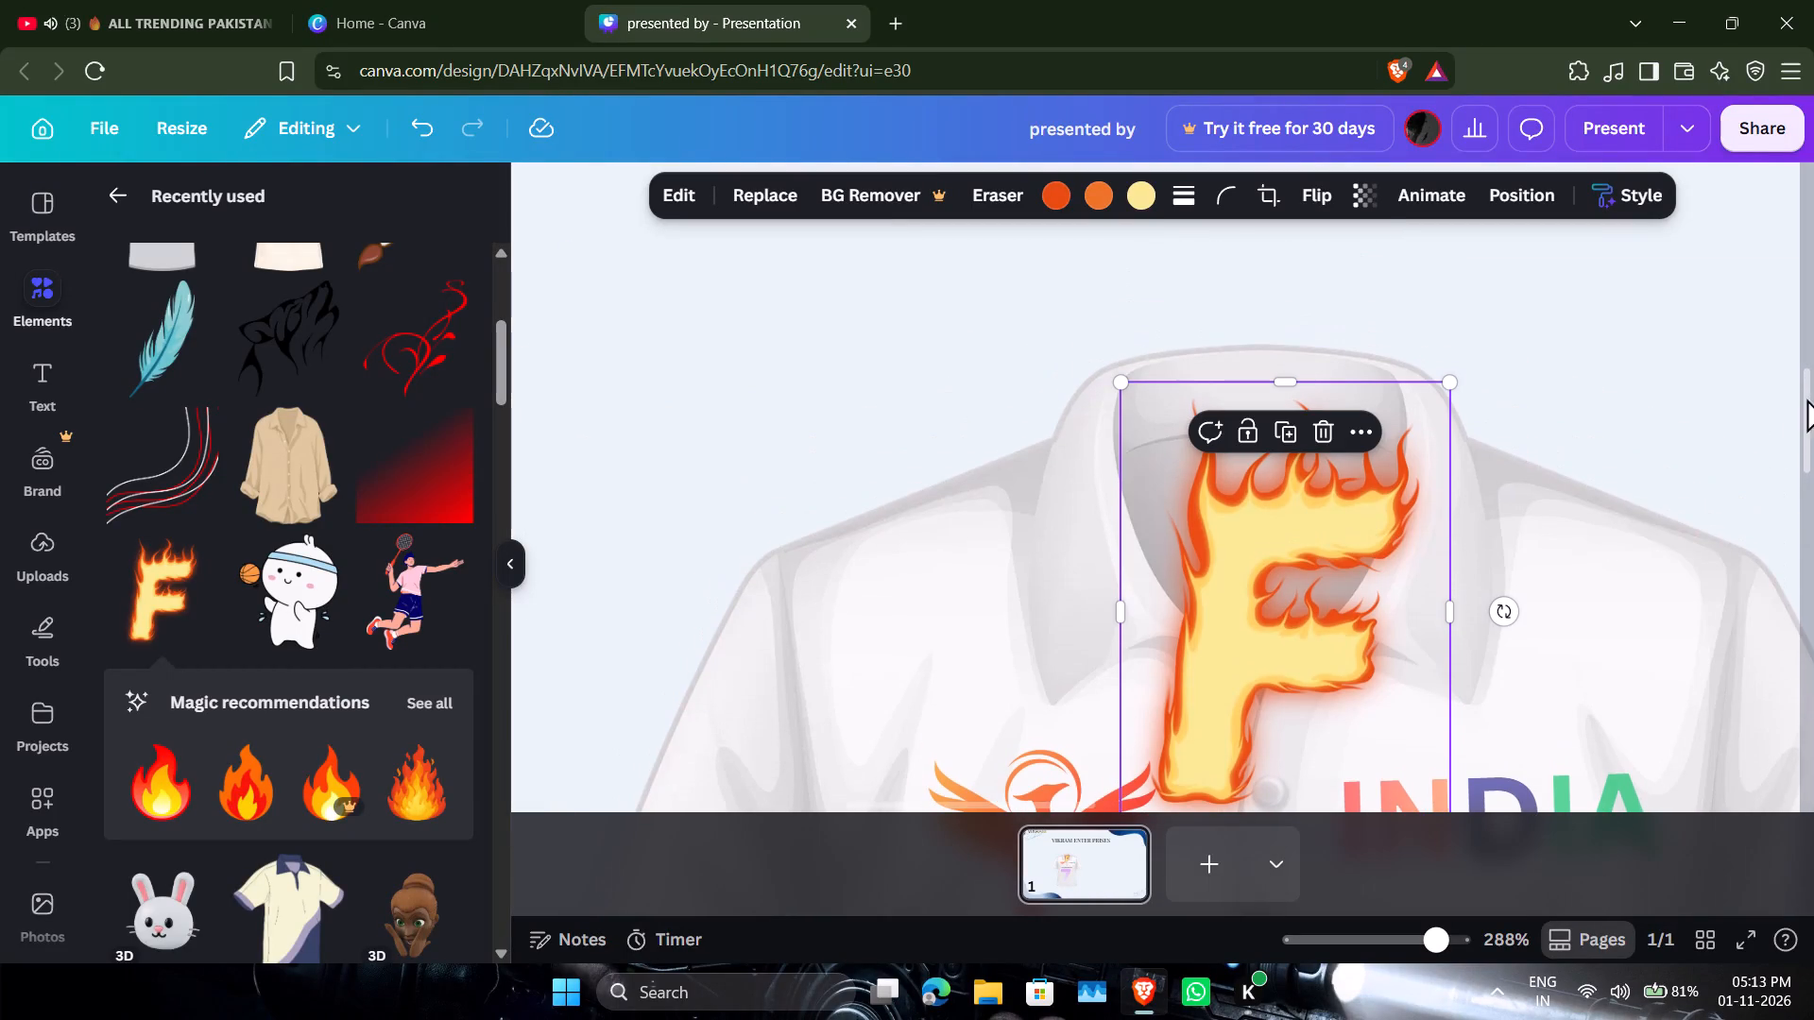
left_click_drag(1343, 666, 1321, 571)
left_click(1321, 565)
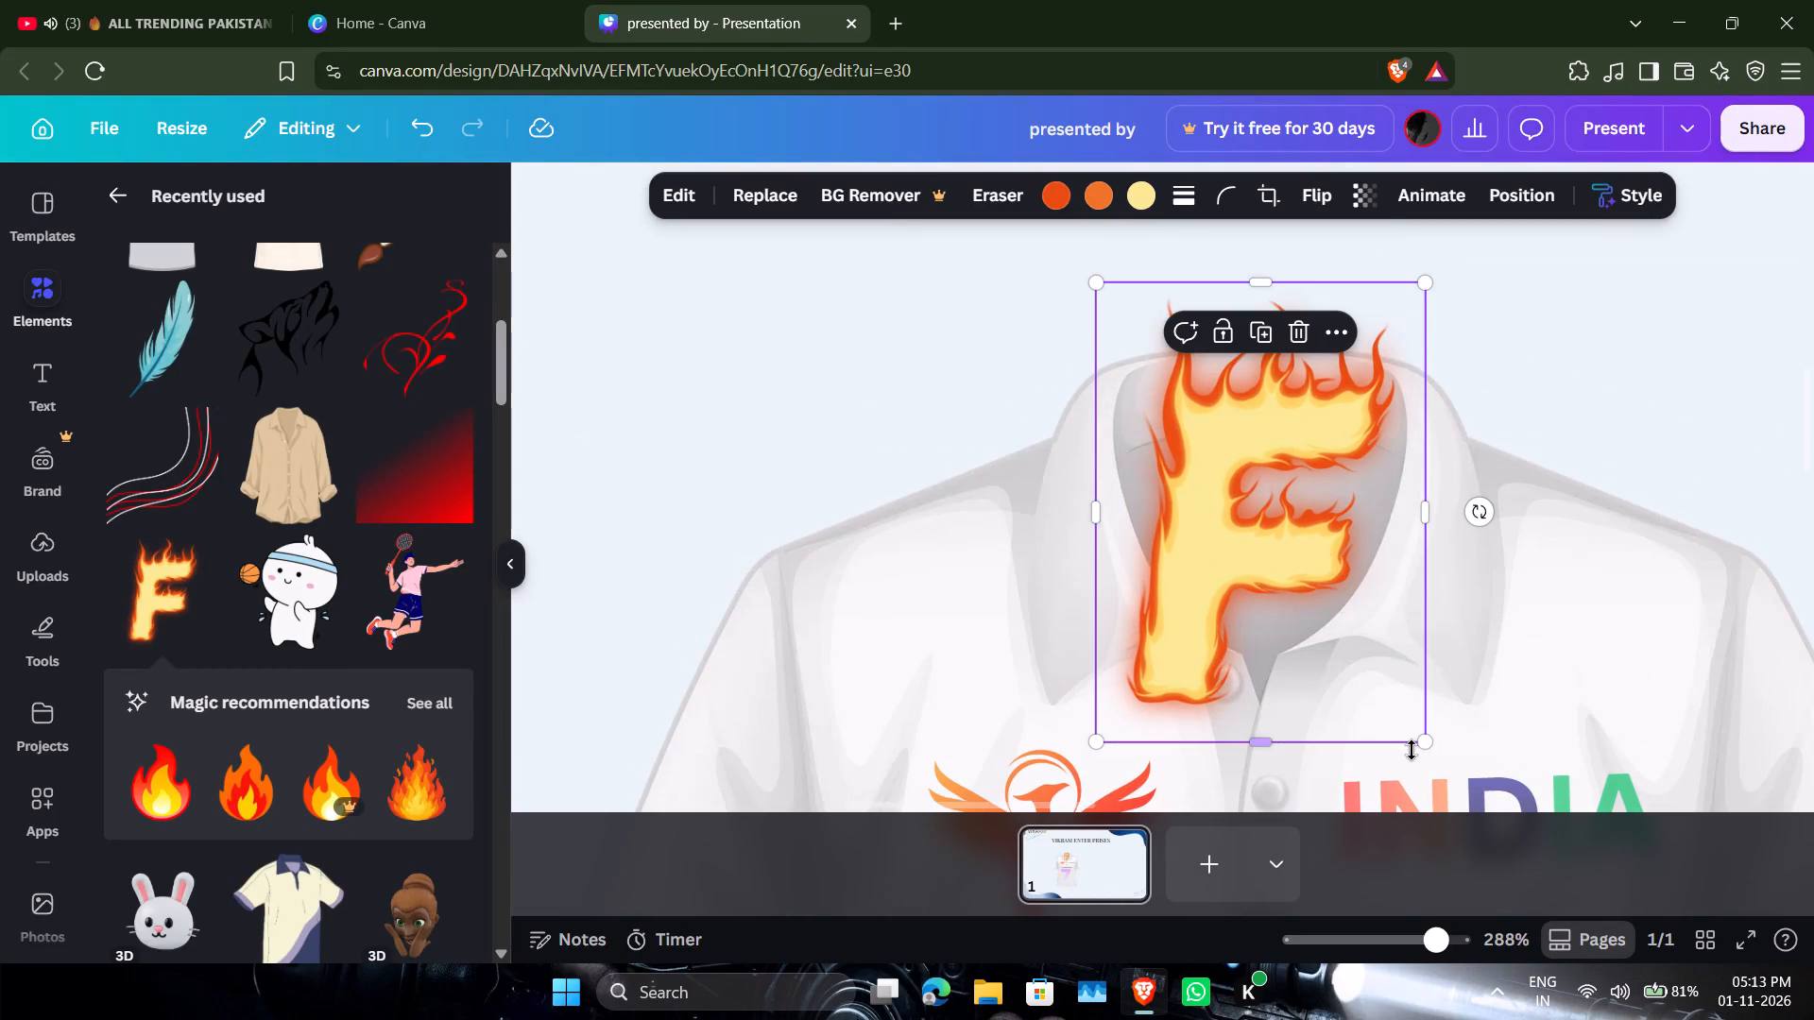
left_click_drag(1422, 745, 1200, 345)
Move the tiny flaming "F" onto the centre of the collar's inner back band, where a neck label would sit.
left_click_drag(1224, 348, 1360, 387)
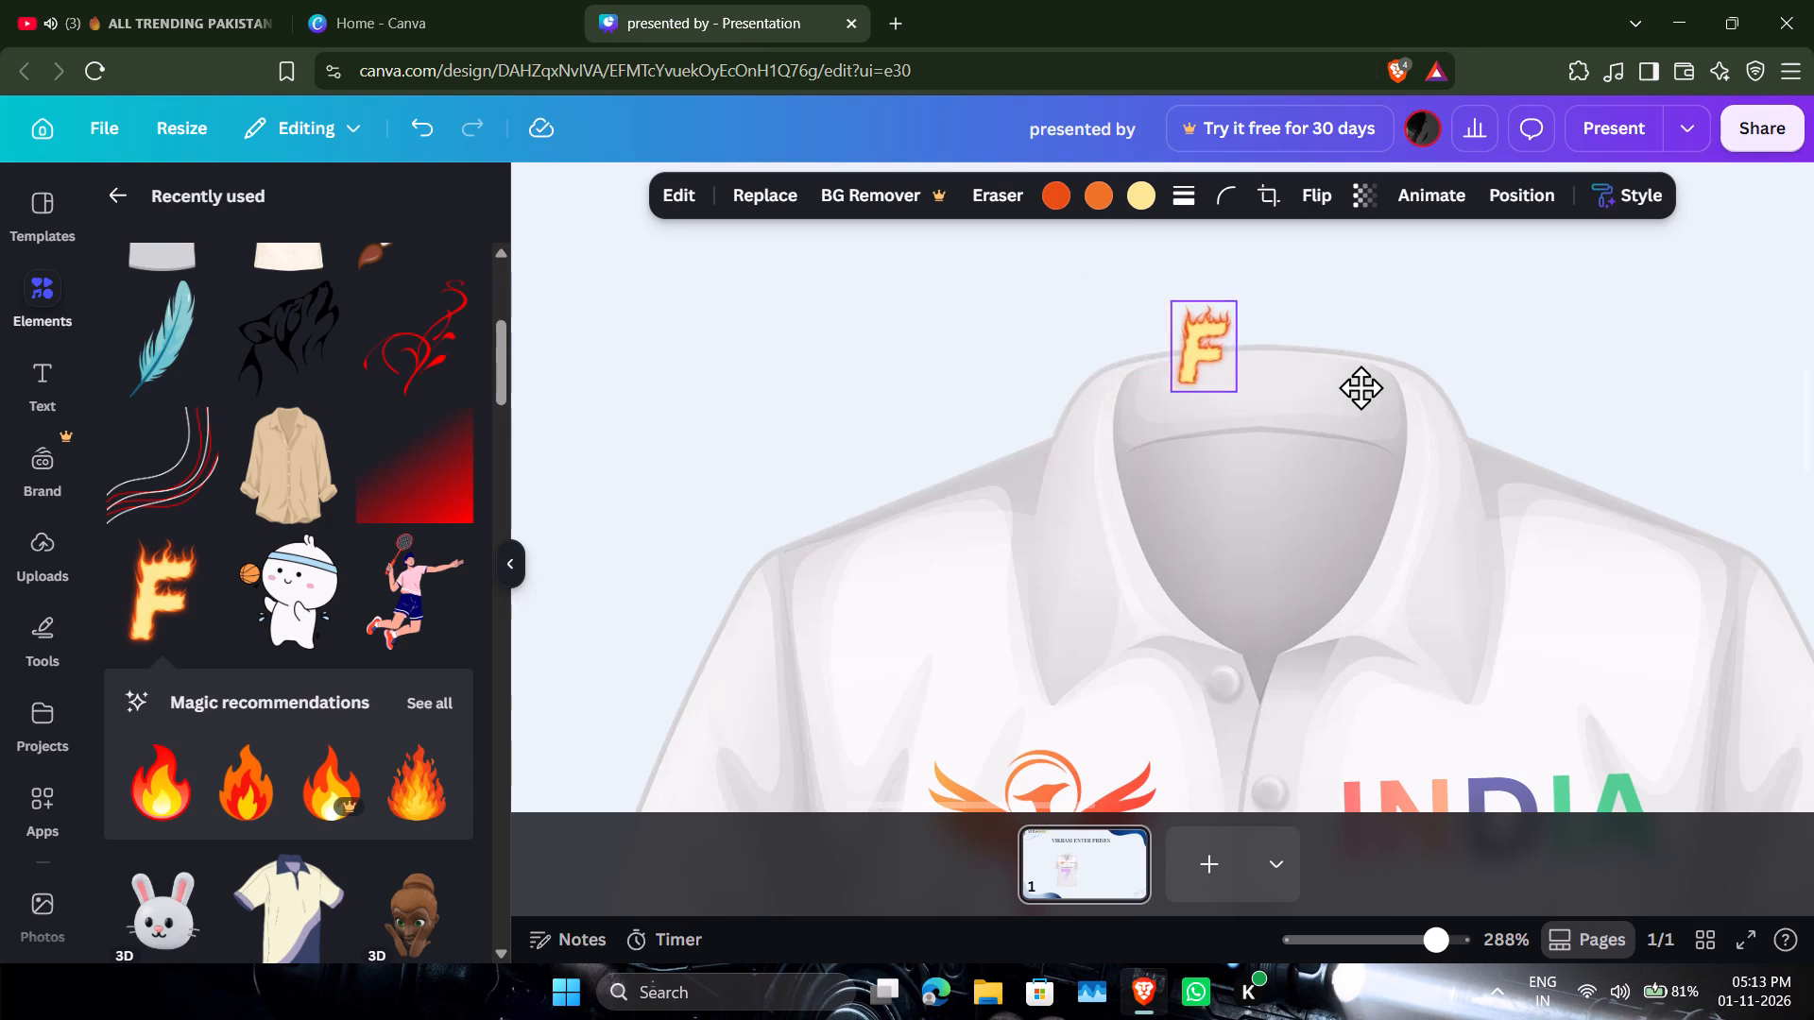
left_click_drag(1360, 387, 1368, 404)
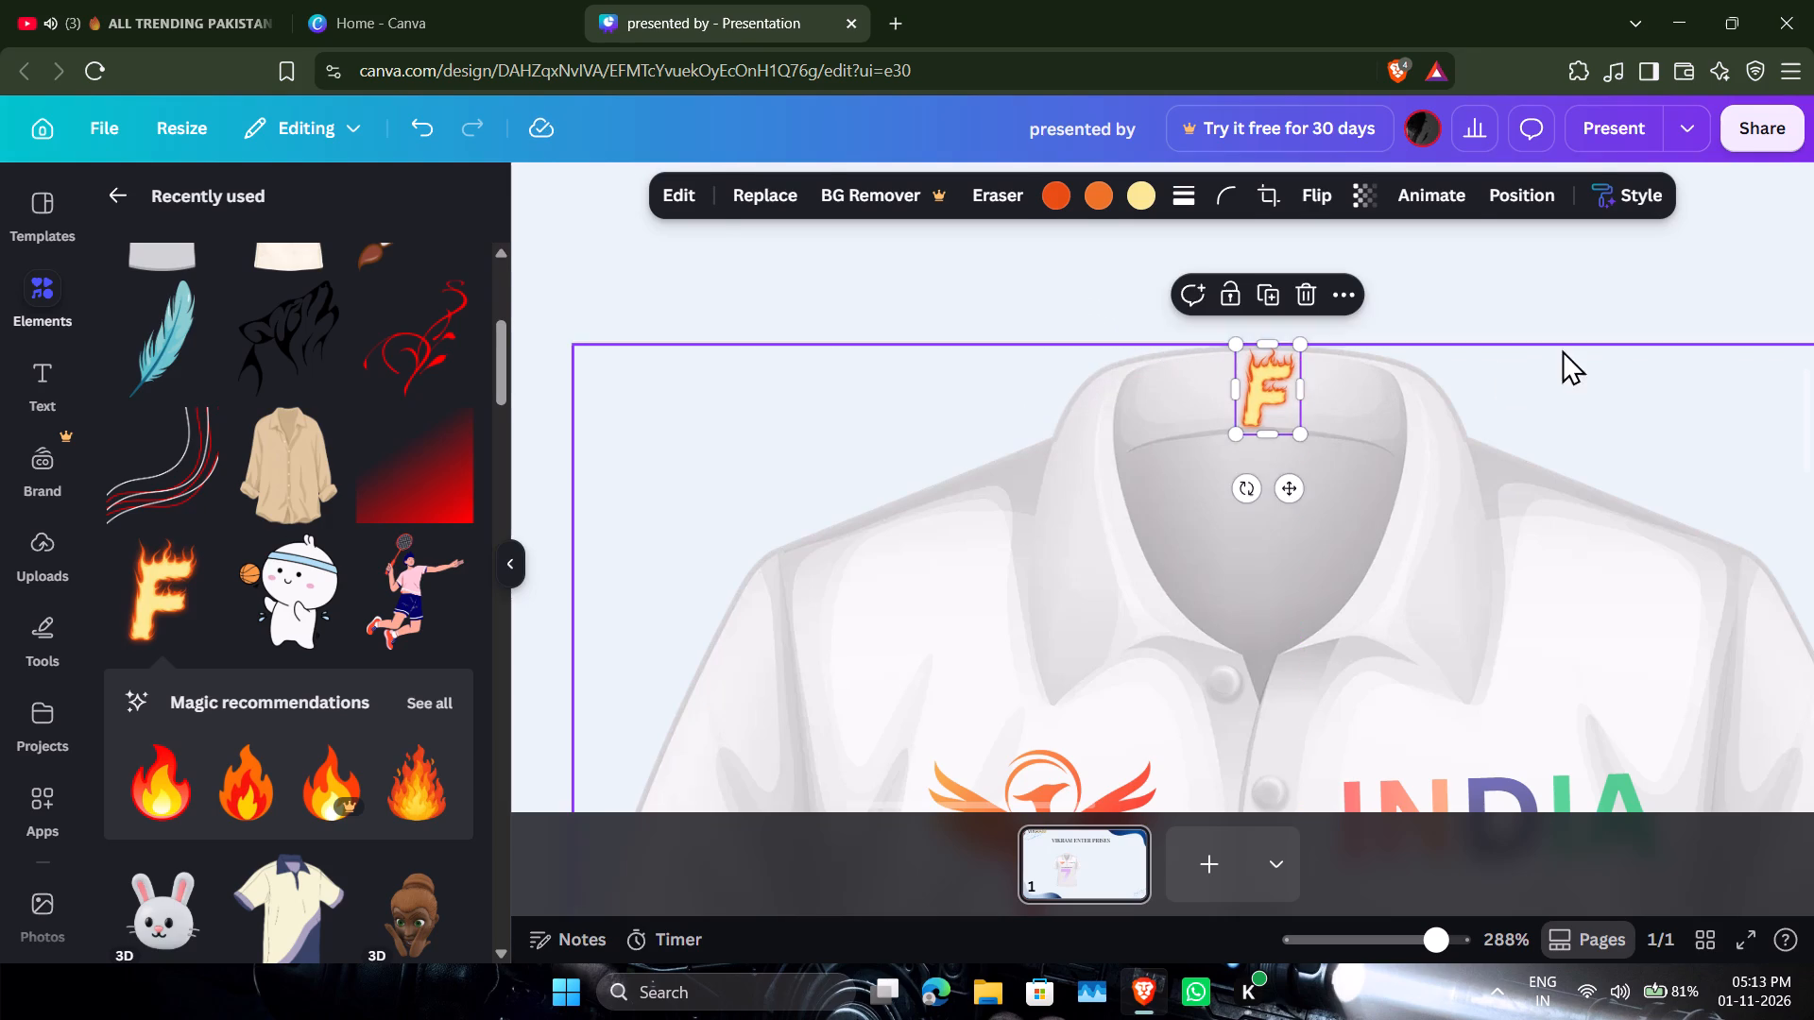
left_click(1562, 349)
Lower the opacity of the flaming "F" on the inner collar so it looks slightly faded, and deselect it.
left_click(1250, 394)
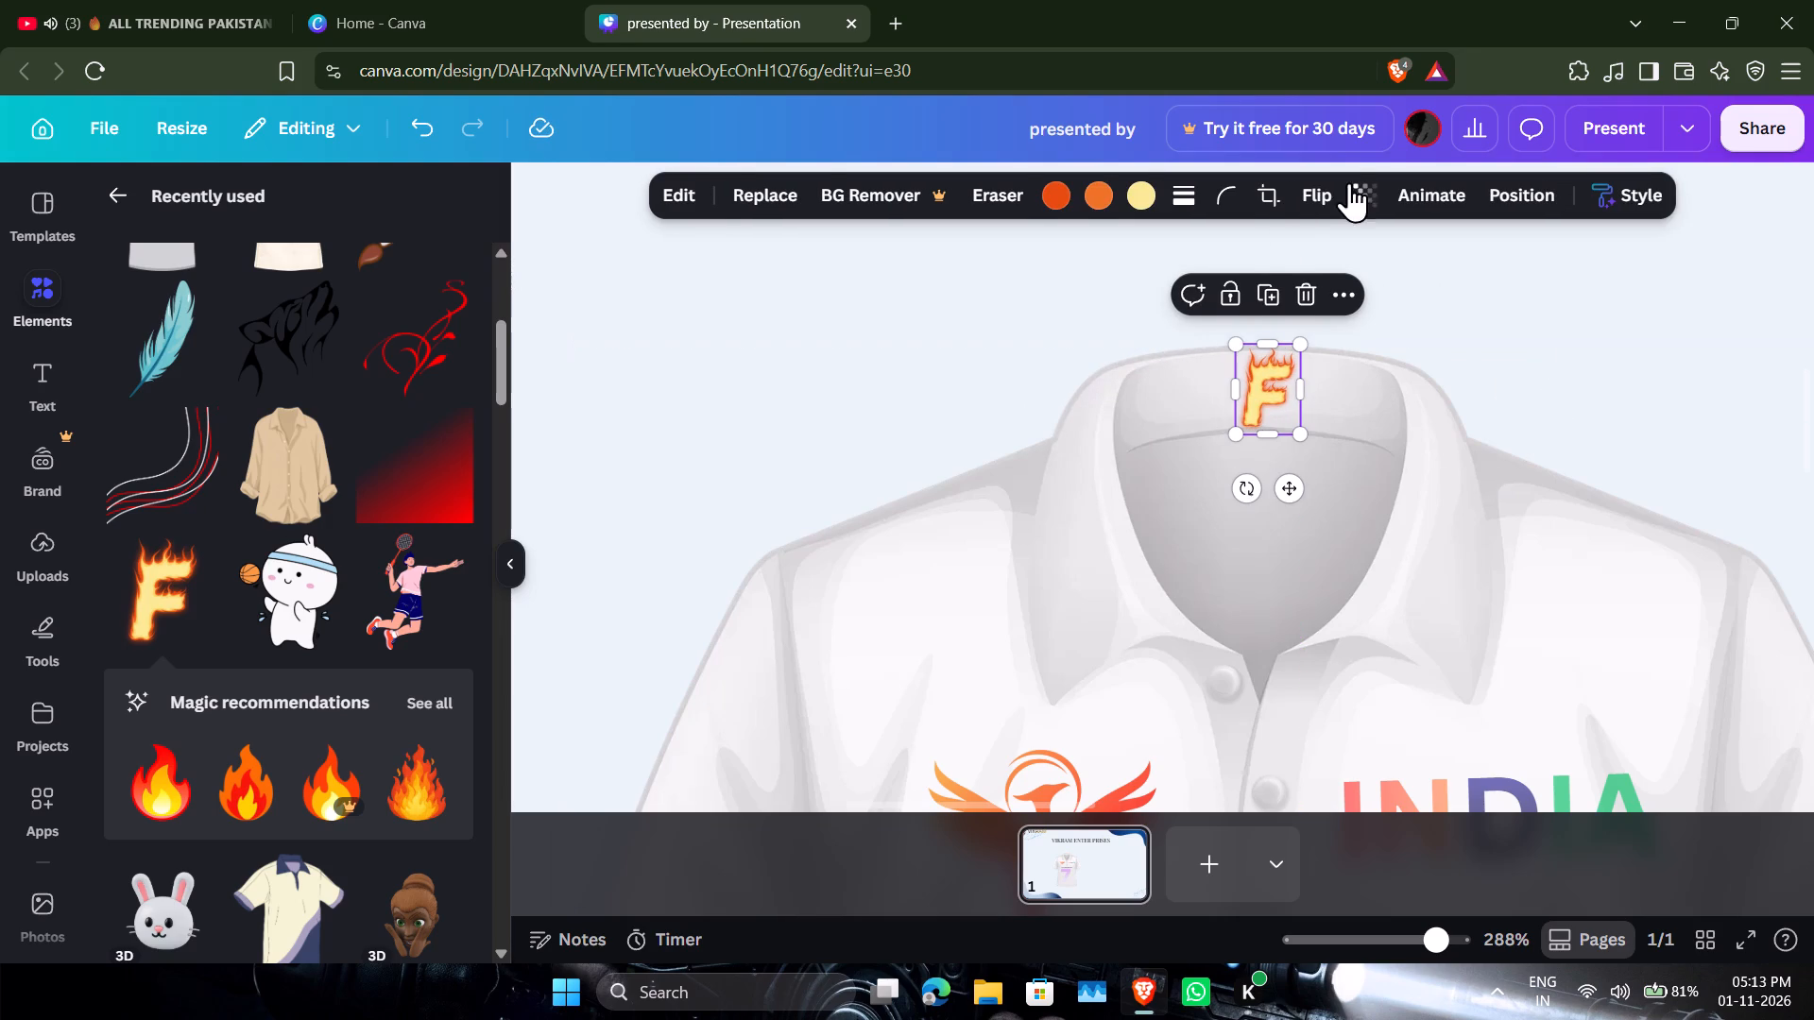
left_click(1353, 190)
left_click_drag(1352, 292, 1337, 299)
left_click(1473, 410)
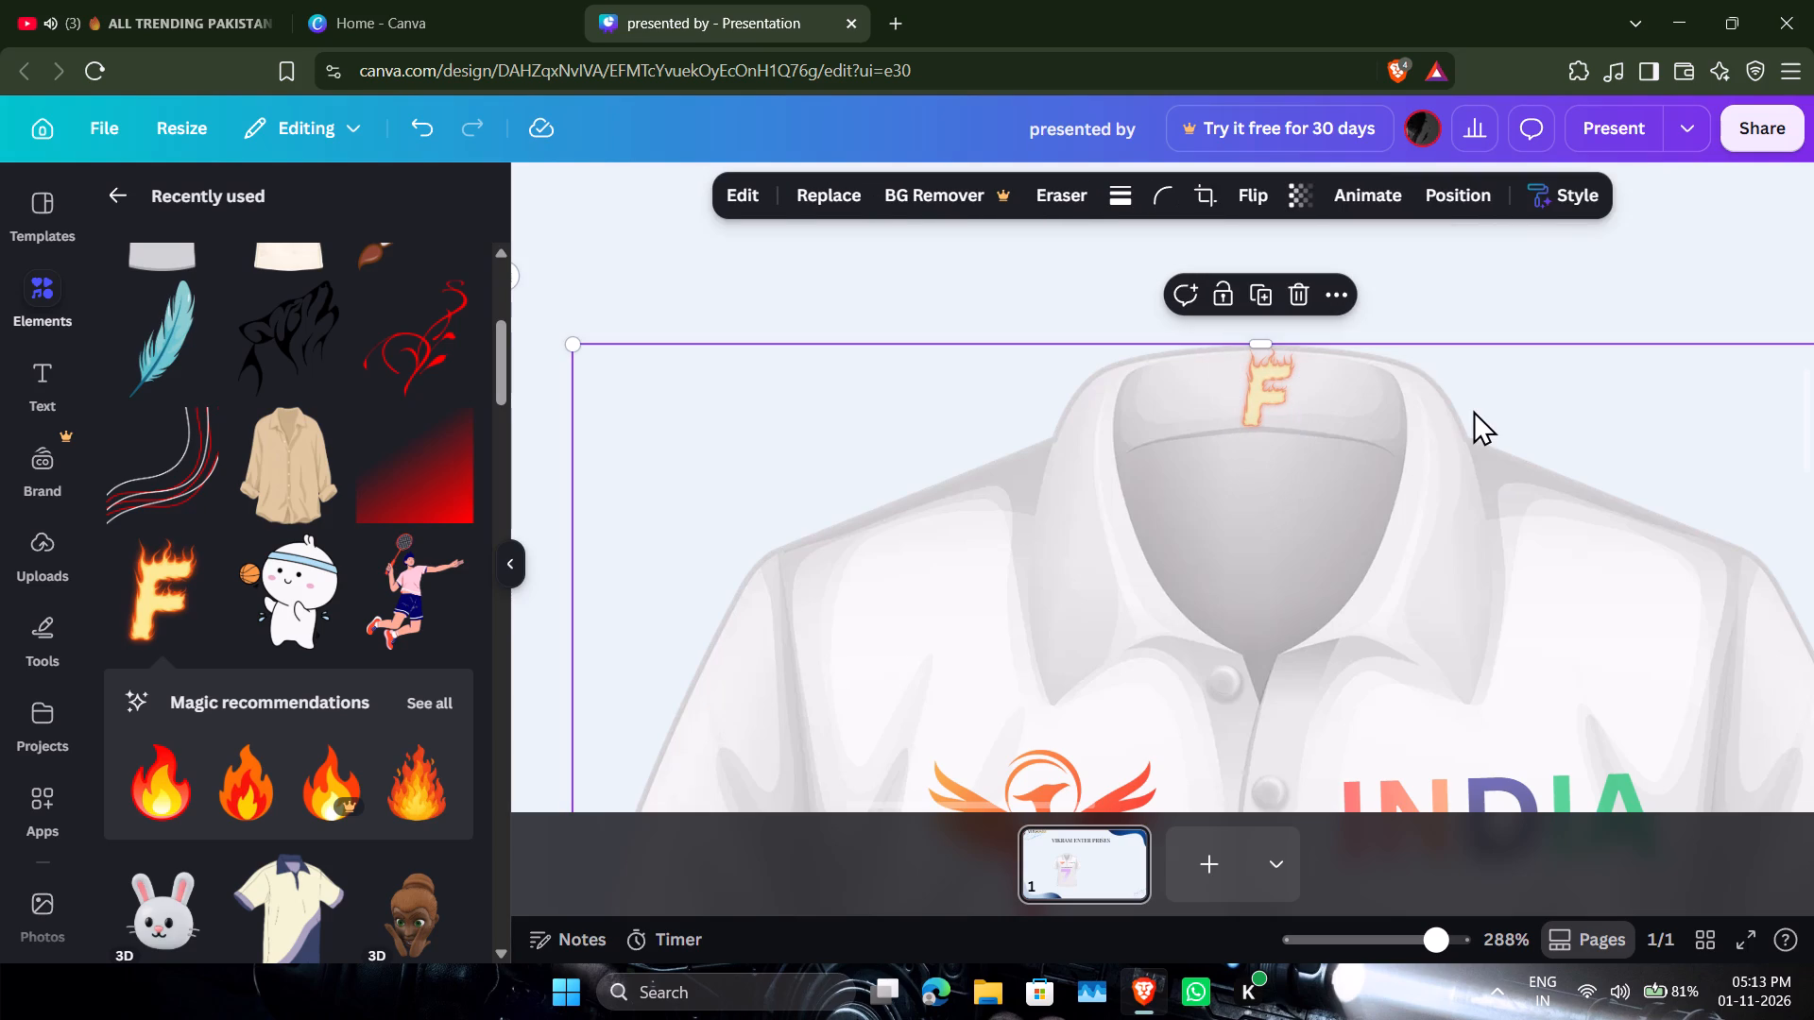
left_click_drag(1433, 933, 1360, 936)
left_click_drag(1360, 936, 1370, 938)
left_click(1429, 747)
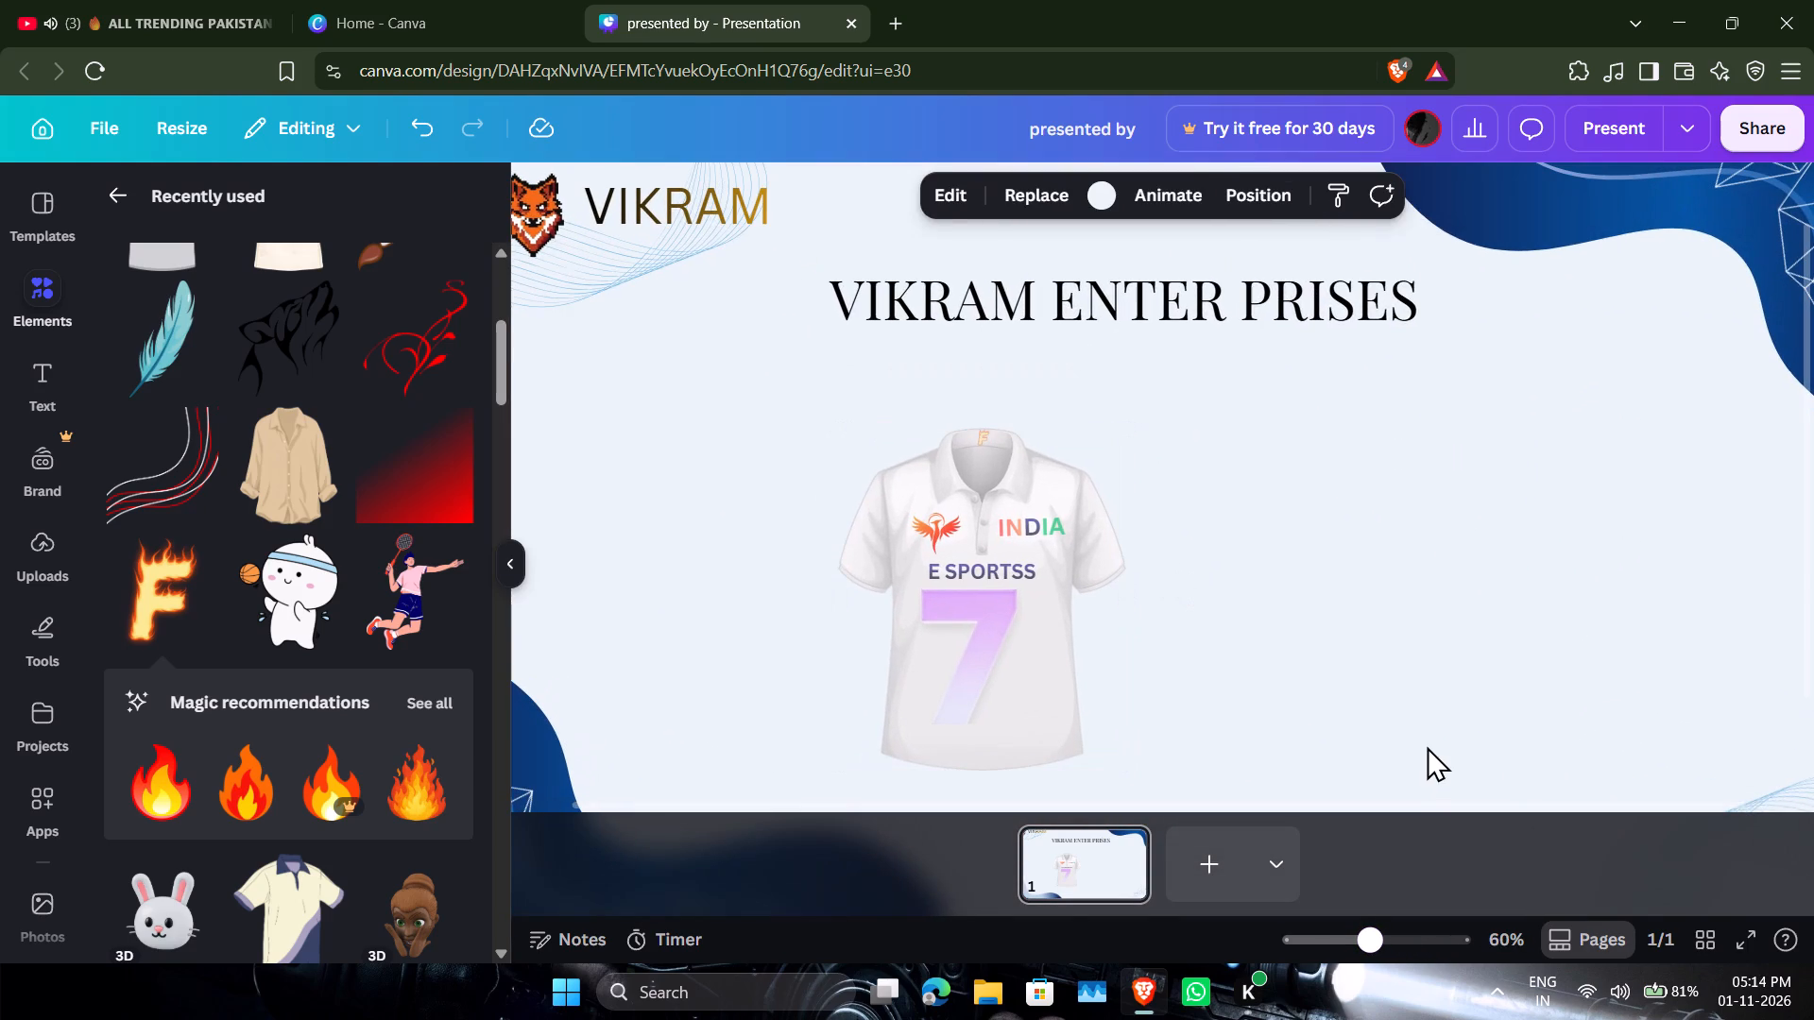